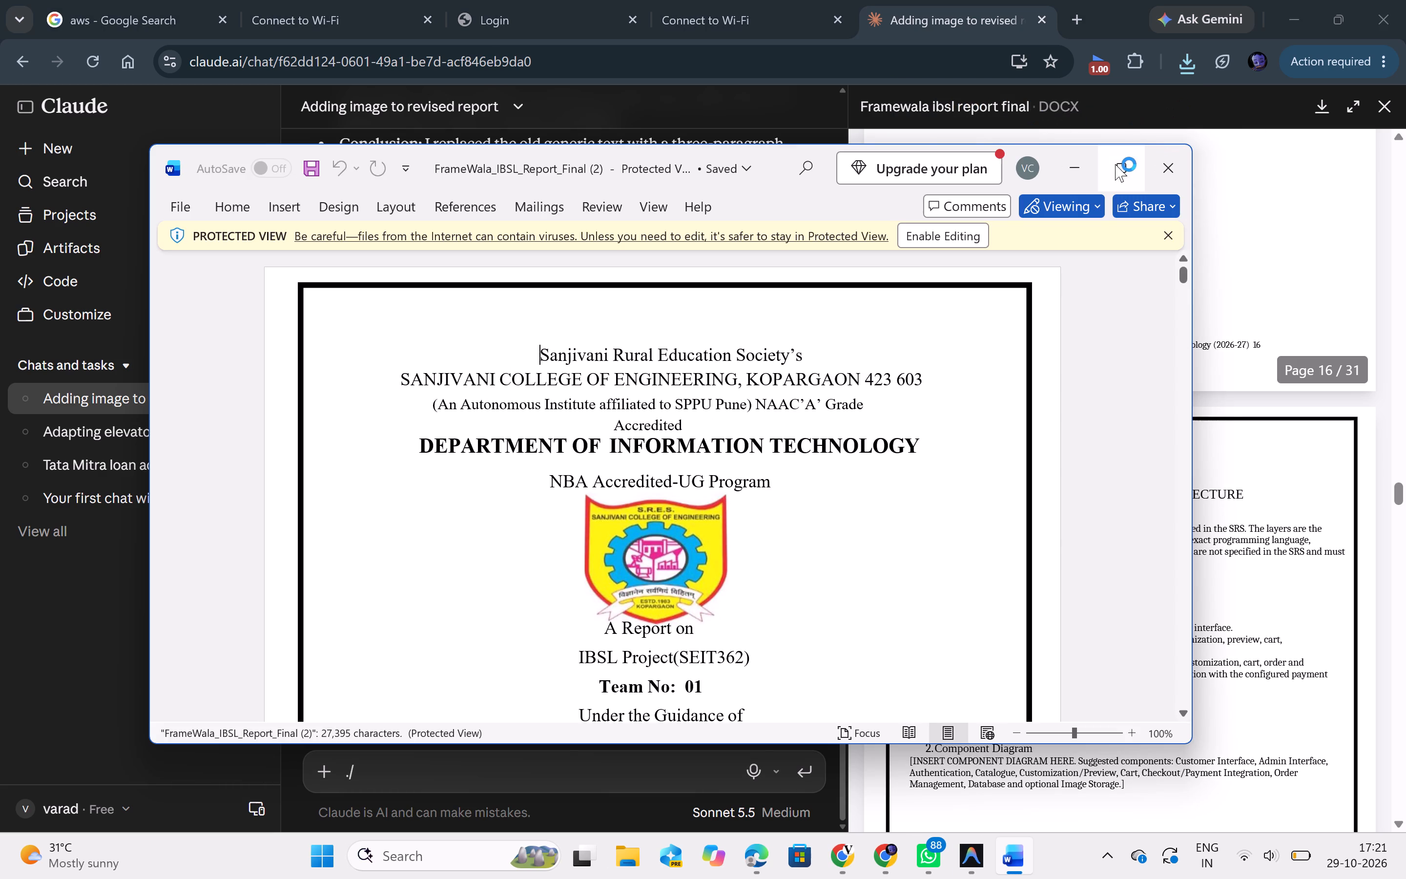
{"action": "left_click", "coordinate": [1113, 163]}
{"action": "scroll", "coordinate": [794, 423], "scroll_direction": "down", "scroll_amount": 2}
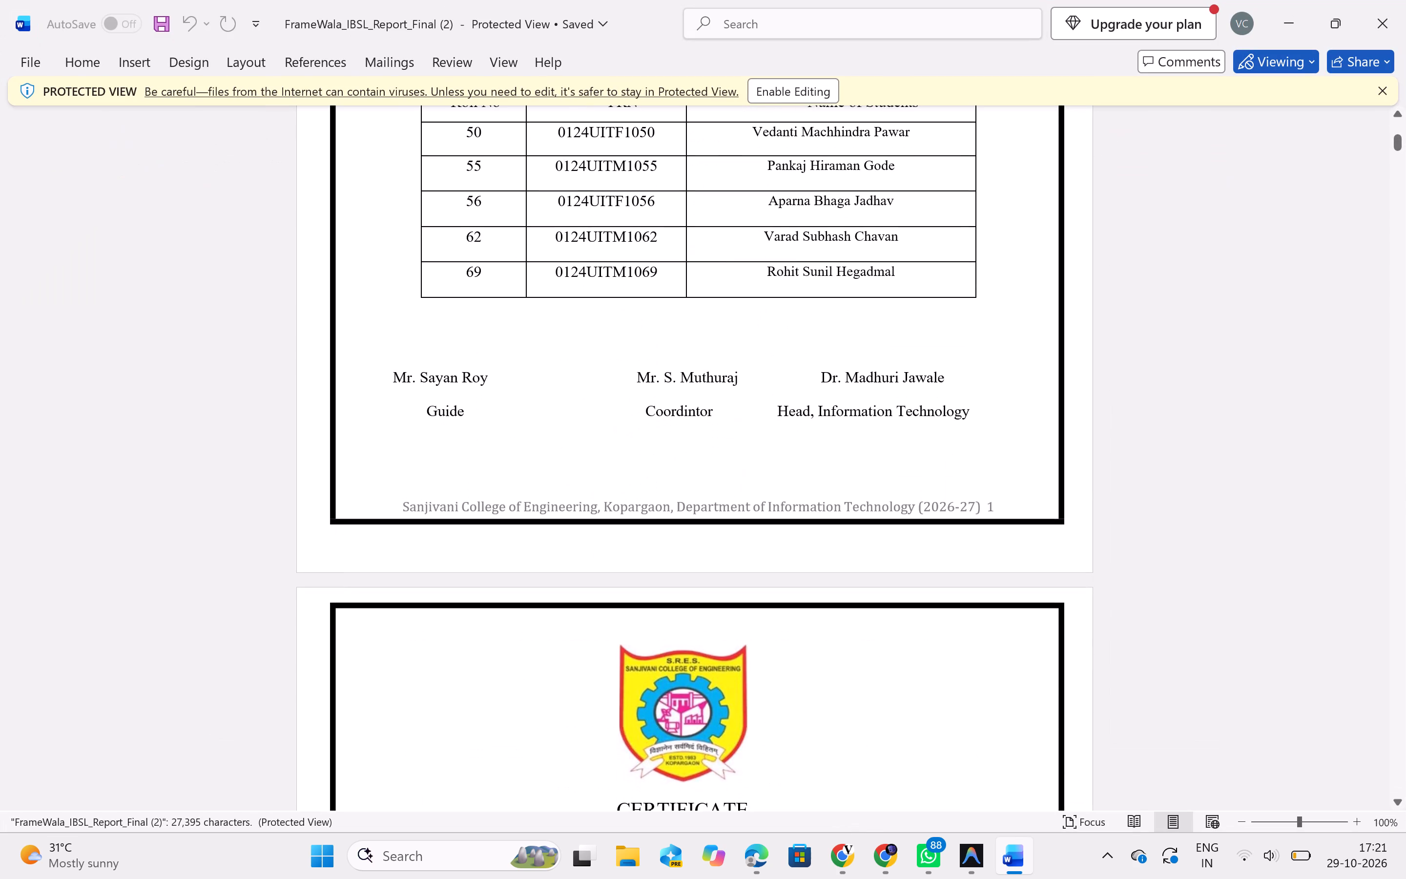
{"action": "scroll", "coordinate": [794, 423], "scroll_direction": "up", "scroll_amount": 1}
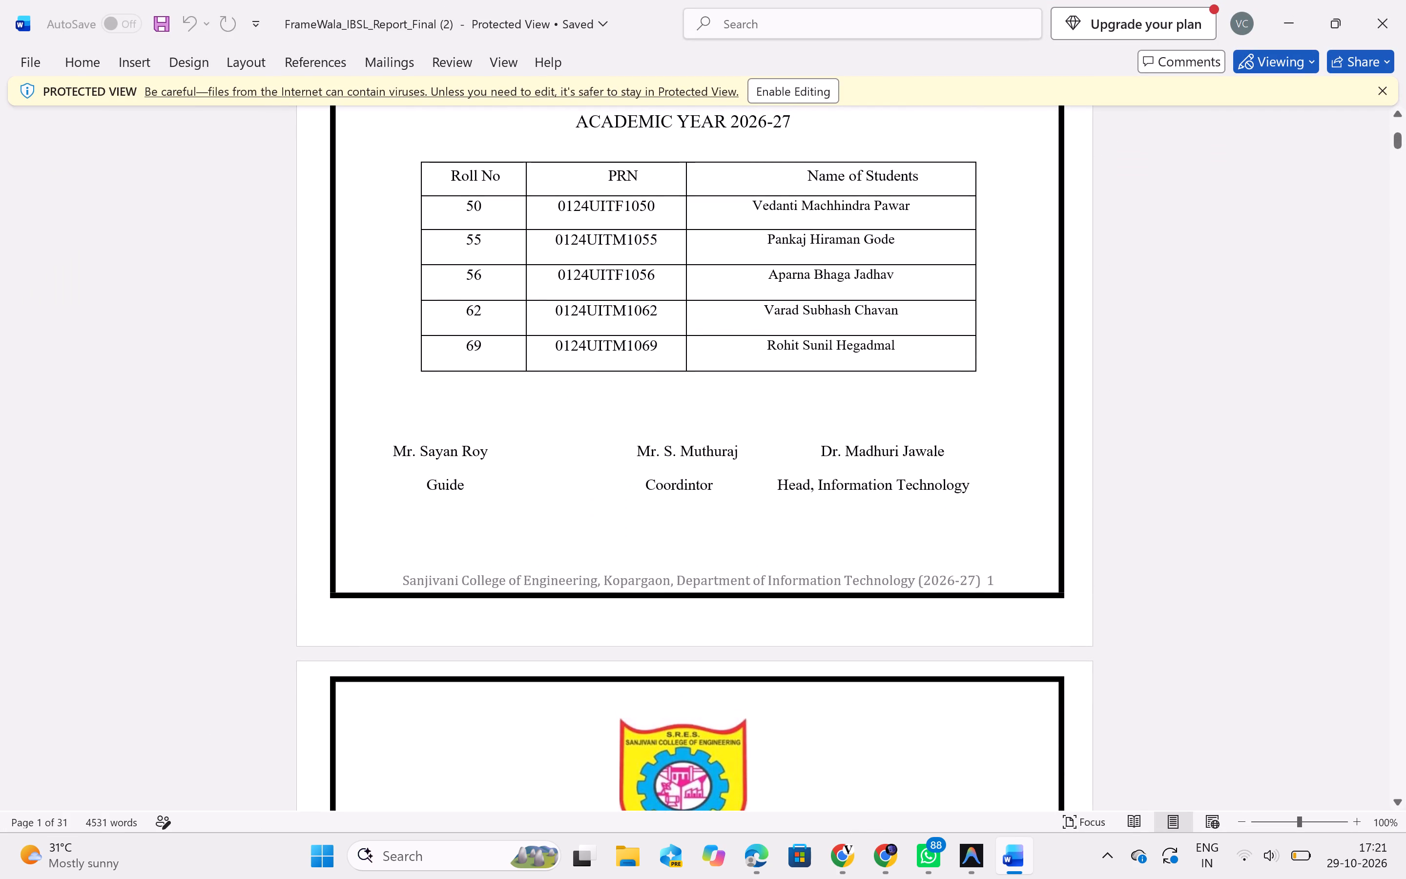
{"action": "left_click", "coordinate": [795, 102]}
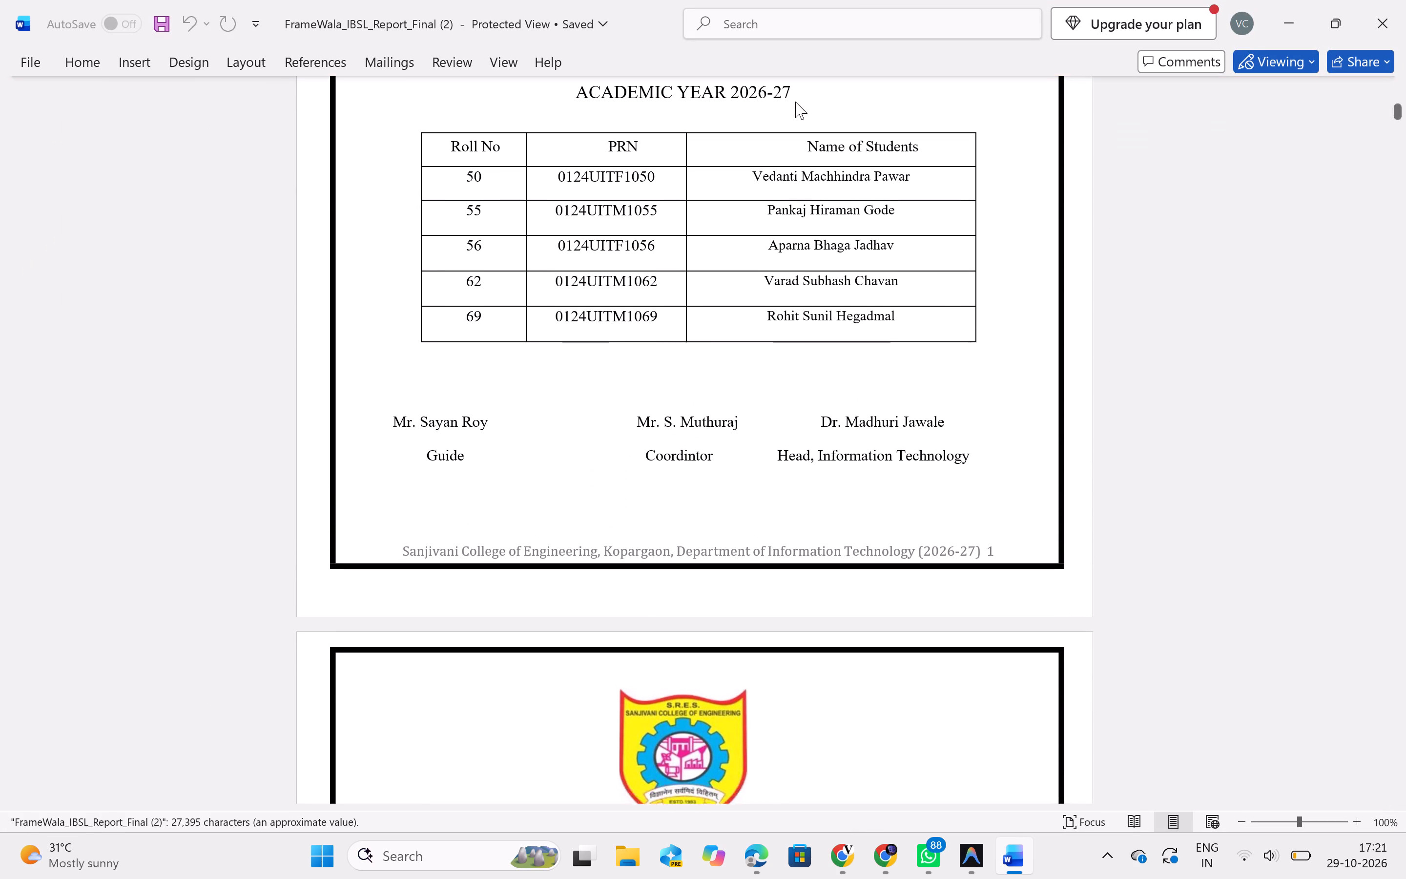
Change the team number on the report's cover page to T1.
{"action": "scroll", "coordinate": [827, 504], "scroll_direction": "down", "scroll_amount": 2}
{"action": "scroll", "coordinate": [827, 504], "scroll_direction": "up", "scroll_amount": 1}
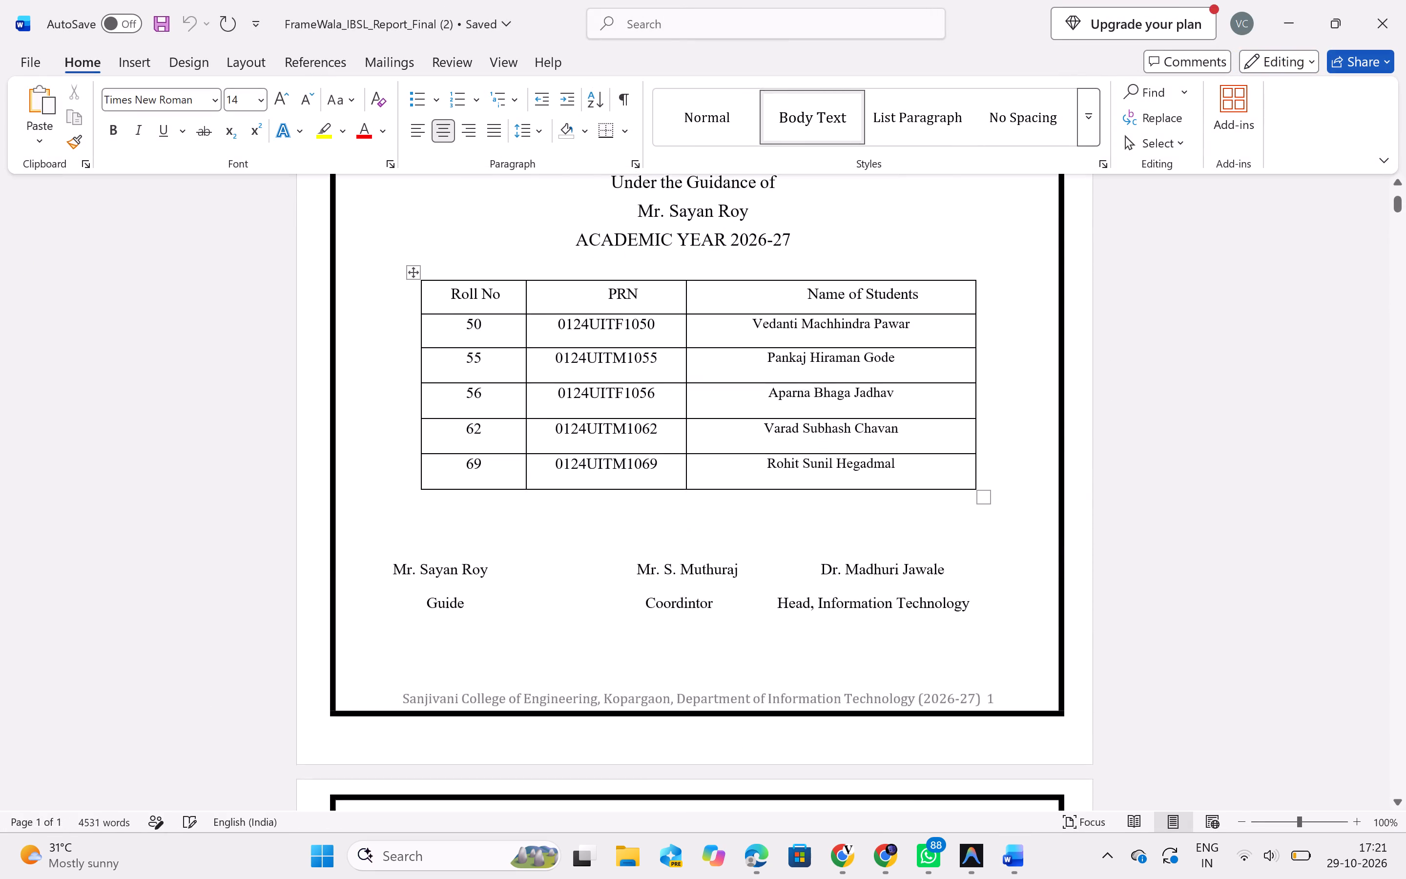
{"action": "scroll", "coordinate": [827, 504], "scroll_direction": "up", "scroll_amount": 1}
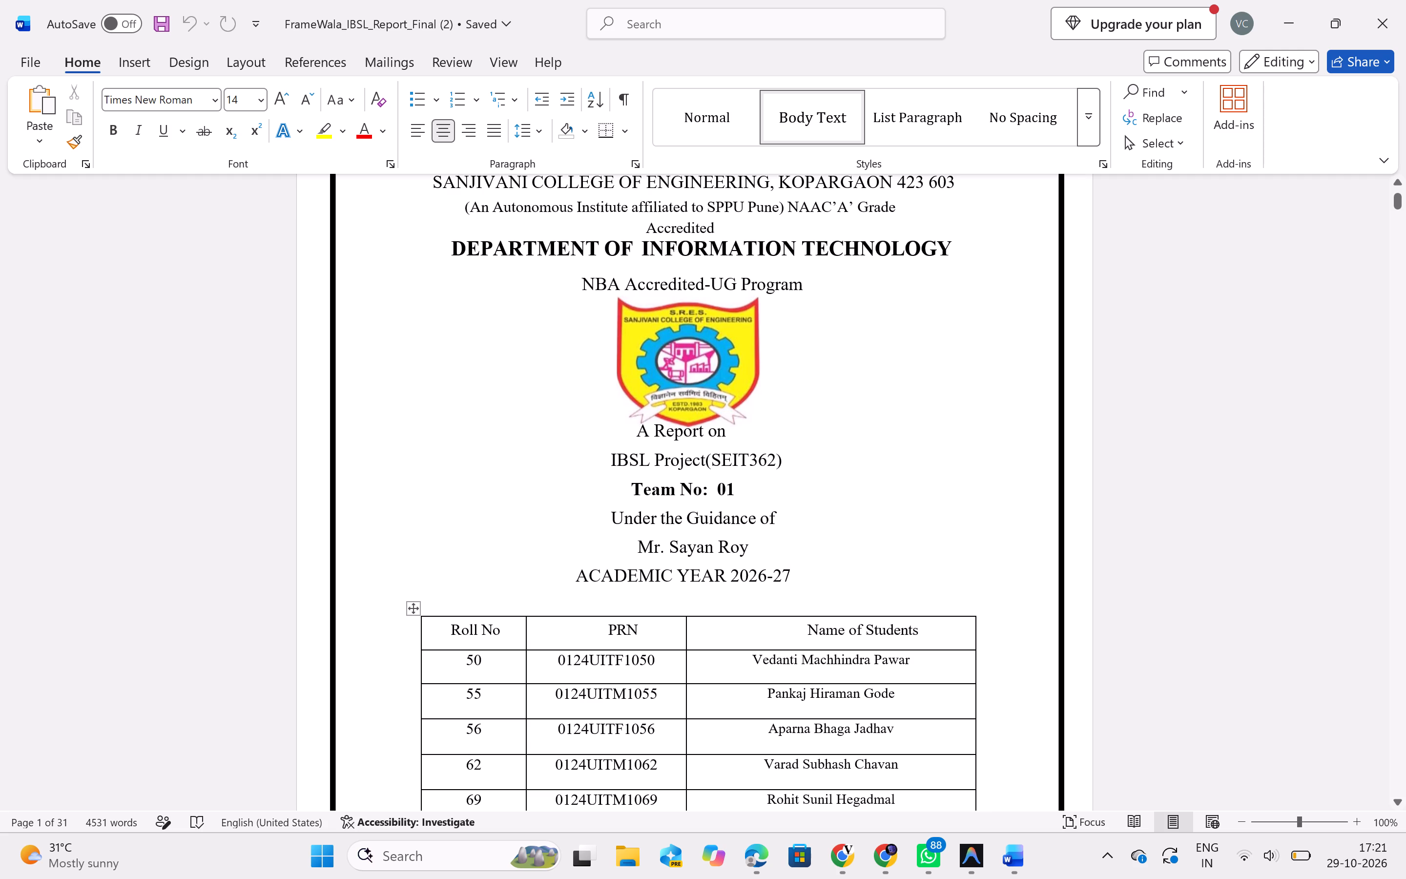
{"action": "left_click", "coordinate": [737, 494]}
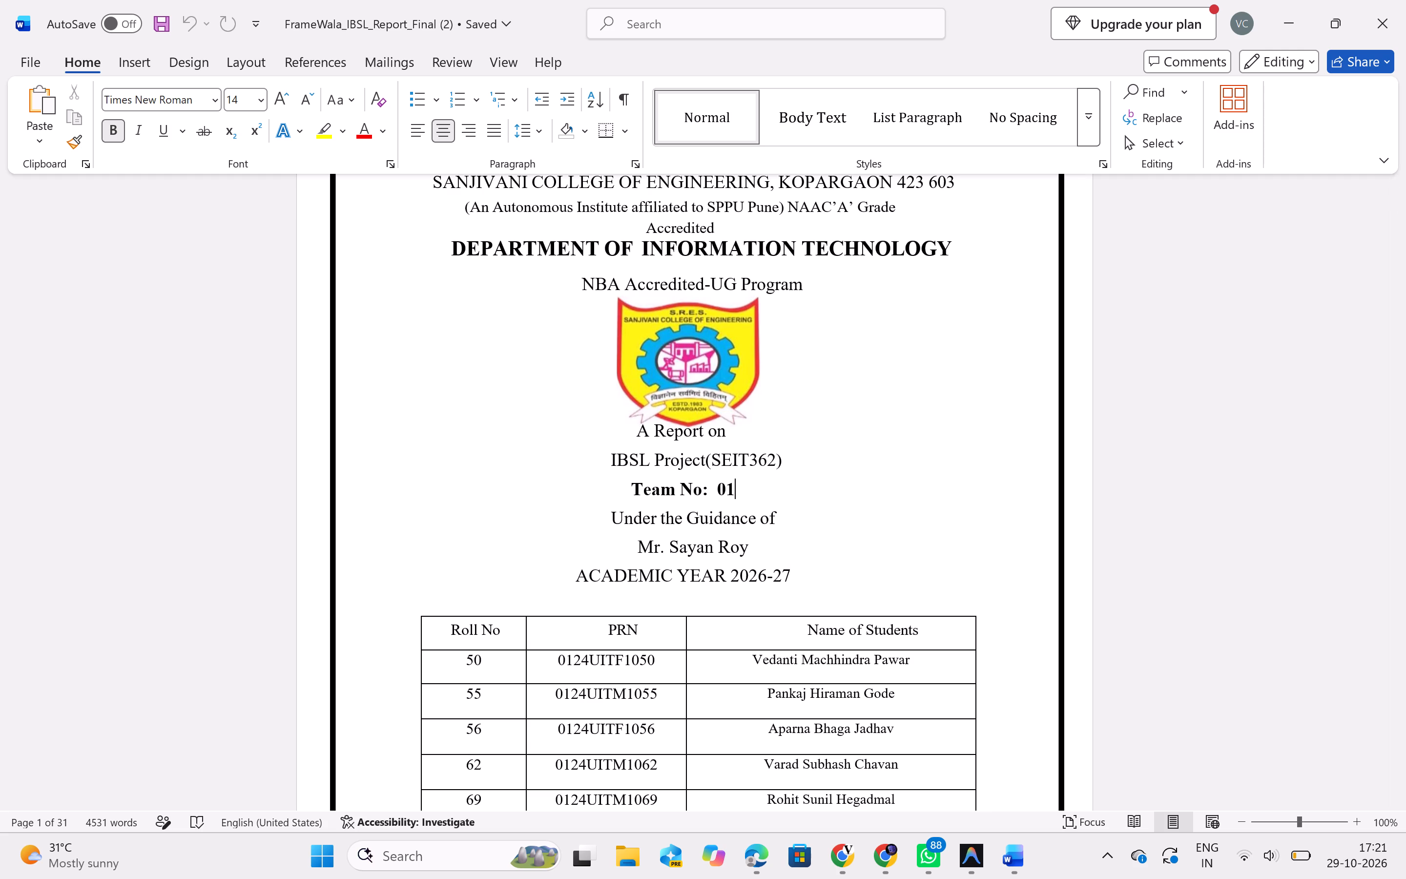
{"action": "key", "text": "BackSpace"}
{"action": "key", "text": "BackSpace"}
{"action": "type", "text": "T1"}
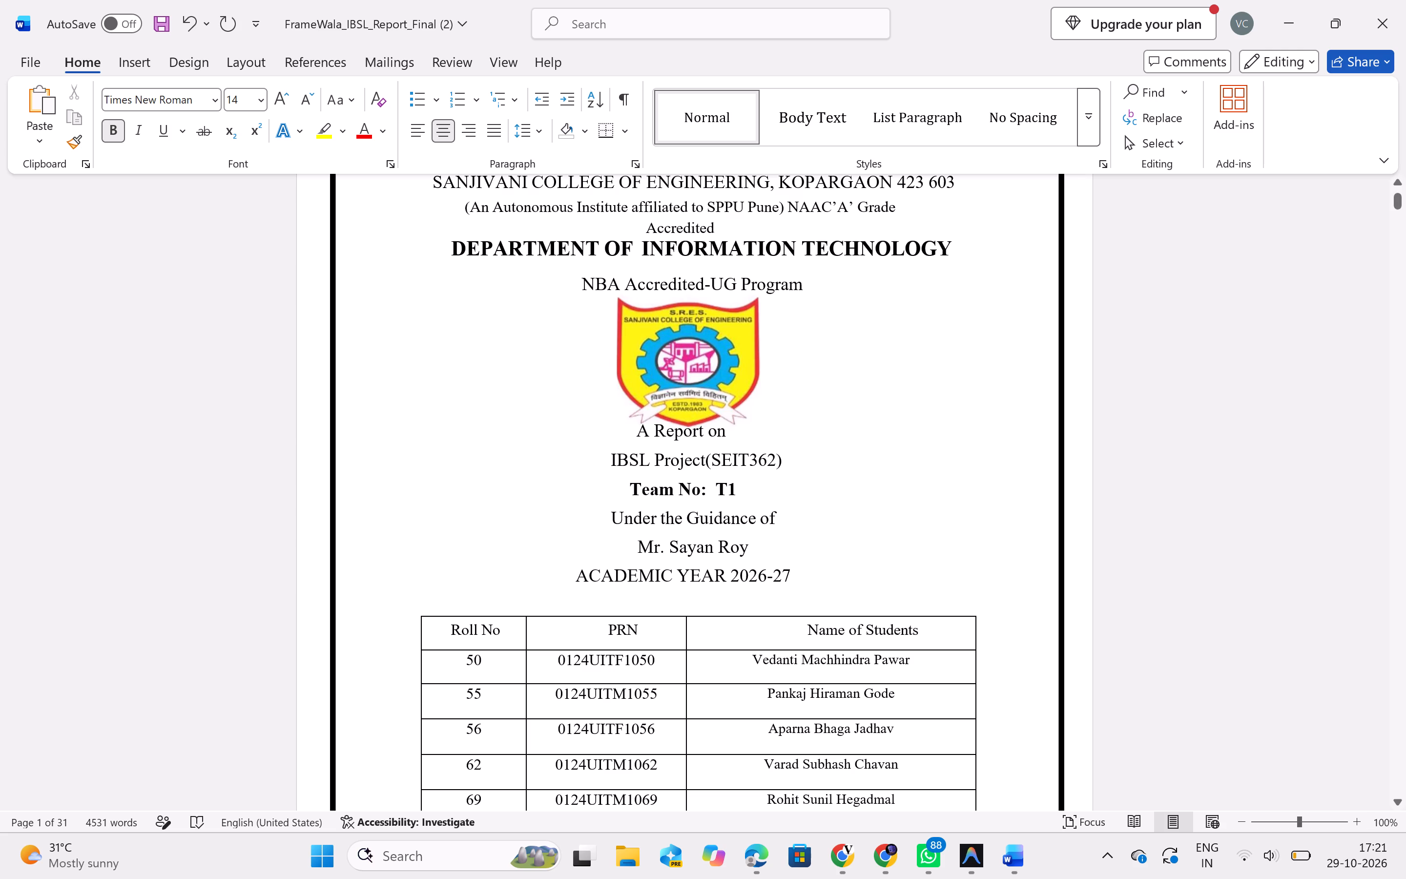
Look through the report's front pages from the student table past the certificate, declaration and acknowledgements to Chapter 1.
{"action": "scroll", "coordinate": [800, 555], "scroll_direction": "down", "scroll_amount": 1}
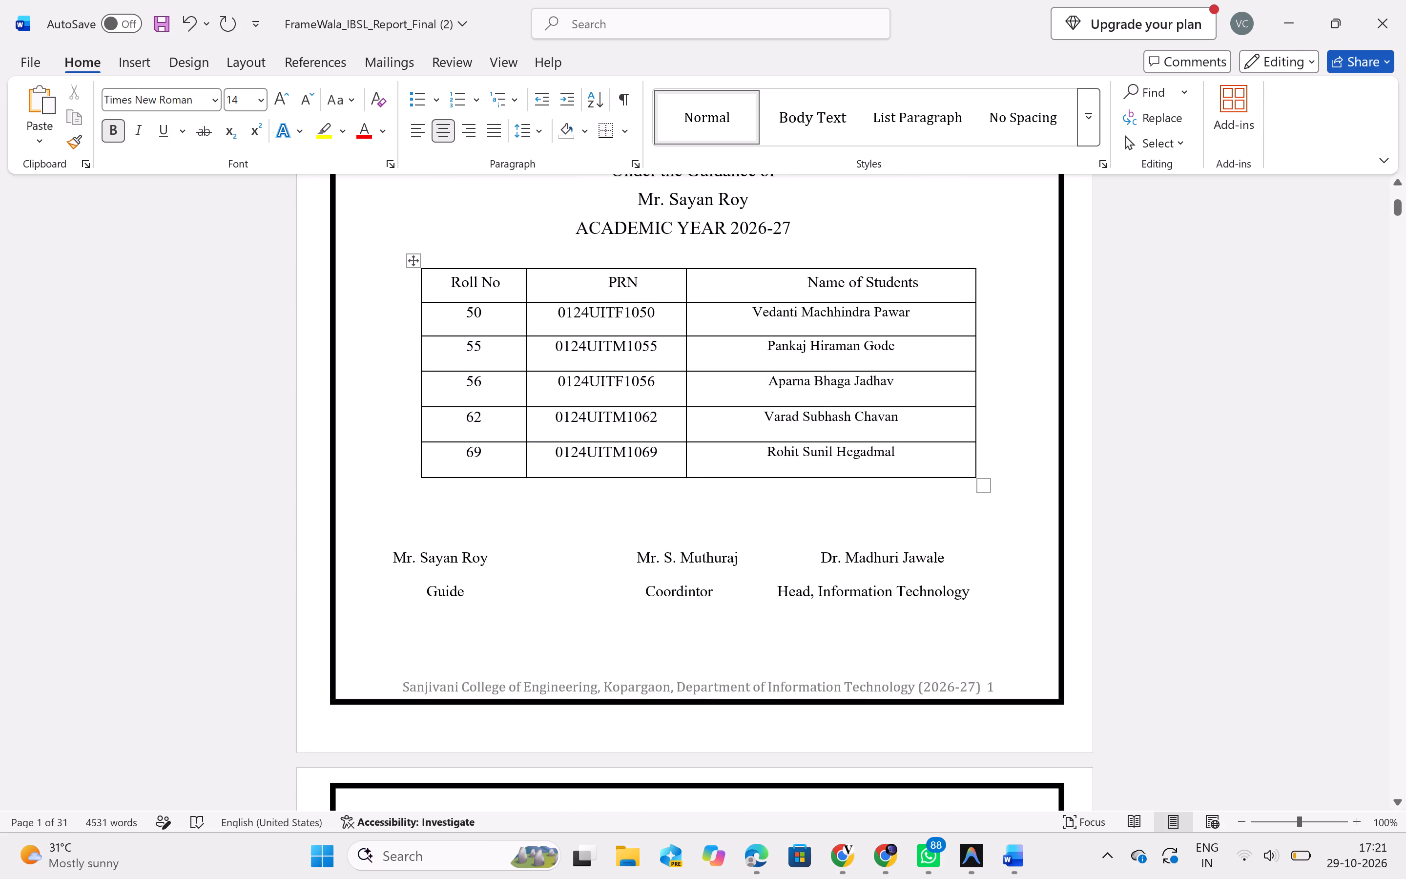
{"action": "scroll", "coordinate": [784, 571], "scroll_direction": "down", "scroll_amount": 5}
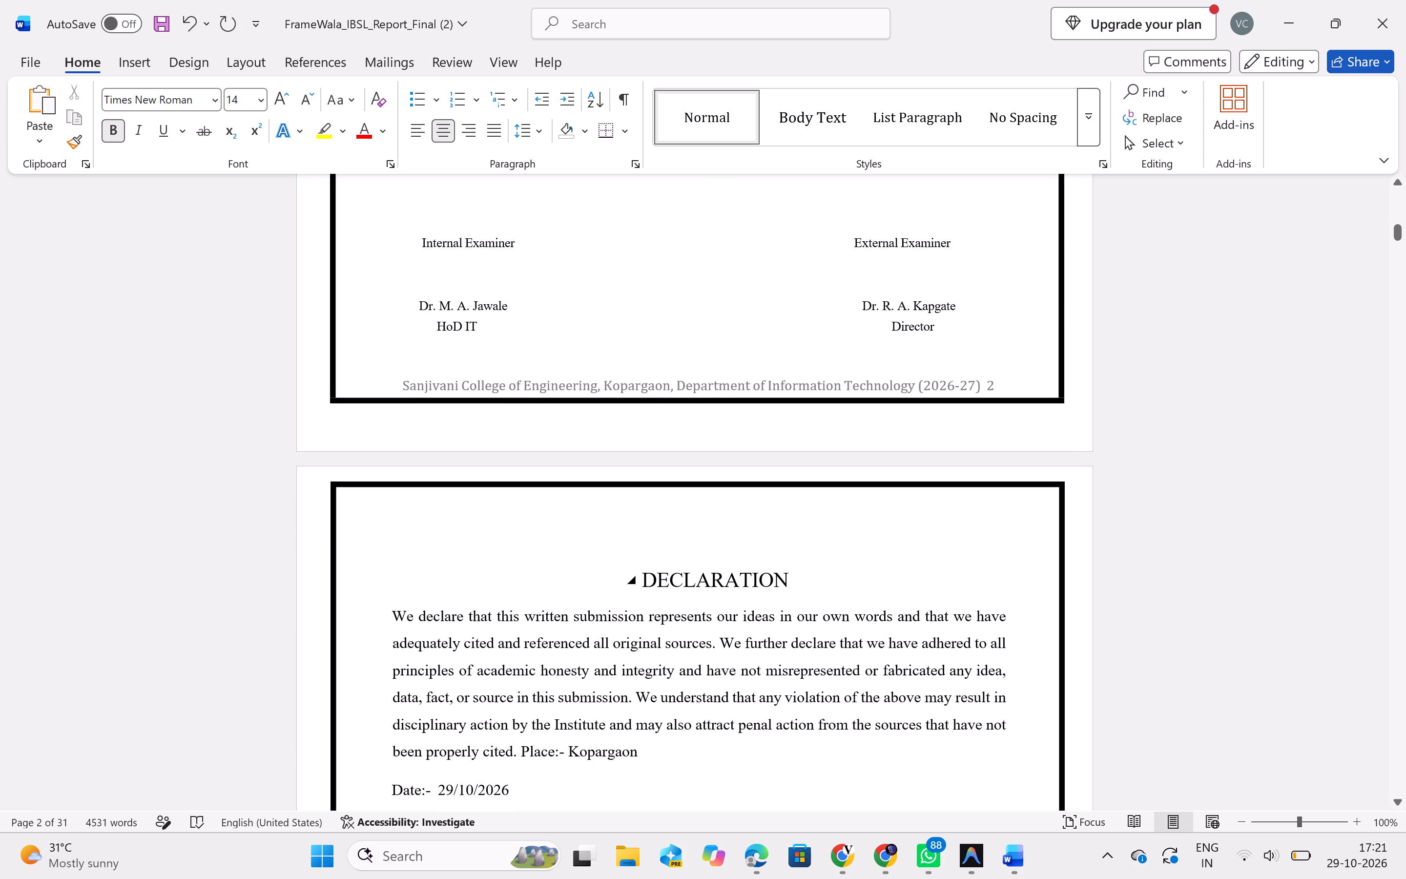
{"action": "scroll", "coordinate": [784, 571], "scroll_direction": "up", "scroll_amount": 1}
{"action": "scroll", "coordinate": [784, 571], "scroll_direction": "down", "scroll_amount": 1}
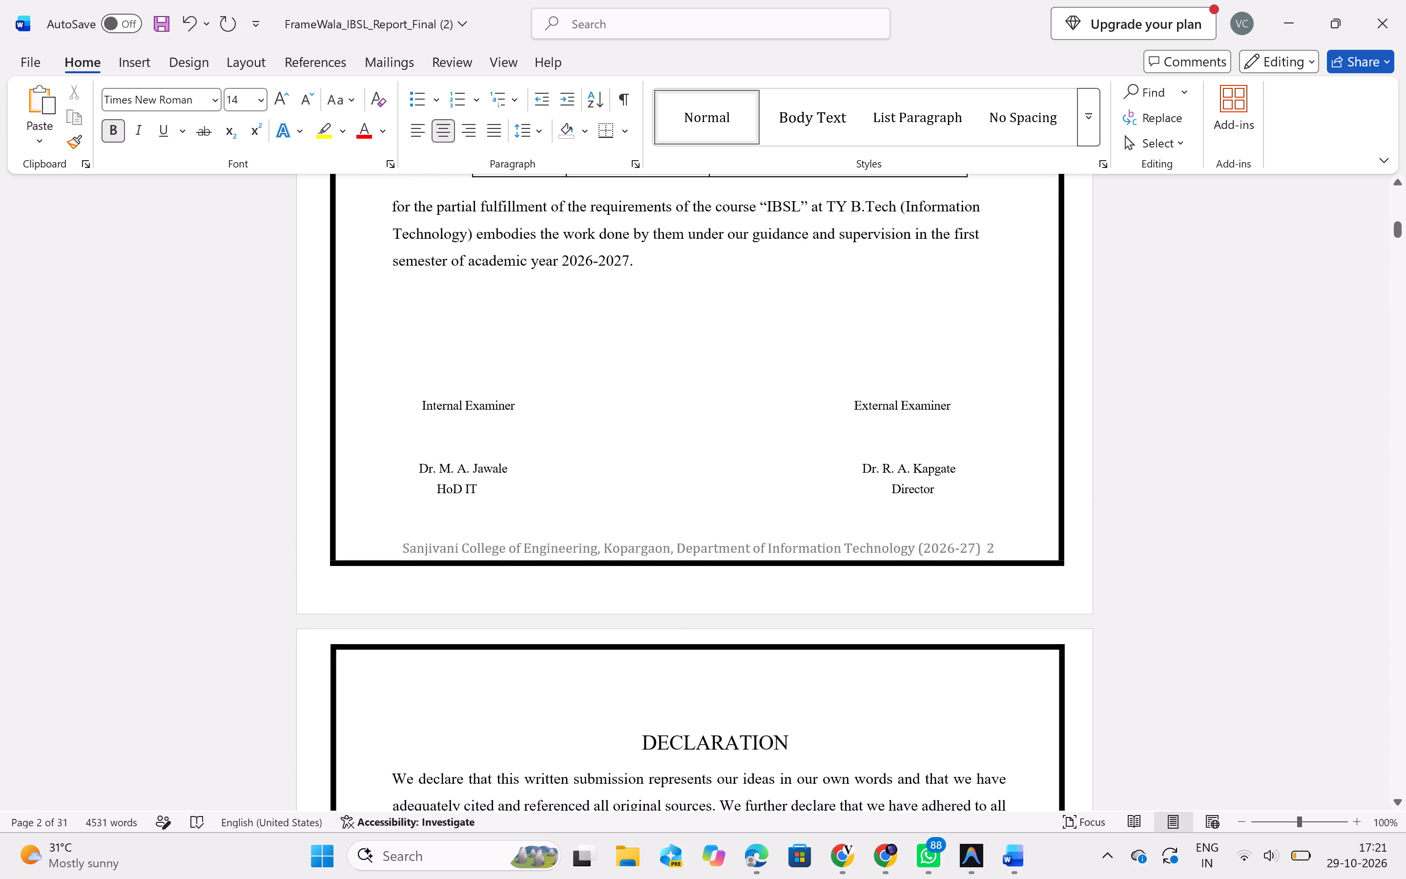
{"action": "scroll", "coordinate": [784, 571], "scroll_direction": "down", "scroll_amount": 3}
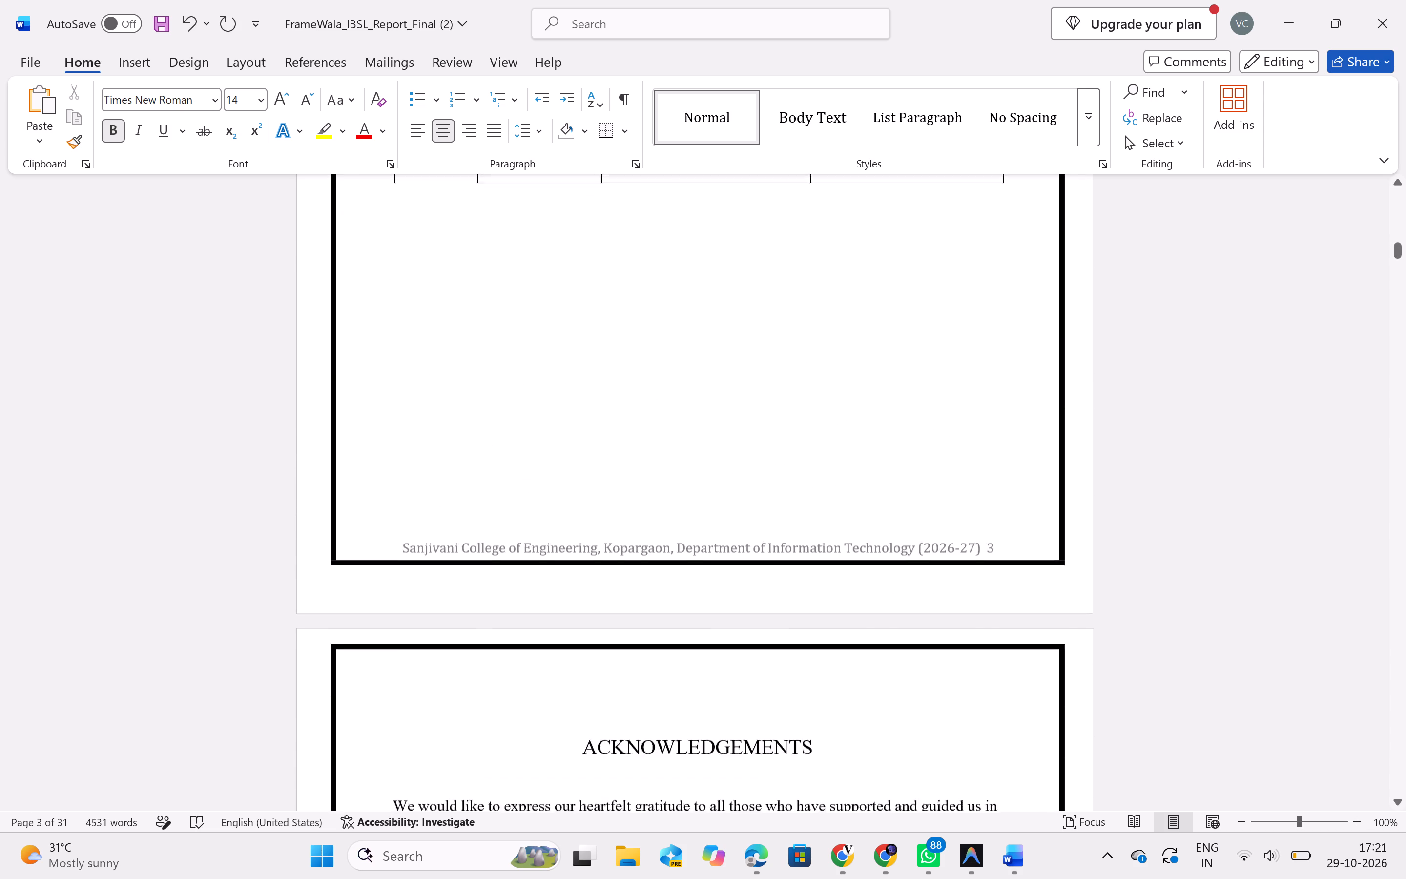
{"action": "scroll", "coordinate": [784, 571], "scroll_direction": "down", "scroll_amount": 3}
{"action": "scroll", "coordinate": [784, 571], "scroll_direction": "up", "scroll_amount": 13}
{"action": "scroll", "coordinate": [784, 571], "scroll_direction": "down", "scroll_amount": 6}
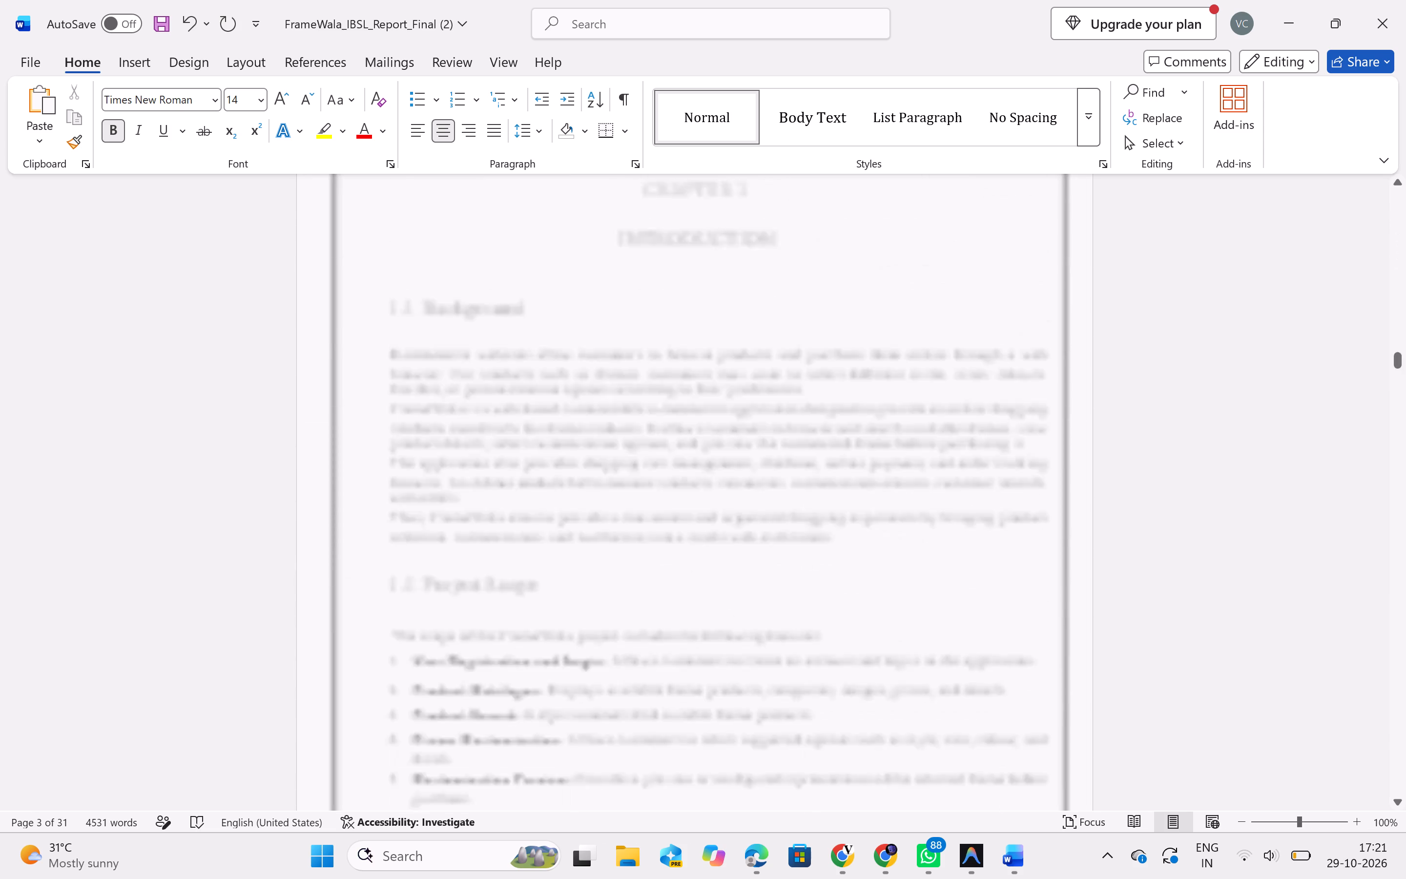
Review the report from Chapter 6 System Design through the Performance Metrics table to section 10.4 Sample Code.
{"action": "scroll", "coordinate": [784, 571], "scroll_direction": "down", "scroll_amount": 16}
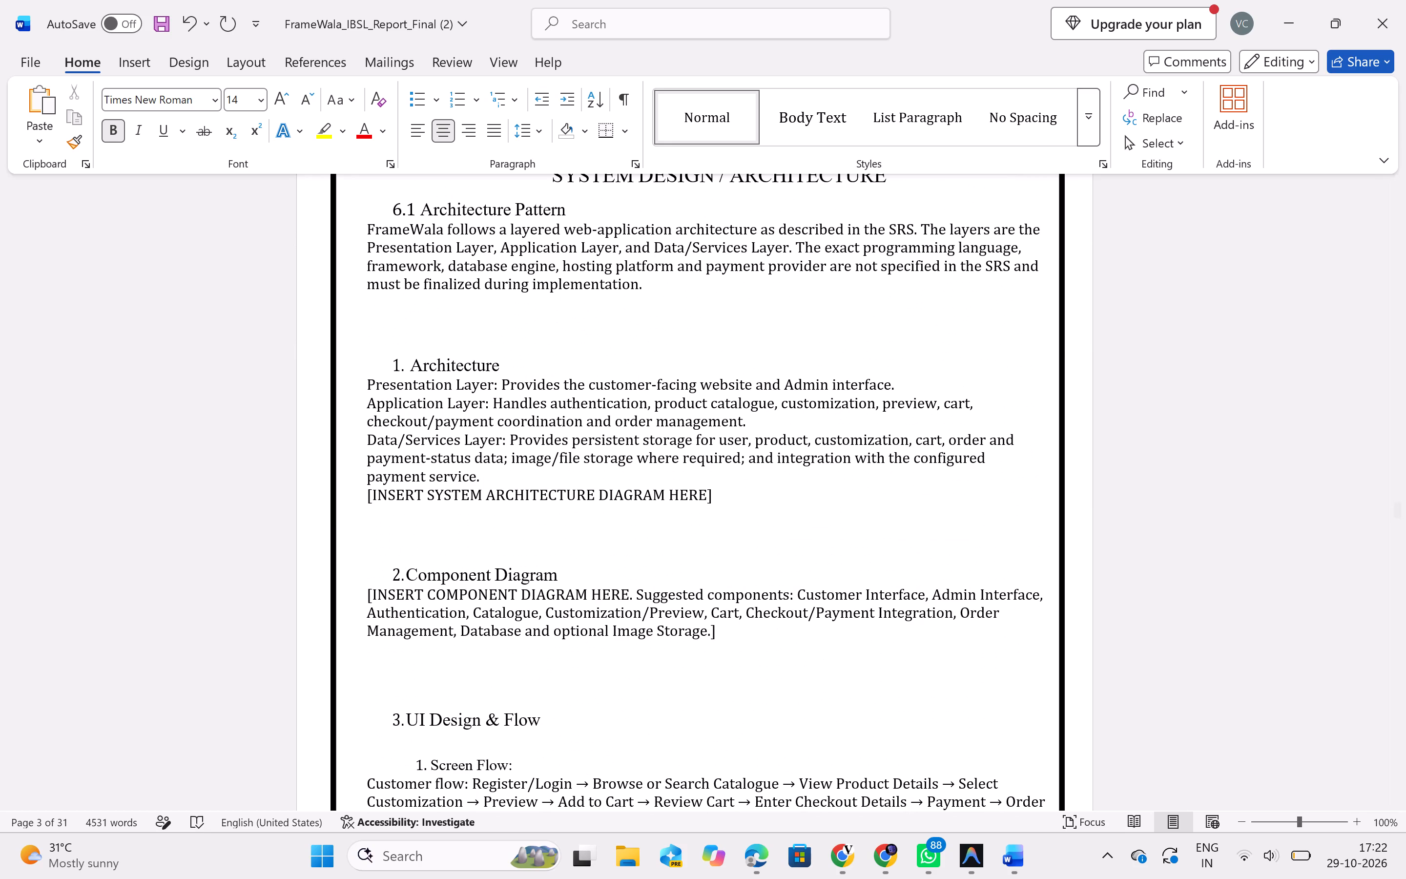
{"action": "scroll", "coordinate": [803, 598], "scroll_direction": "down", "scroll_amount": 6}
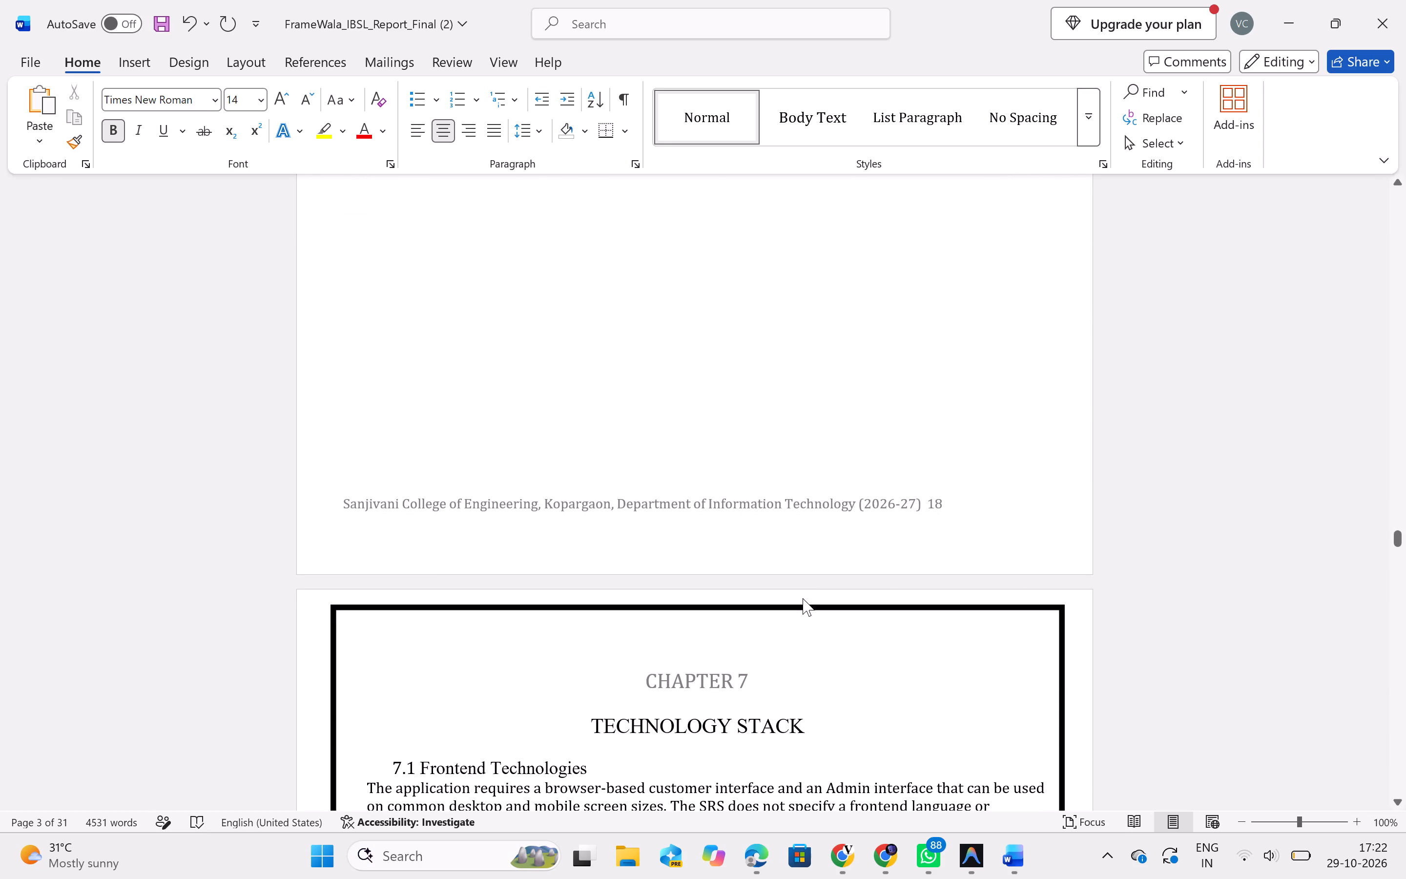
{"action": "scroll", "coordinate": [765, 654], "scroll_direction": "down", "scroll_amount": 18}
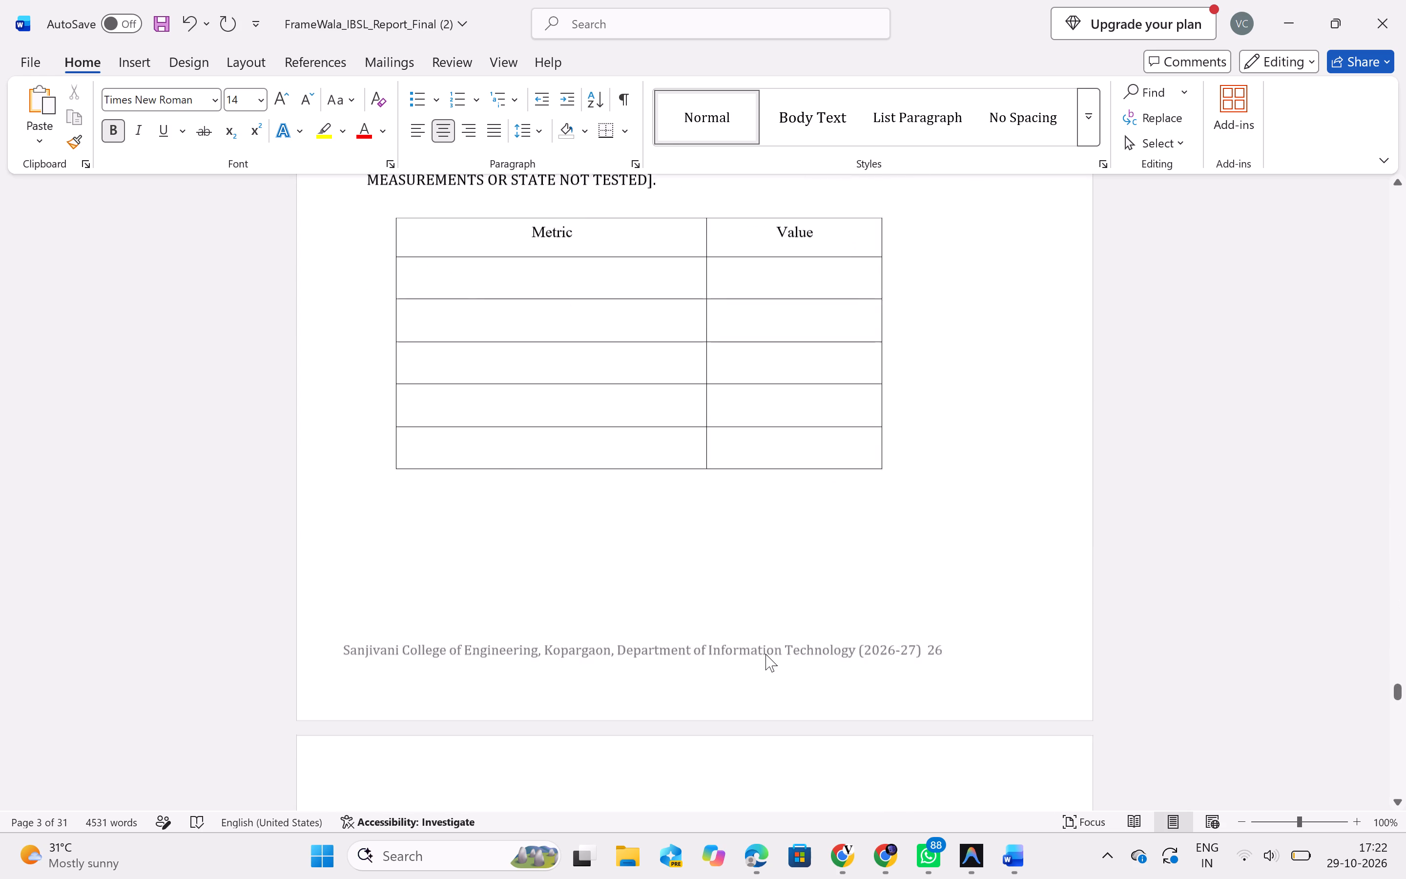
{"action": "scroll", "coordinate": [765, 654], "scroll_direction": "down", "scroll_amount": 3}
{"action": "scroll", "coordinate": [765, 654], "scroll_direction": "up", "scroll_amount": 1}
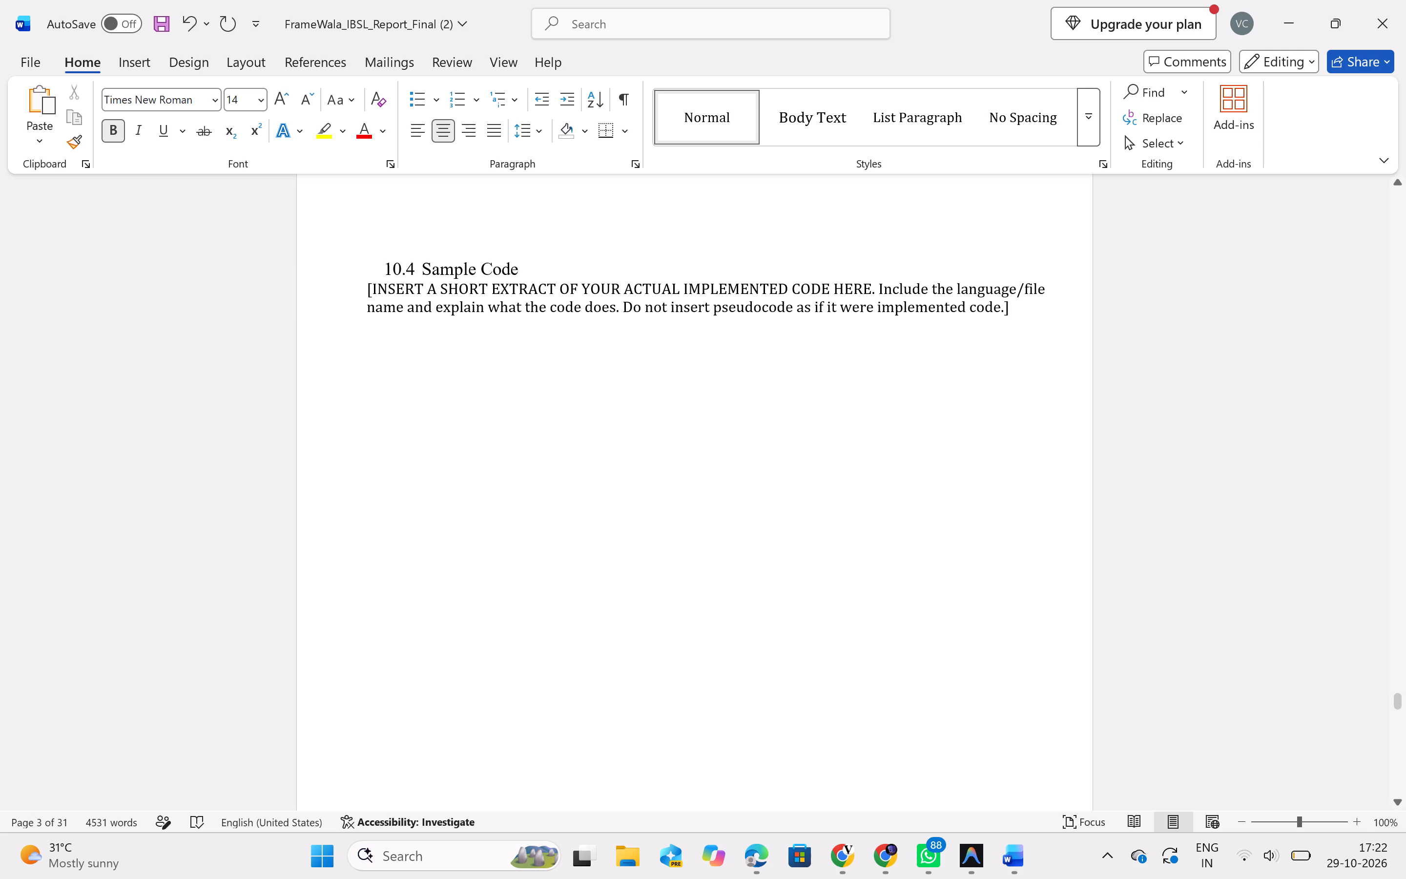
Select the bracketed placeholder text asking for a code extract under the 10.4 Sample Code heading.
{"action": "scroll", "coordinate": [994, 419], "scroll_direction": "up", "scroll_amount": 1}
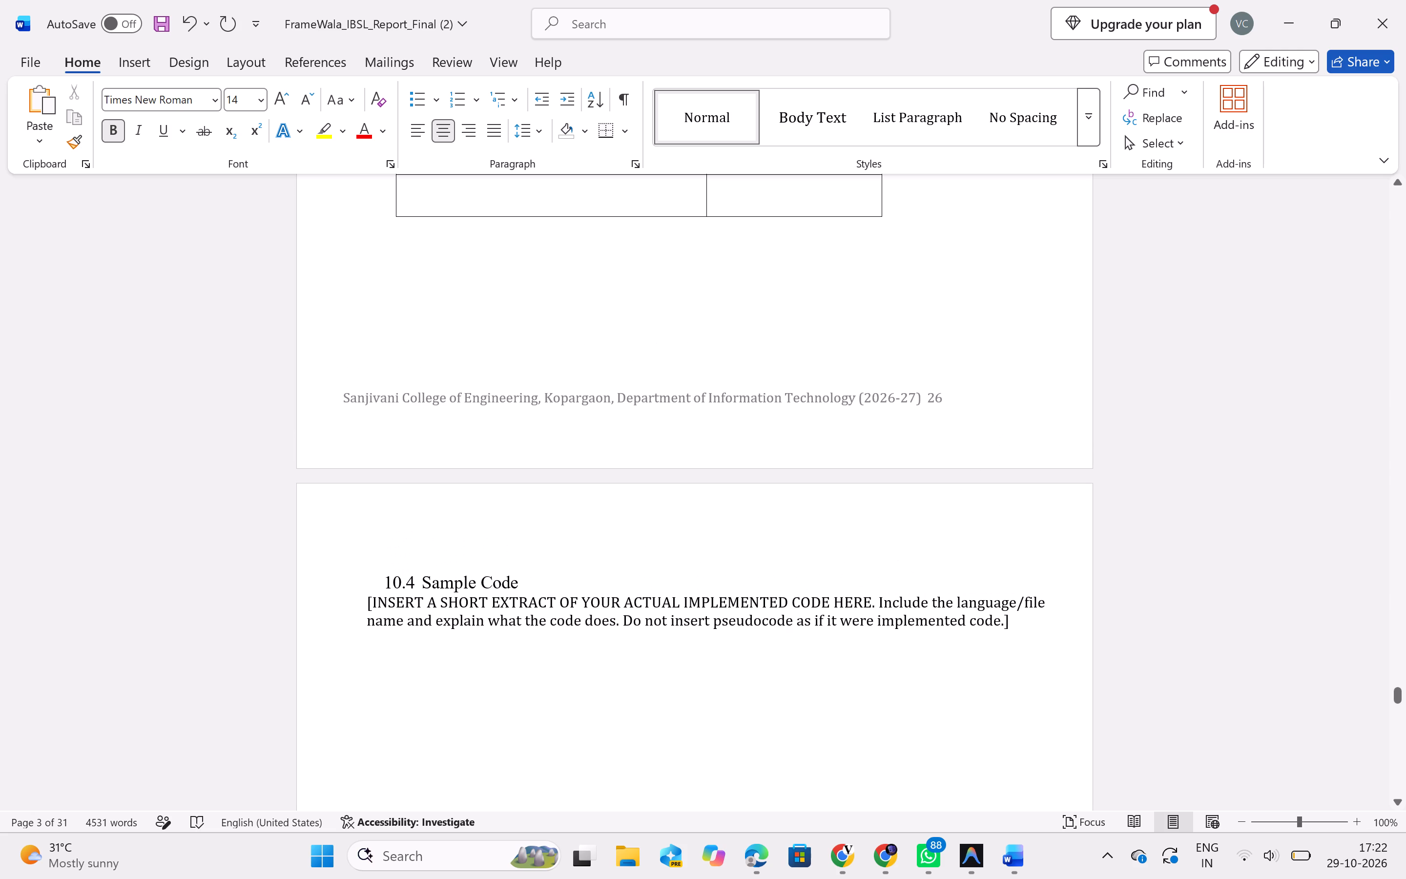
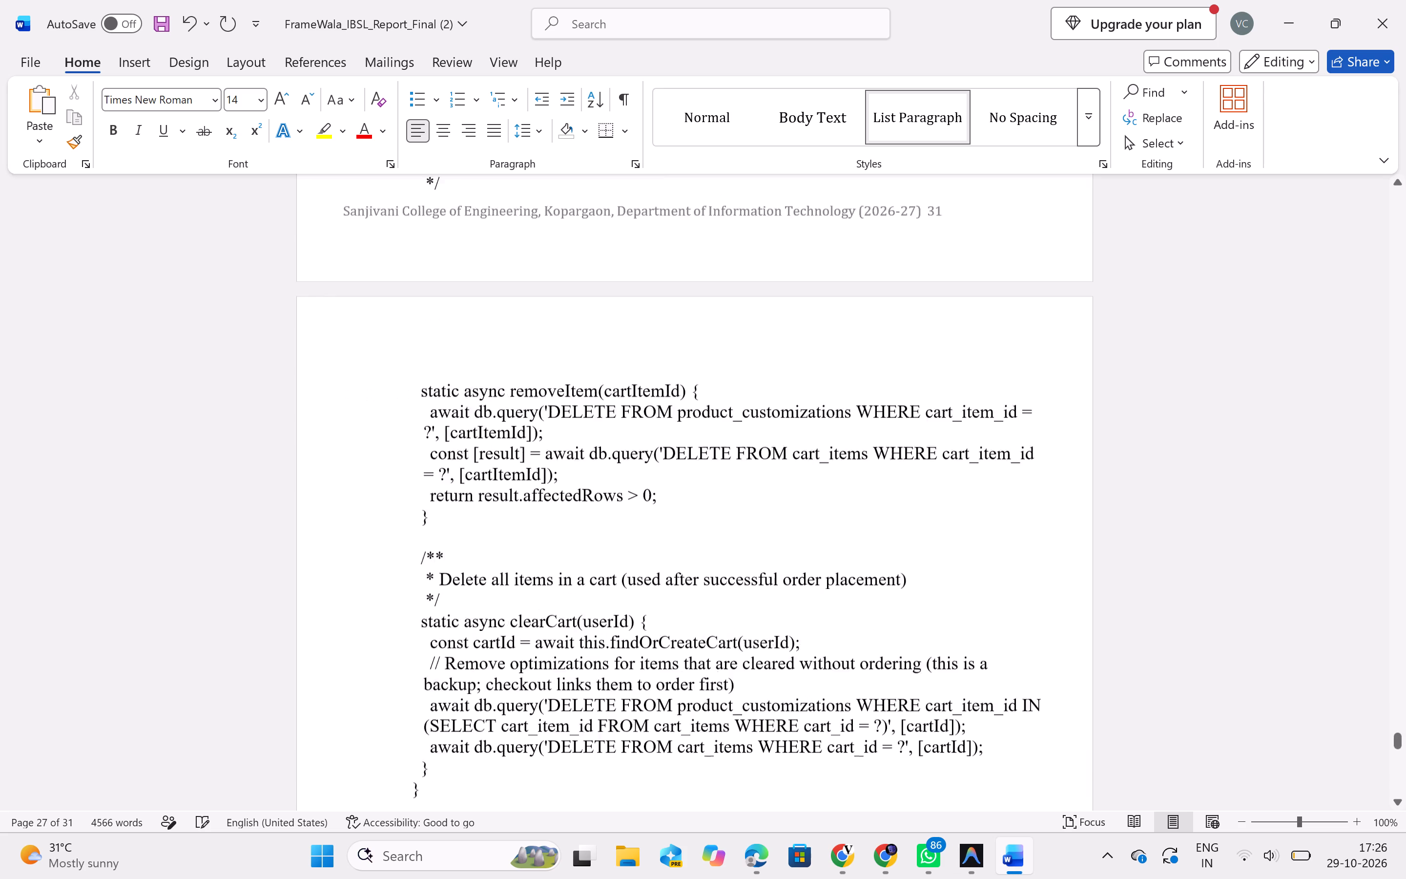
{"action": "scroll", "coordinate": [570, 492], "scroll_direction": "down", "scroll_amount": 2}
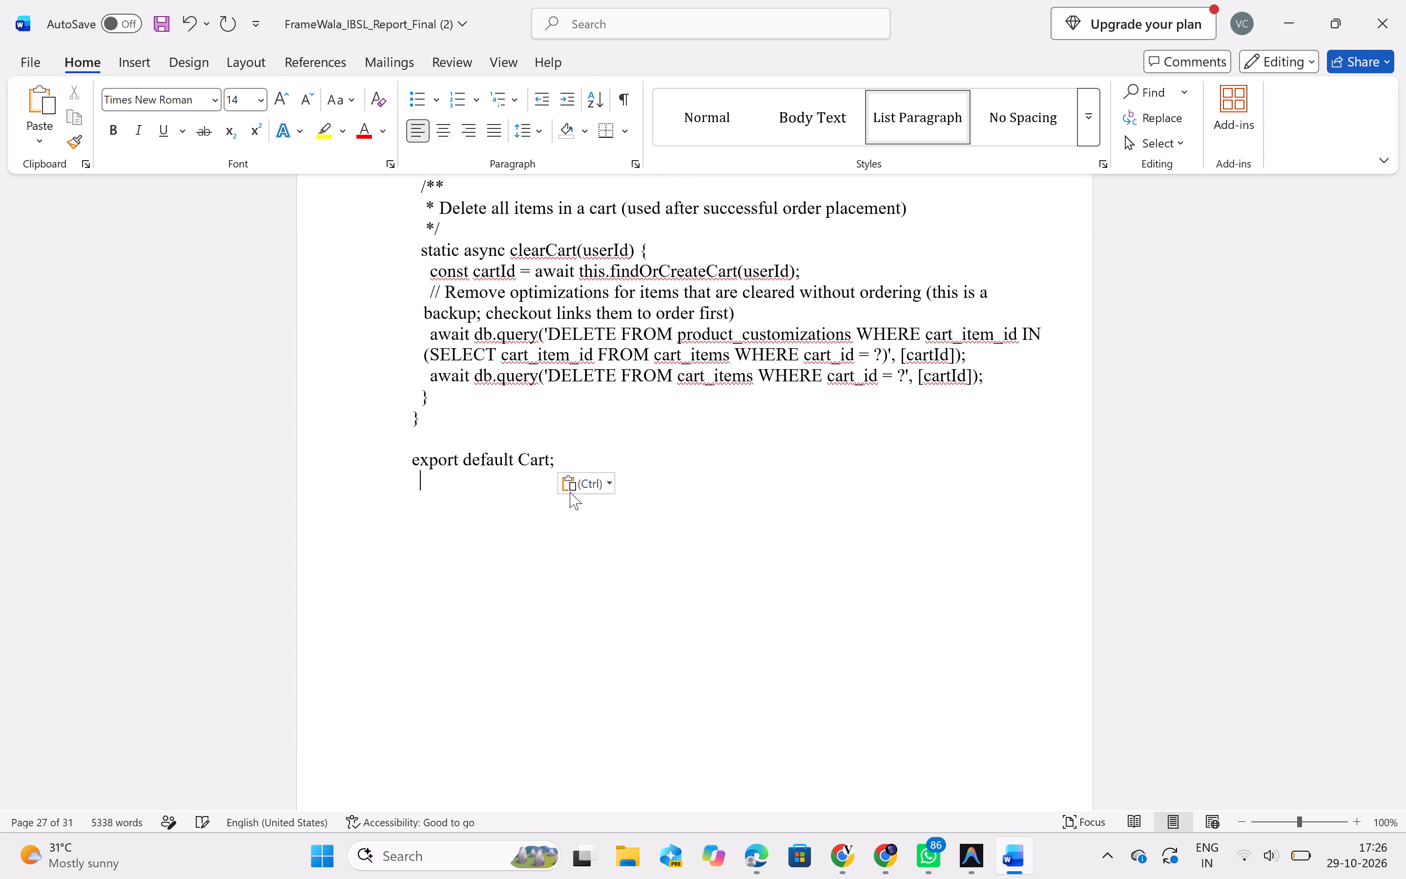
{"action": "key", "text": "Return"}
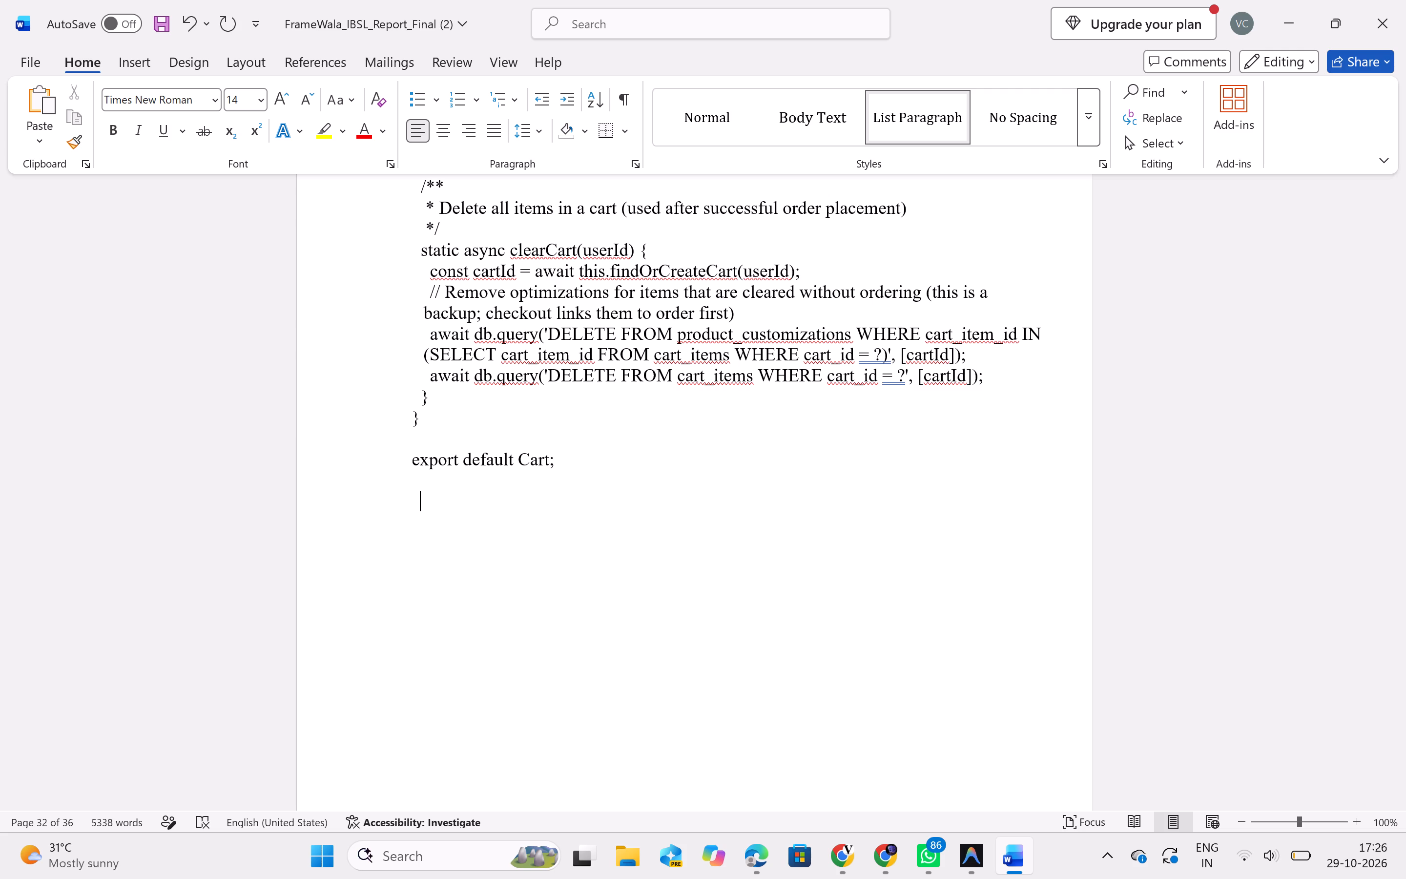
Examine the Conclusion and References chapters, and go back to the 10.3 Performance Metrics section to check what remains to complete.
{"action": "key", "text": "alt+Tab"}
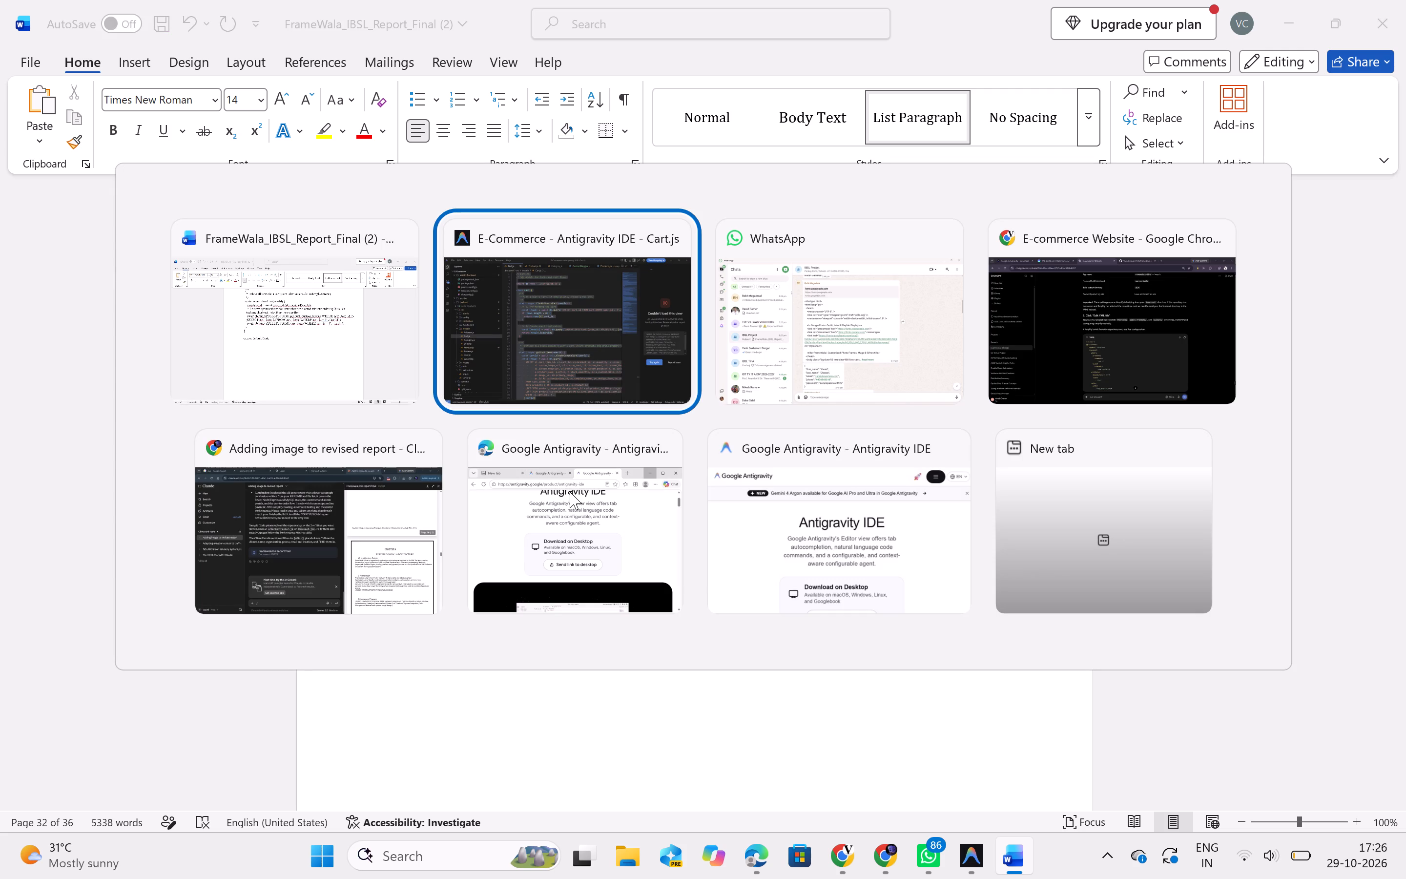
{"action": "key", "text": "alt+Left"}
{"action": "scroll", "coordinate": [691, 474], "scroll_direction": "down", "scroll_amount": 2}
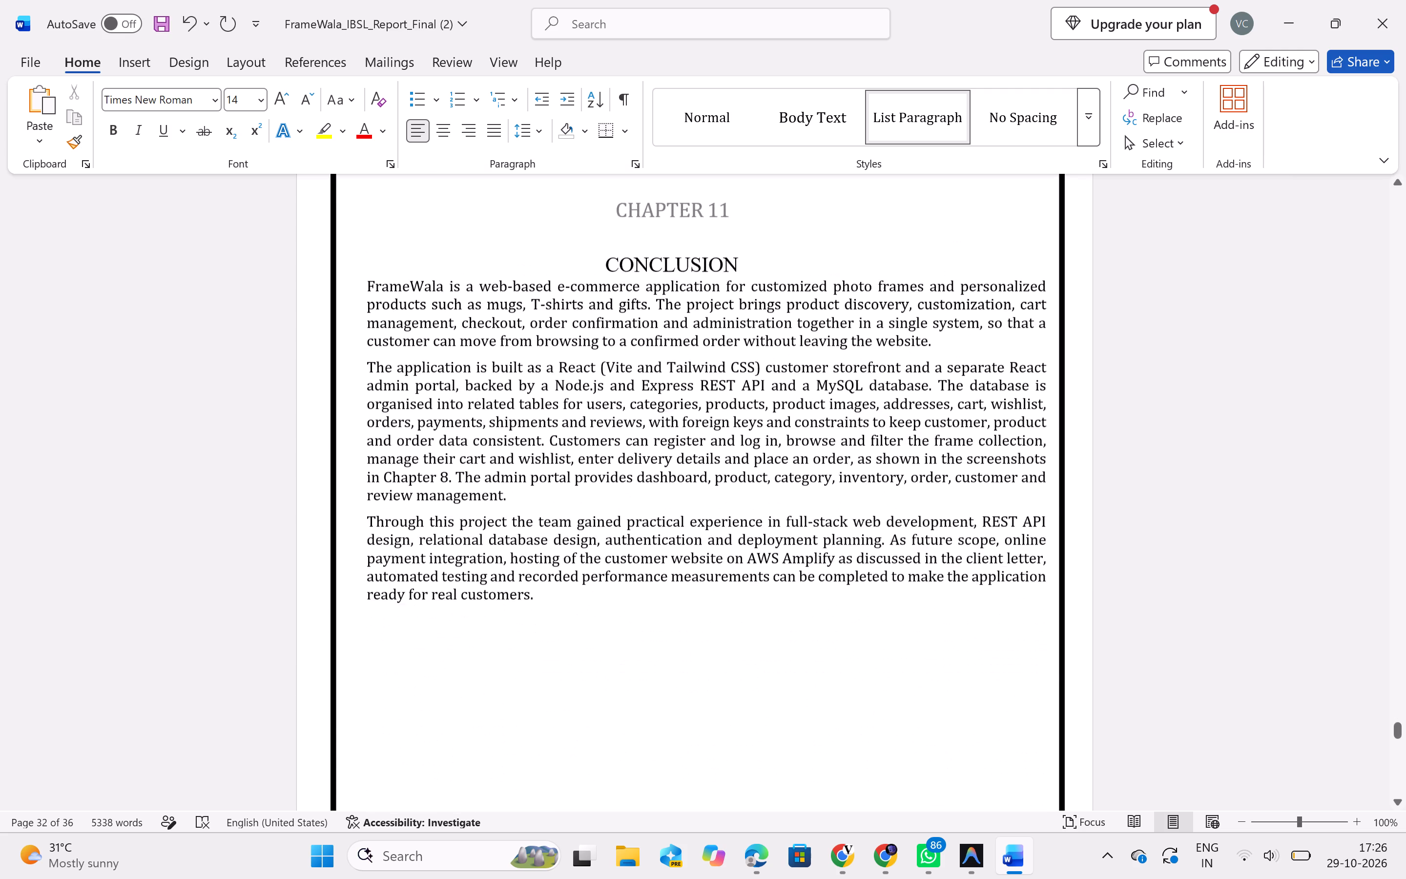
{"action": "scroll", "coordinate": [691, 474], "scroll_direction": "down", "scroll_amount": 6}
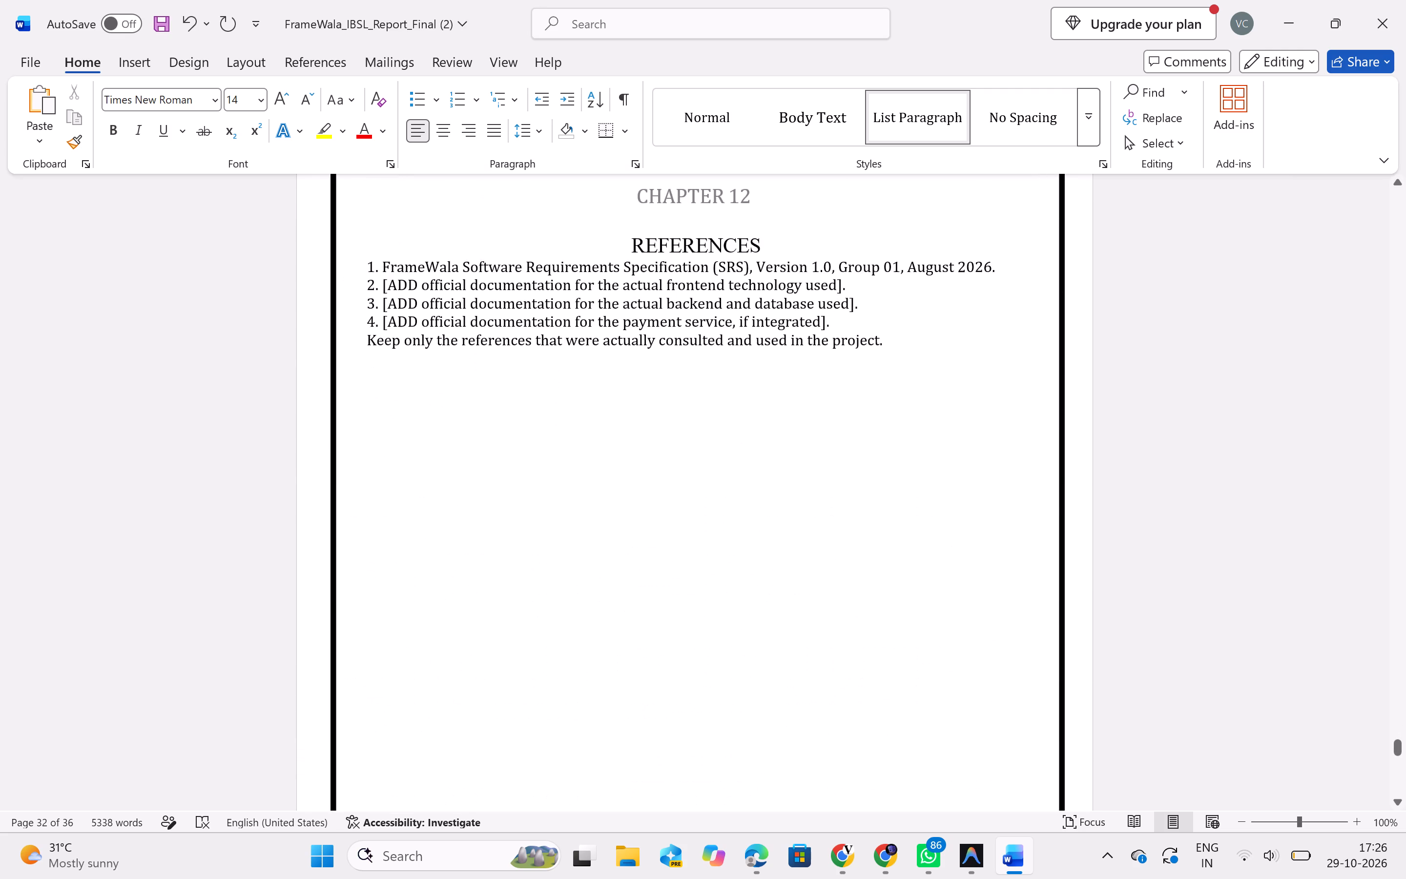
{"action": "scroll", "coordinate": [691, 474], "scroll_direction": "up", "scroll_amount": 19}
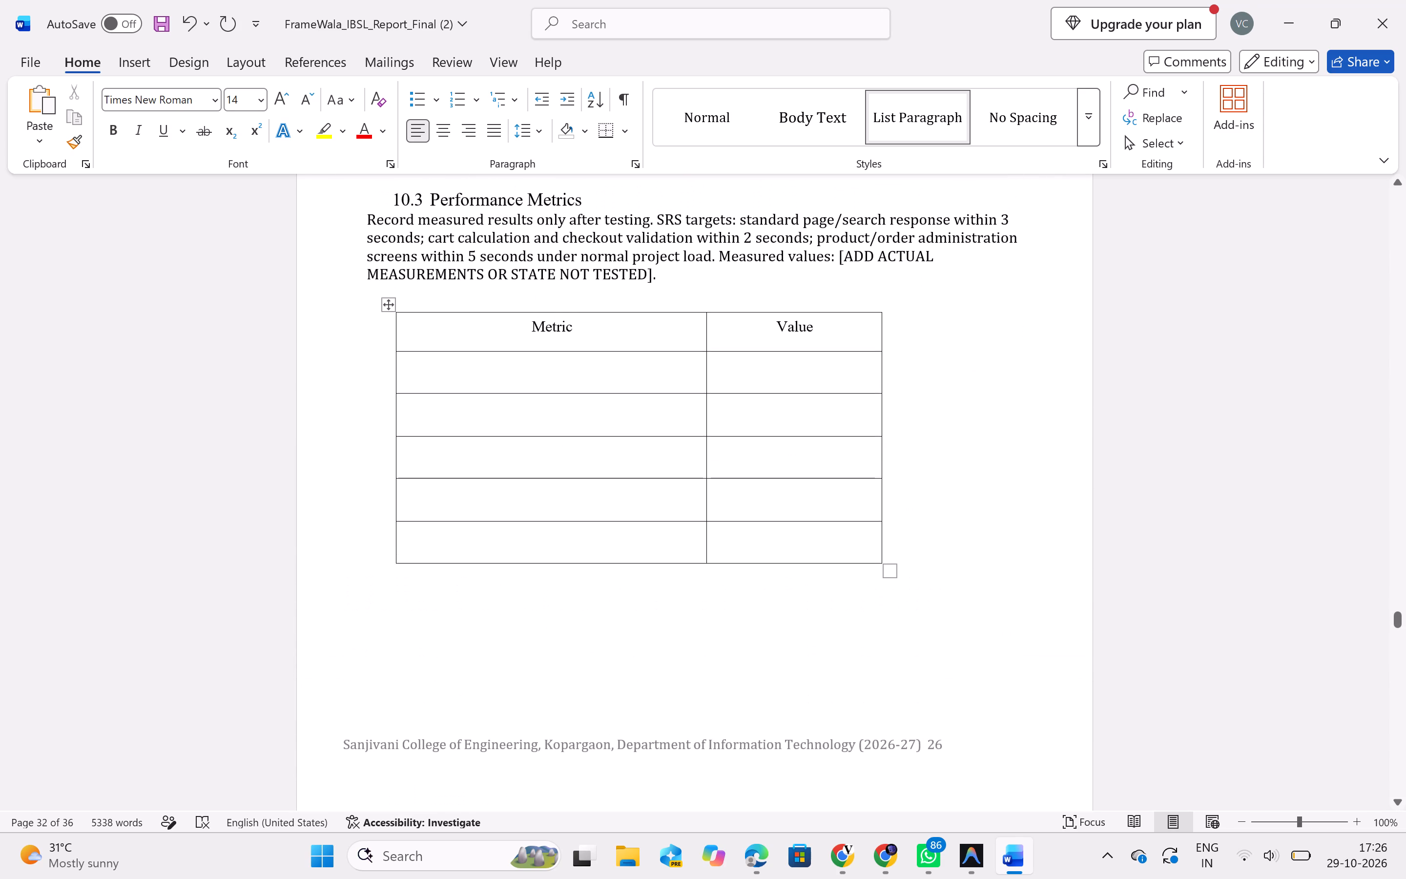
{"action": "scroll", "coordinate": [691, 474], "scroll_direction": "up", "scroll_amount": 1}
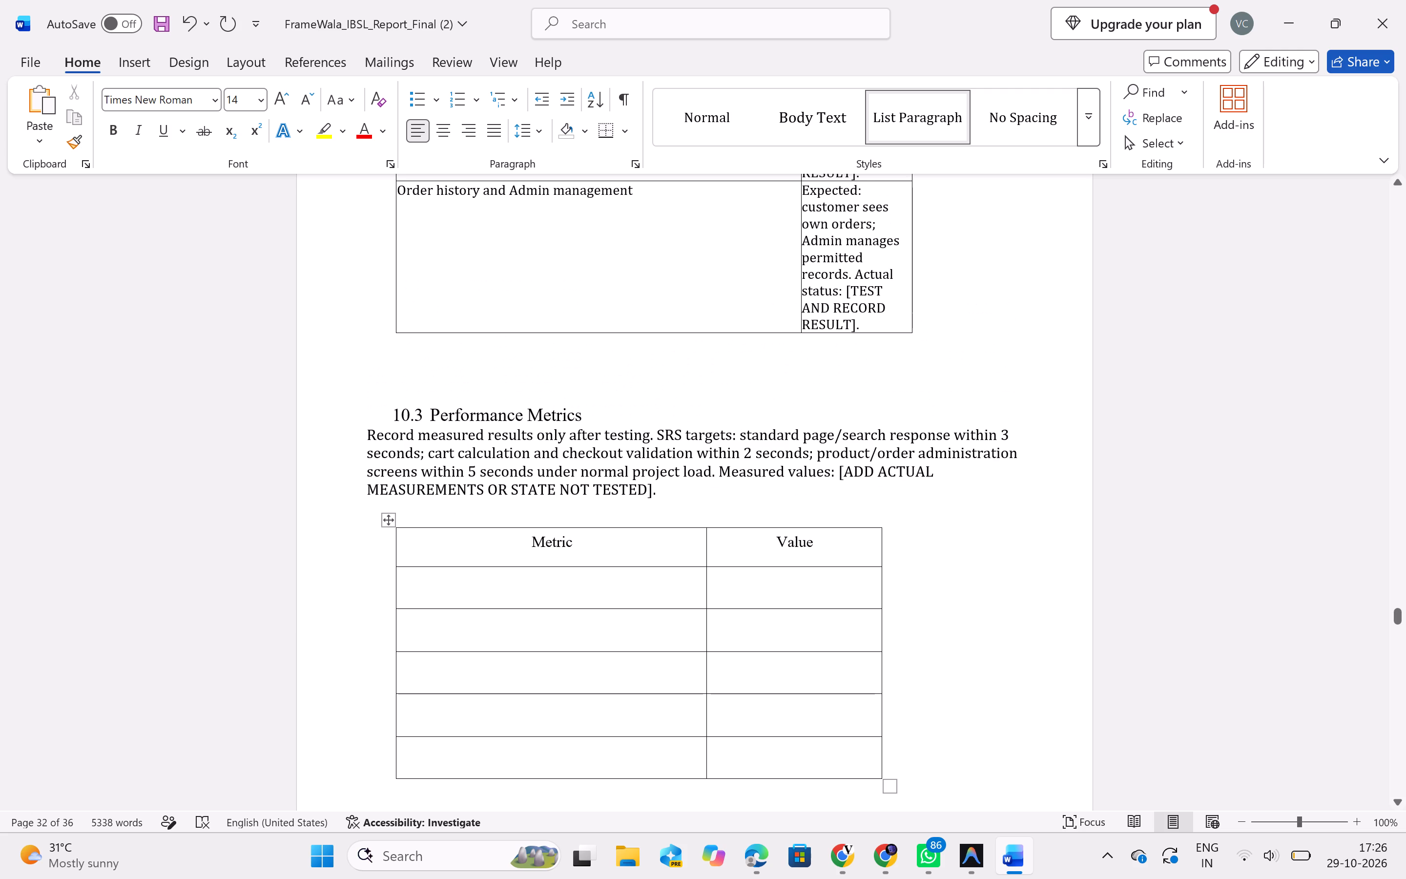
Place the cursor in the first empty Metric cell of the 10.3 Performance Metrics table.
{"action": "left_click", "coordinate": [523, 590]}
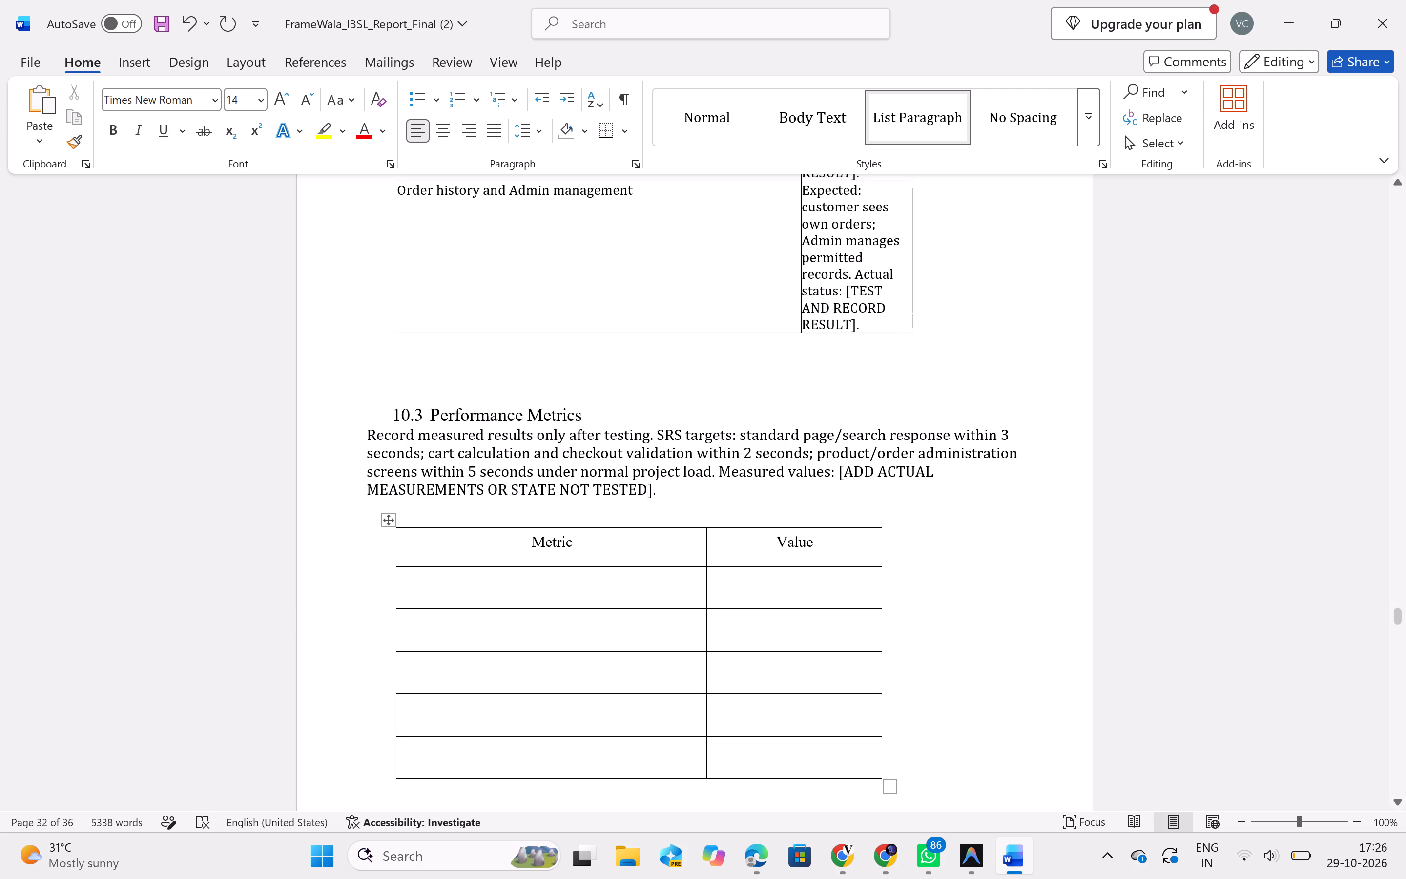
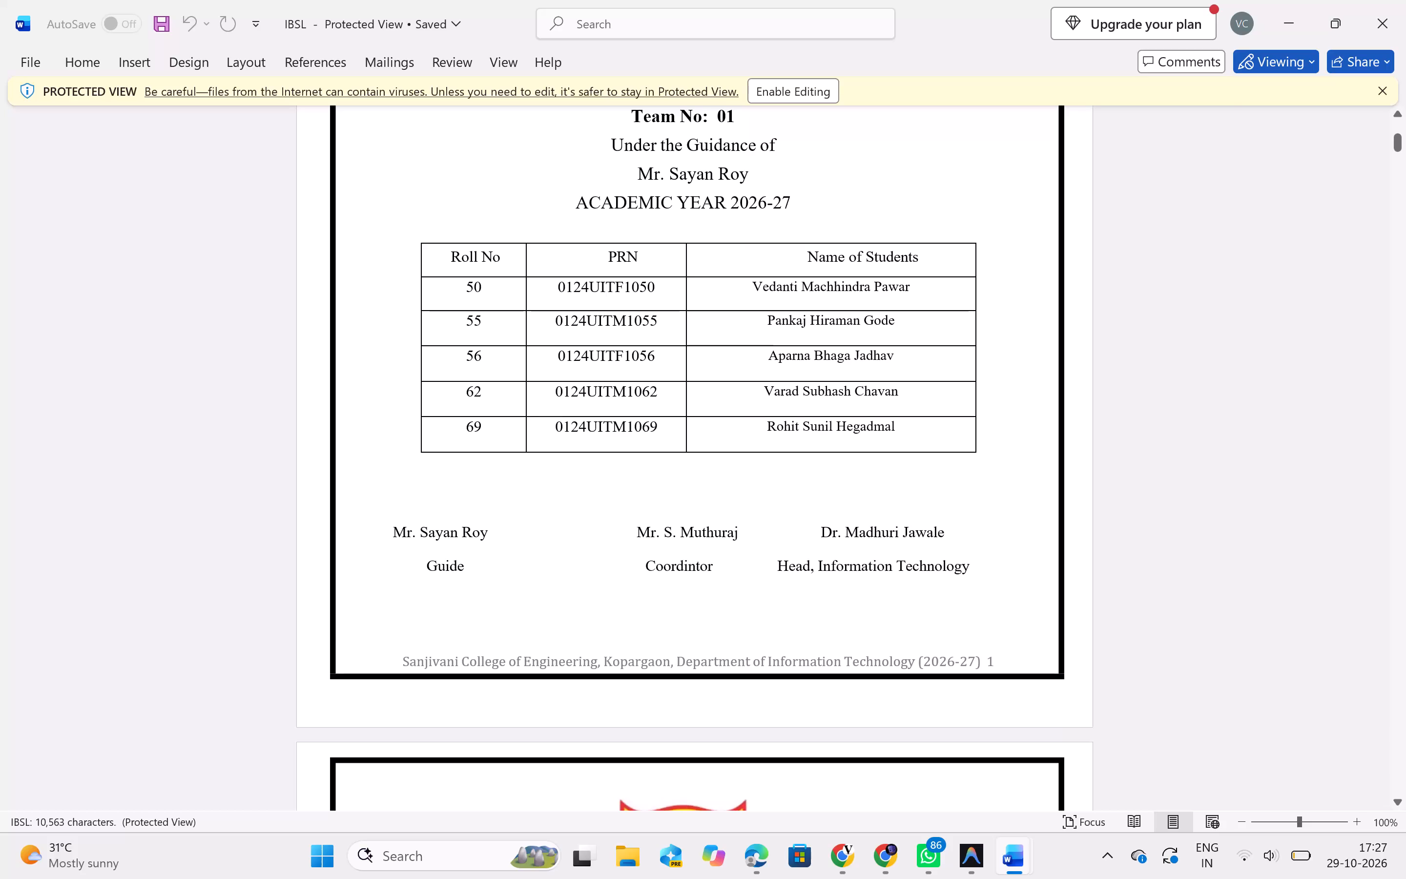
Switch back to the FrameWala_IBSL_Report_Final document and look over the pages preceding 10.3 Performance Metrics, including the Chapter 10 testing strategy.
{"action": "key", "text": "alt+Tab"}
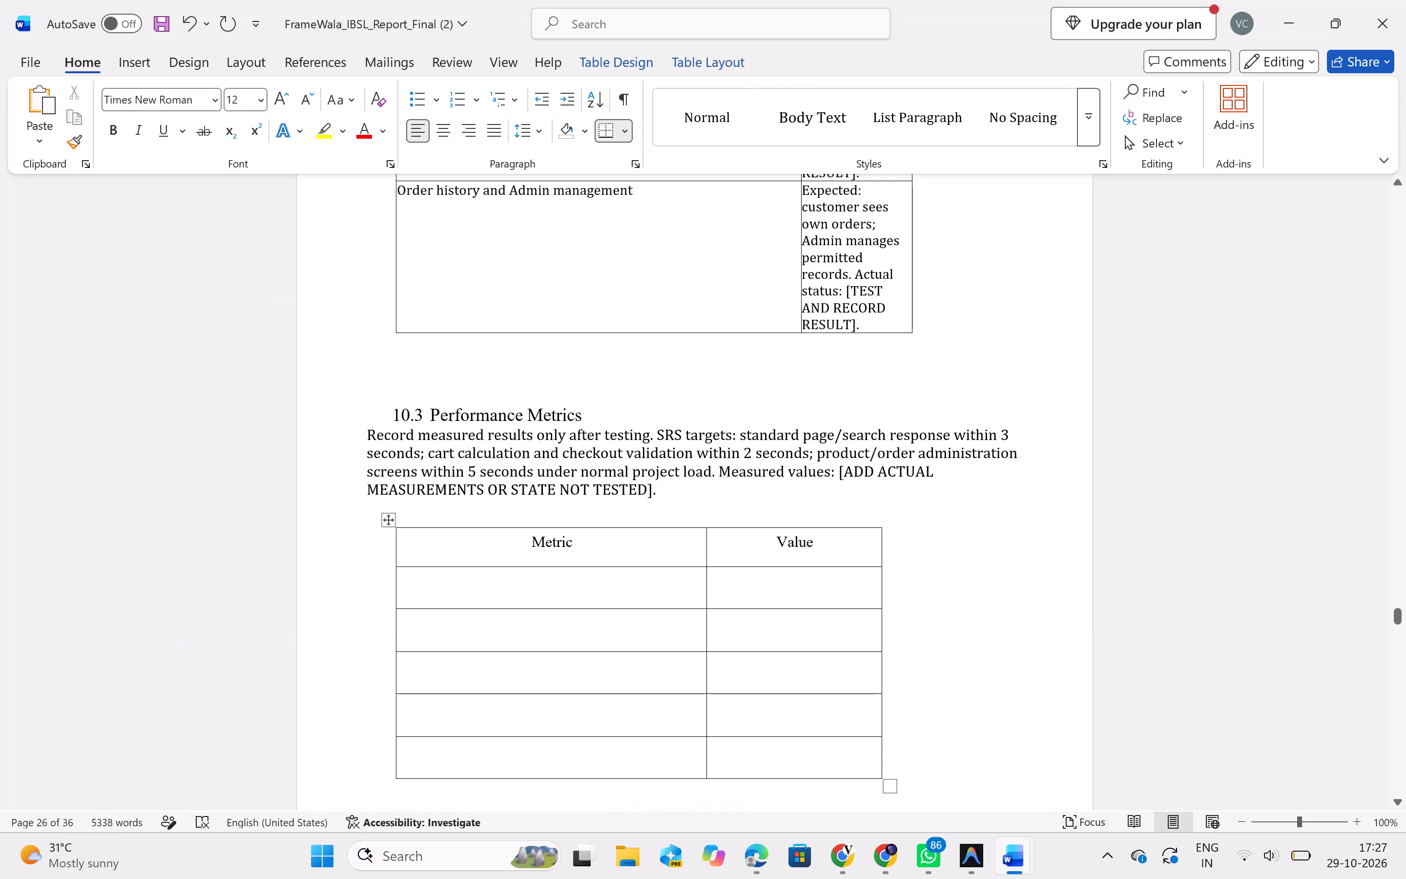
{"action": "scroll", "coordinate": [637, 560], "scroll_direction": "up", "scroll_amount": 10}
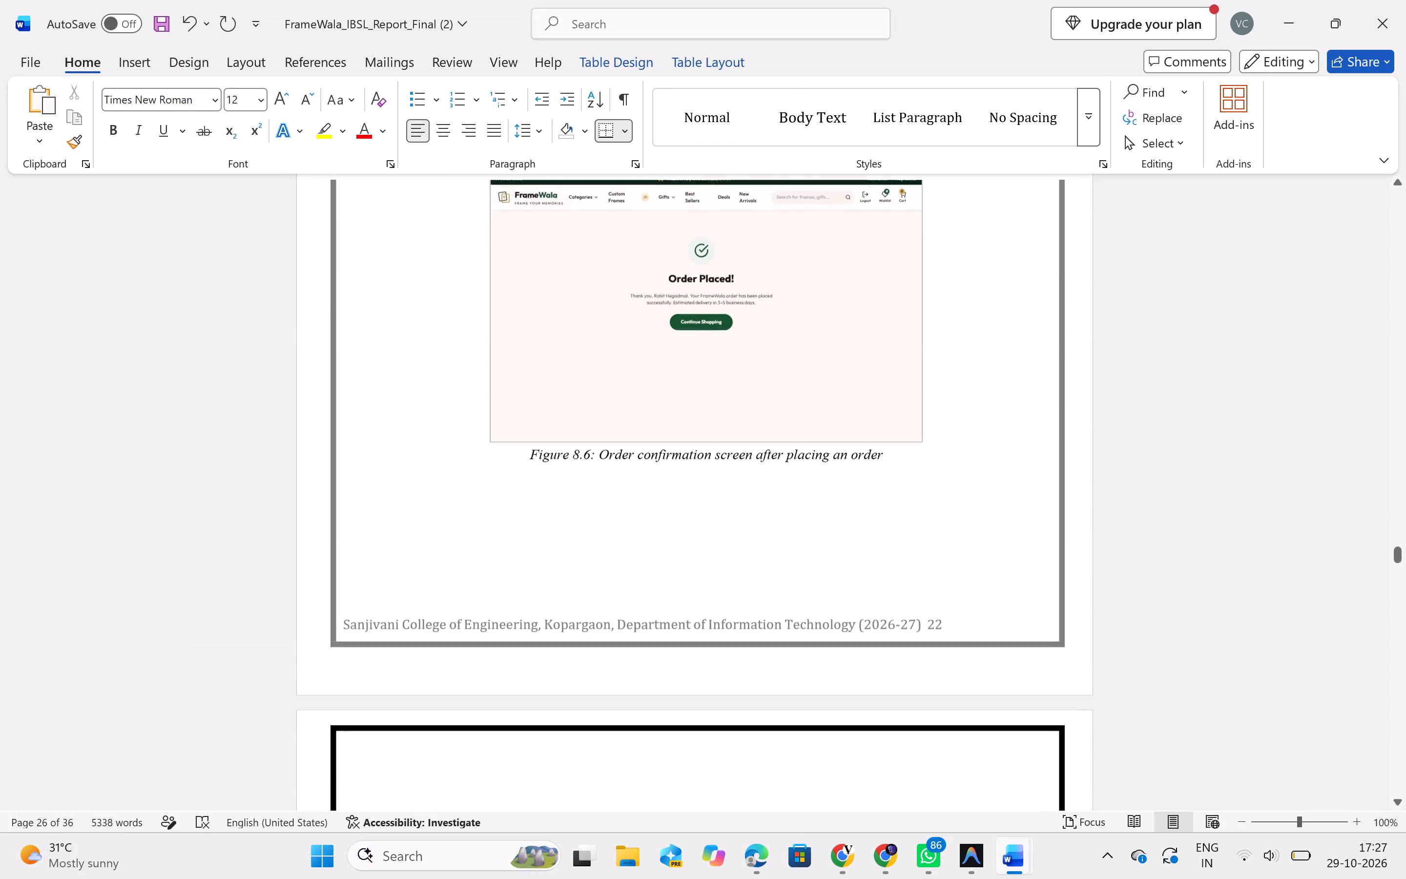
{"action": "scroll", "coordinate": [637, 560], "scroll_direction": "up", "scroll_amount": 5}
{"action": "scroll", "coordinate": [637, 560], "scroll_direction": "down", "scroll_amount": 8}
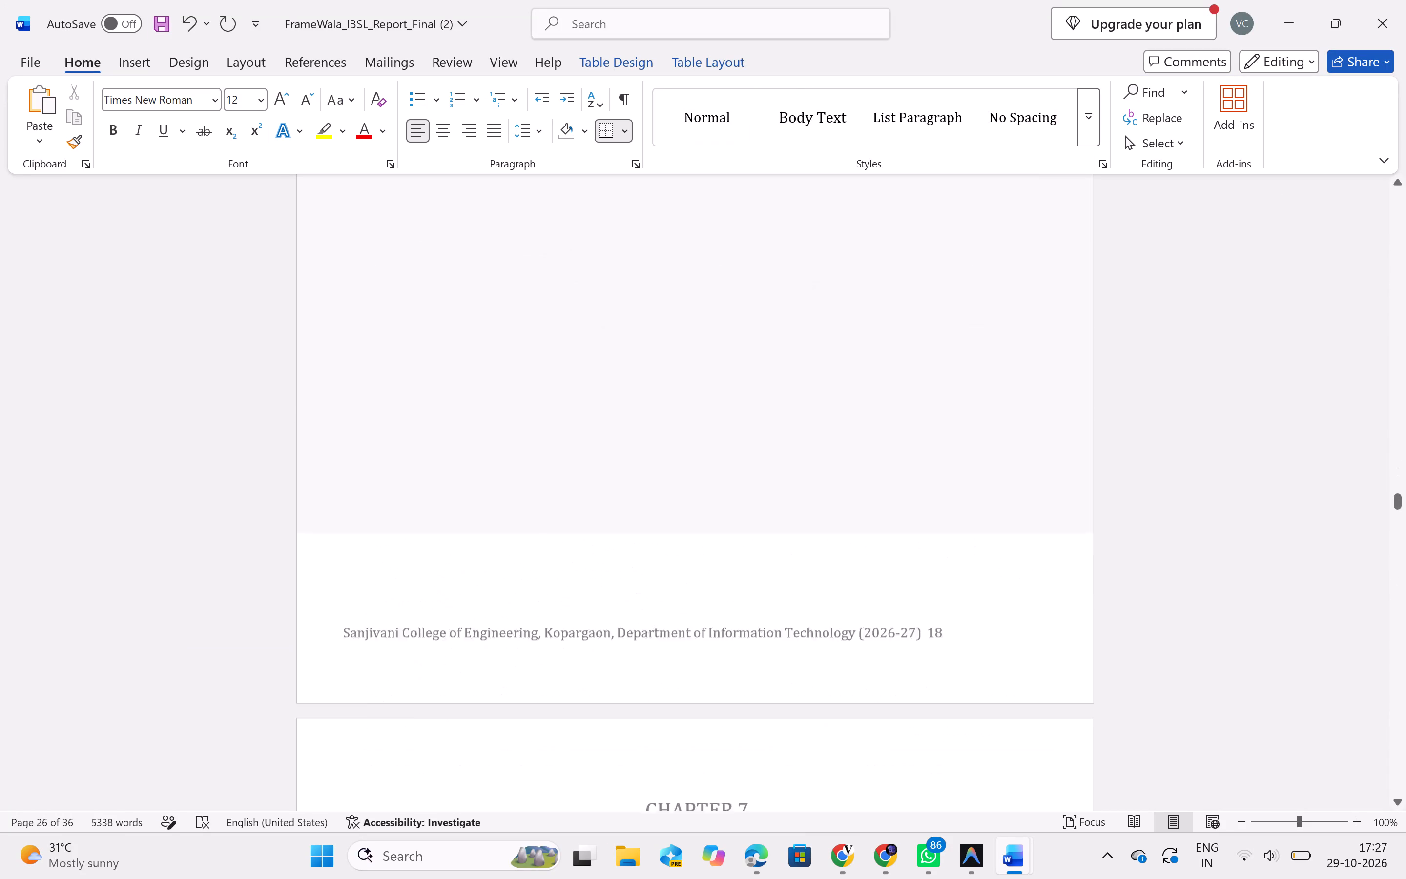
{"action": "scroll", "coordinate": [637, 560], "scroll_direction": "down", "scroll_amount": 8}
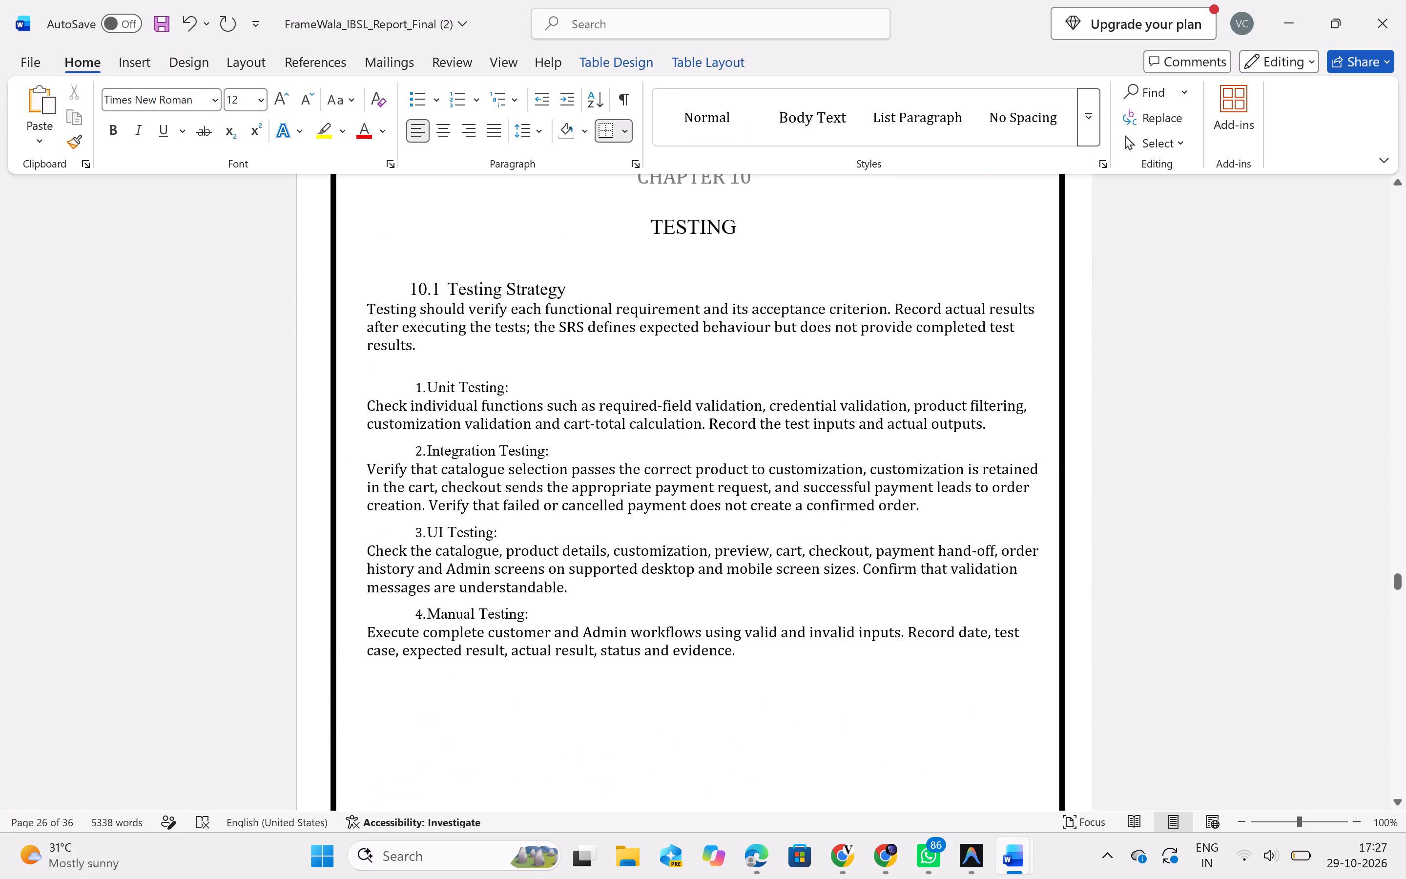
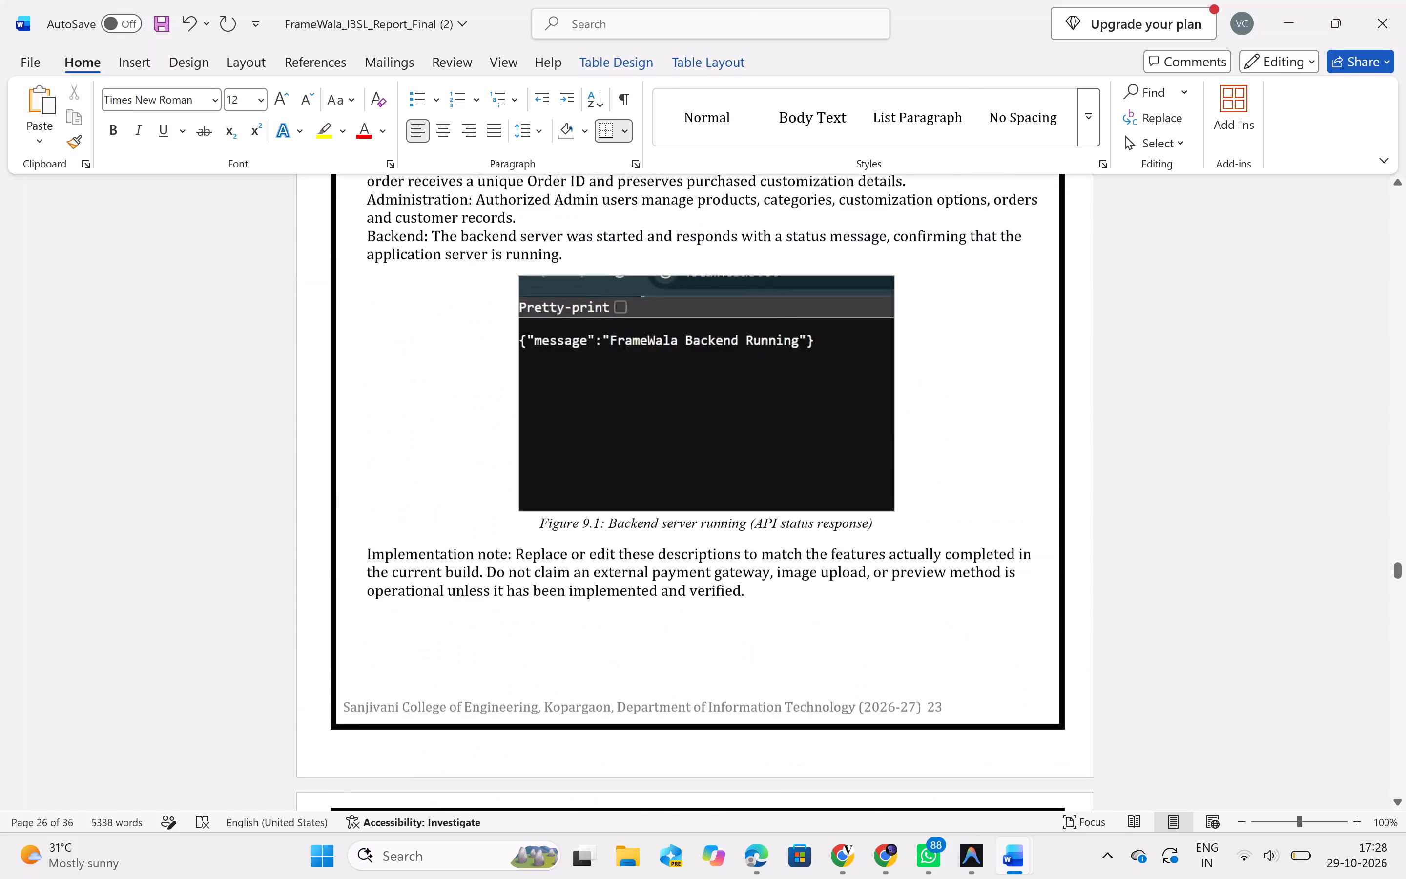
Look back through the report from the Chapter 9 implementation pages to Chapter 6 System Design / Architecture, examining the sections with diagram placeholders.
{"action": "scroll", "coordinate": [574, 426], "scroll_direction": "up", "scroll_amount": 10}
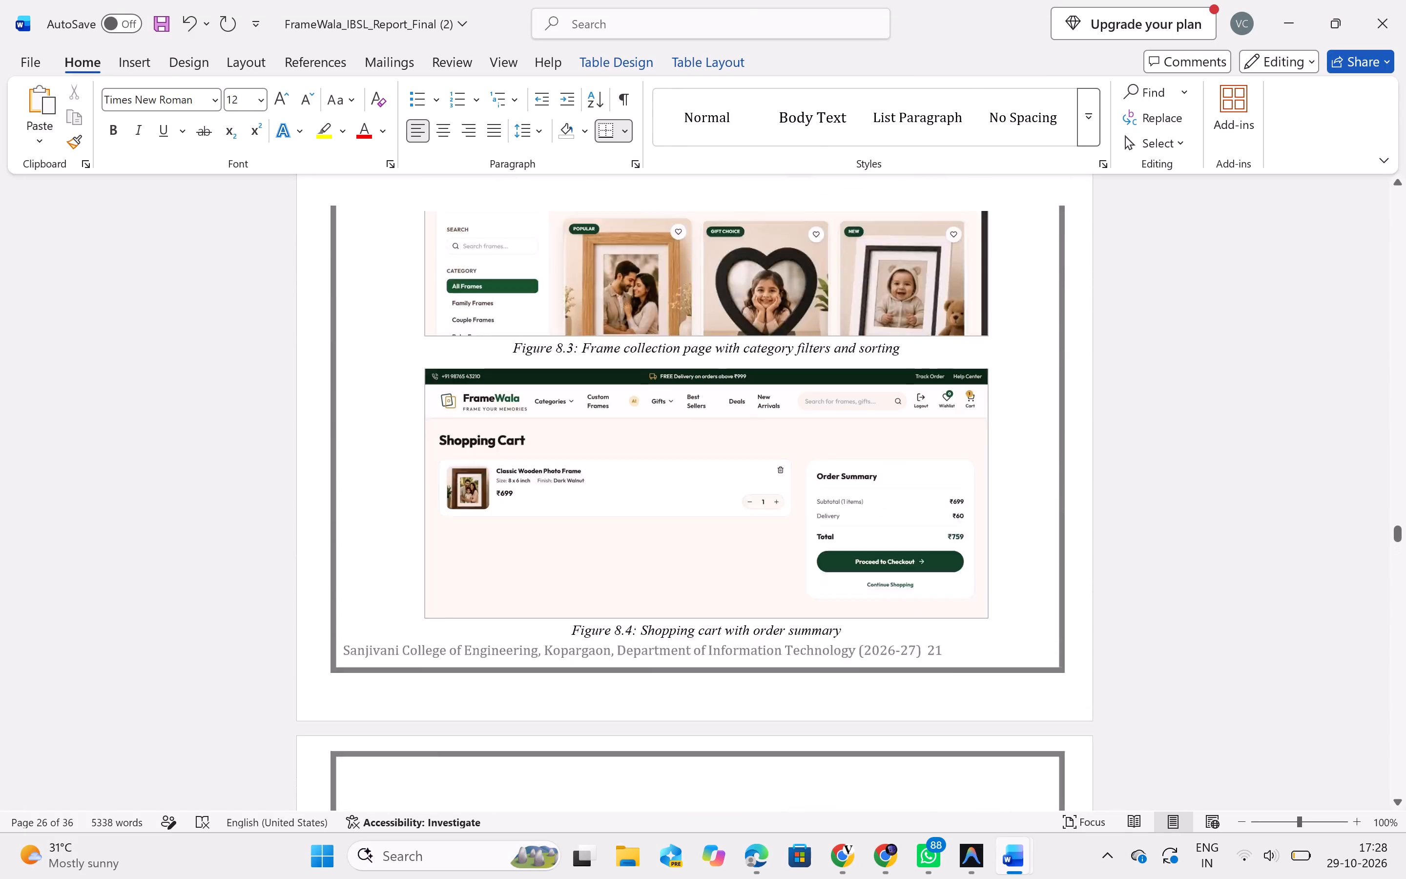
{"action": "scroll", "coordinate": [574, 426], "scroll_direction": "up", "scroll_amount": 4}
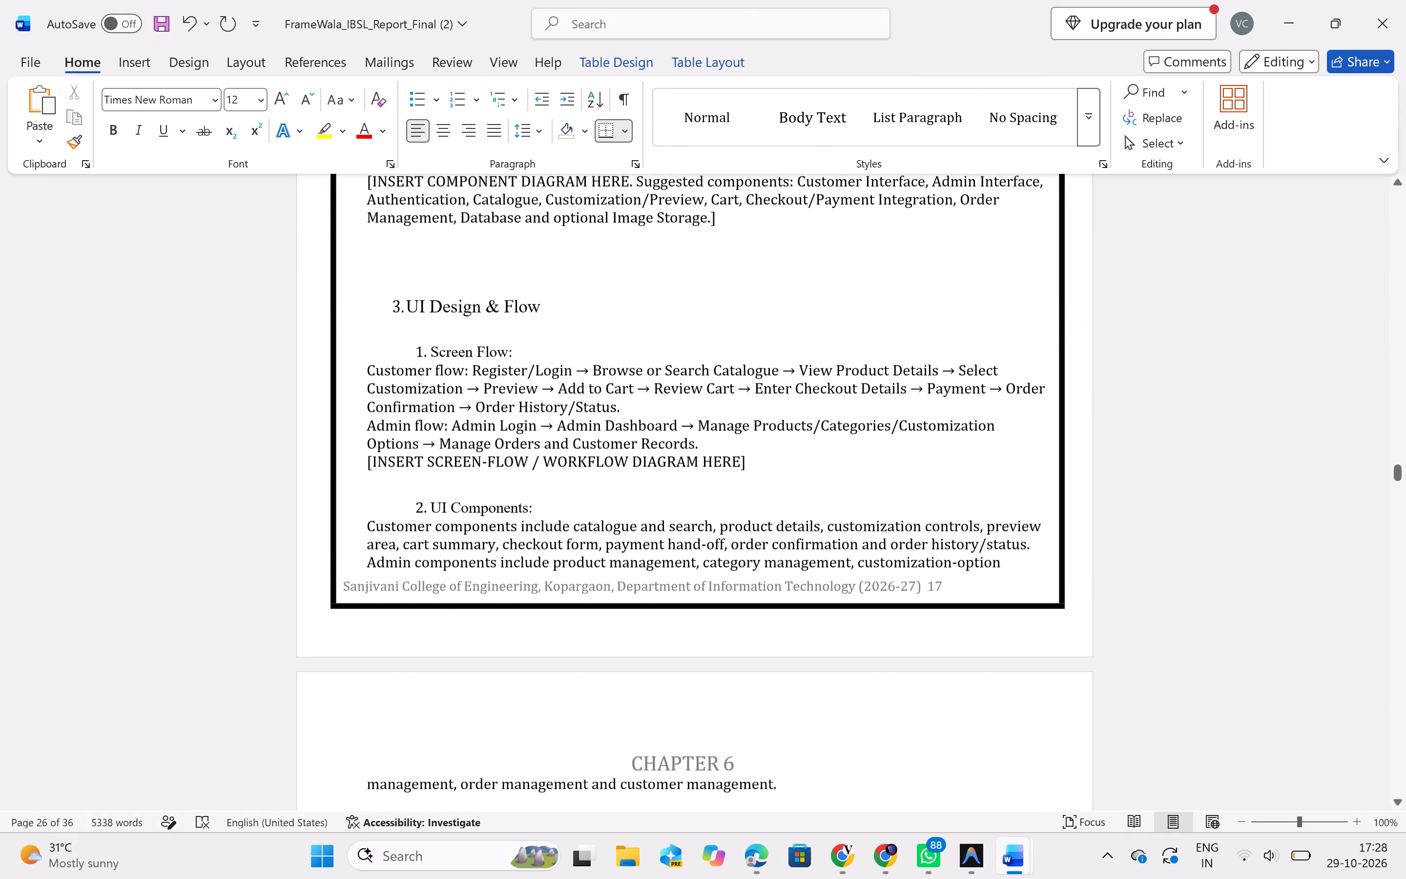
{"action": "scroll", "coordinate": [574, 426], "scroll_direction": "up", "scroll_amount": 3}
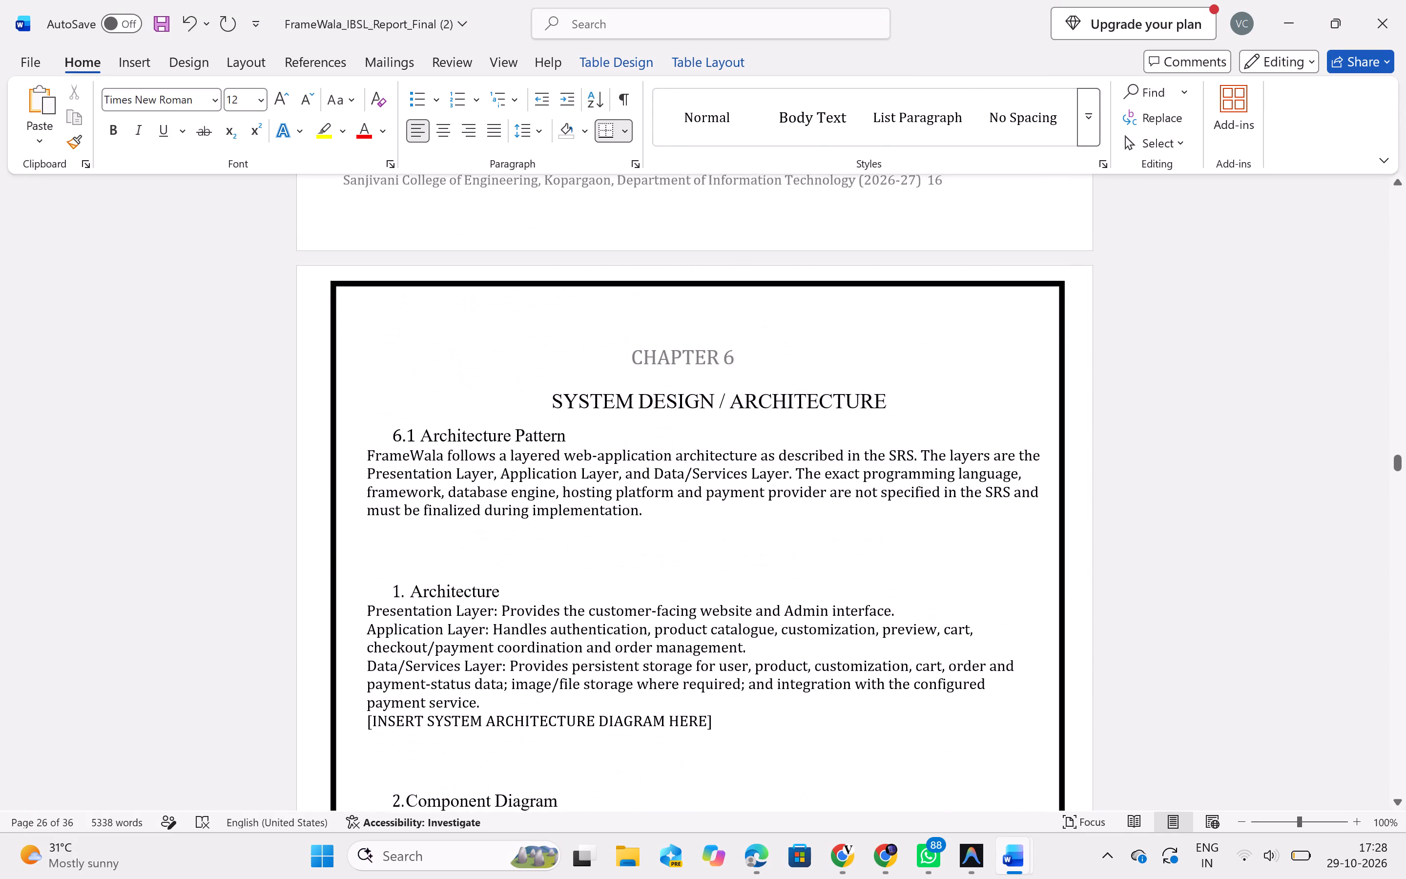
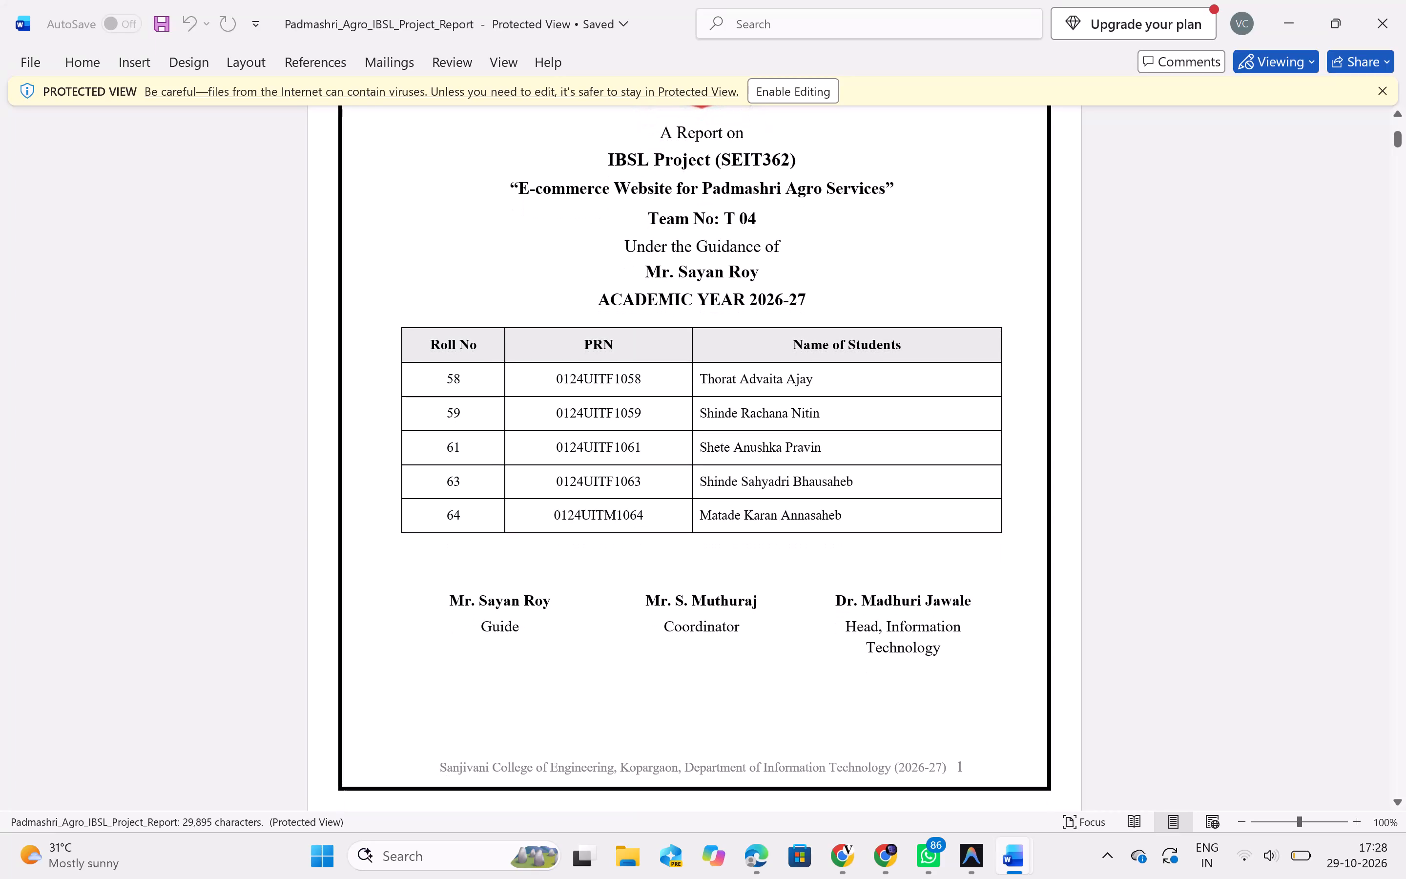
Enable editing for the protected Padmashri_Agro_IBSL_Project_Report document.
{"action": "left_click", "coordinate": [806, 104]}
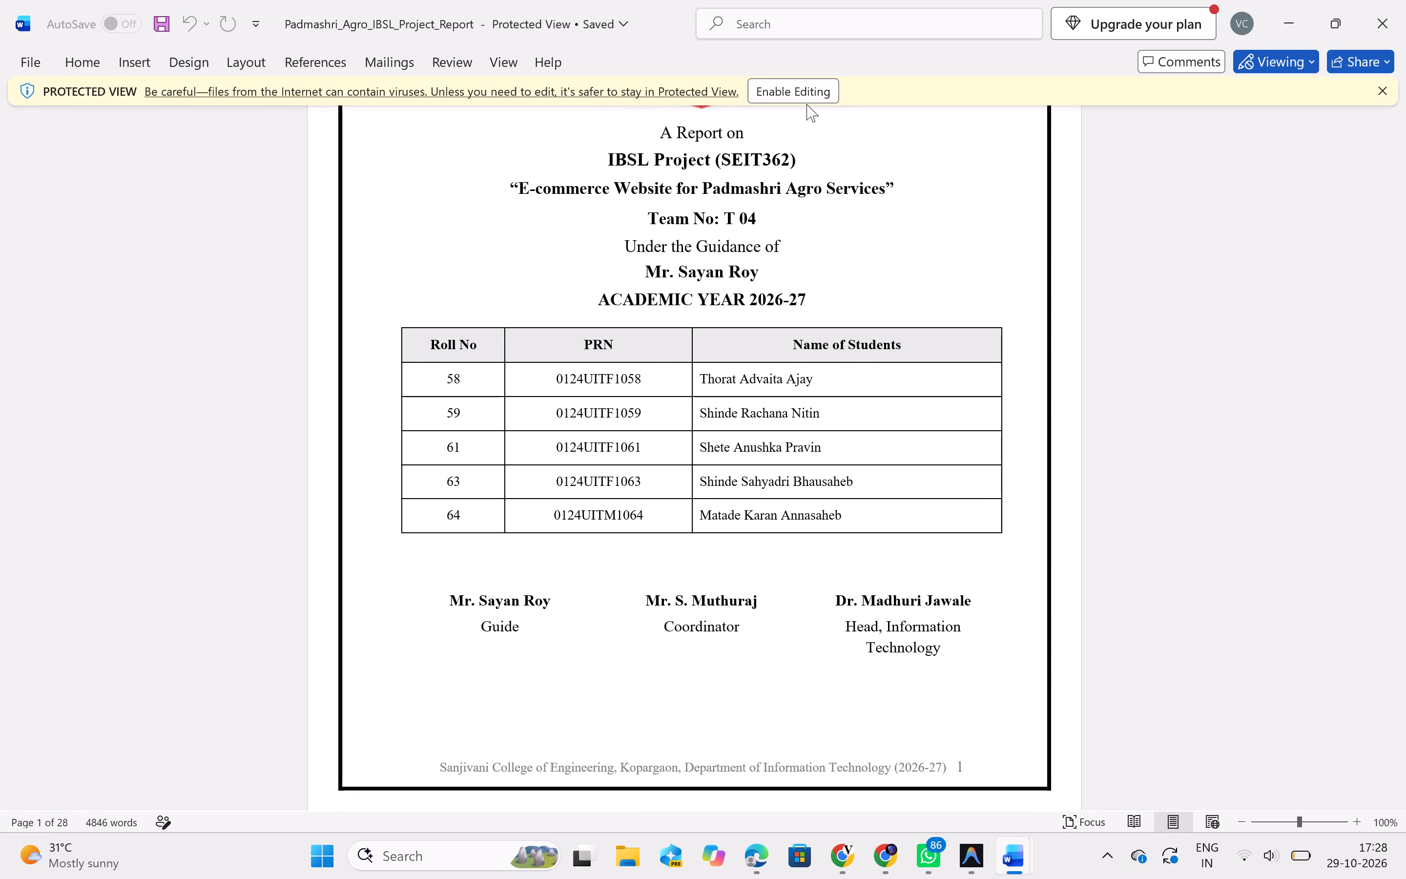
{"action": "left_click", "coordinate": [807, 92]}
Copy the entire 10.3 Performance Metrics table from the Padmashri Agro report.
{"action": "scroll", "coordinate": [665, 556], "scroll_direction": "down", "scroll_amount": 1}
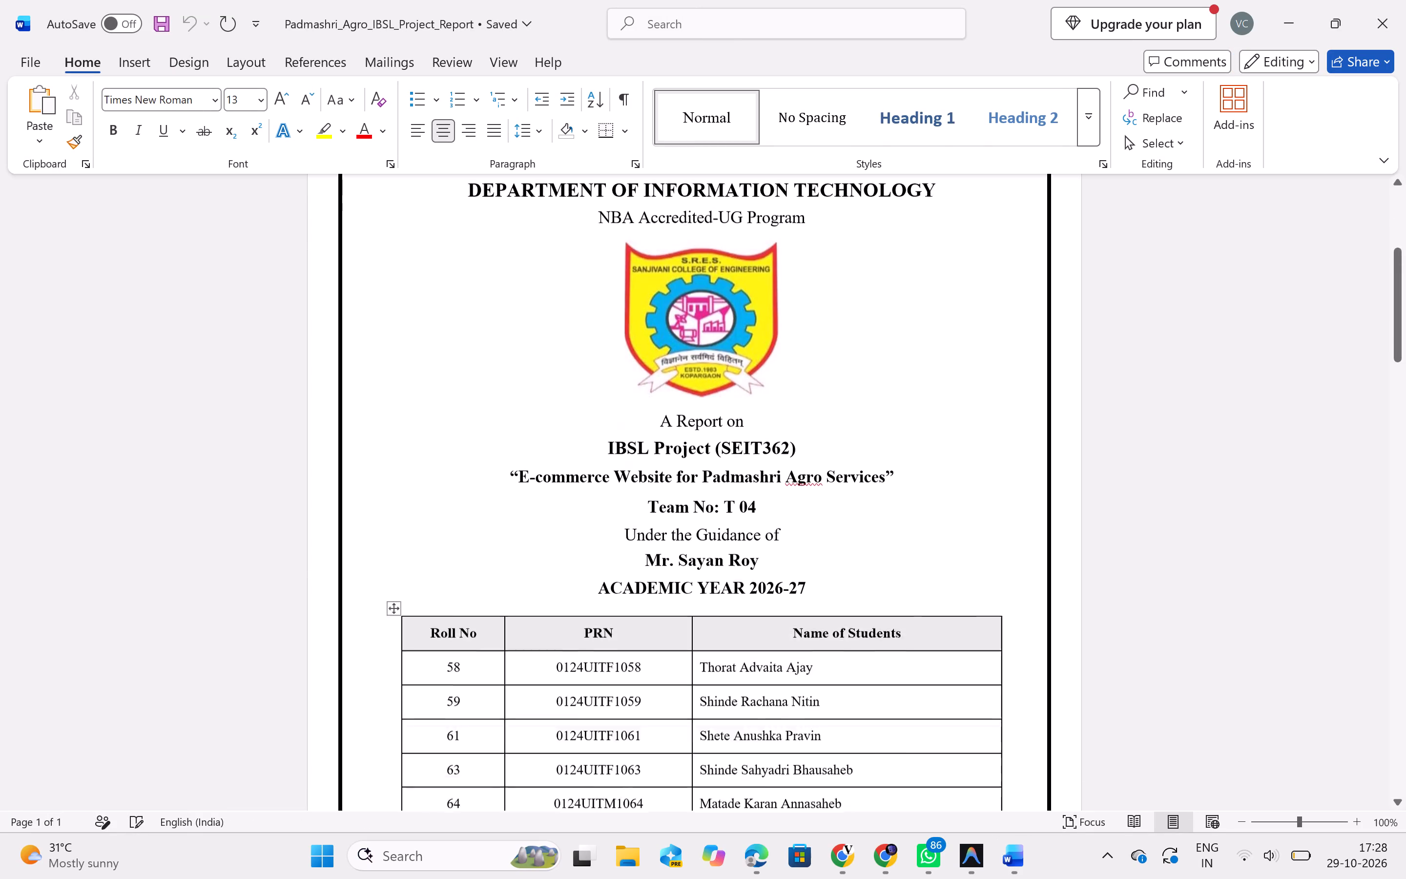
{"action": "scroll", "coordinate": [665, 556], "scroll_direction": "down", "scroll_amount": 1}
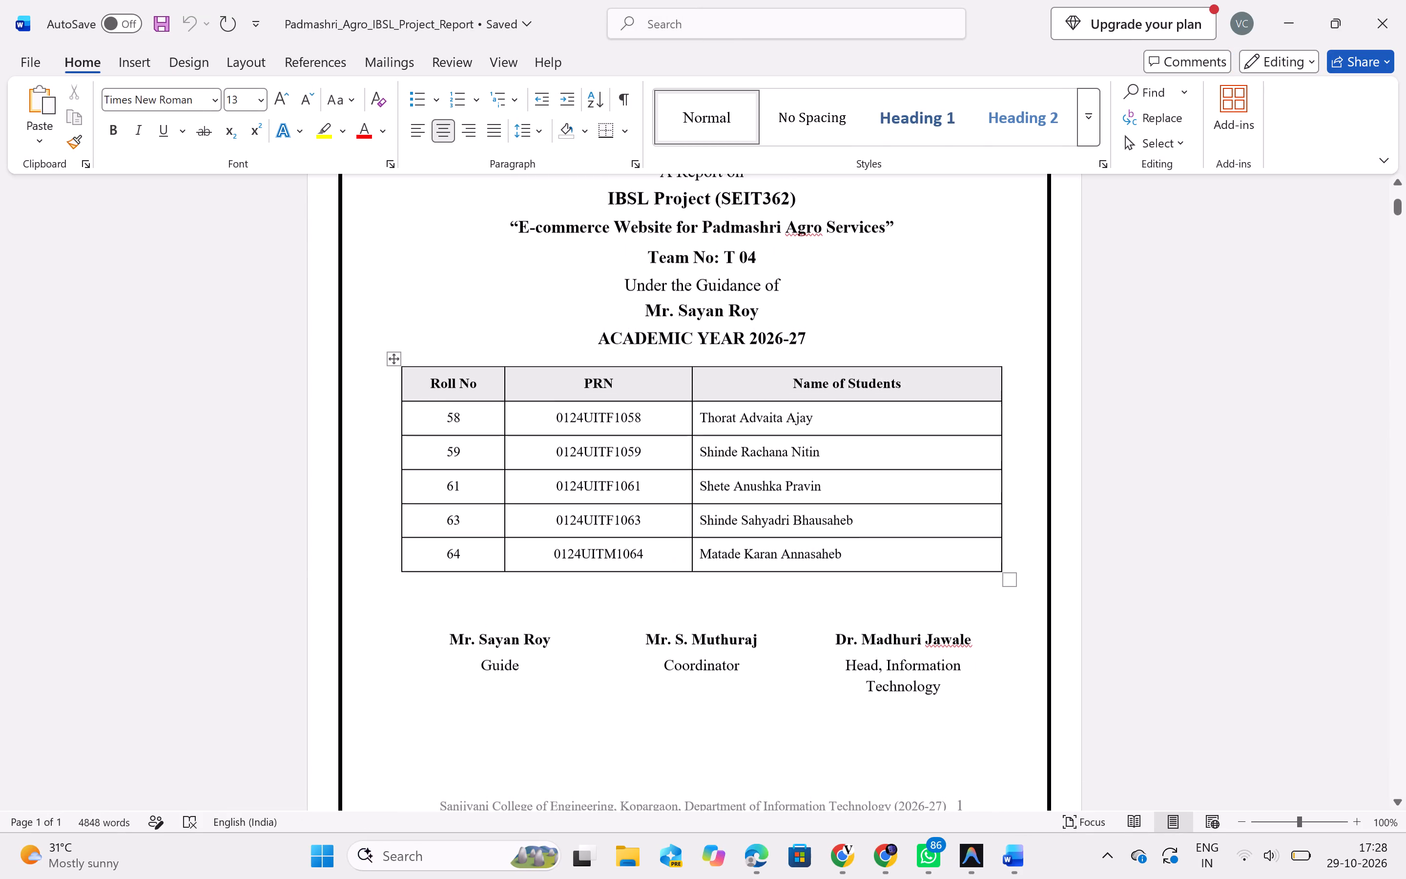
{"action": "scroll", "coordinate": [665, 556], "scroll_direction": "down", "scroll_amount": 12}
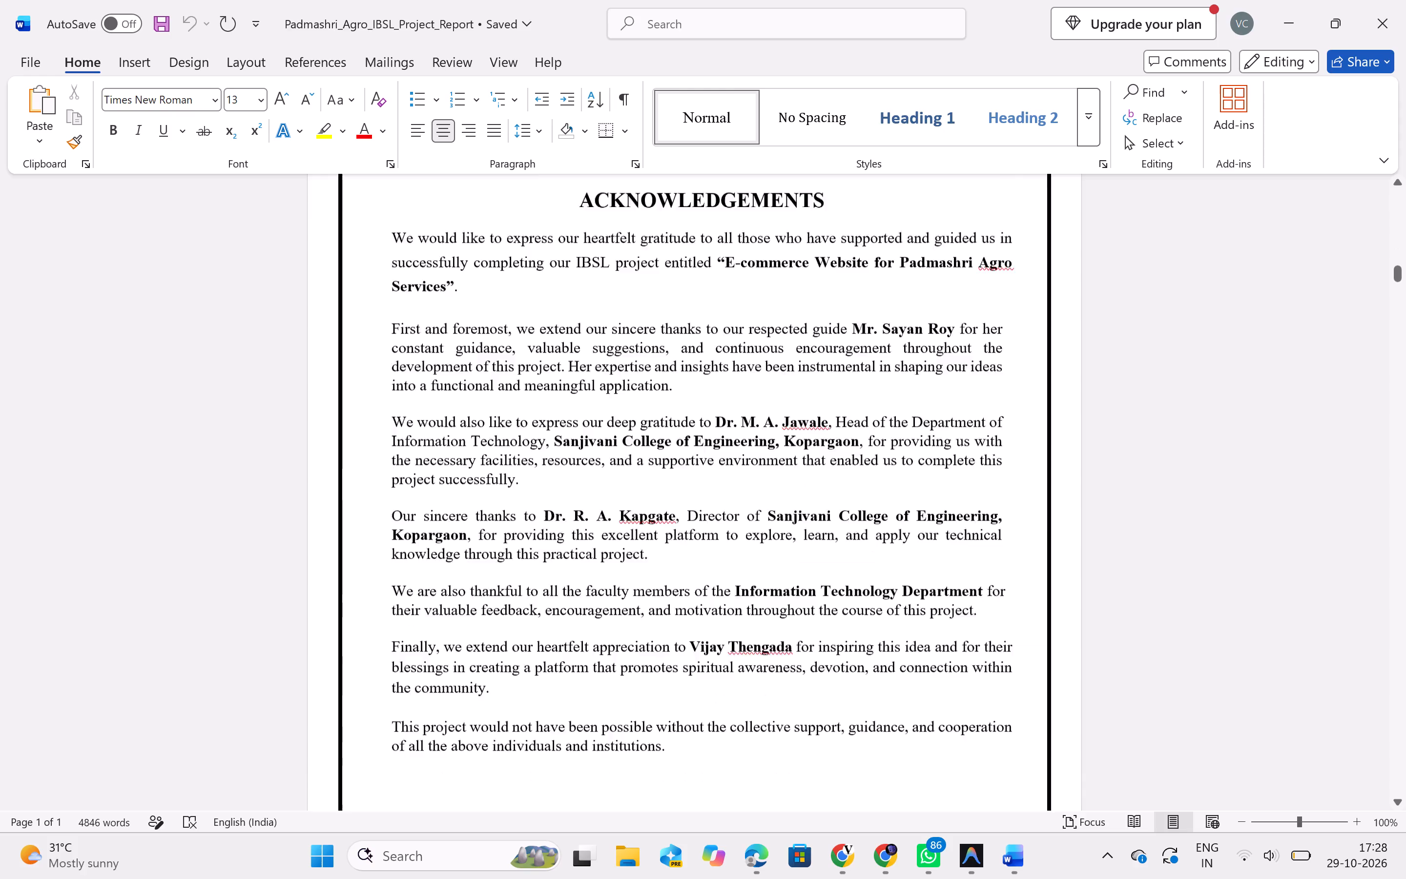
{"action": "scroll", "coordinate": [665, 556], "scroll_direction": "down", "scroll_amount": 11}
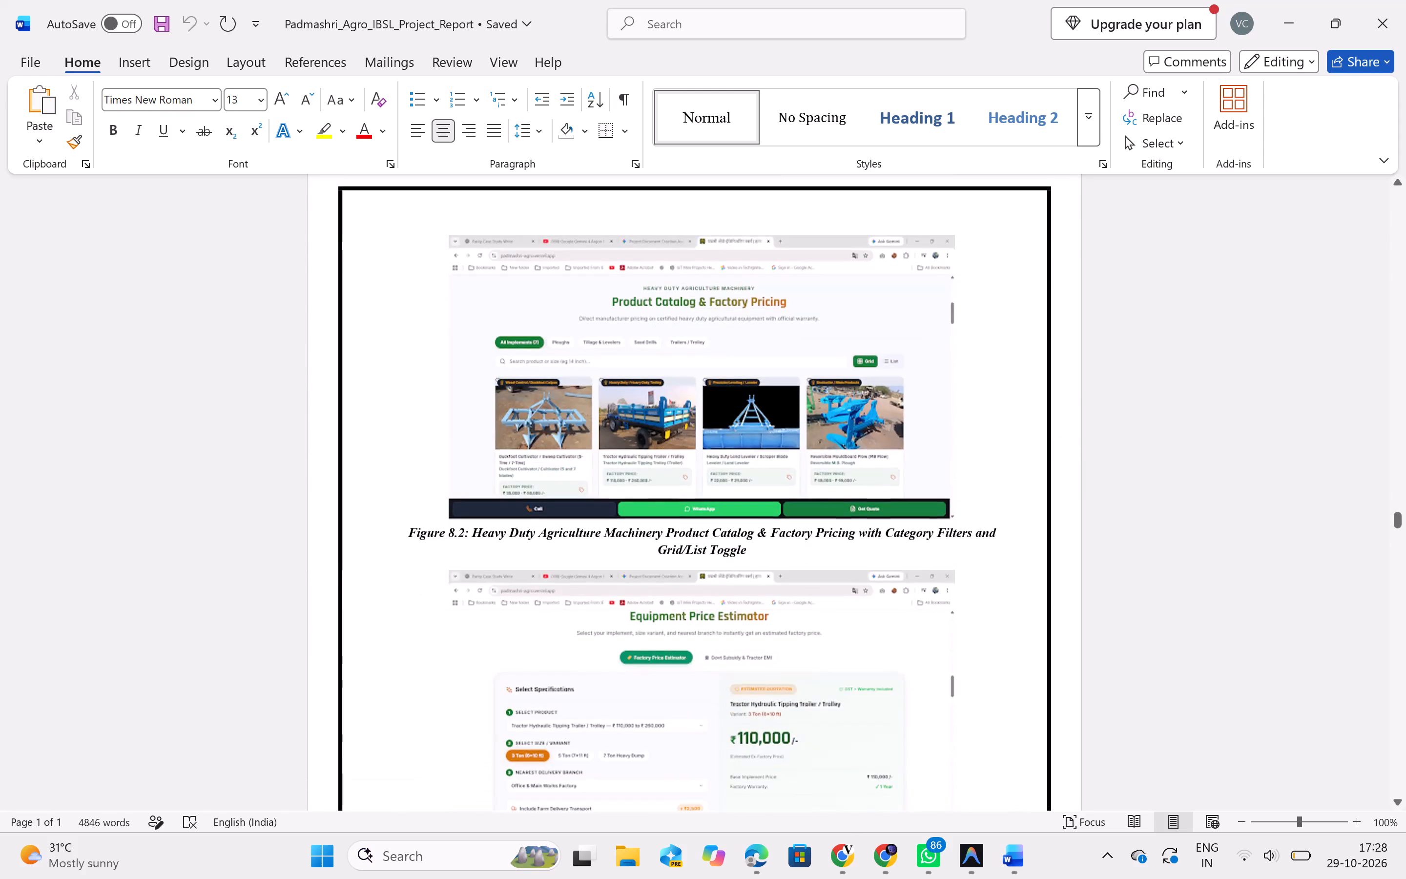
{"action": "scroll", "coordinate": [665, 556], "scroll_direction": "down", "scroll_amount": 6}
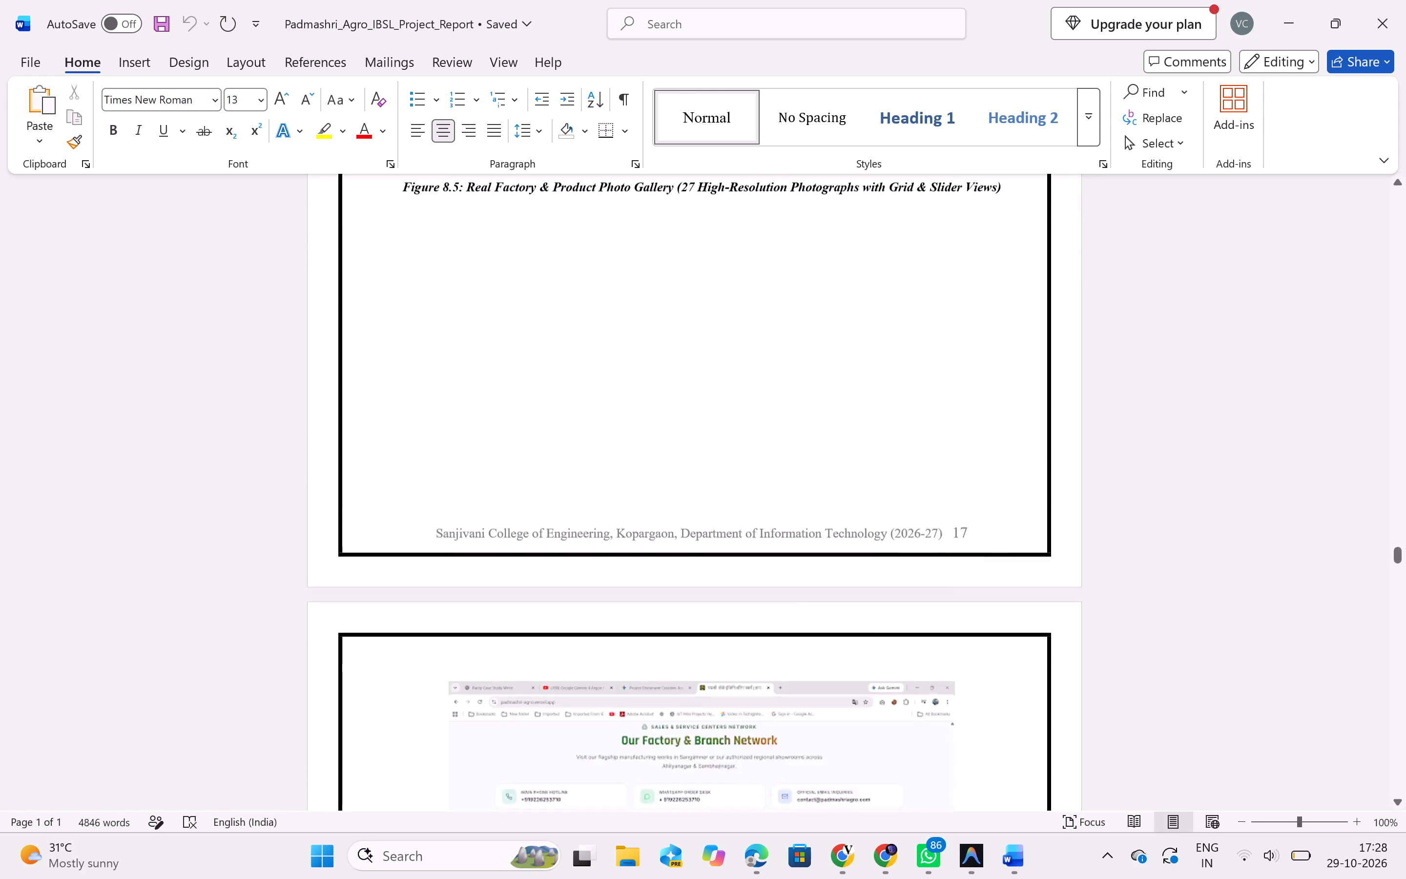
{"action": "scroll", "coordinate": [665, 556], "scroll_direction": "down", "scroll_amount": 6}
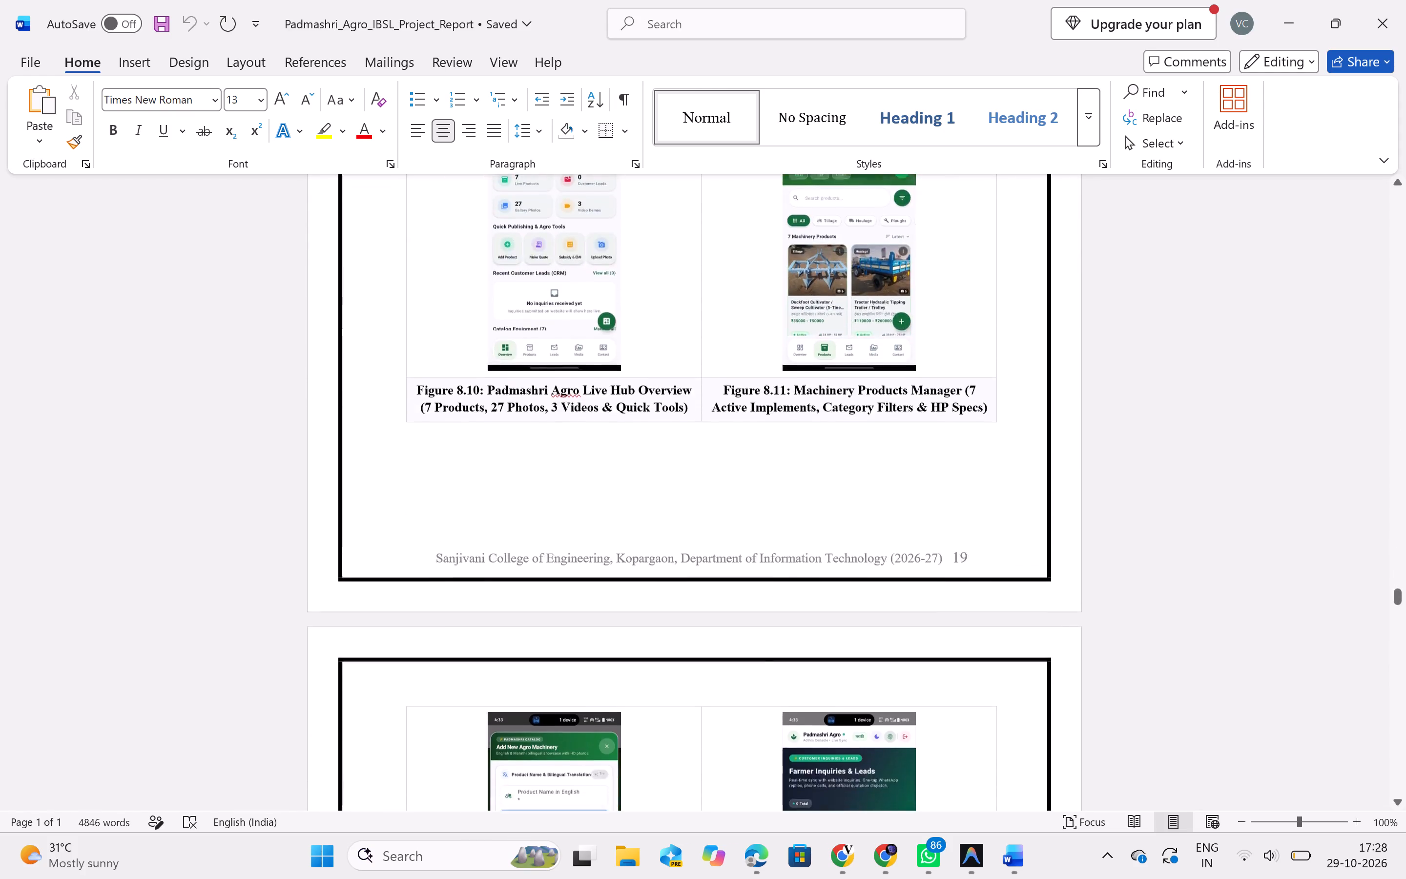
{"action": "scroll", "coordinate": [665, 556], "scroll_direction": "down", "scroll_amount": 7}
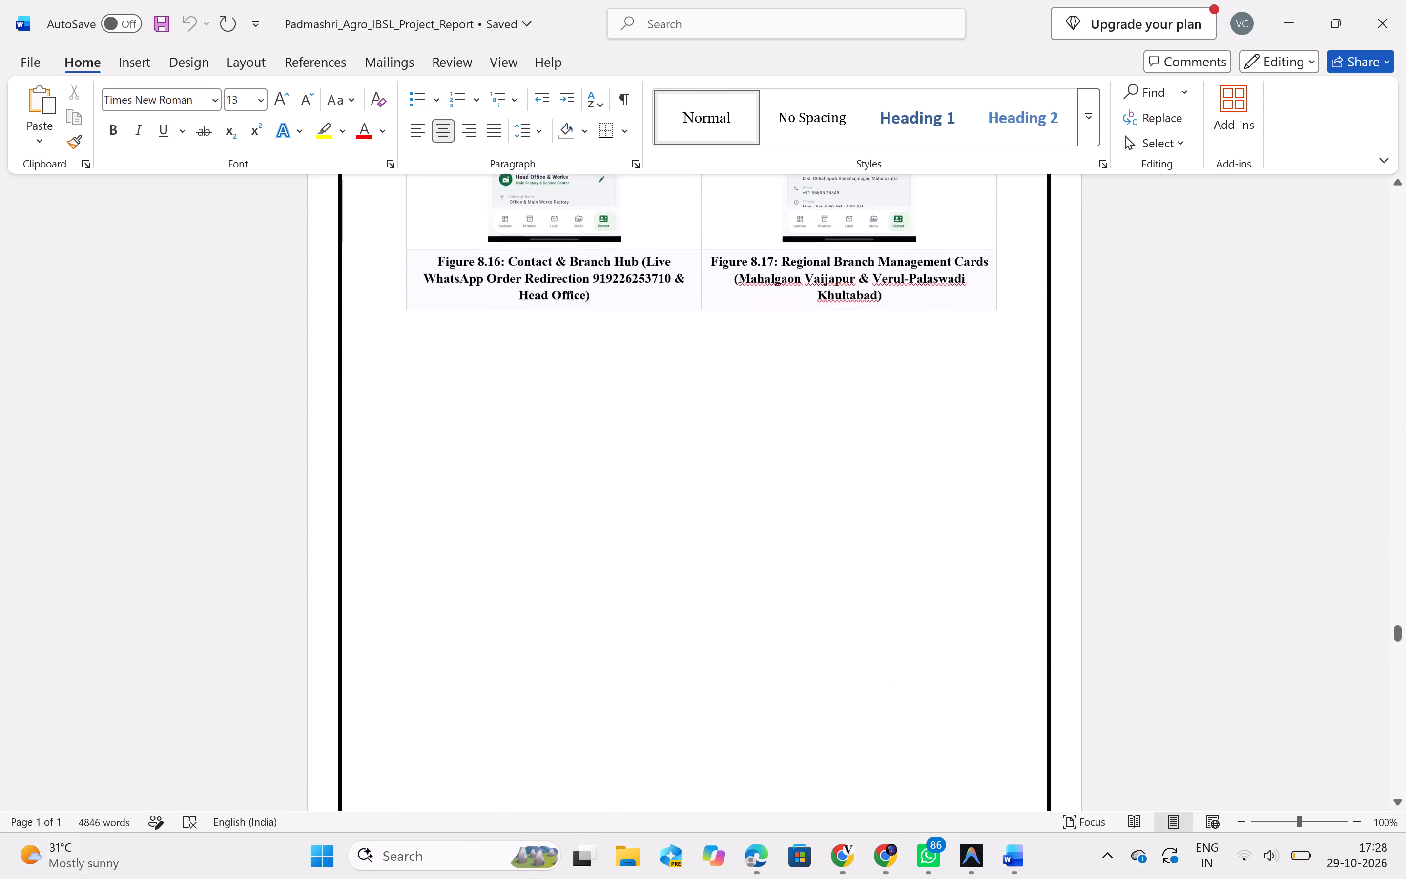
{"action": "scroll", "coordinate": [665, 556], "scroll_direction": "down", "scroll_amount": 5}
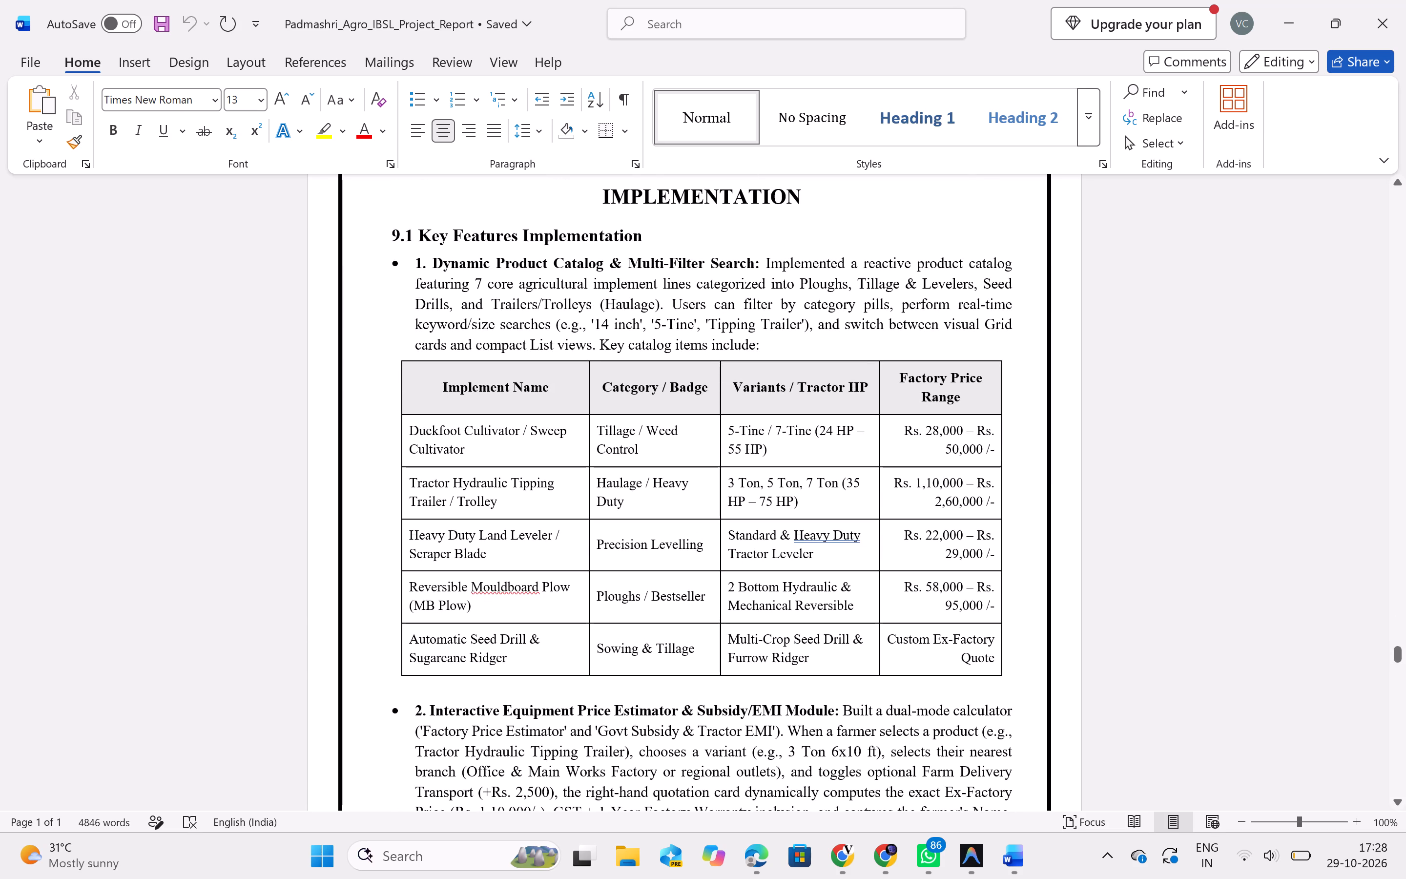
{"action": "scroll", "coordinate": [665, 556], "scroll_direction": "down", "scroll_amount": 10}
{"action": "scroll", "coordinate": [665, 556], "scroll_direction": "down", "scroll_amount": 20}
{"action": "scroll", "coordinate": [665, 556], "scroll_direction": "down", "scroll_amount": 10}
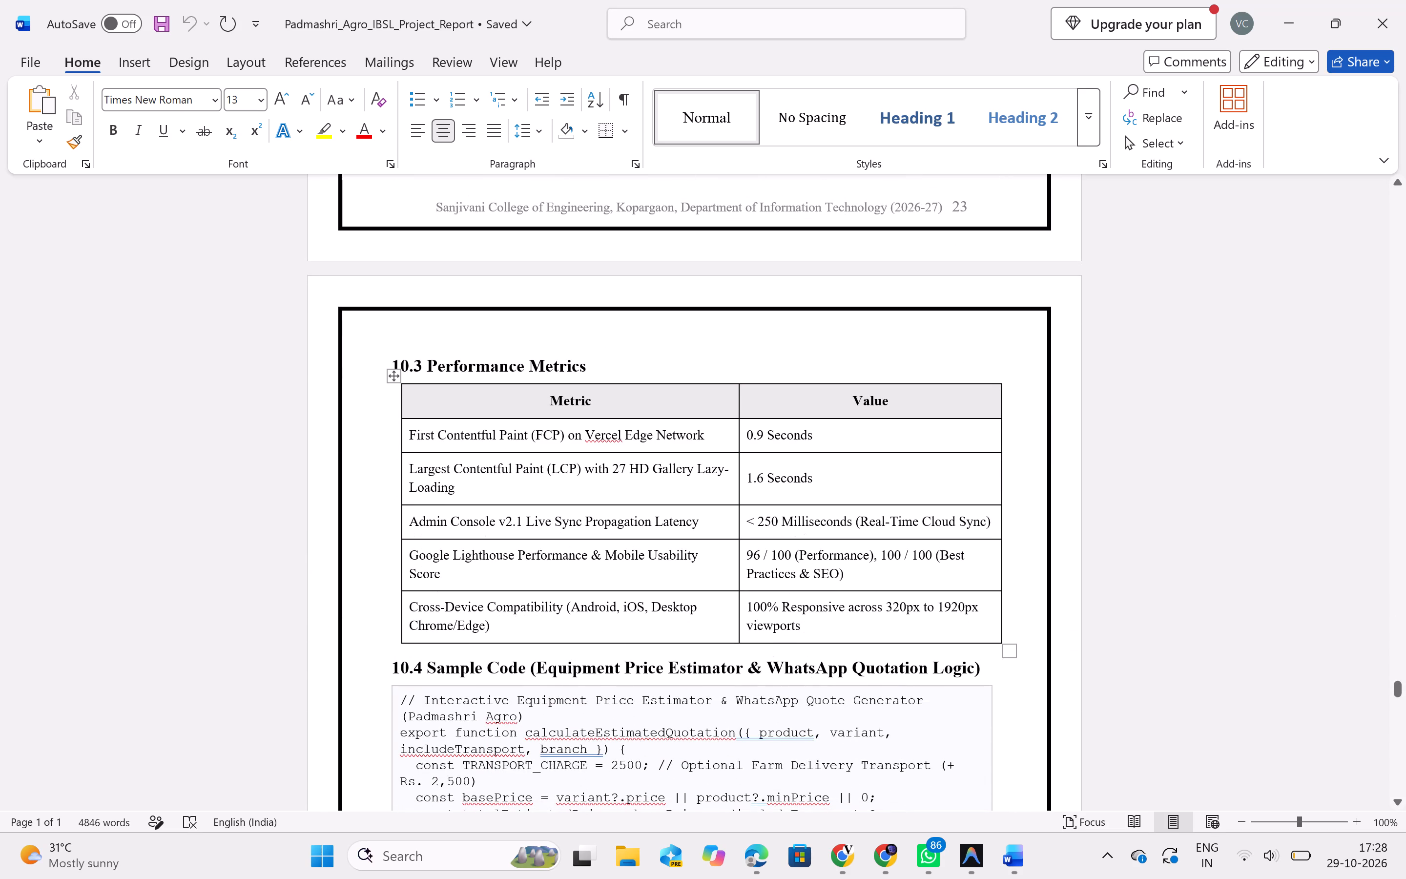
{"action": "right_click", "coordinate": [393, 378]}
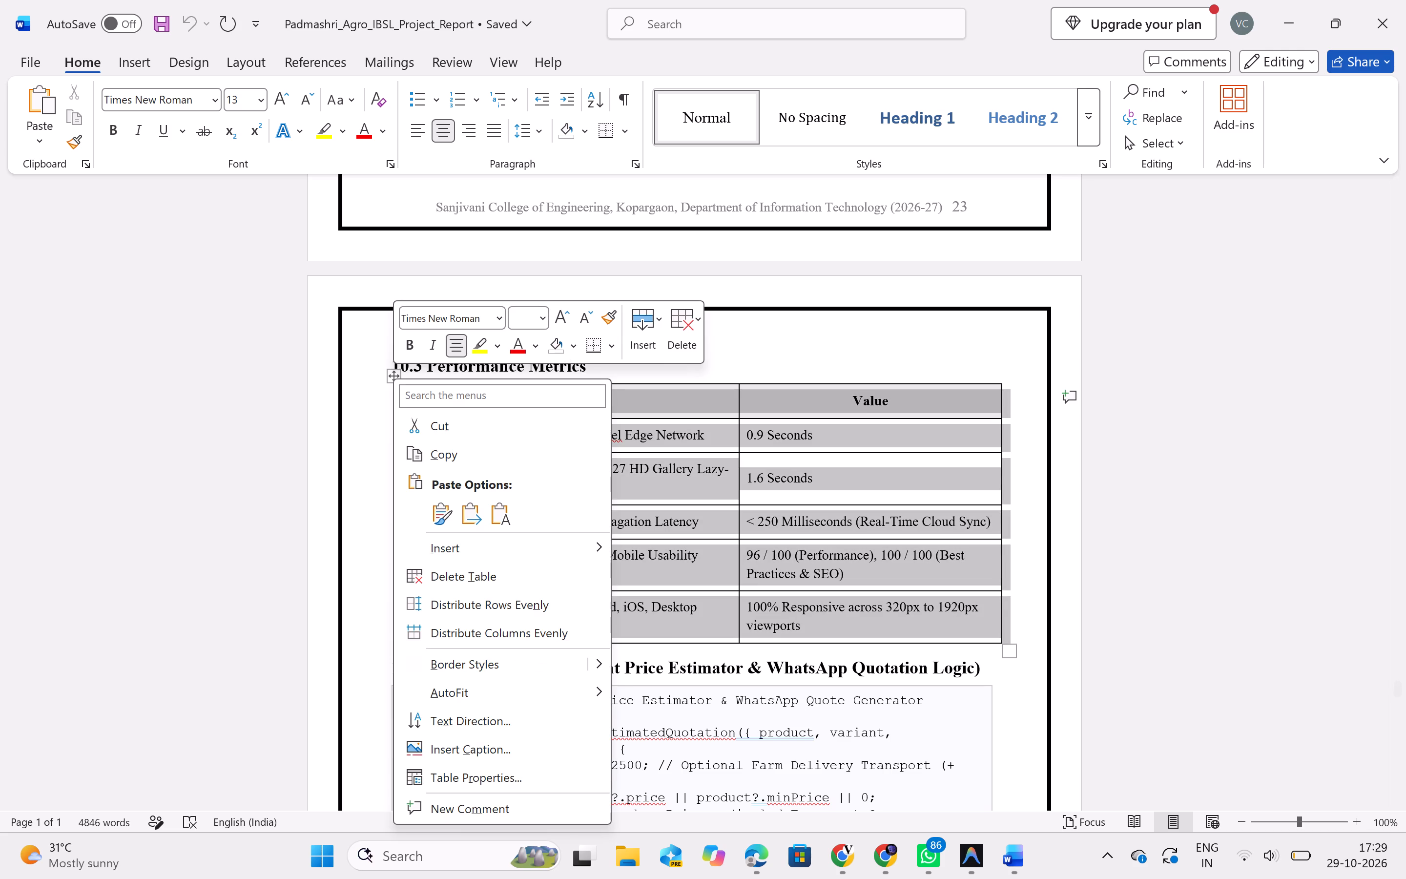
{"action": "left_click", "coordinate": [512, 456]}
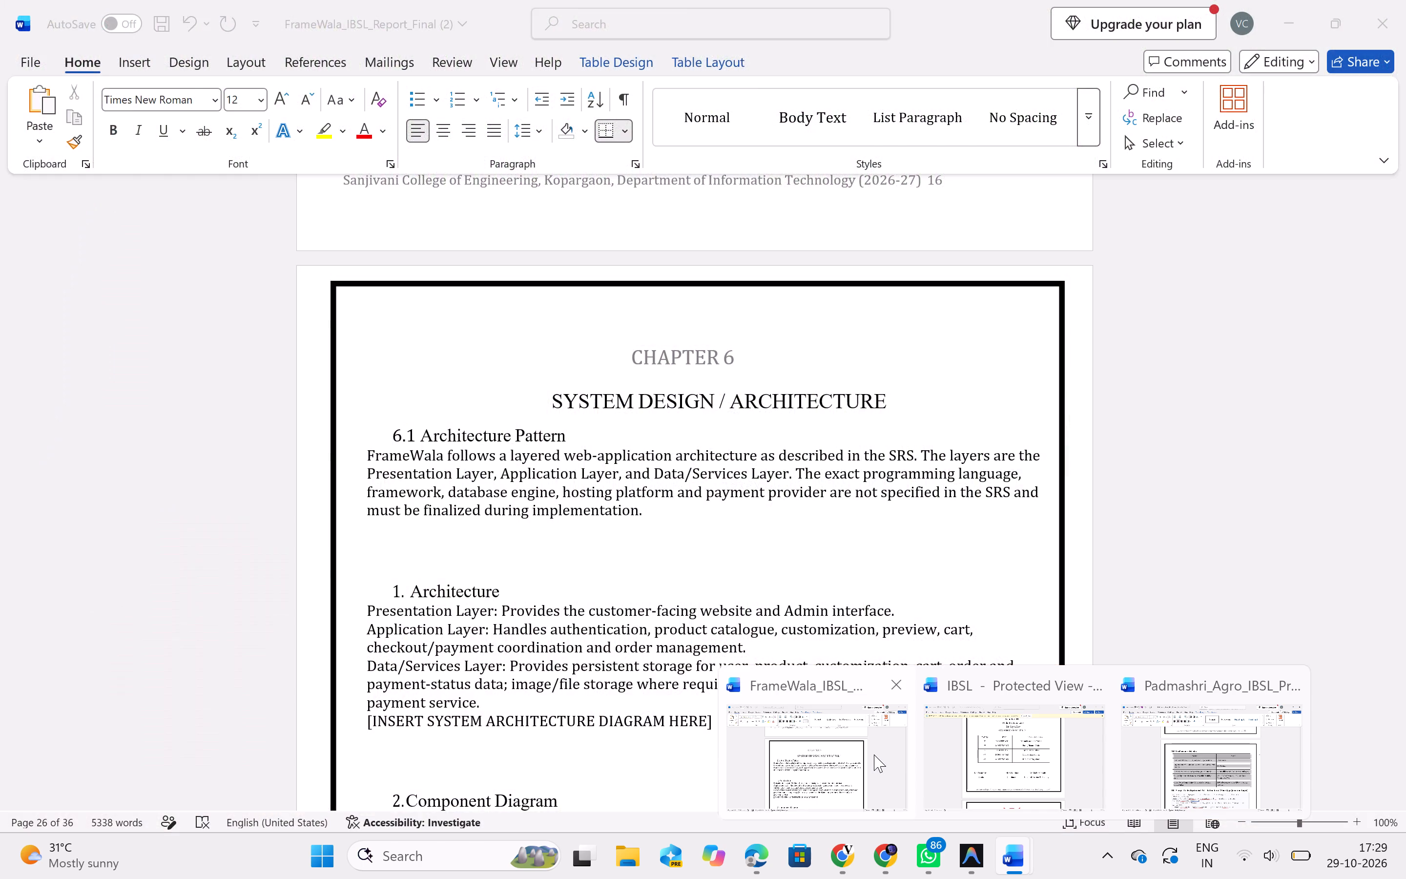
Close the protected IBSL document and switch back to the FrameWala_IBSL_Report_Final document.
{"action": "left_click", "coordinate": [1083, 681]}
{"action": "left_click", "coordinate": [942, 732]}
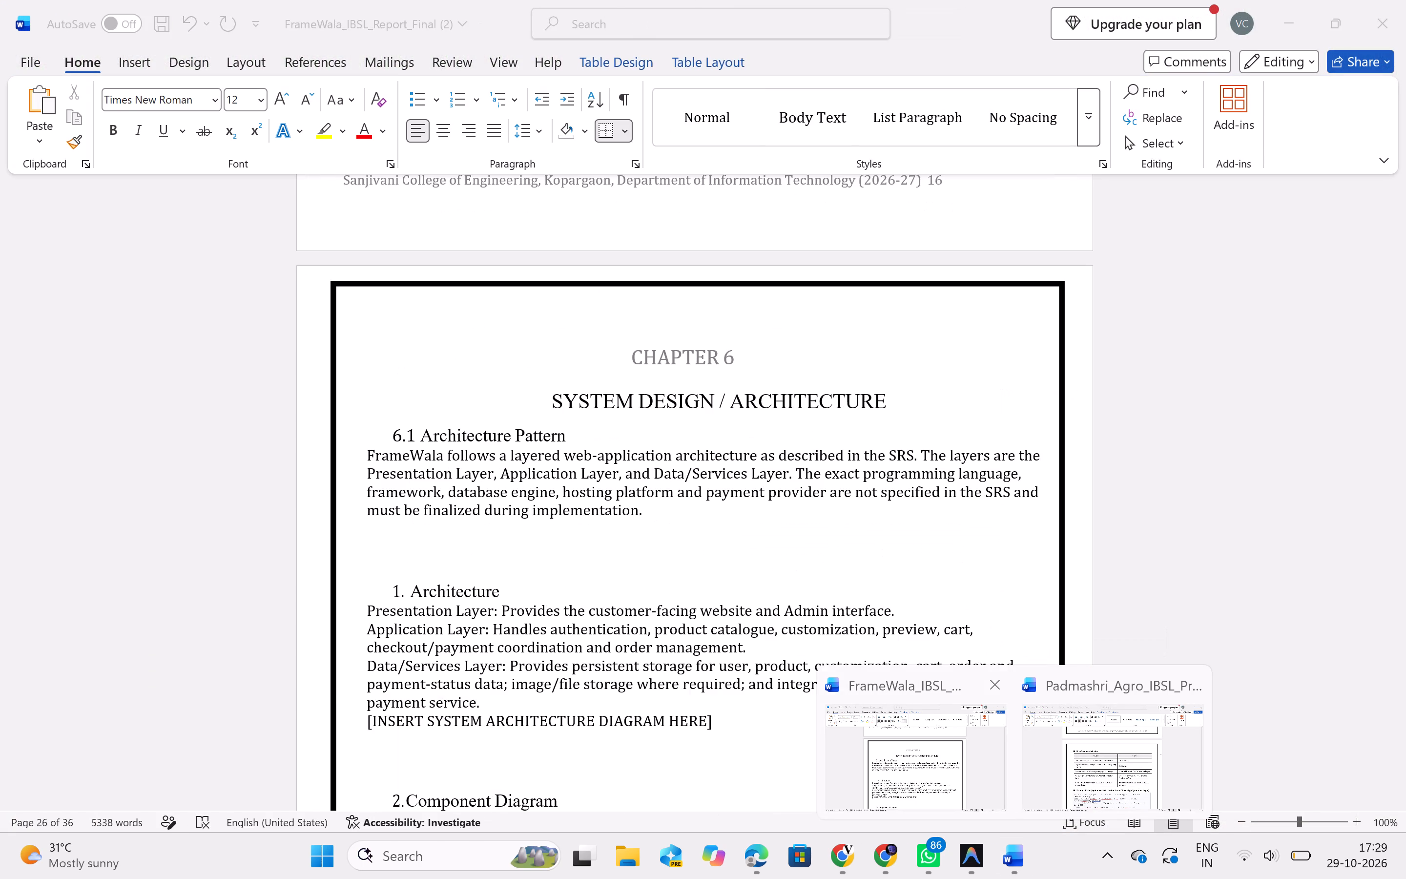
Replace the empty Metric/Value table under 10.3 Performance Metrics with the performance metrics table copied from the Padmashri Agro report.
{"action": "scroll", "coordinate": [643, 575], "scroll_direction": "up", "scroll_amount": 4}
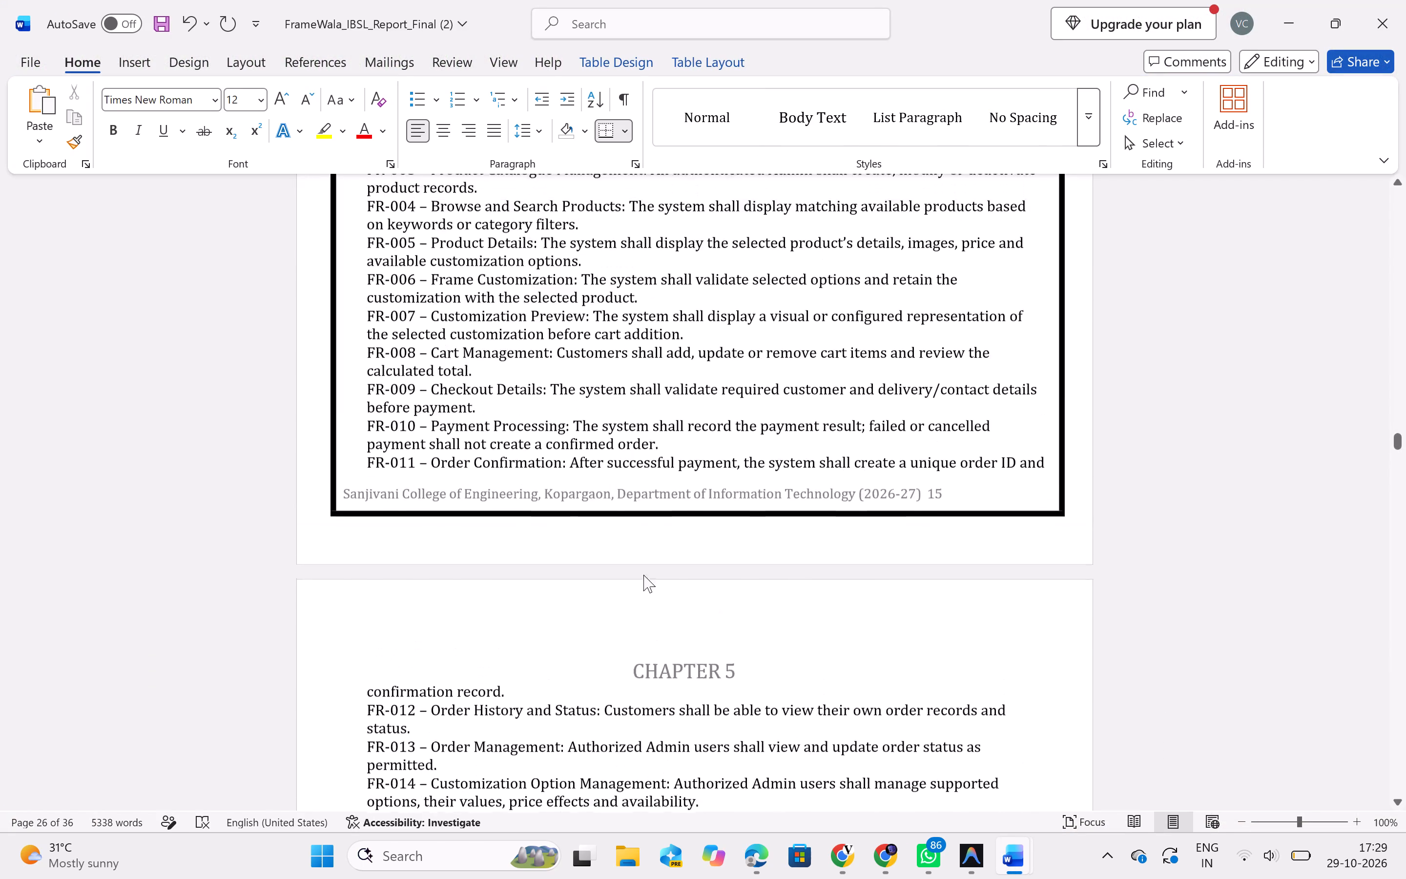
{"action": "scroll", "coordinate": [643, 575], "scroll_direction": "up", "scroll_amount": 2}
{"action": "scroll", "coordinate": [643, 575], "scroll_direction": "down", "scroll_amount": 11}
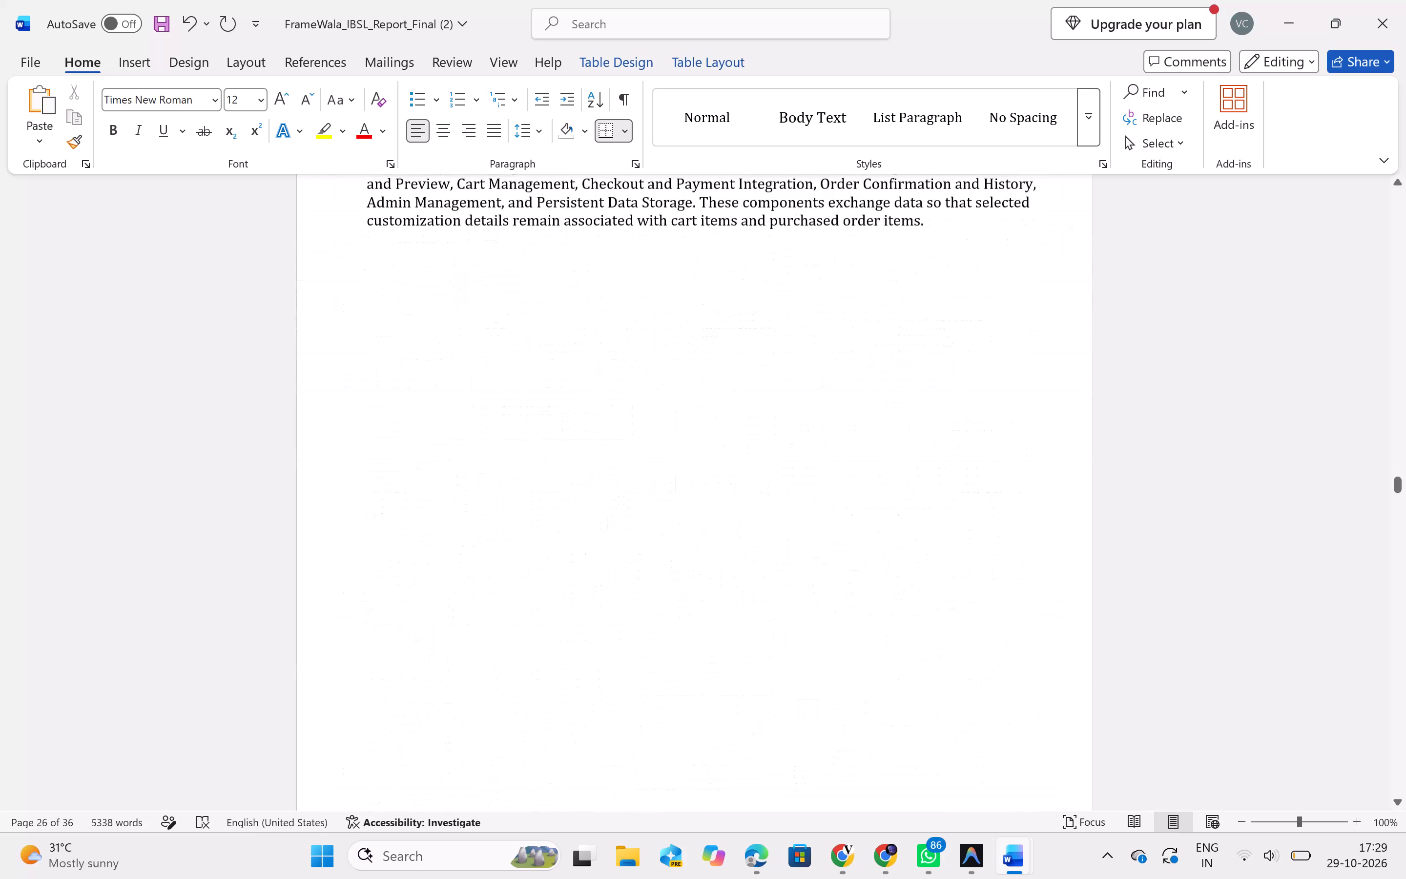
{"action": "scroll", "coordinate": [643, 575], "scroll_direction": "down", "scroll_amount": 10}
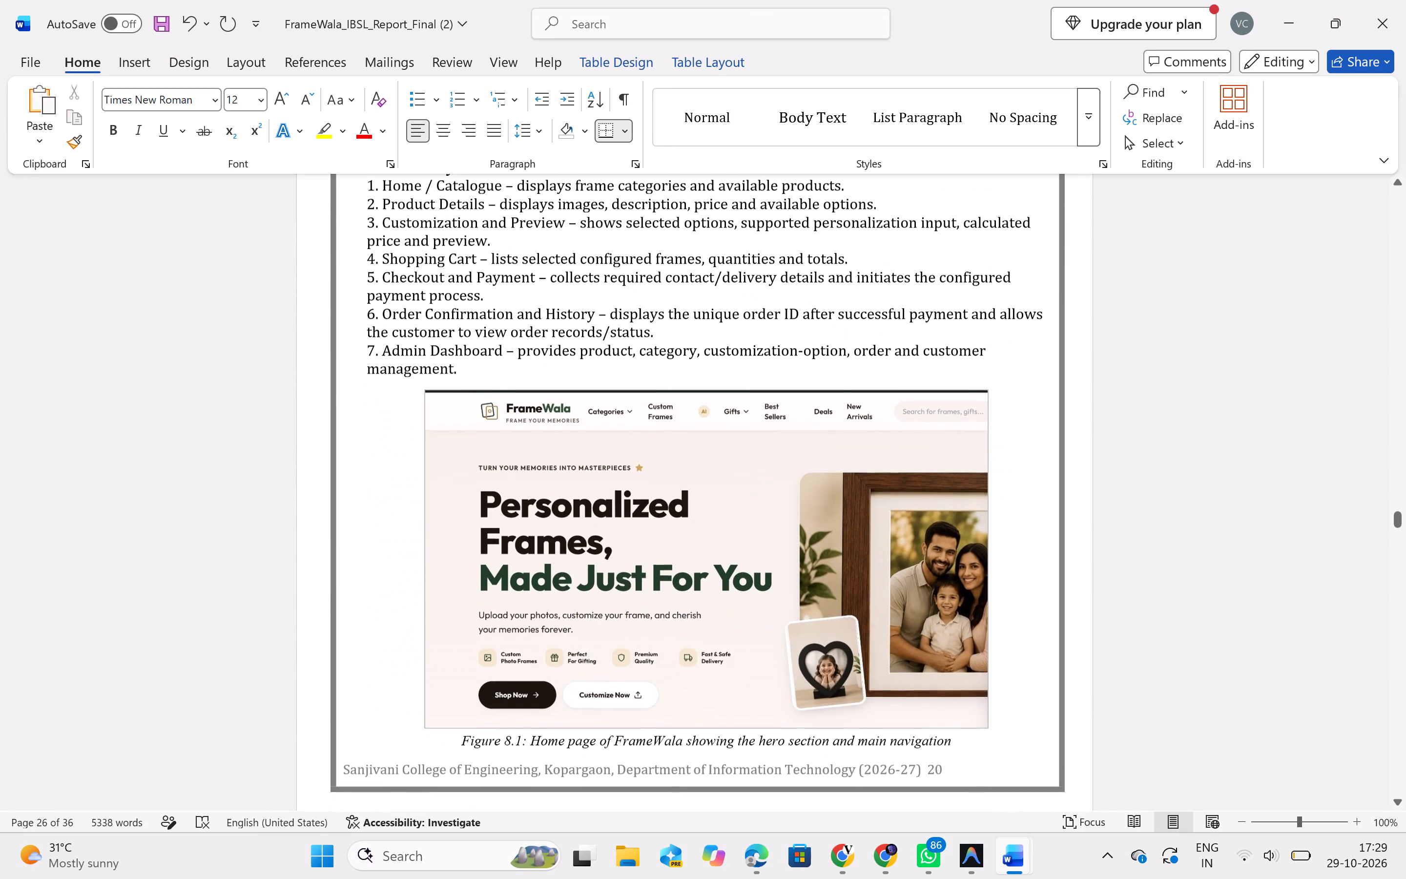
{"action": "scroll", "coordinate": [643, 575], "scroll_direction": "down", "scroll_amount": 3}
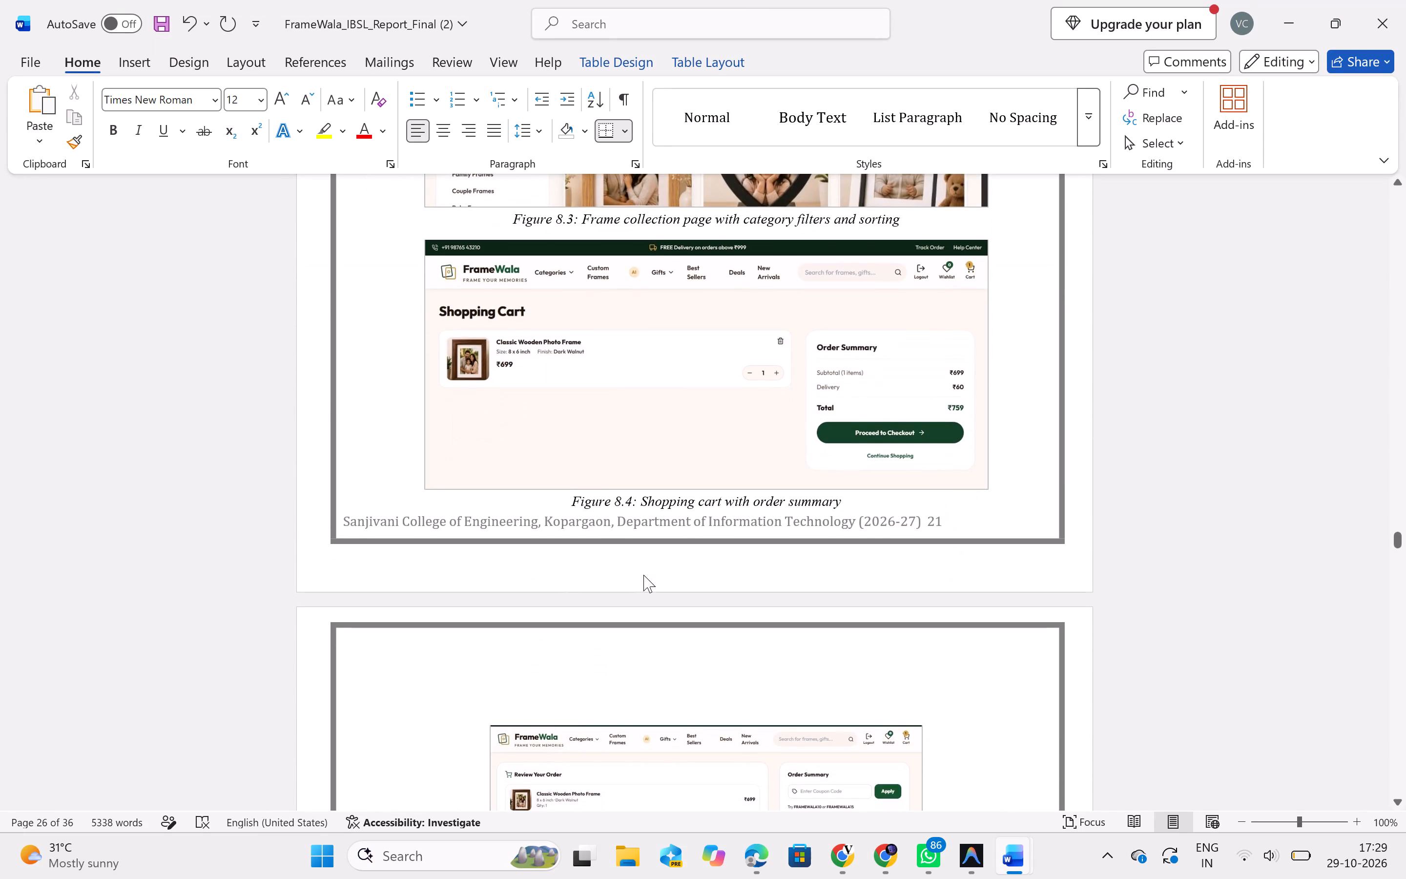
{"action": "scroll", "coordinate": [643, 575], "scroll_direction": "down", "scroll_amount": 15}
{"action": "scroll", "coordinate": [643, 575], "scroll_direction": "down", "scroll_amount": 16}
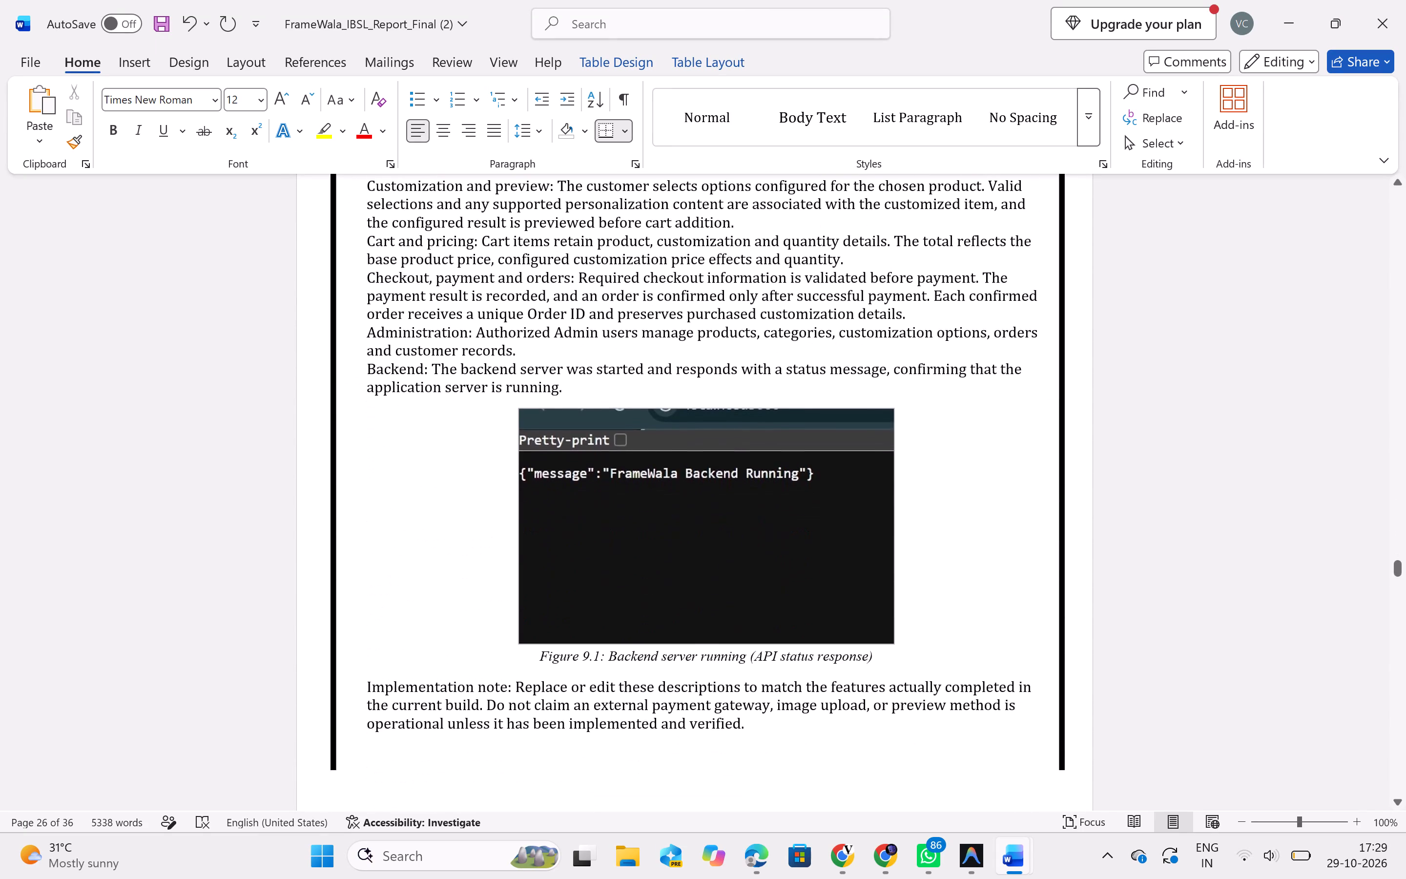
{"action": "scroll", "coordinate": [643, 575], "scroll_direction": "down", "scroll_amount": 20}
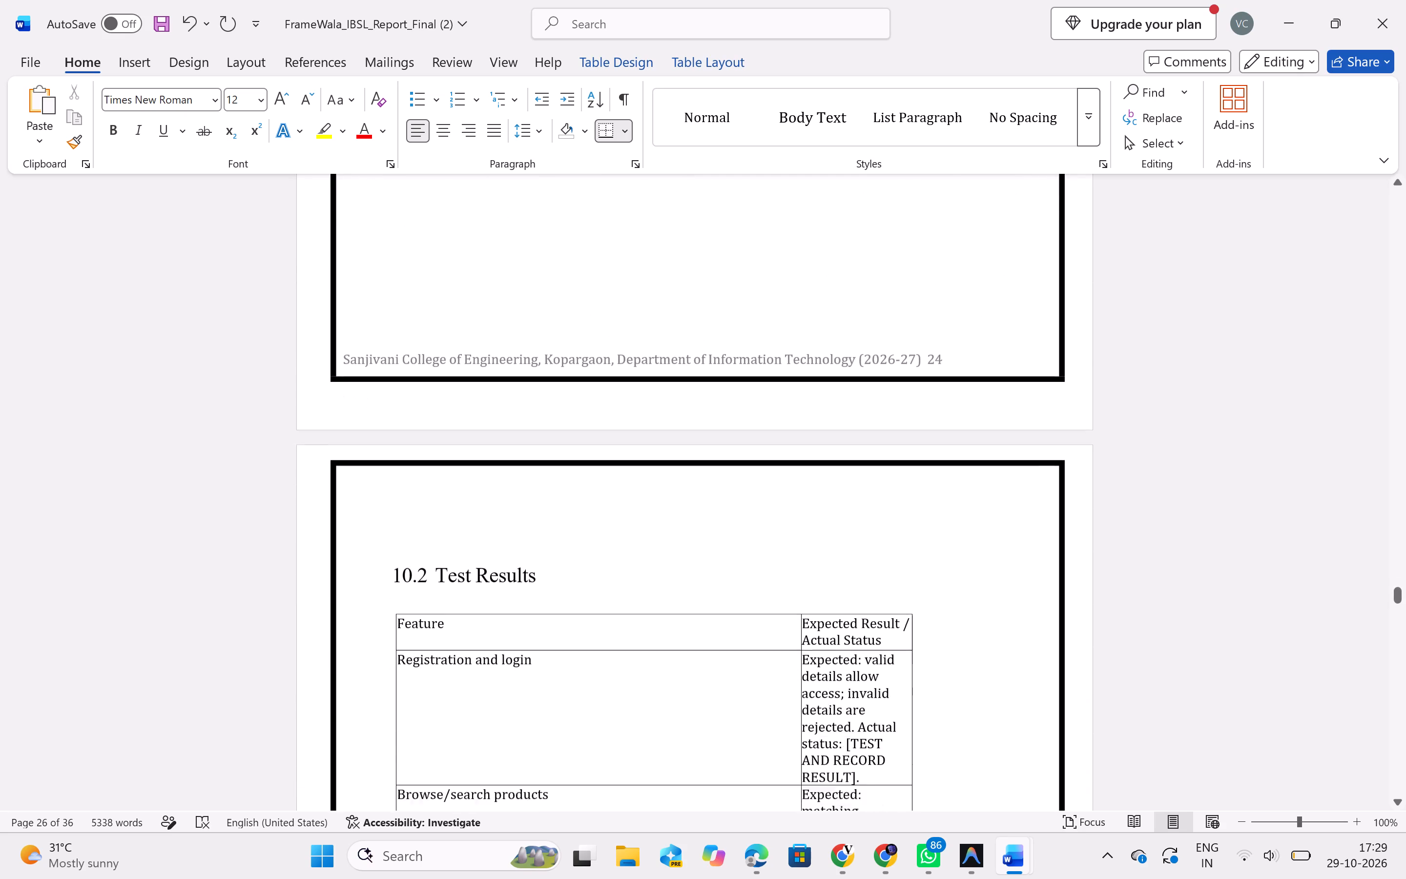
{"action": "scroll", "coordinate": [643, 575], "scroll_direction": "down", "scroll_amount": 6}
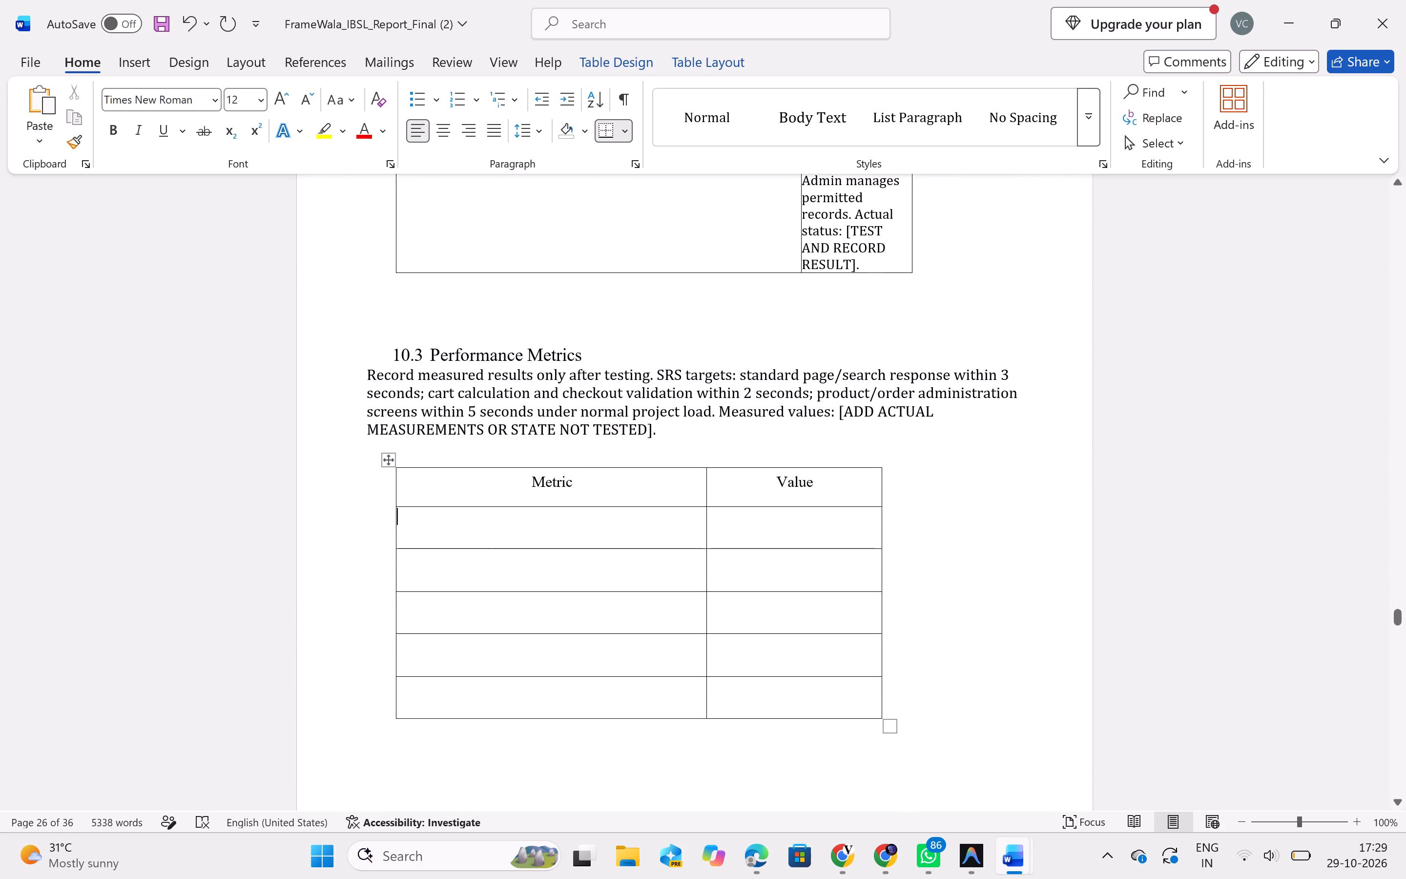
{"action": "left_click", "coordinate": [387, 463]}
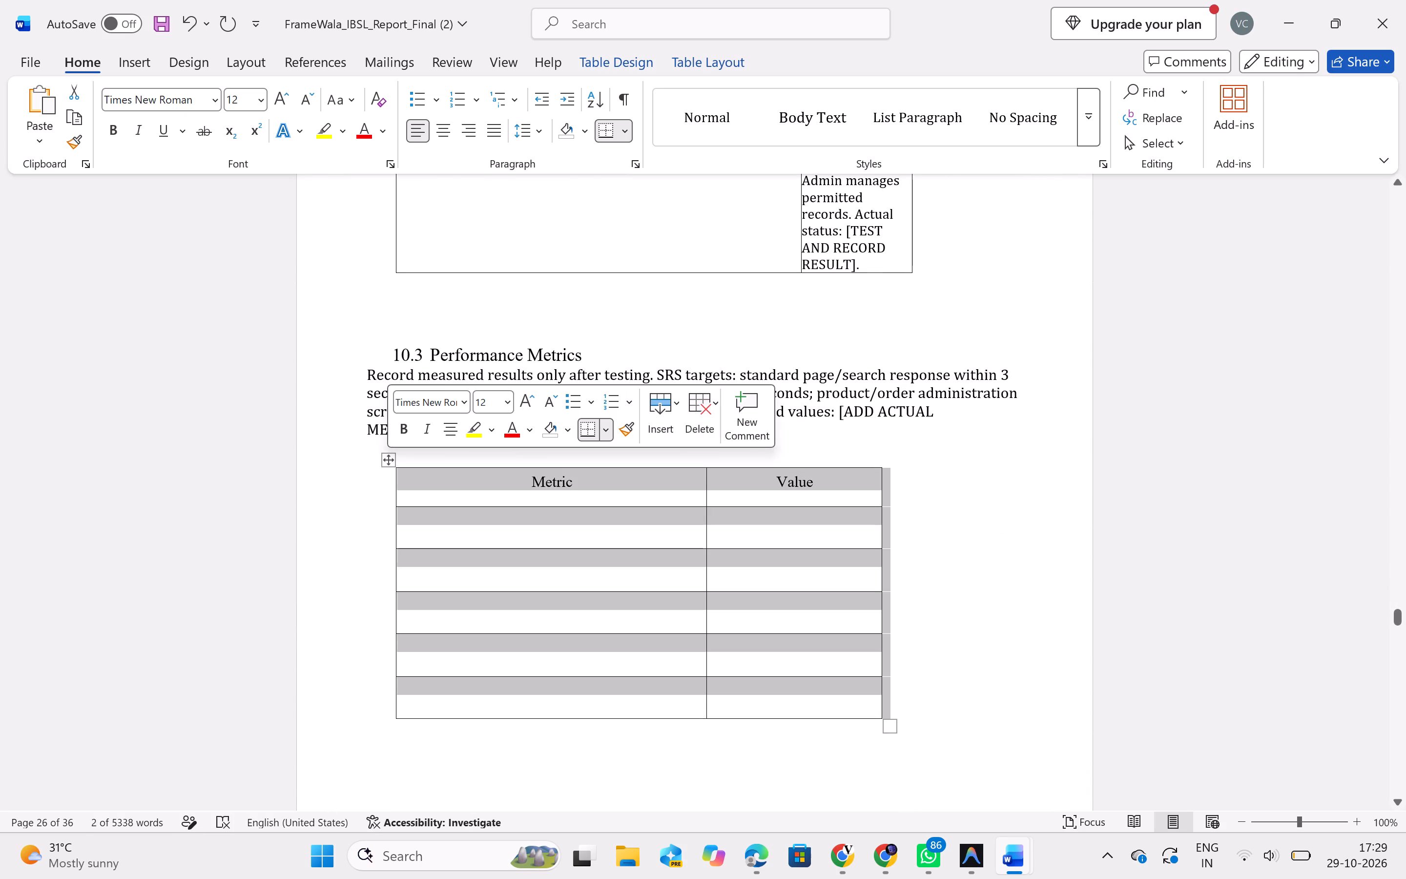
{"action": "key", "text": "BackSpace"}
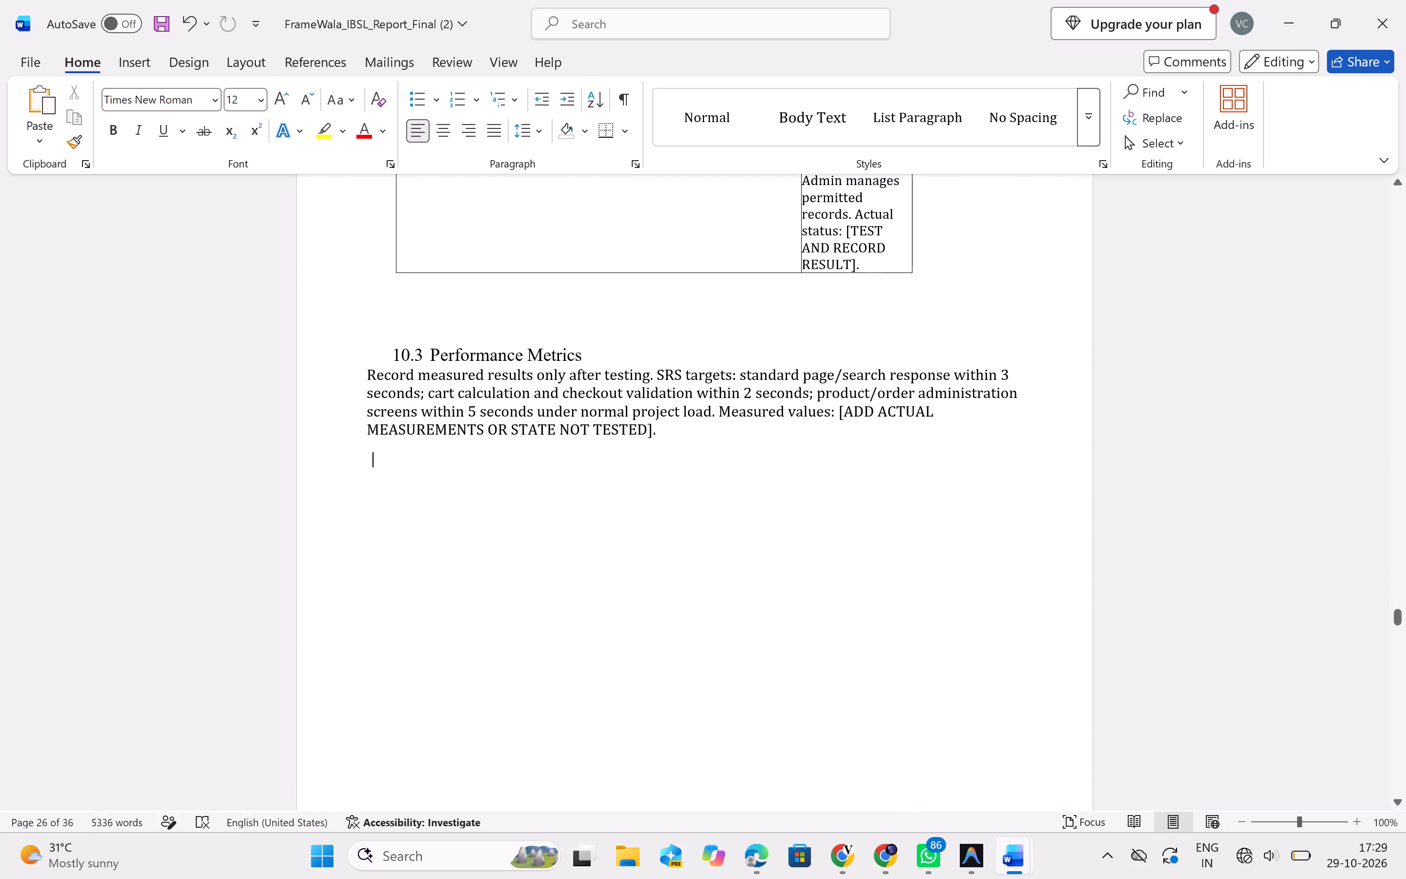
{"action": "key", "text": "ctrl+v"}
{"action": "scroll", "coordinate": [394, 538], "scroll_direction": "down", "scroll_amount": 1}
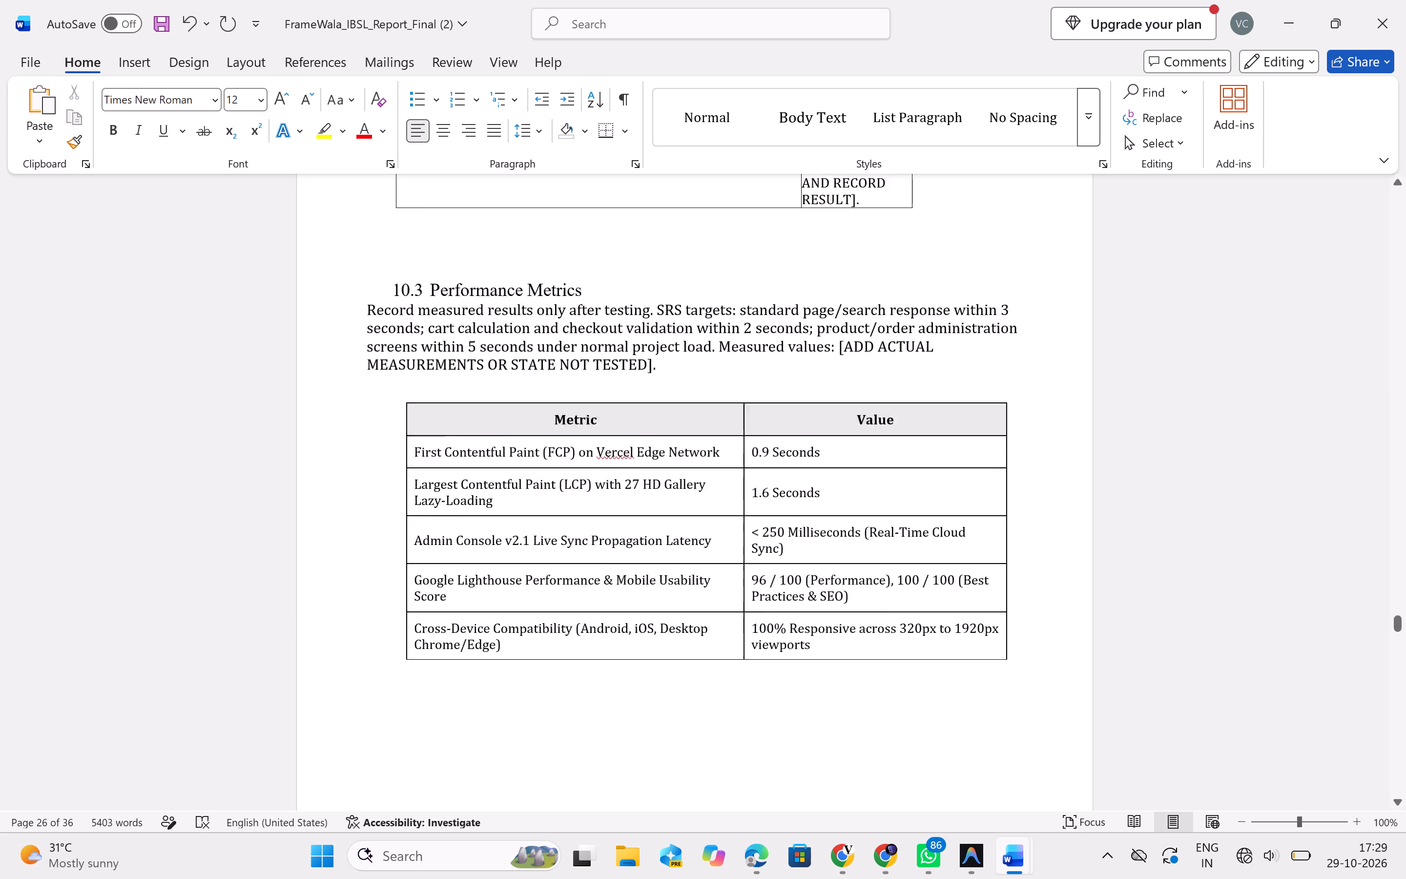
{"action": "scroll", "coordinate": [394, 538], "scroll_direction": "down", "scroll_amount": 8}
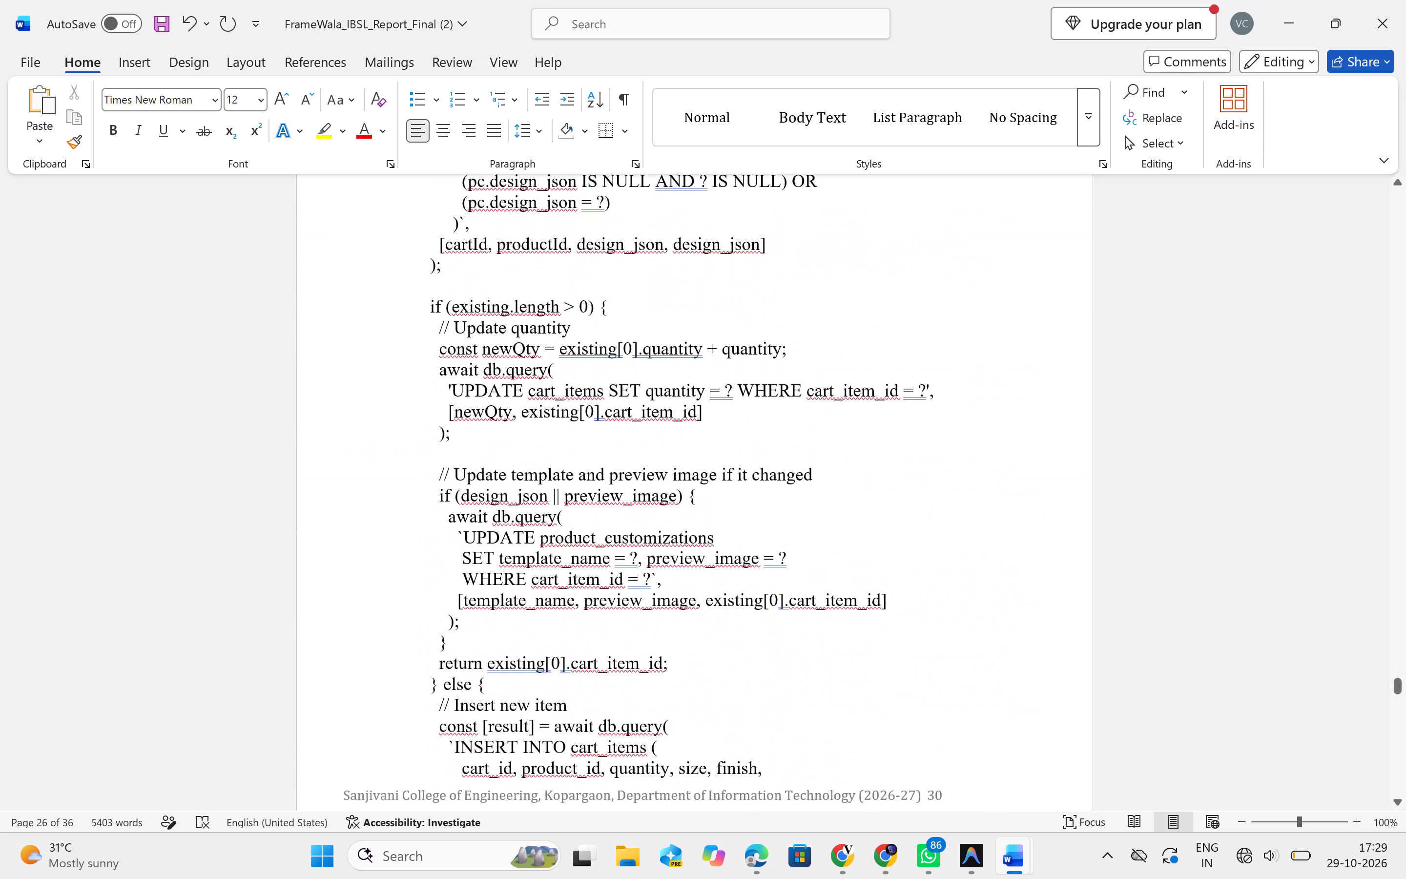
{"action": "scroll", "coordinate": [394, 538], "scroll_direction": "down", "scroll_amount": 4}
{"action": "scroll", "coordinate": [573, 578], "scroll_direction": "down", "scroll_amount": 2}
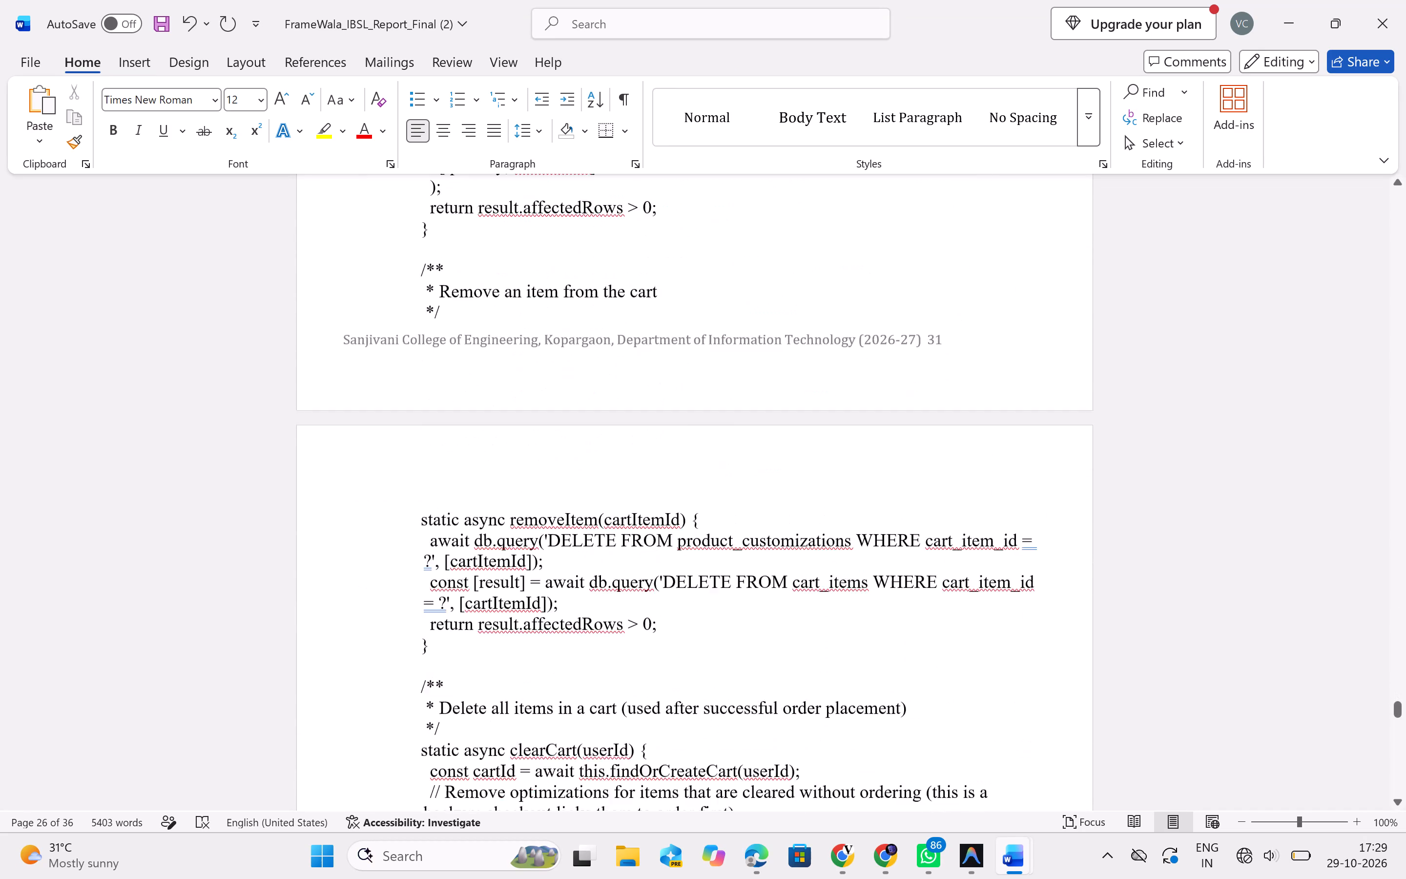
{"action": "scroll", "coordinate": [573, 578], "scroll_direction": "down", "scroll_amount": 12}
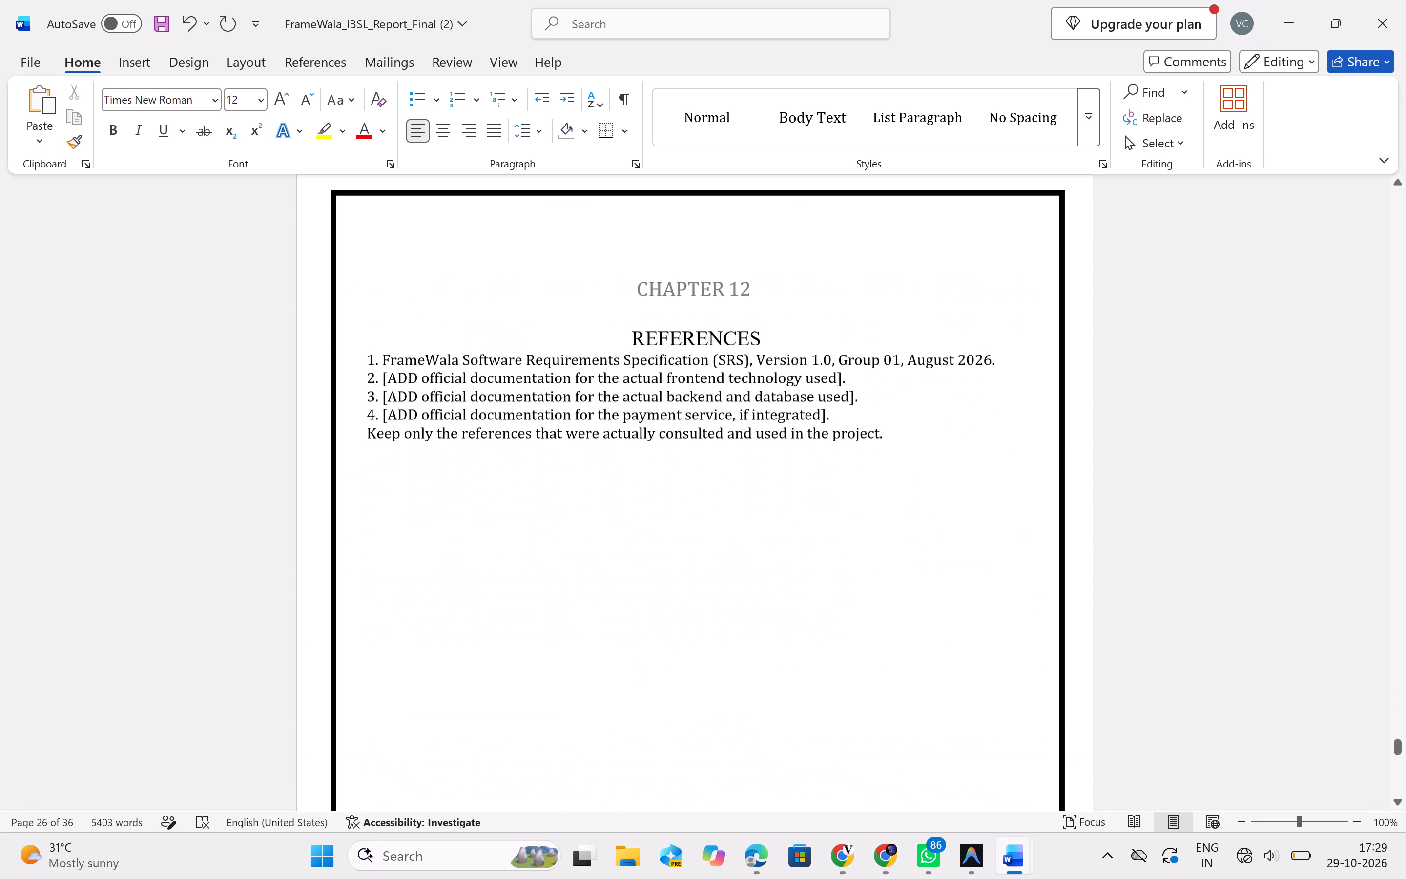
{"action": "scroll", "coordinate": [573, 578], "scroll_direction": "down", "scroll_amount": 3}
{"action": "scroll", "coordinate": [573, 578], "scroll_direction": "up", "scroll_amount": 1}
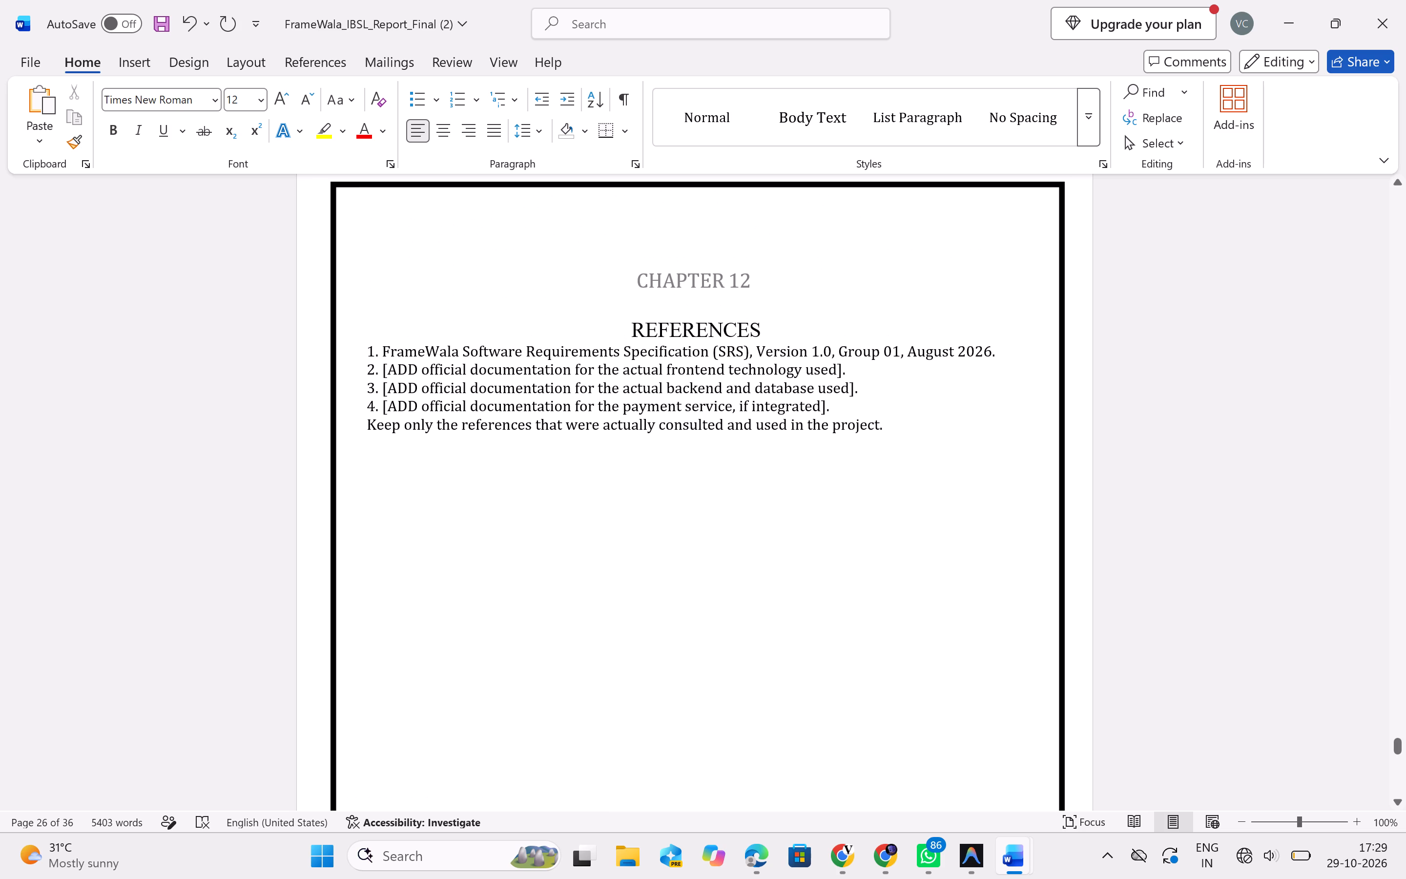
{"action": "left_click_drag", "start_coordinate": [383, 366], "coordinate": [889, 431]}
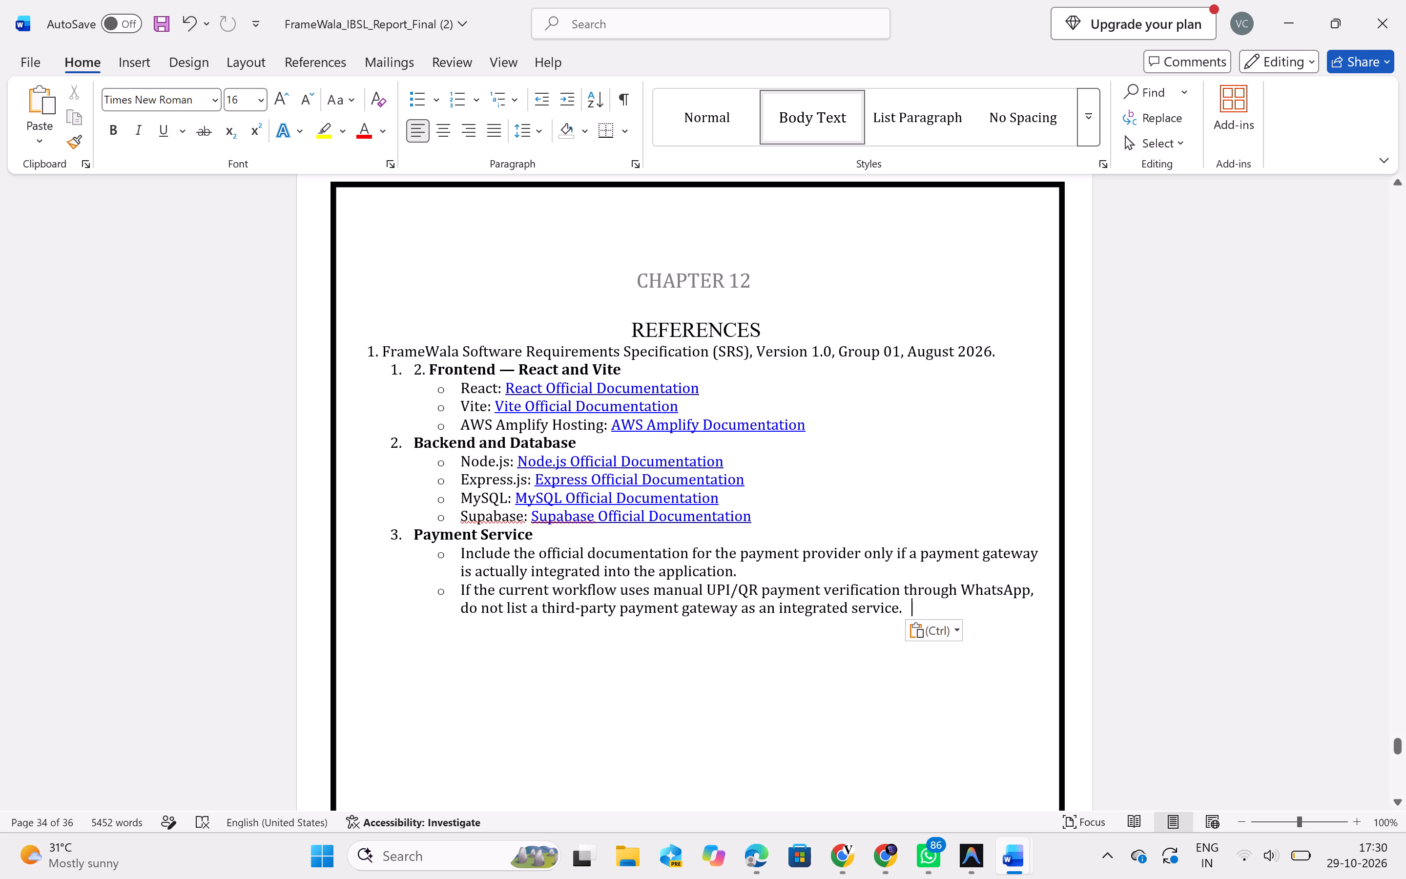
Look back through the report from the Chapter 12 references to the Chapter 8 interface screenshots, checking for content still incomplete.
{"action": "scroll", "coordinate": [897, 426], "scroll_direction": "up", "scroll_amount": 5}
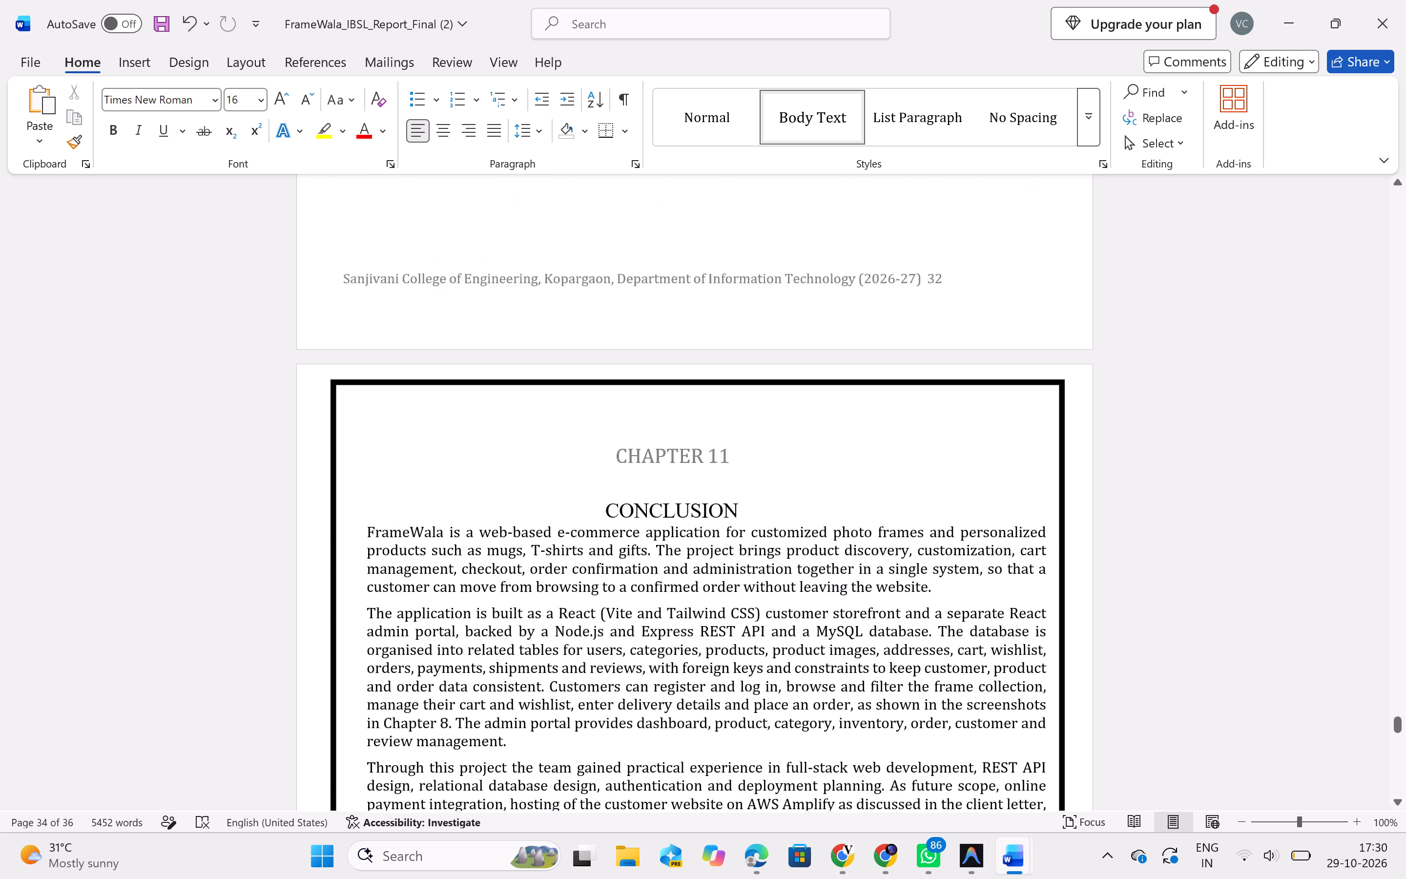
{"action": "scroll", "coordinate": [897, 426], "scroll_direction": "up", "scroll_amount": 6}
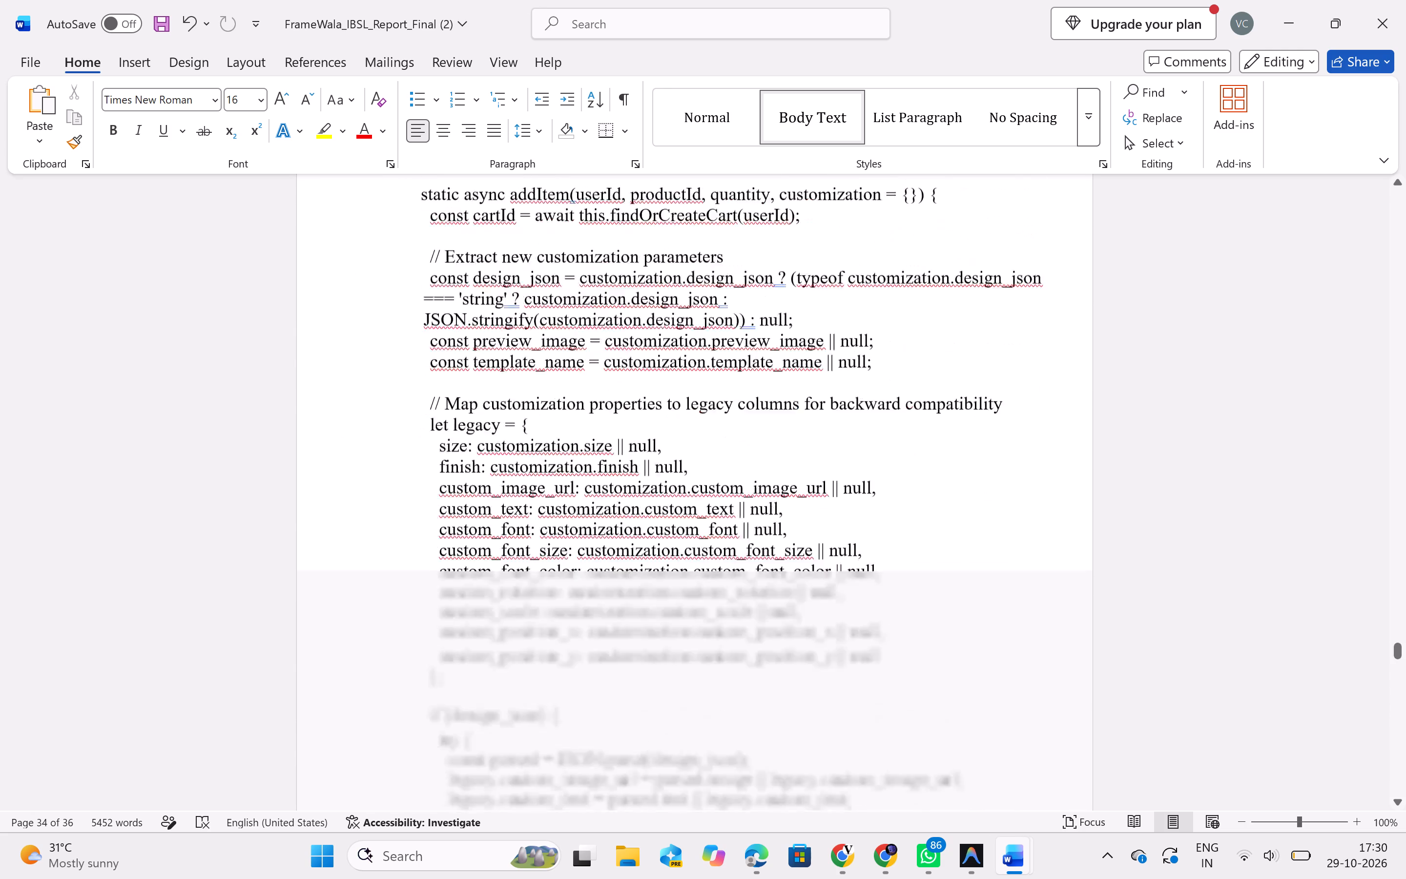
{"action": "scroll", "coordinate": [897, 426], "scroll_direction": "up", "scroll_amount": 6}
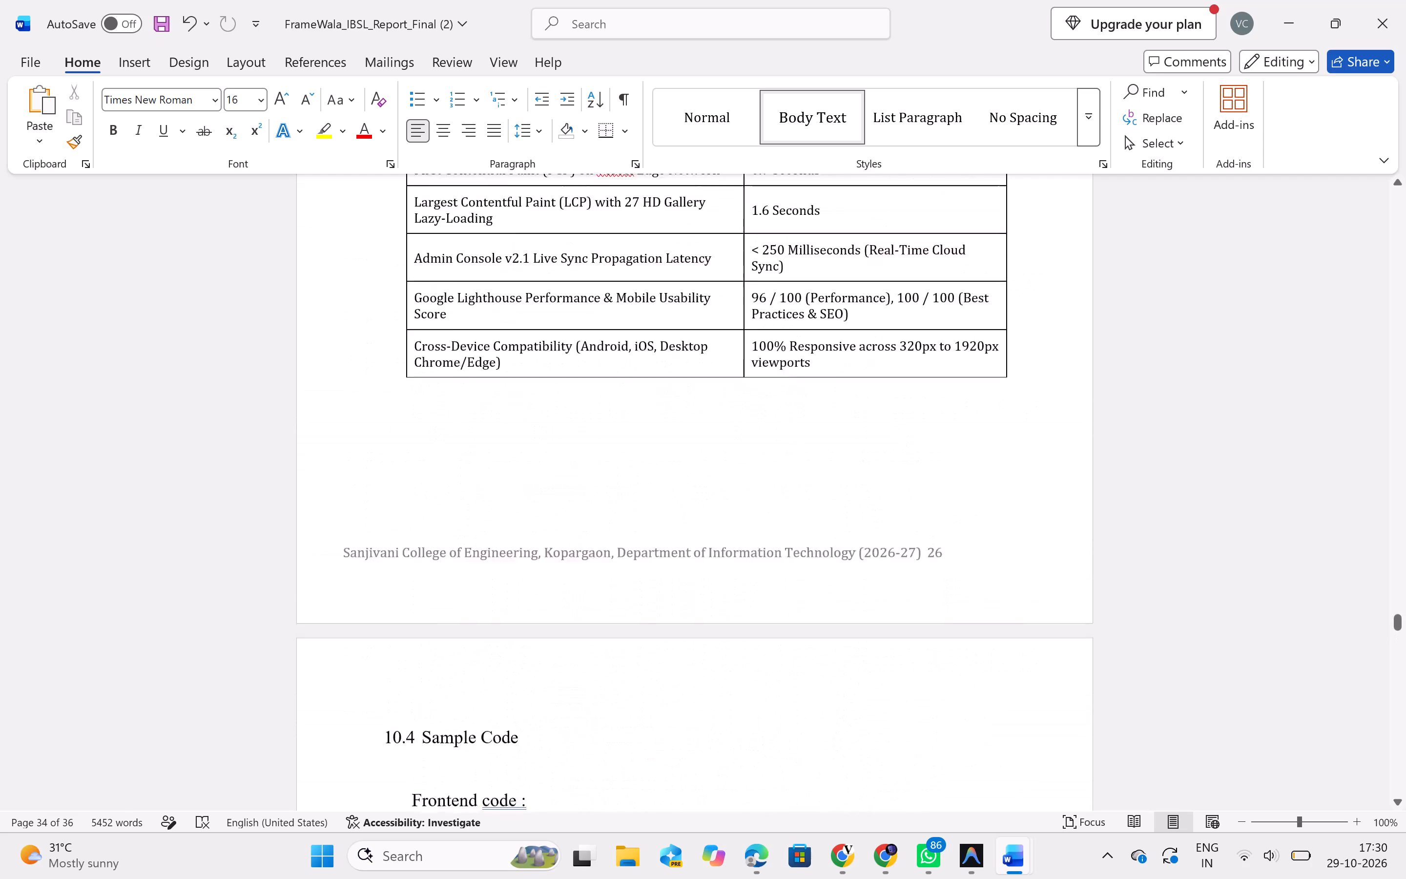
{"action": "scroll", "coordinate": [897, 426], "scroll_direction": "up", "scroll_amount": 2}
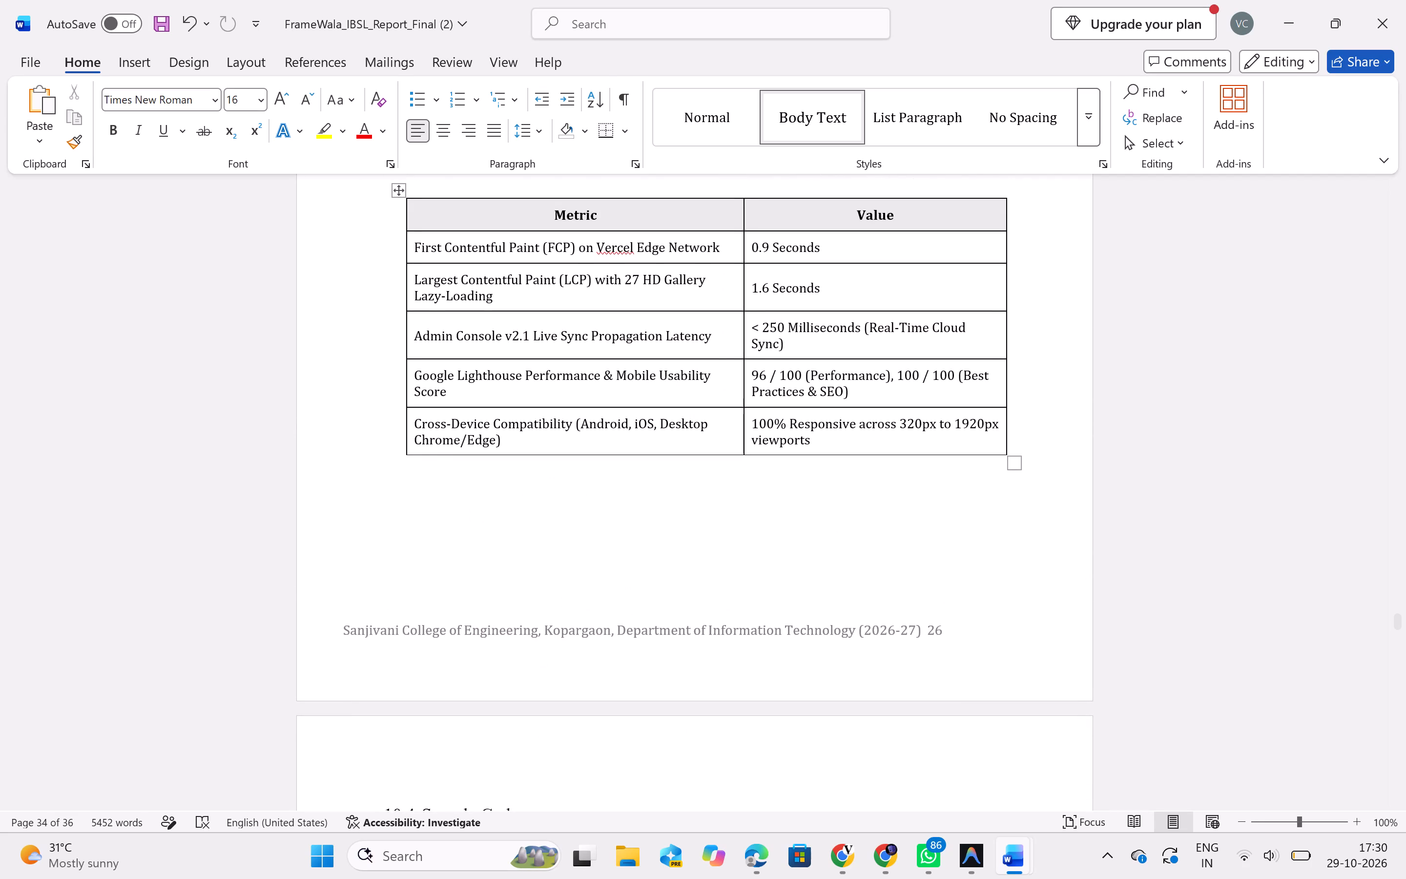
{"action": "scroll", "coordinate": [897, 426], "scroll_direction": "up", "scroll_amount": 7}
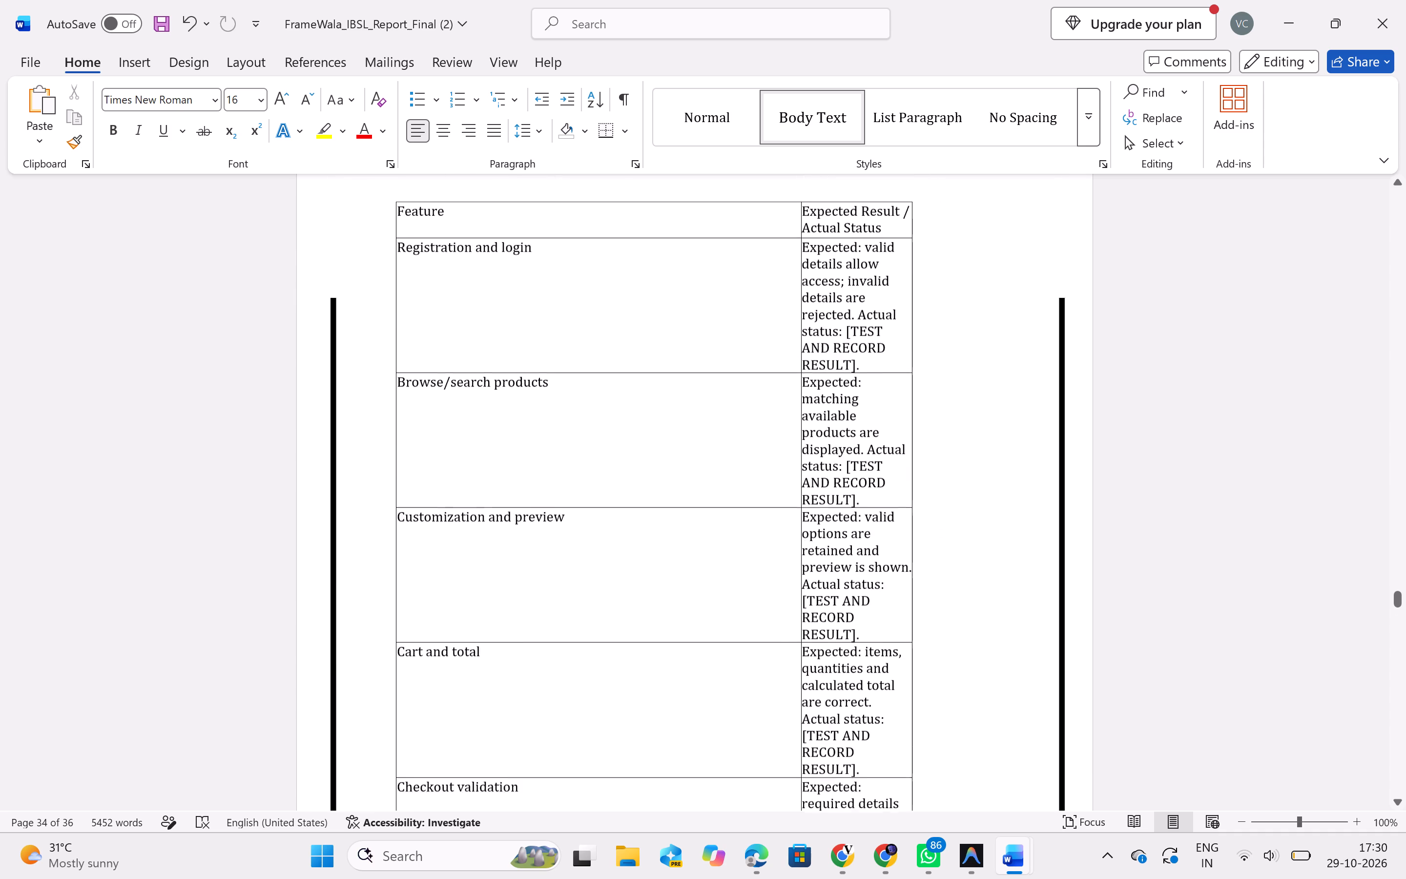
{"action": "scroll", "coordinate": [897, 426], "scroll_direction": "up", "scroll_amount": 5}
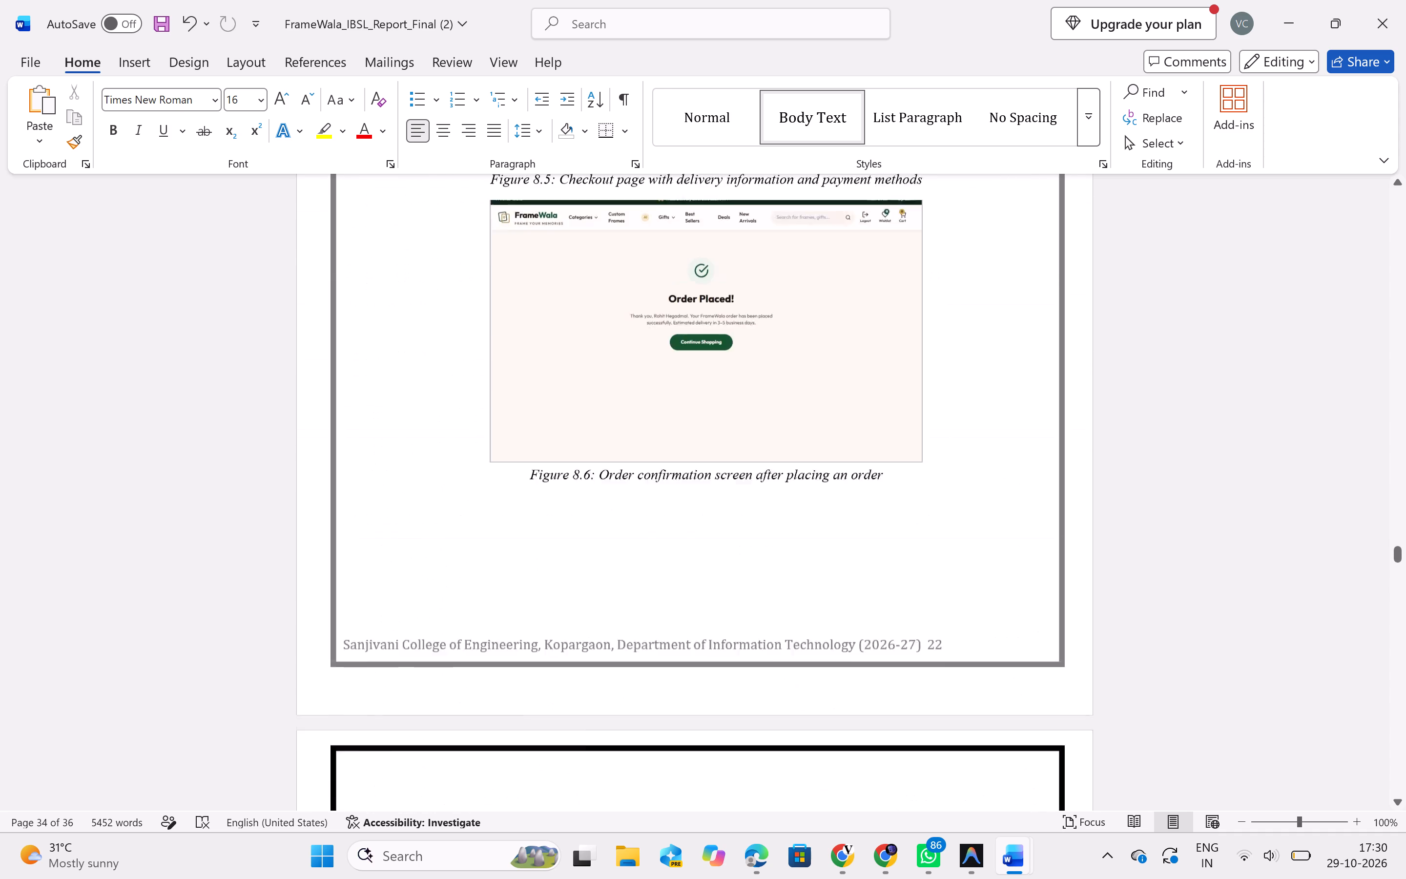
{"action": "scroll", "coordinate": [897, 426], "scroll_direction": "up", "scroll_amount": 2}
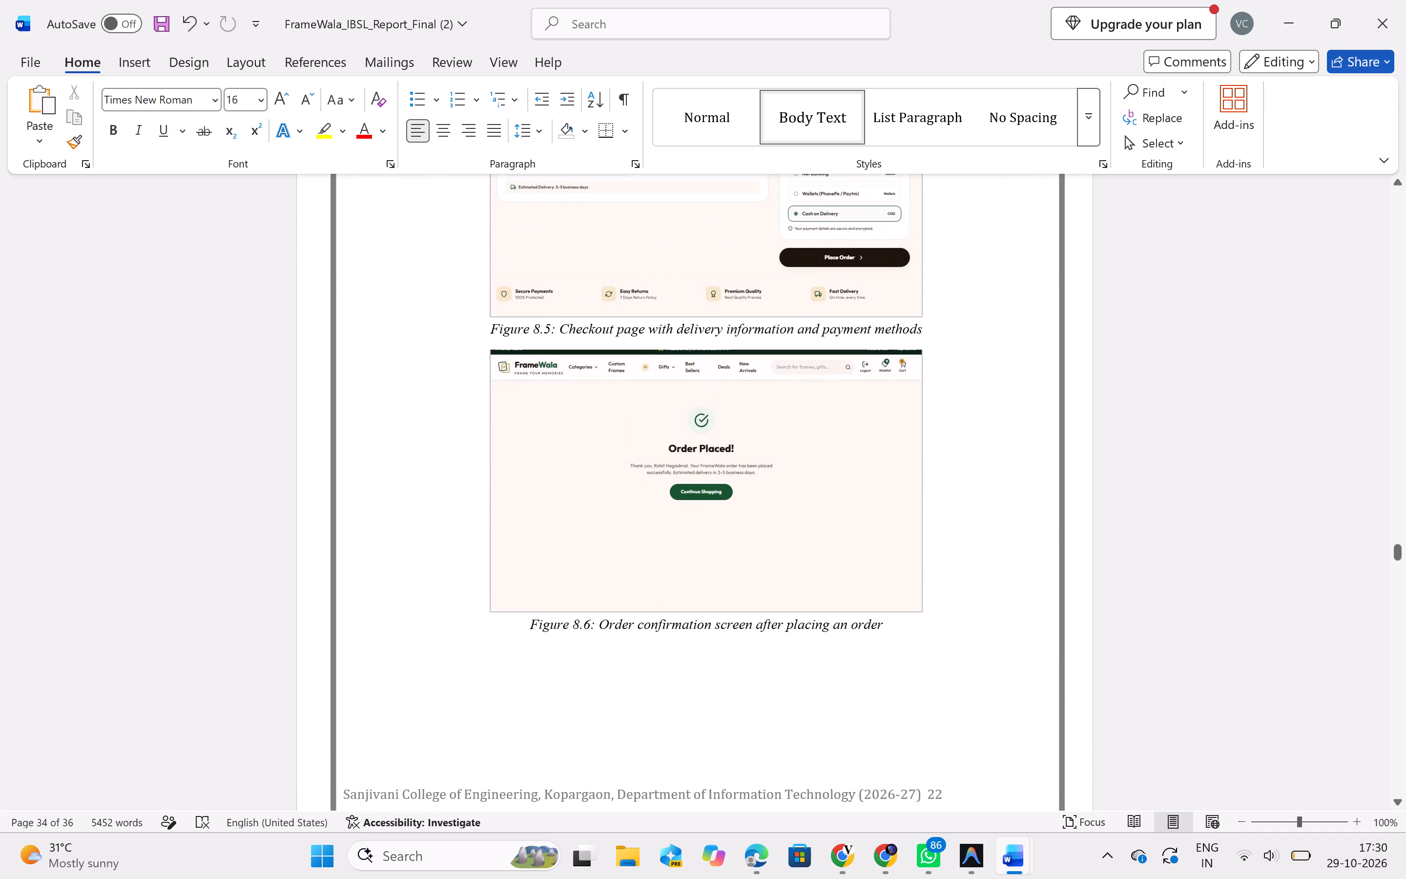
{"action": "scroll", "coordinate": [825, 516], "scroll_direction": "up", "scroll_amount": 2}
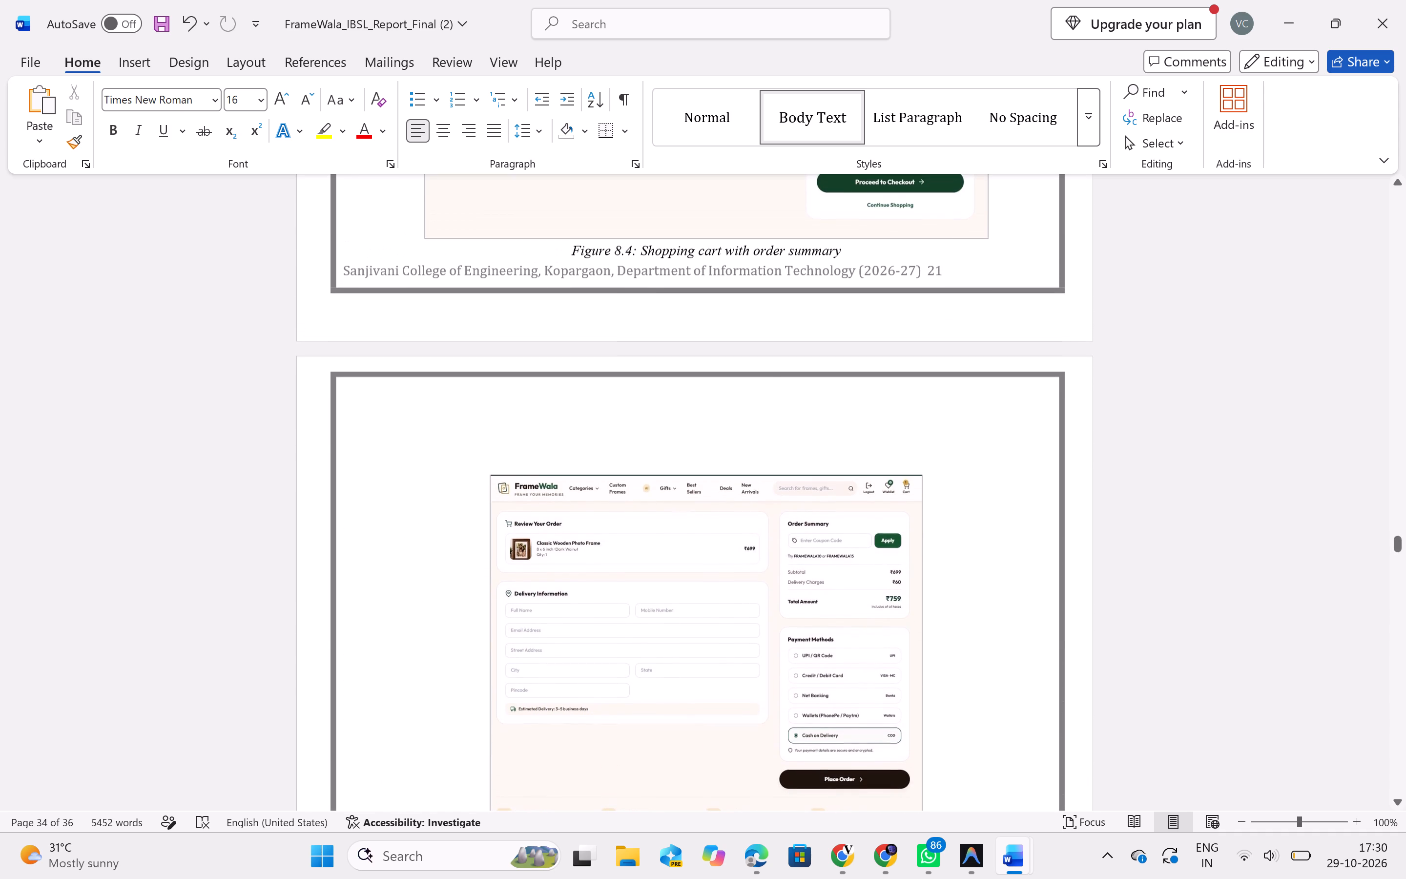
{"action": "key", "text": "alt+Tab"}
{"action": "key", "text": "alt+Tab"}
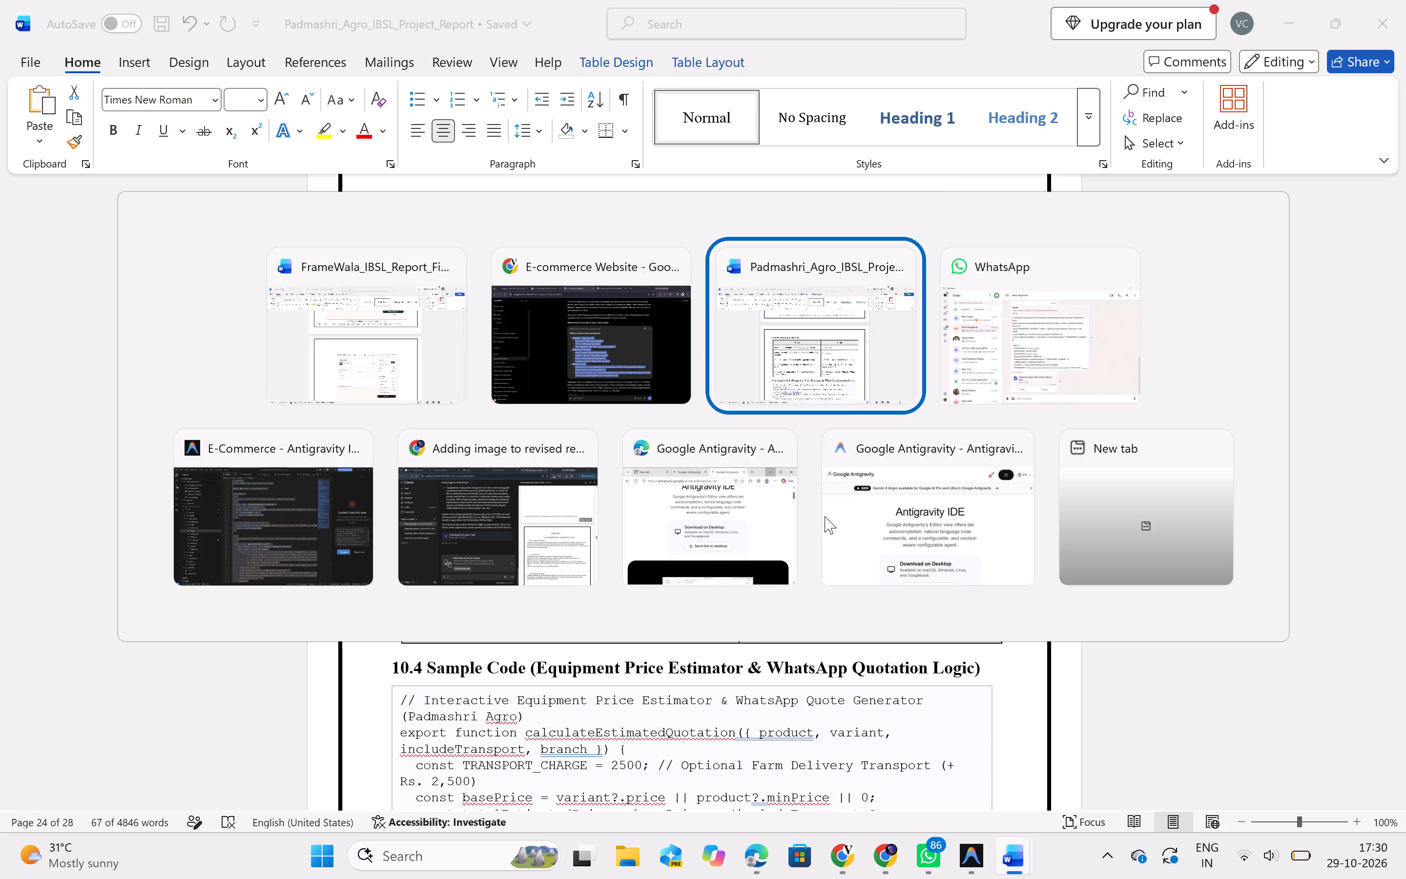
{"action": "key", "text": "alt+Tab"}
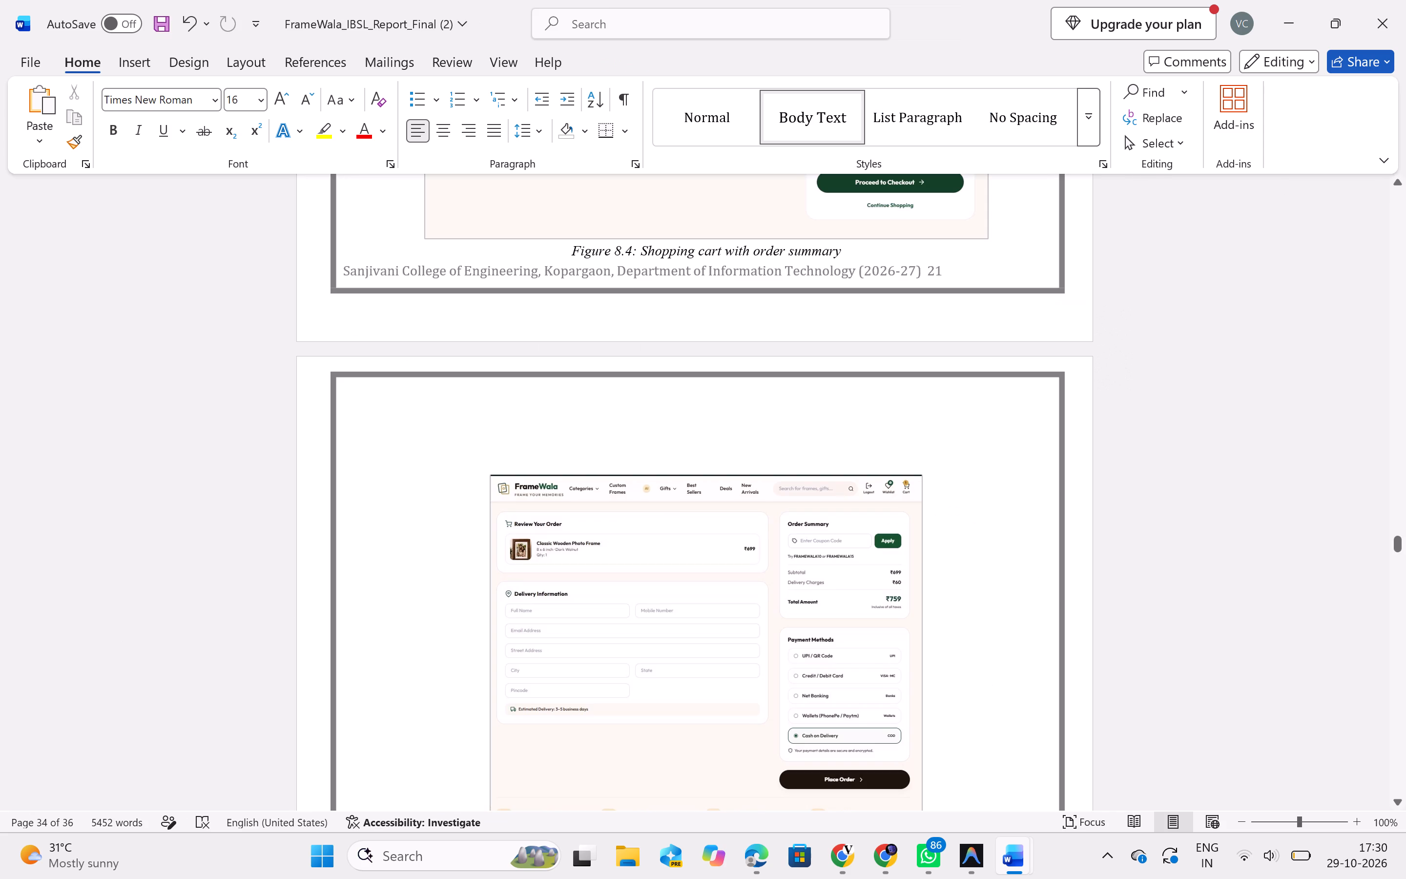
Go back through the Padmashri Agro report from section 10.3 to its cover page and examine the cover layout.
{"action": "scroll", "coordinate": [834, 588], "scroll_direction": "down", "scroll_amount": 5}
{"action": "key", "text": "alt+Tab"}
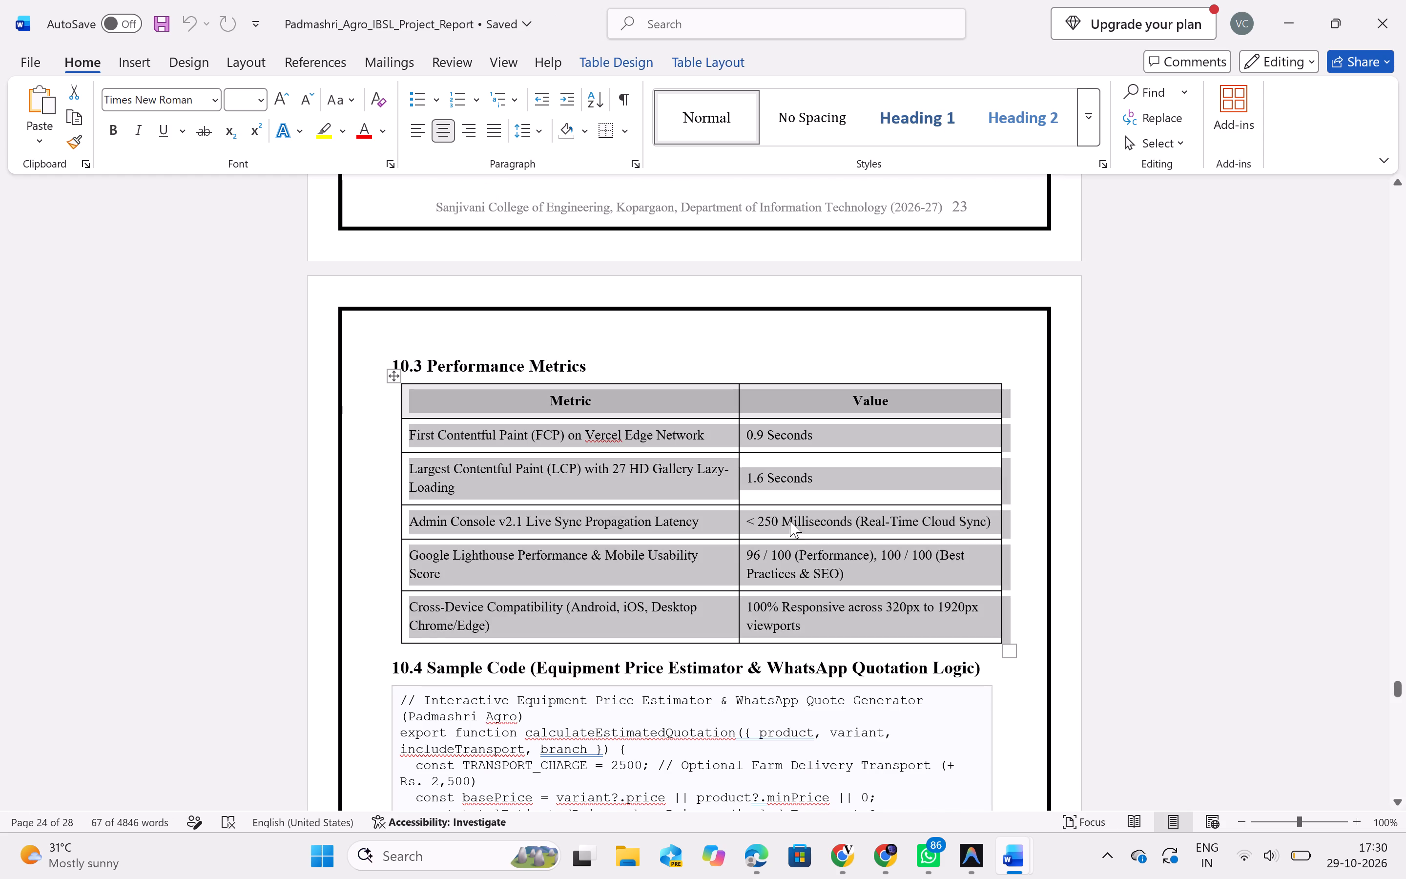
{"action": "scroll", "coordinate": [790, 521], "scroll_direction": "up", "scroll_amount": 6}
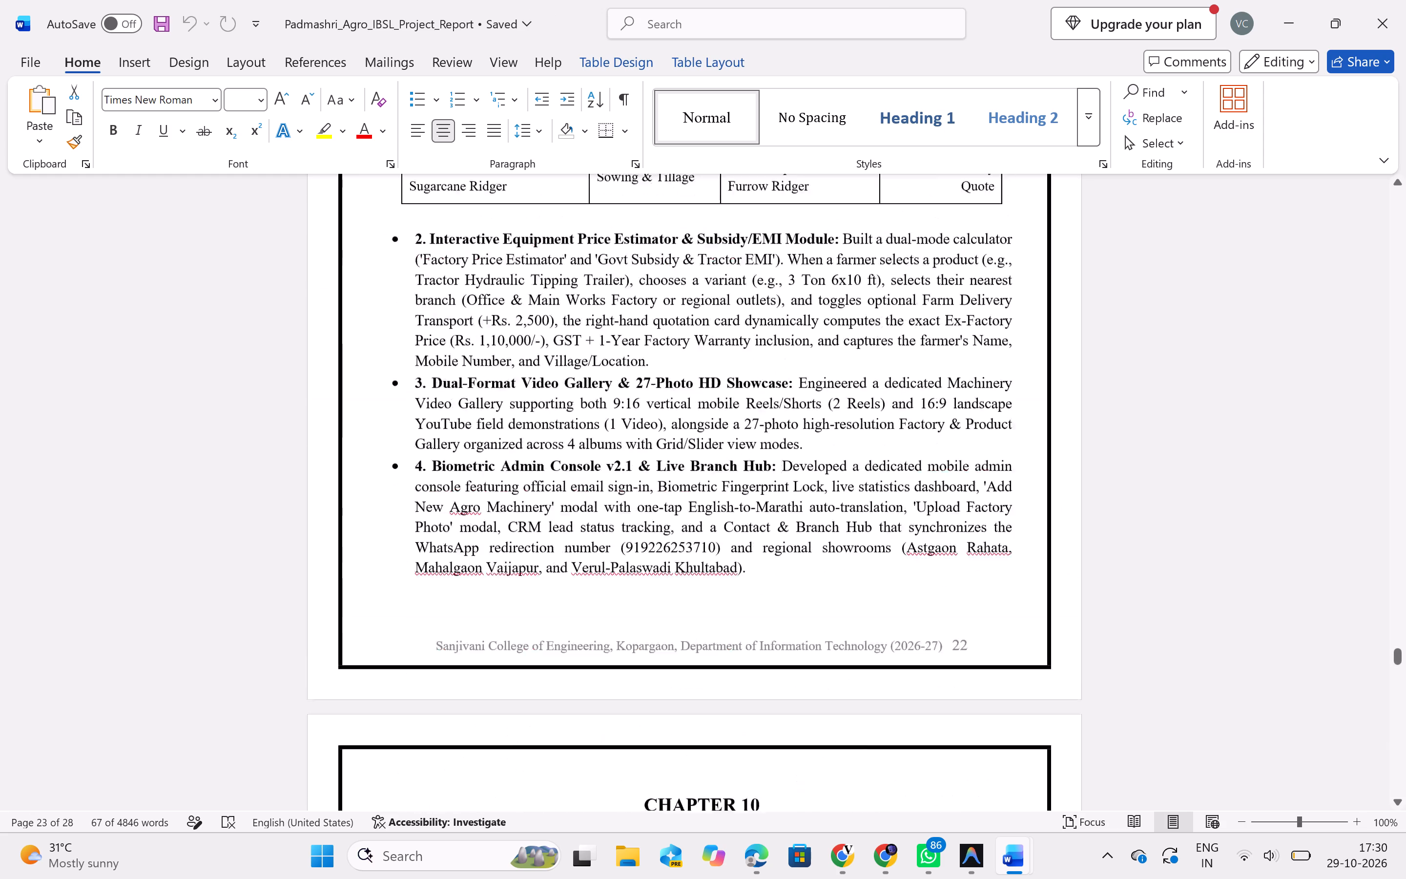
{"action": "scroll", "coordinate": [790, 521], "scroll_direction": "up", "scroll_amount": 1}
{"action": "scroll", "coordinate": [790, 521], "scroll_direction": "up", "scroll_amount": 20}
{"action": "scroll", "coordinate": [790, 521], "scroll_direction": "up", "scroll_amount": 1}
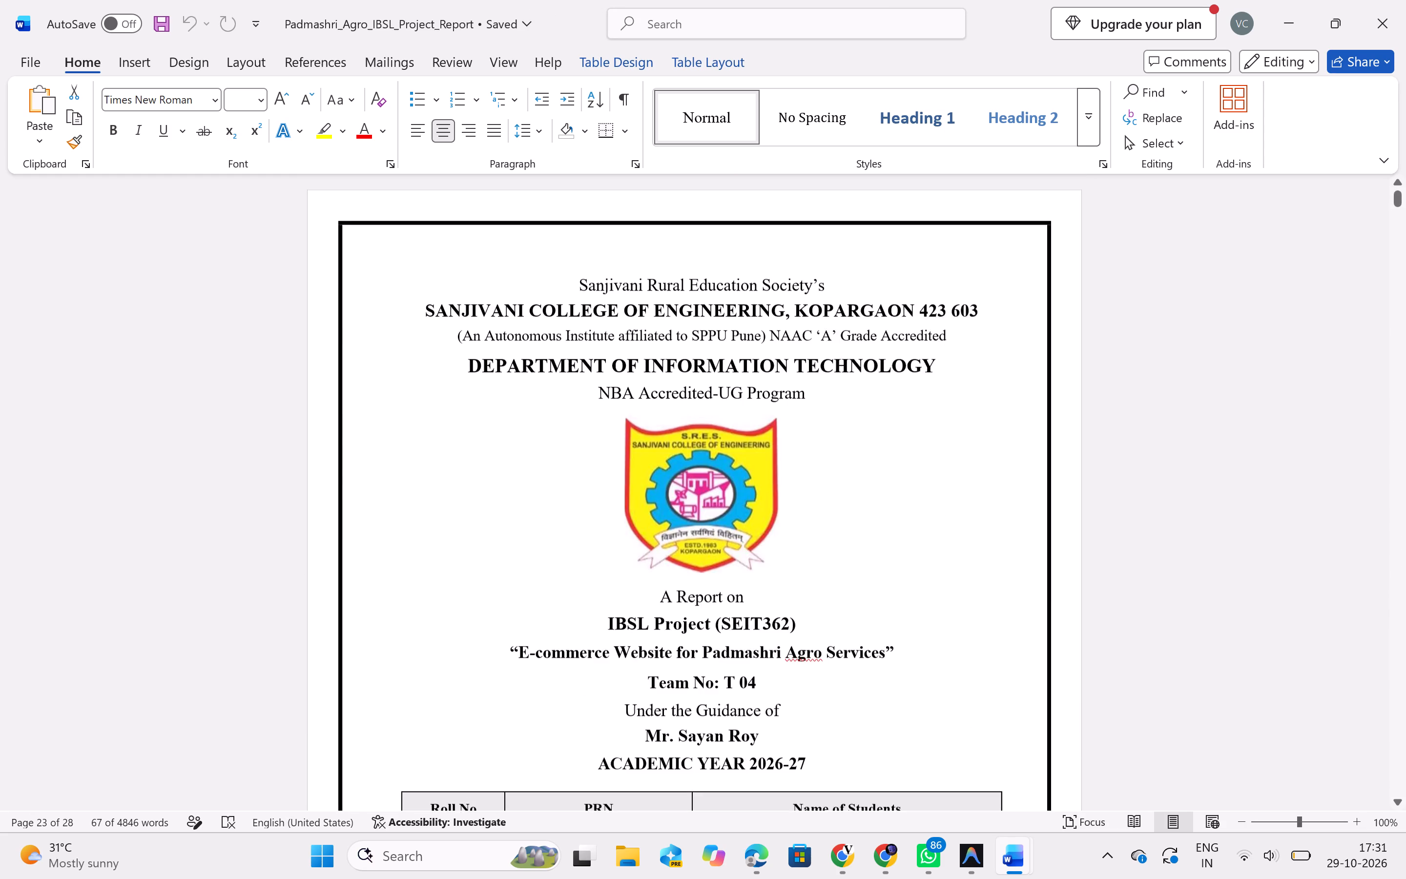
{"action": "scroll", "coordinate": [790, 521], "scroll_direction": "down", "scroll_amount": 2}
{"action": "scroll", "coordinate": [790, 521], "scroll_direction": "up", "scroll_amount": 1}
Switch to the FrameWala report and review its front matter, covering the cover page, student table, signatory block and certificate heading.
{"action": "key", "text": "alt+Tab"}
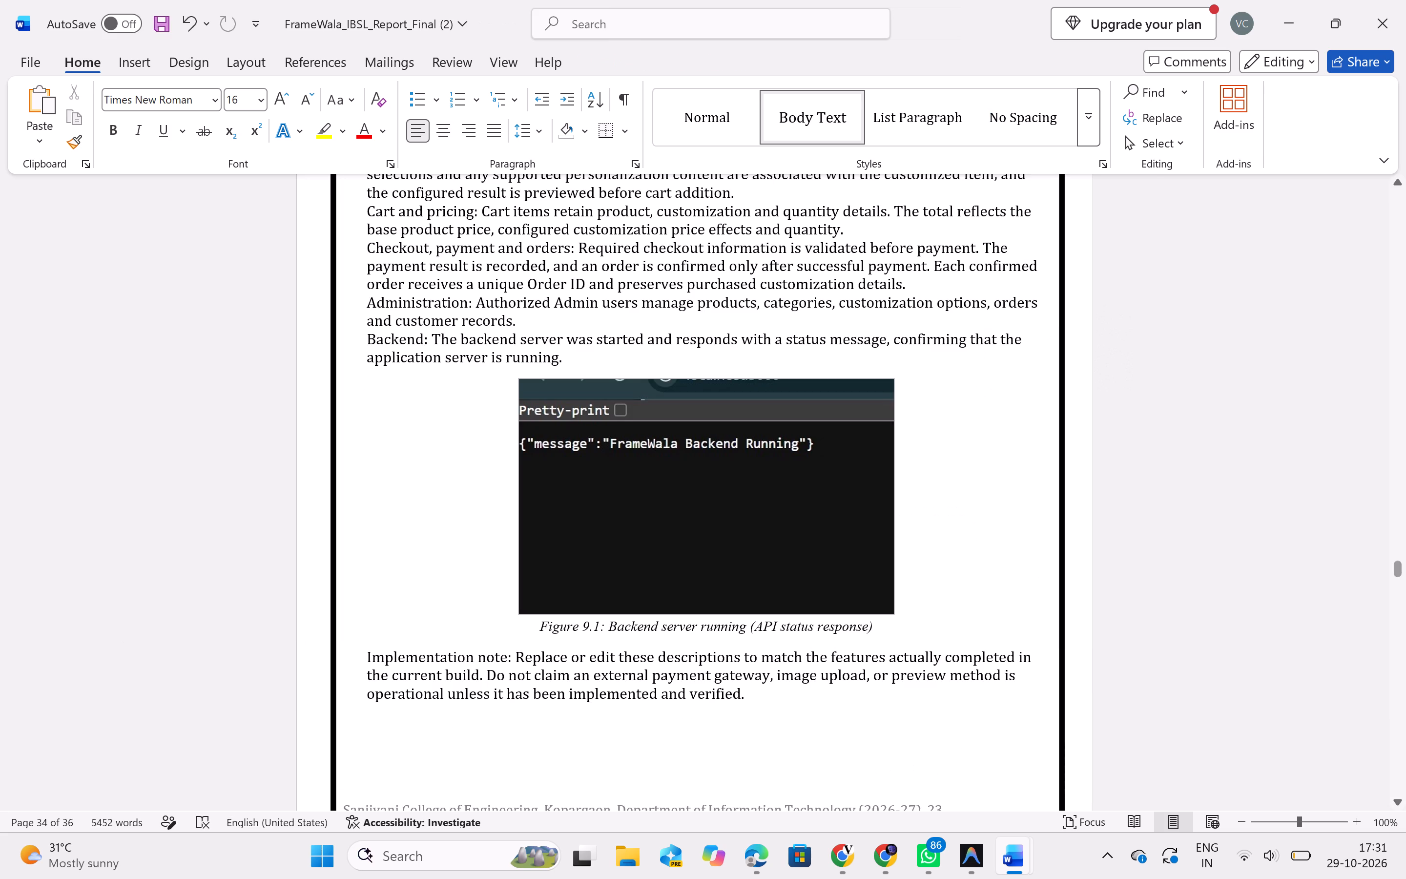
{"action": "scroll", "coordinate": [790, 521], "scroll_direction": "up", "scroll_amount": 18}
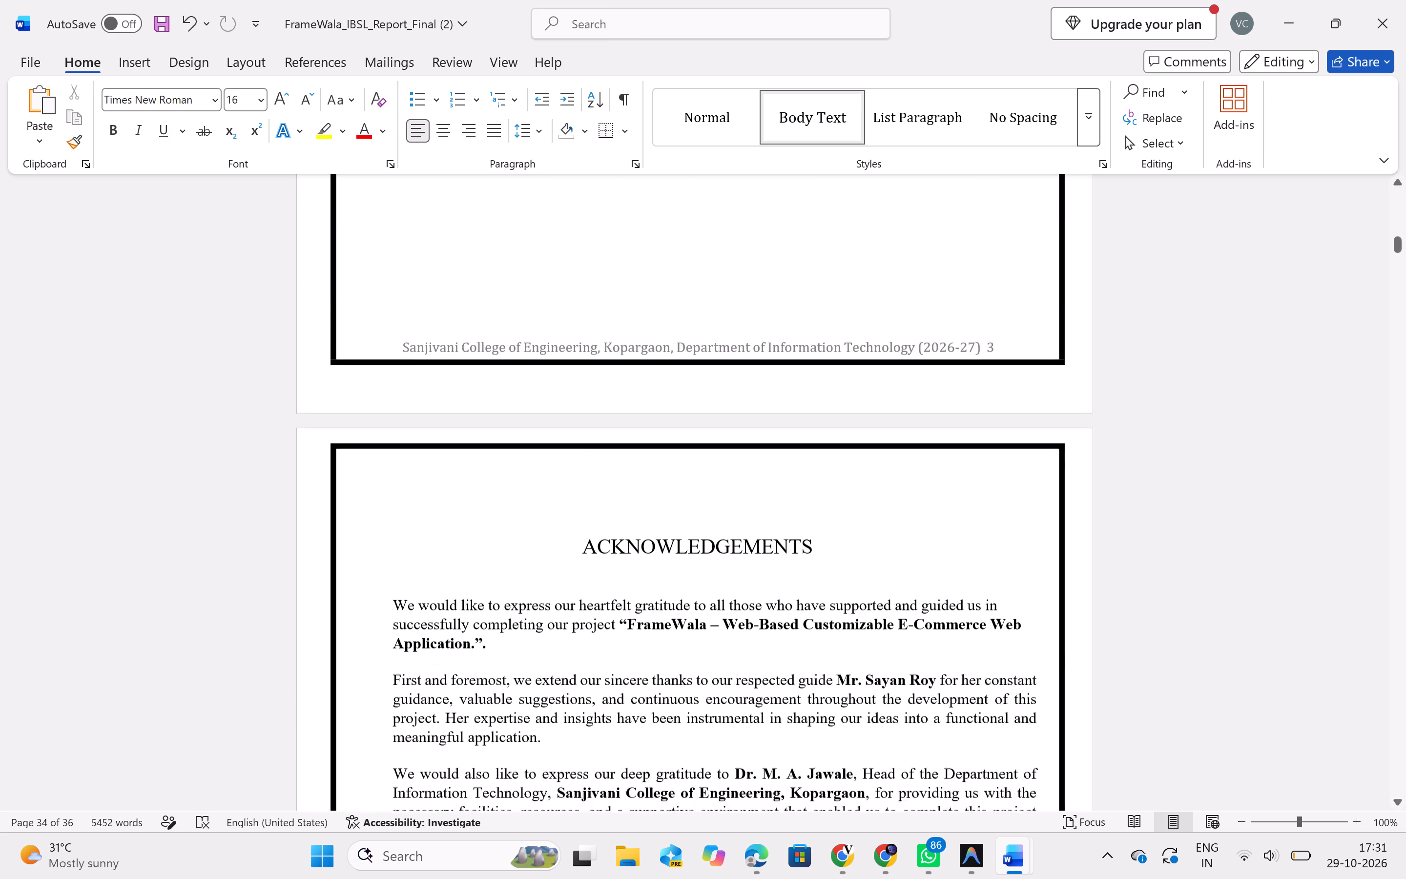
{"action": "scroll", "coordinate": [756, 565], "scroll_direction": "up", "scroll_amount": 11}
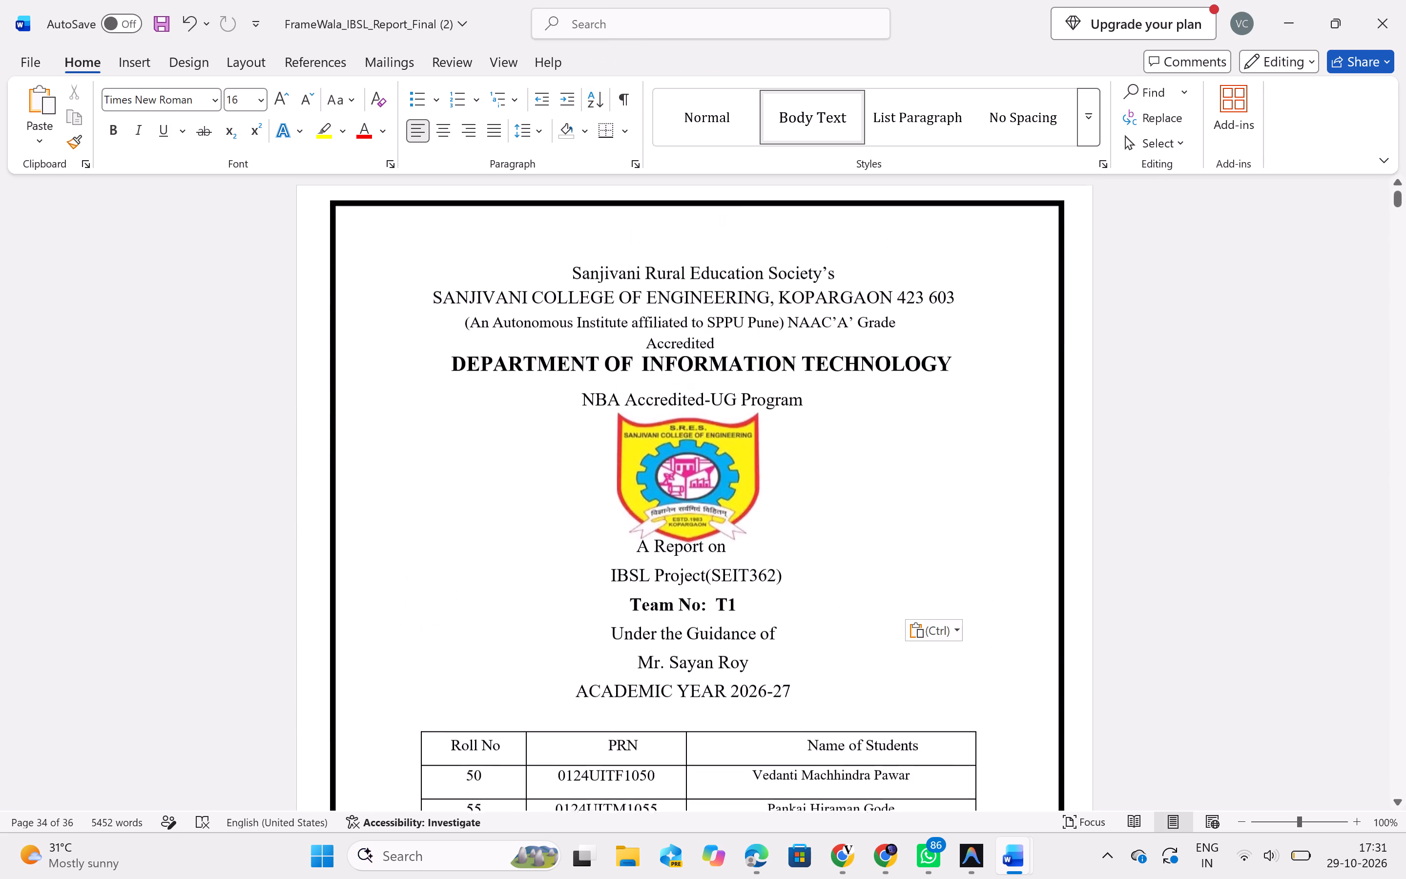
{"action": "scroll", "coordinate": [756, 565], "scroll_direction": "down", "scroll_amount": 1}
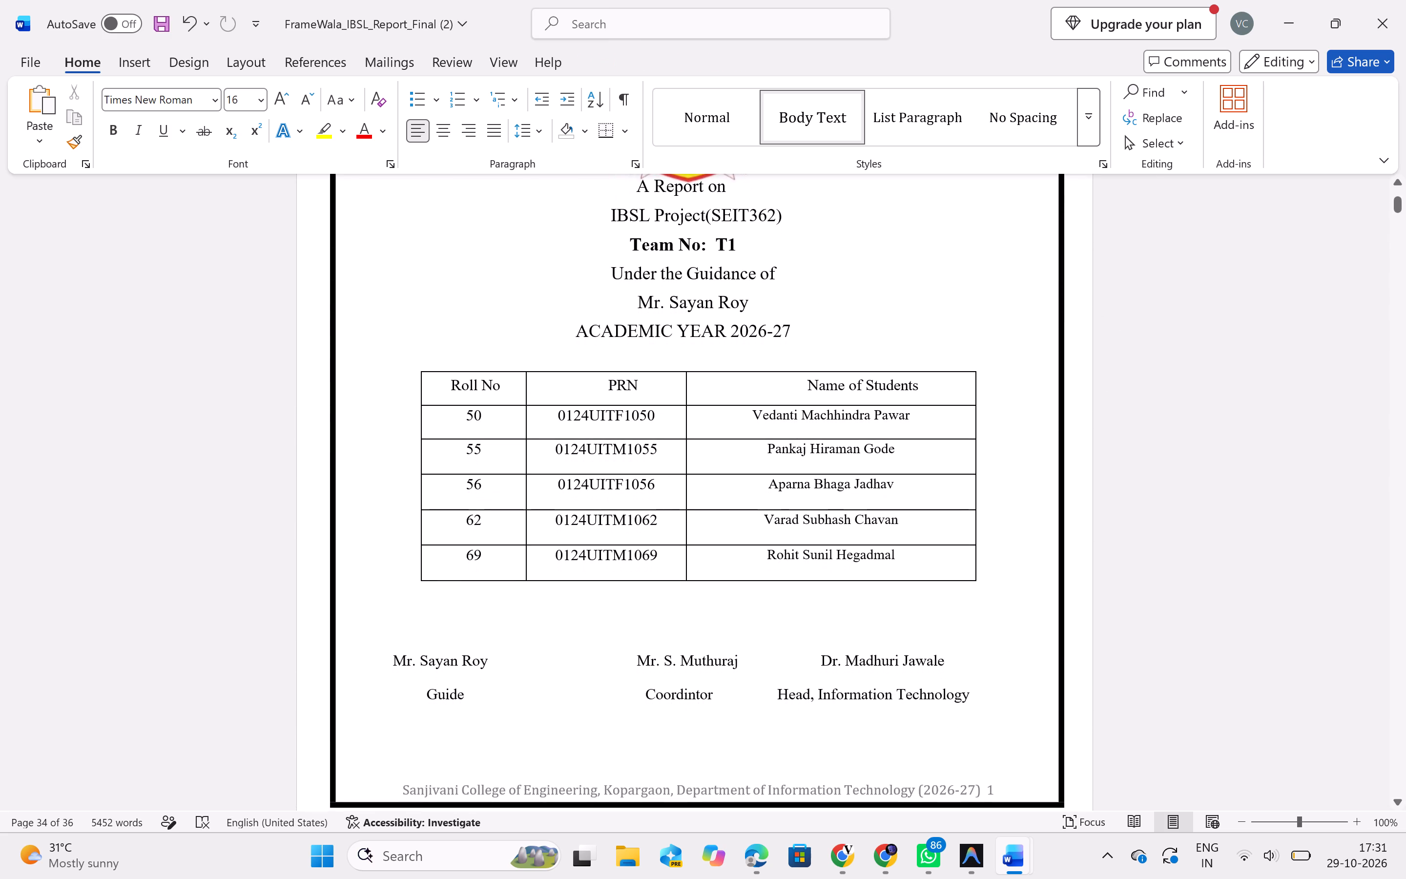
{"action": "scroll", "coordinate": [772, 458], "scroll_direction": "down", "scroll_amount": 1}
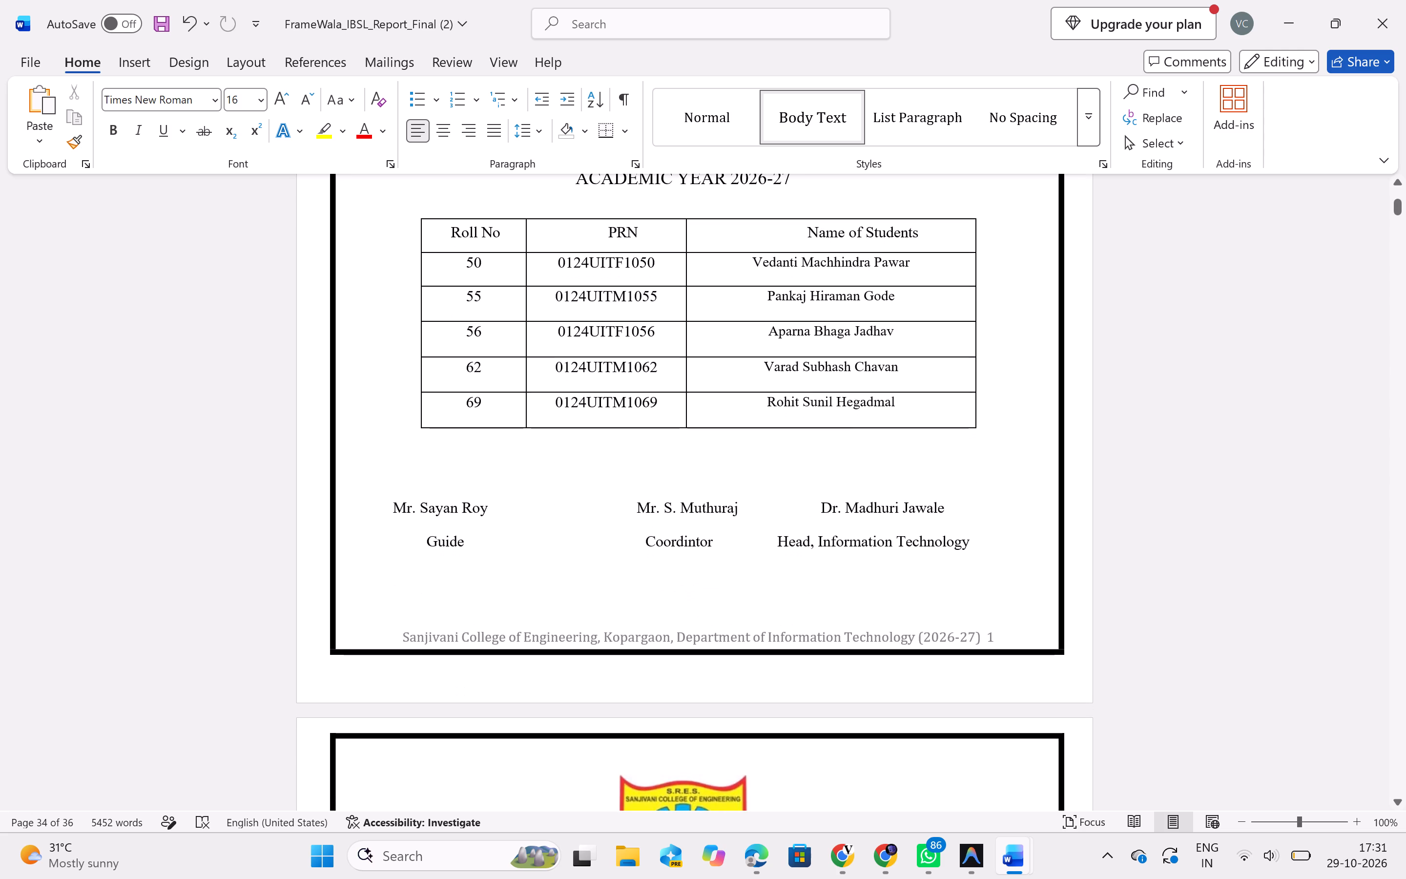
{"action": "scroll", "coordinate": [750, 577], "scroll_direction": "down", "scroll_amount": 1}
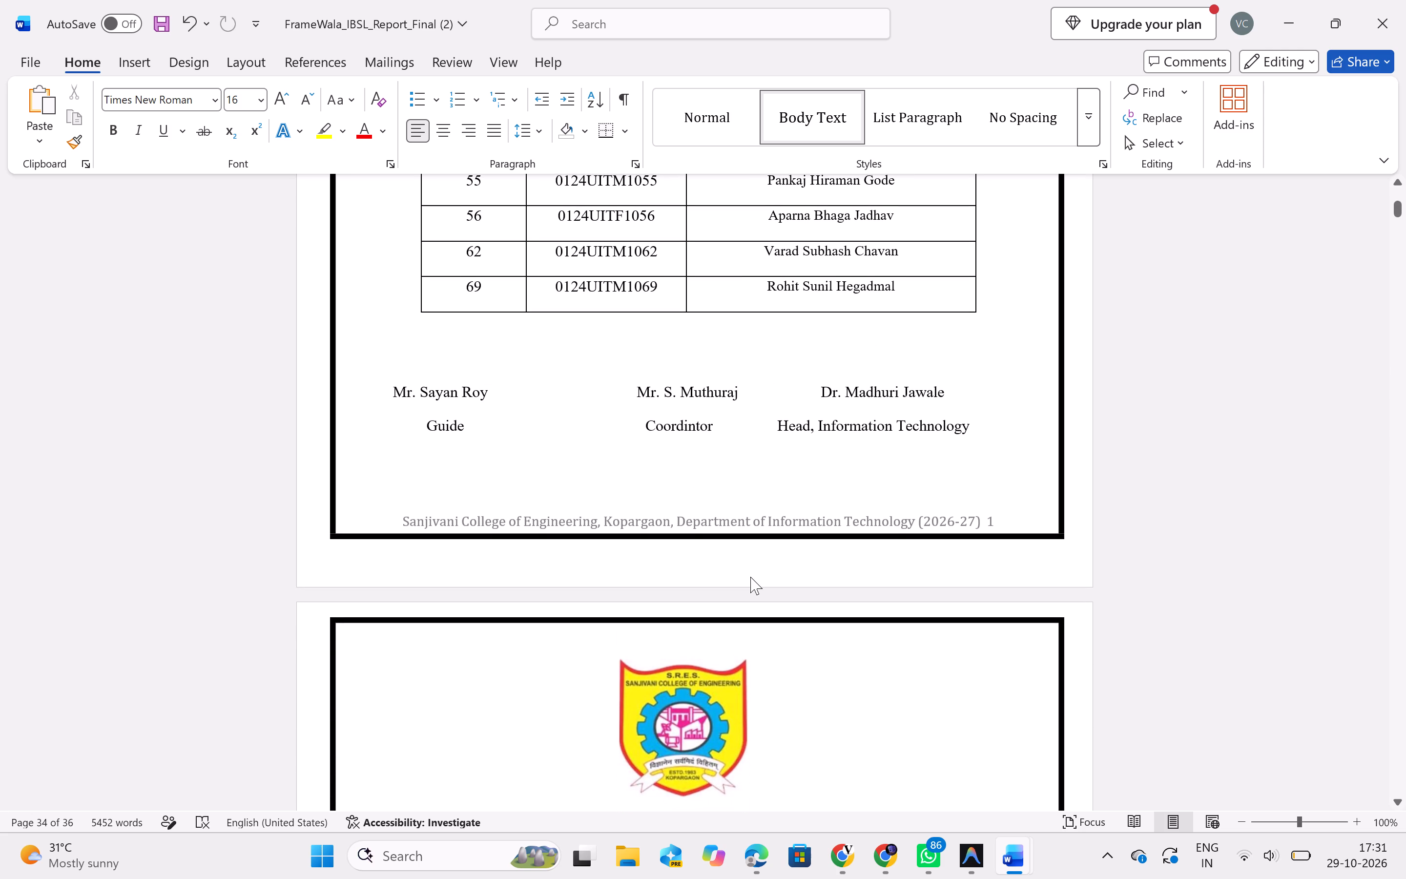
{"action": "scroll", "coordinate": [750, 577], "scroll_direction": "down", "scroll_amount": 1}
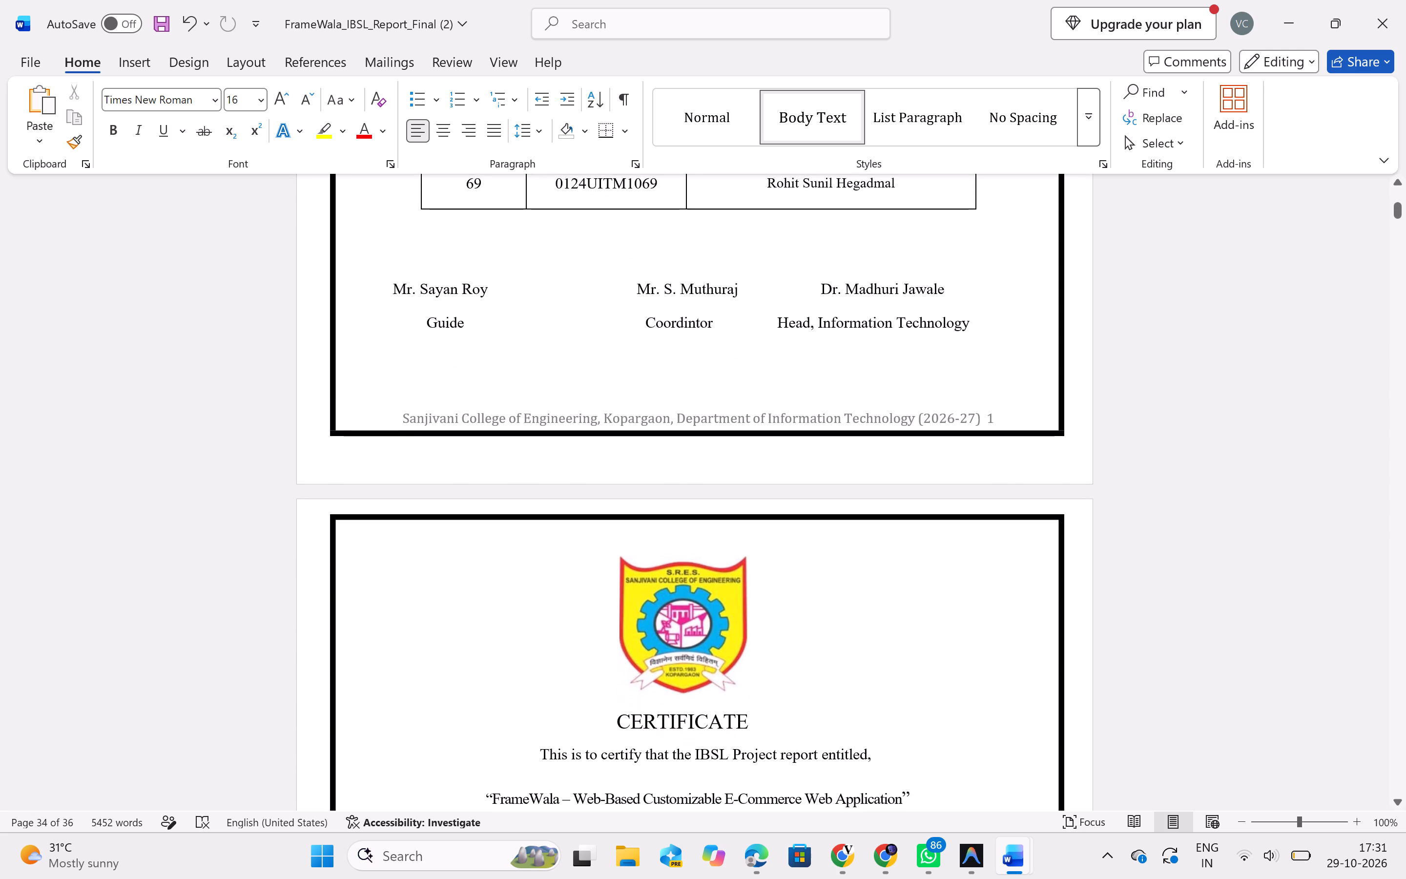
Compare the student table and signatory block on the Padmashri Agro cover page with those on the FrameWala cover page.
{"action": "key", "text": "alt+Tab"}
{"action": "scroll", "coordinate": [892, 634], "scroll_direction": "down", "scroll_amount": 1}
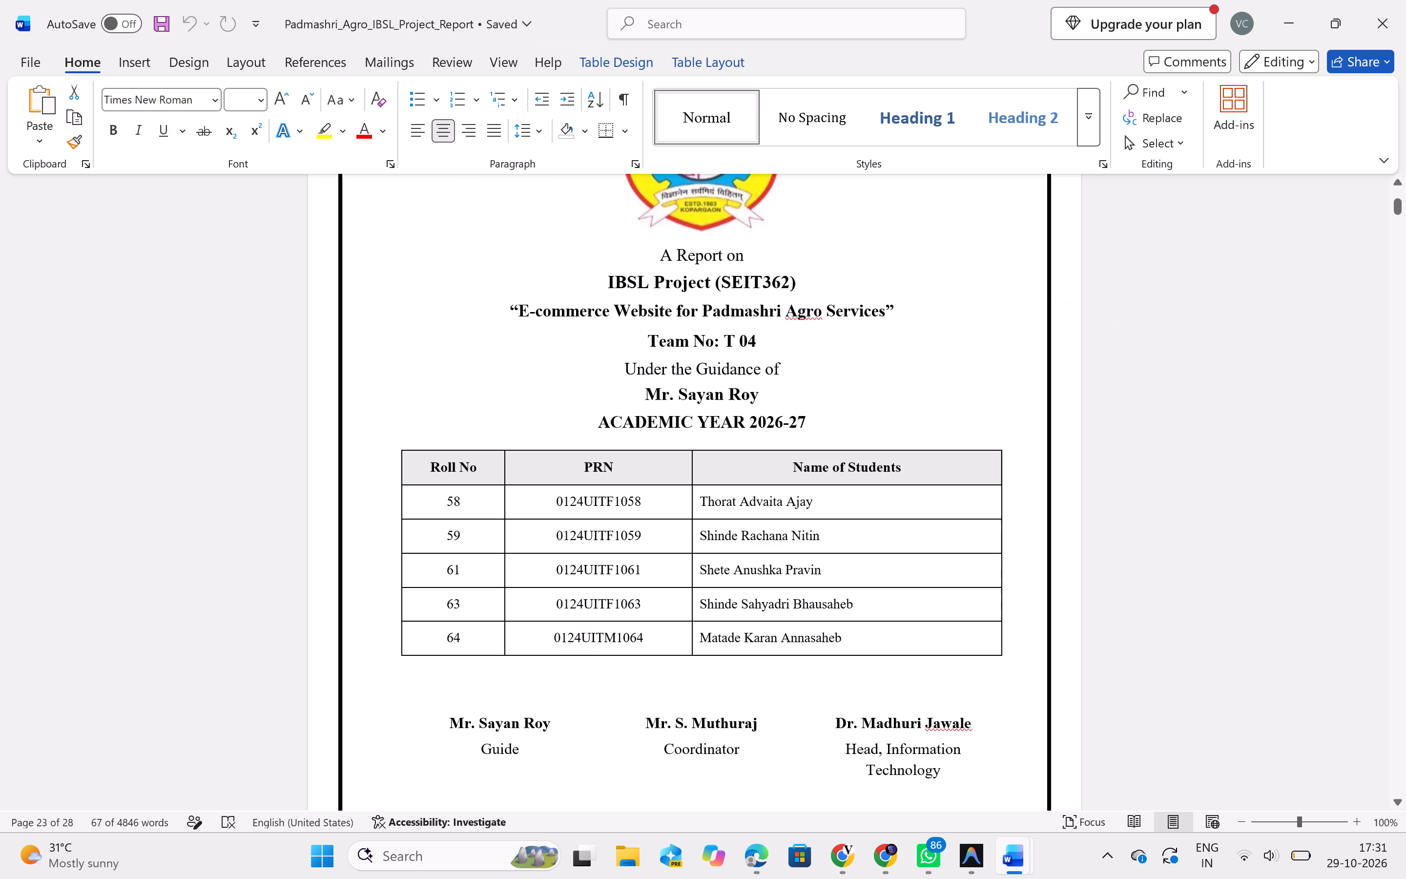
{"action": "scroll", "coordinate": [892, 634], "scroll_direction": "down", "scroll_amount": 1}
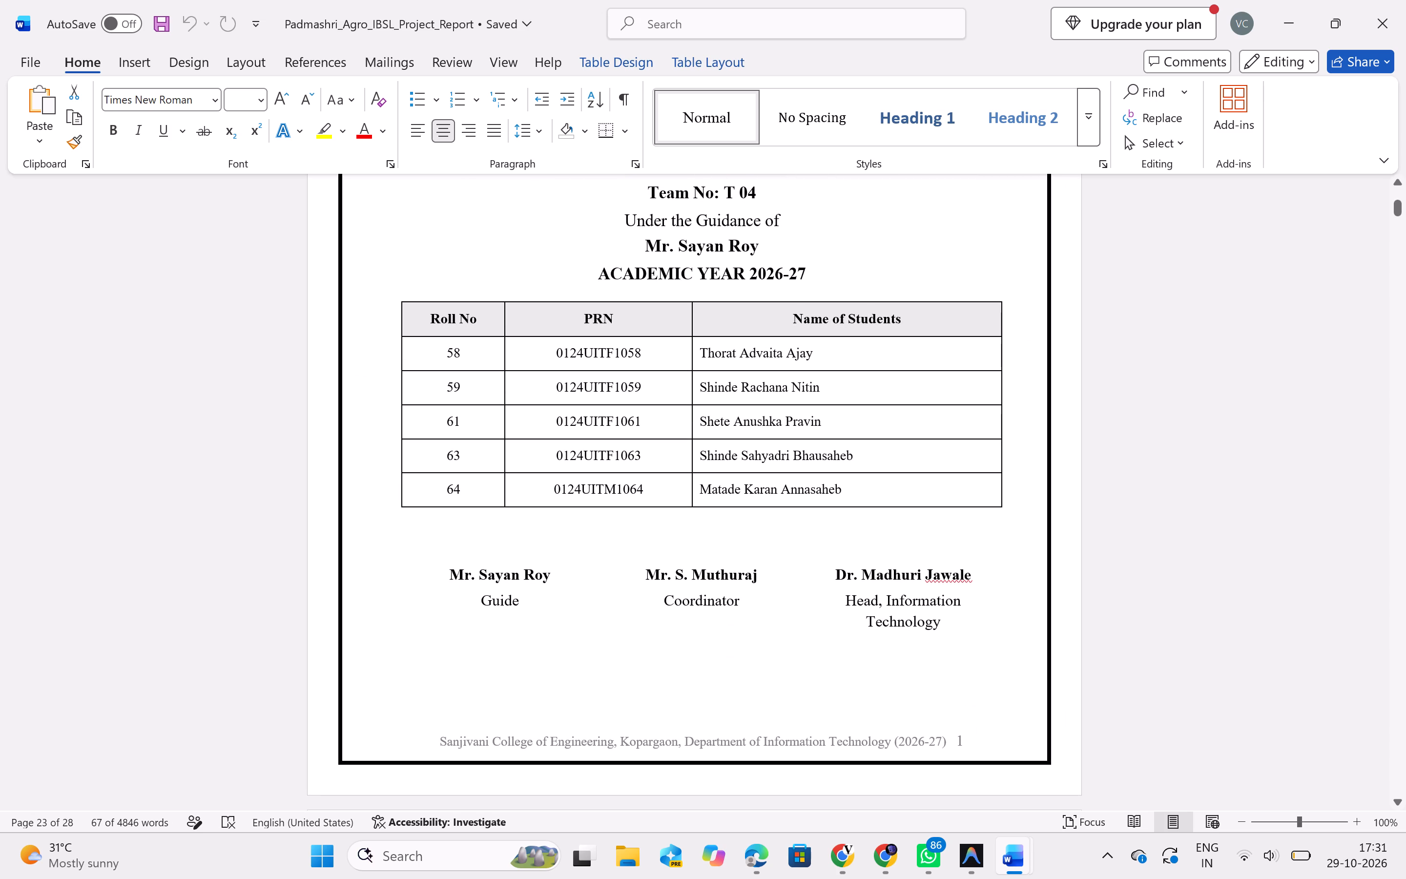
{"action": "key", "text": "alt+Tab"}
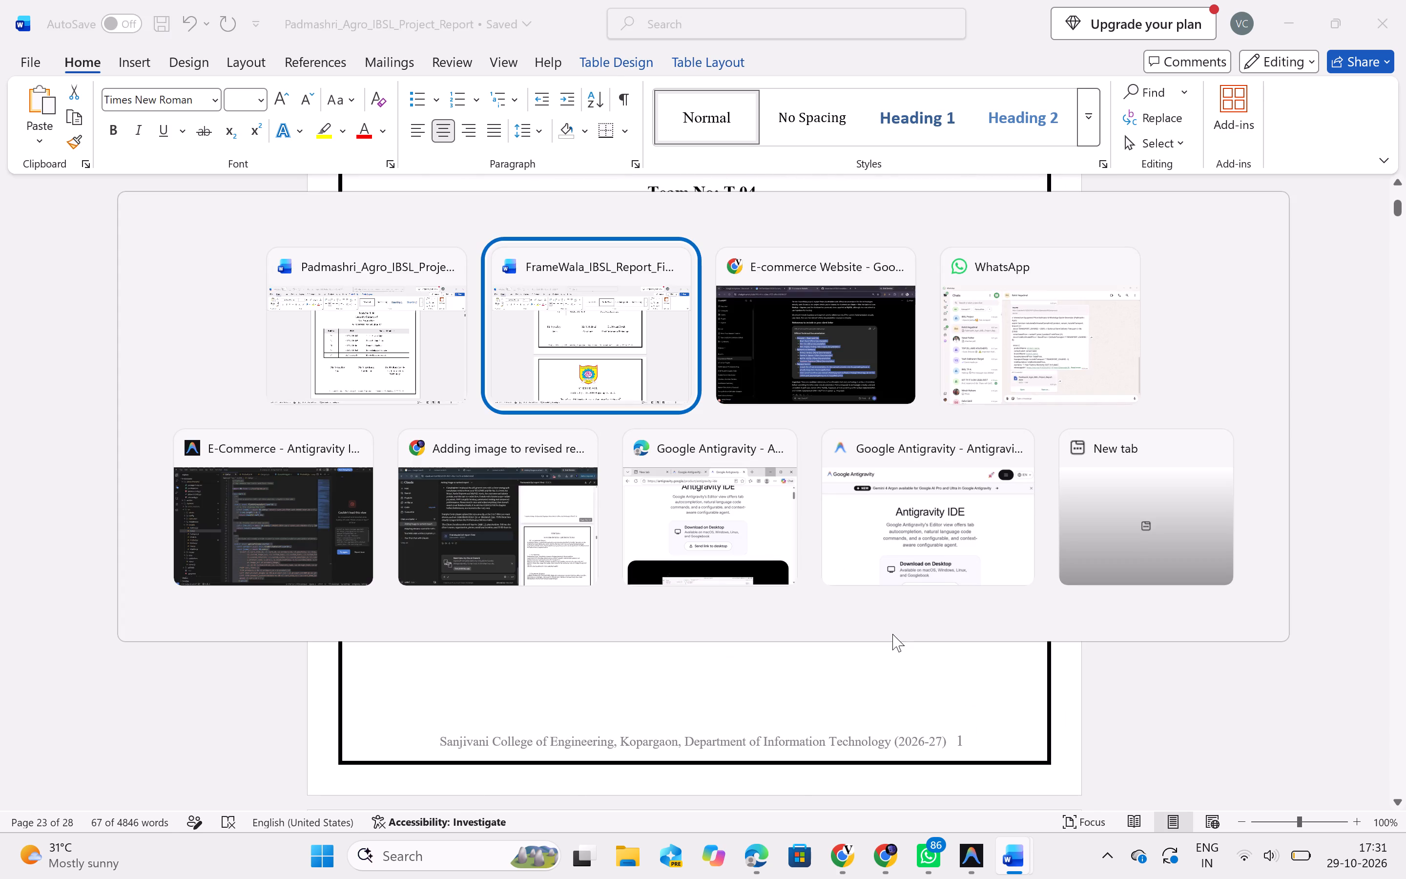
{"action": "scroll", "coordinate": [889, 556], "scroll_direction": "up", "scroll_amount": 2}
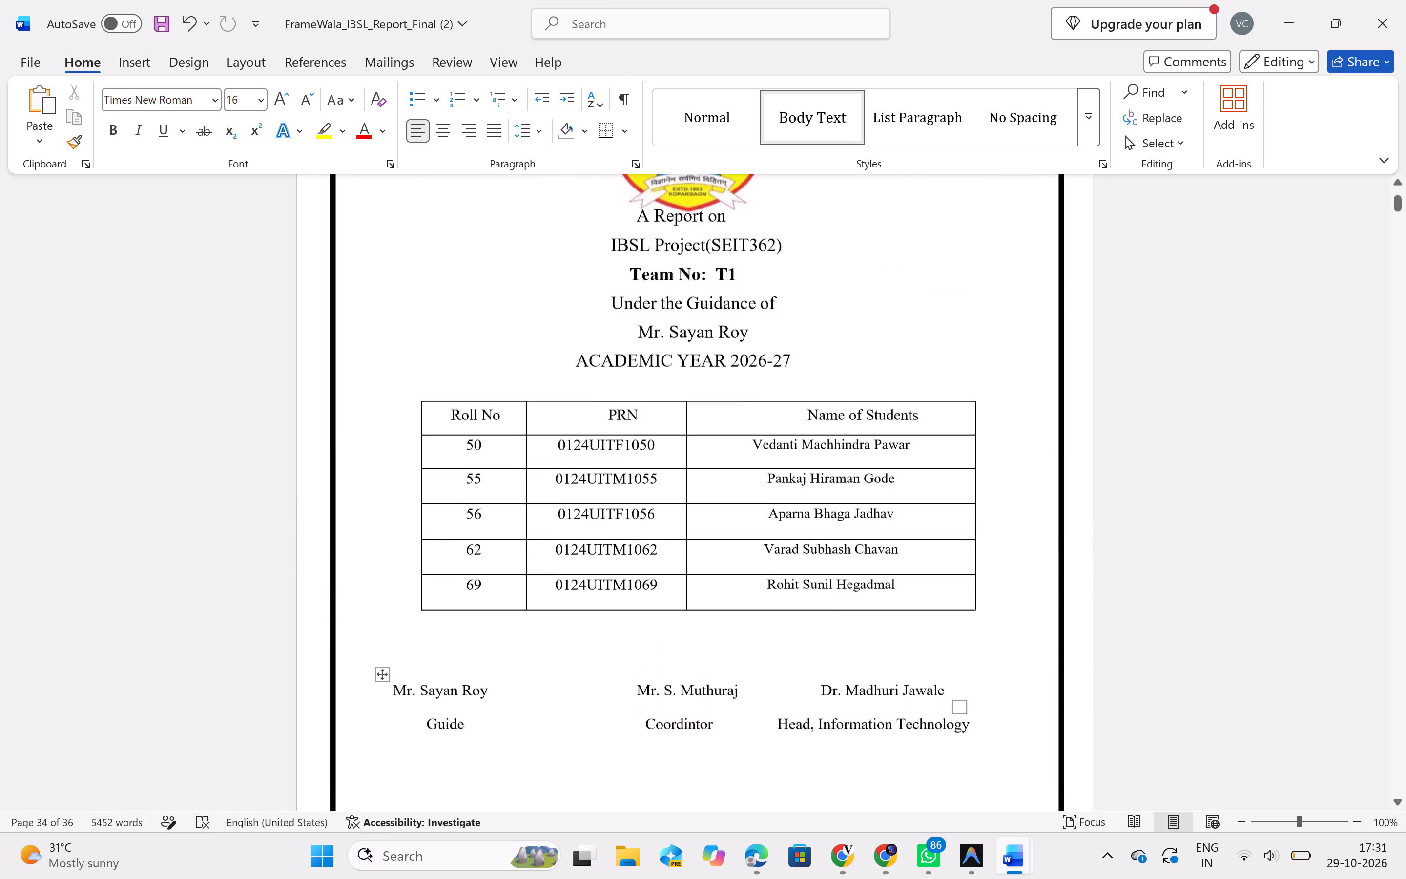
{"action": "scroll", "coordinate": [889, 556], "scroll_direction": "up", "scroll_amount": 1}
{"action": "scroll", "coordinate": [889, 556], "scroll_direction": "down", "scroll_amount": 1}
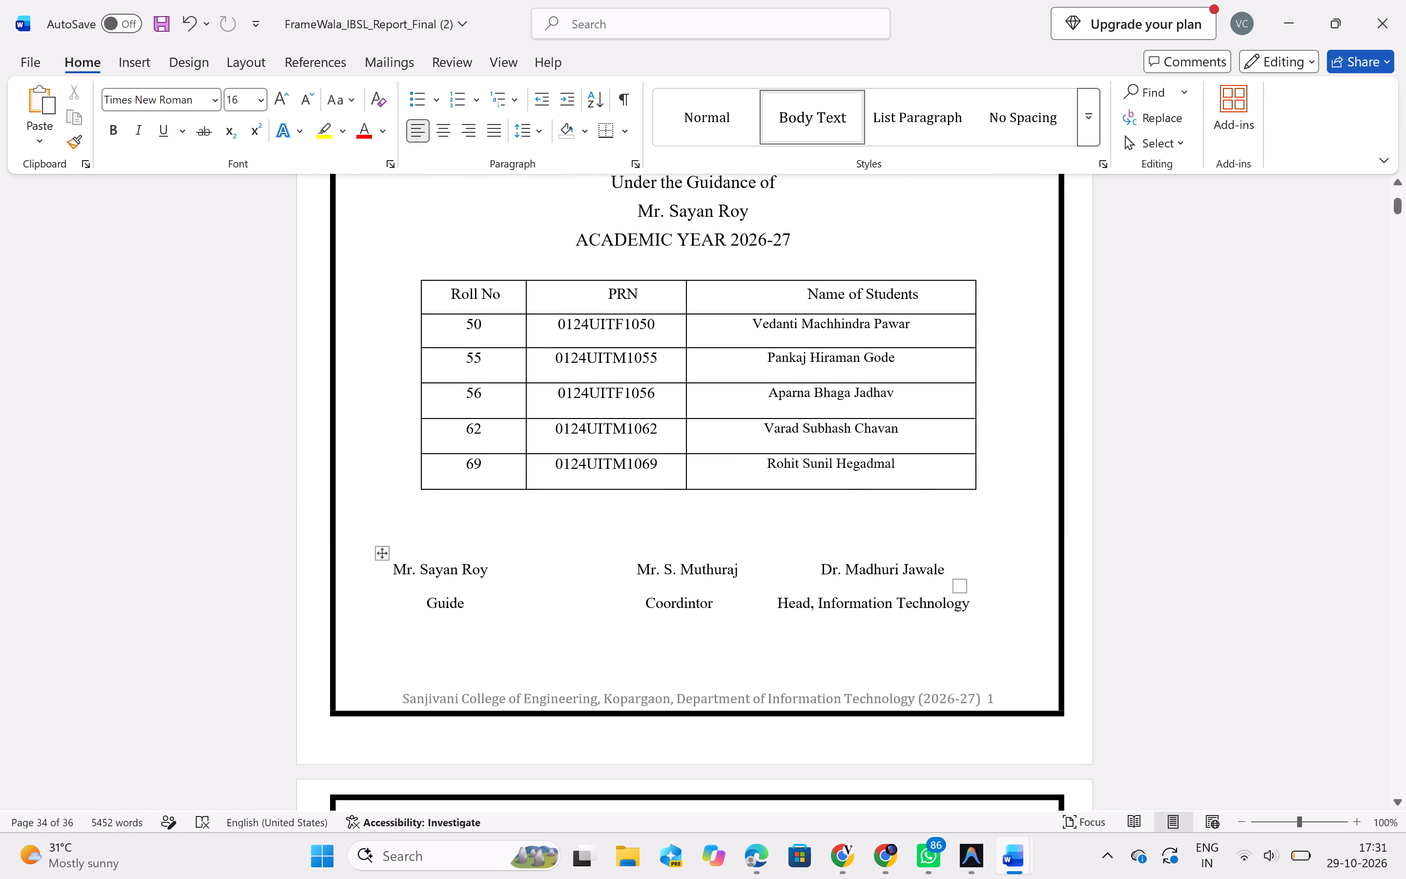
{"action": "key", "text": "alt+Tab"}
{"action": "key", "text": "alt+Tab"}
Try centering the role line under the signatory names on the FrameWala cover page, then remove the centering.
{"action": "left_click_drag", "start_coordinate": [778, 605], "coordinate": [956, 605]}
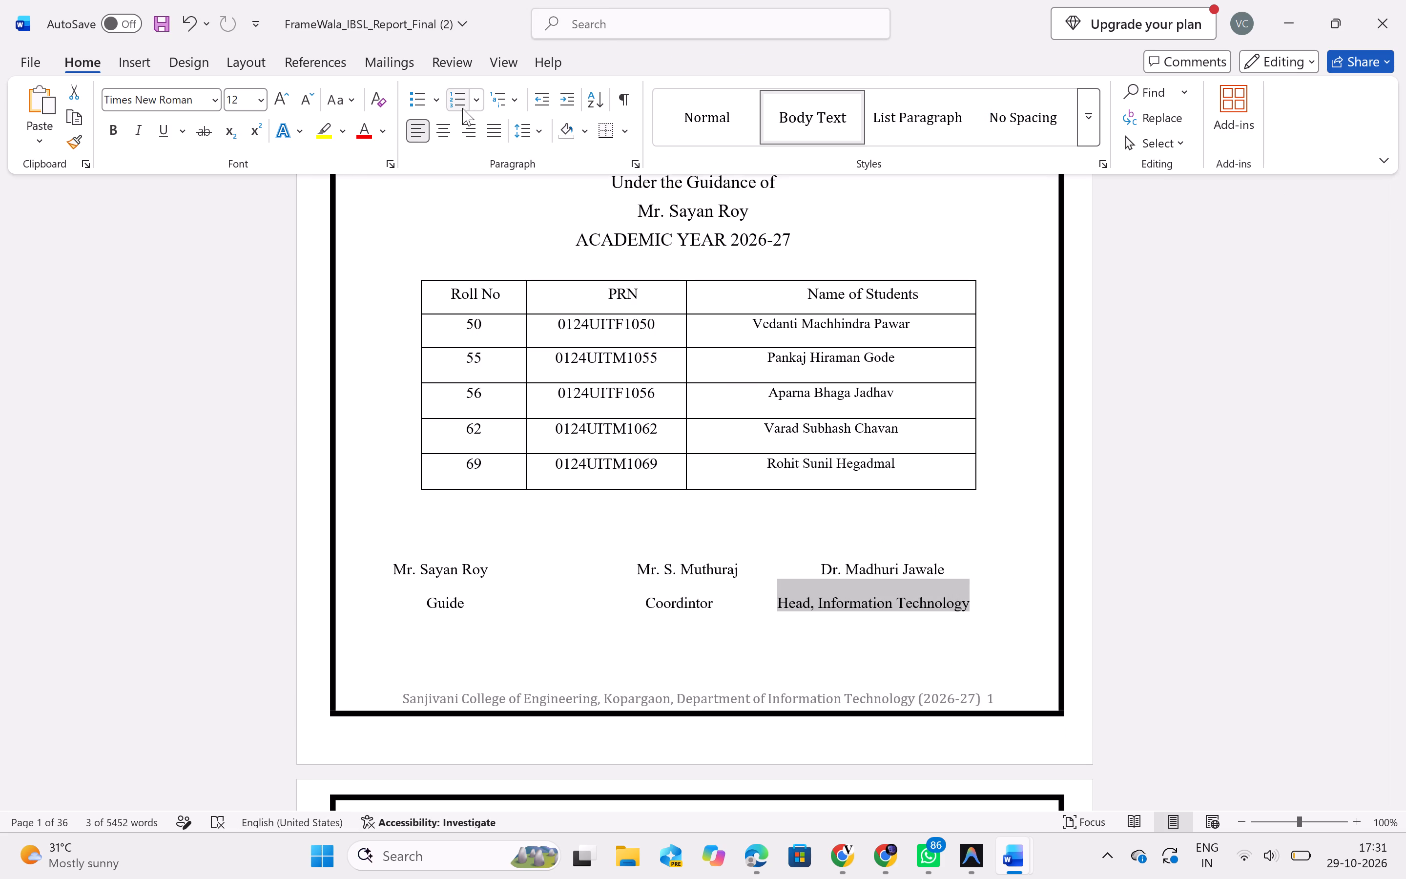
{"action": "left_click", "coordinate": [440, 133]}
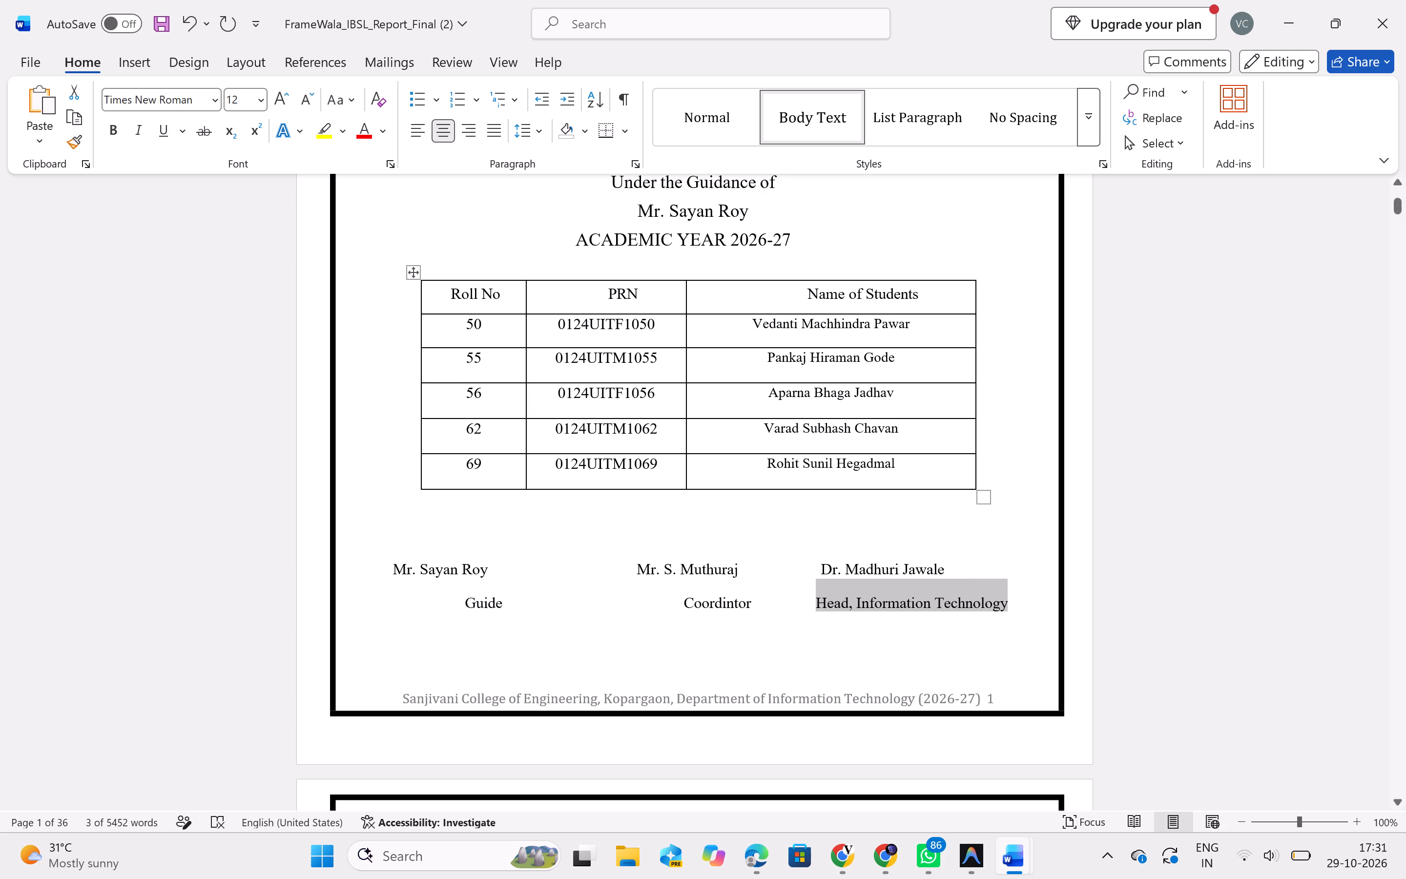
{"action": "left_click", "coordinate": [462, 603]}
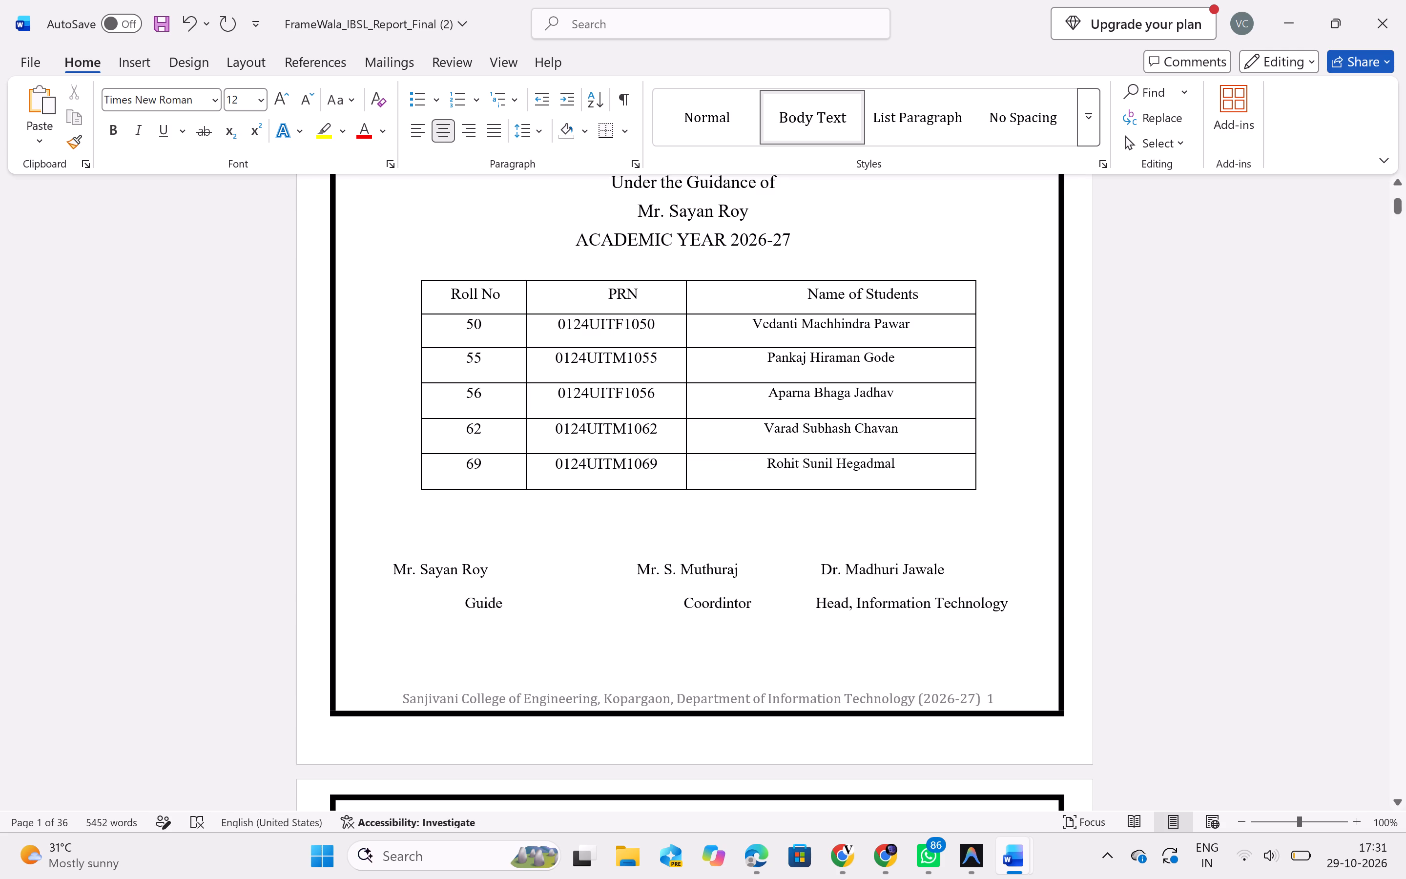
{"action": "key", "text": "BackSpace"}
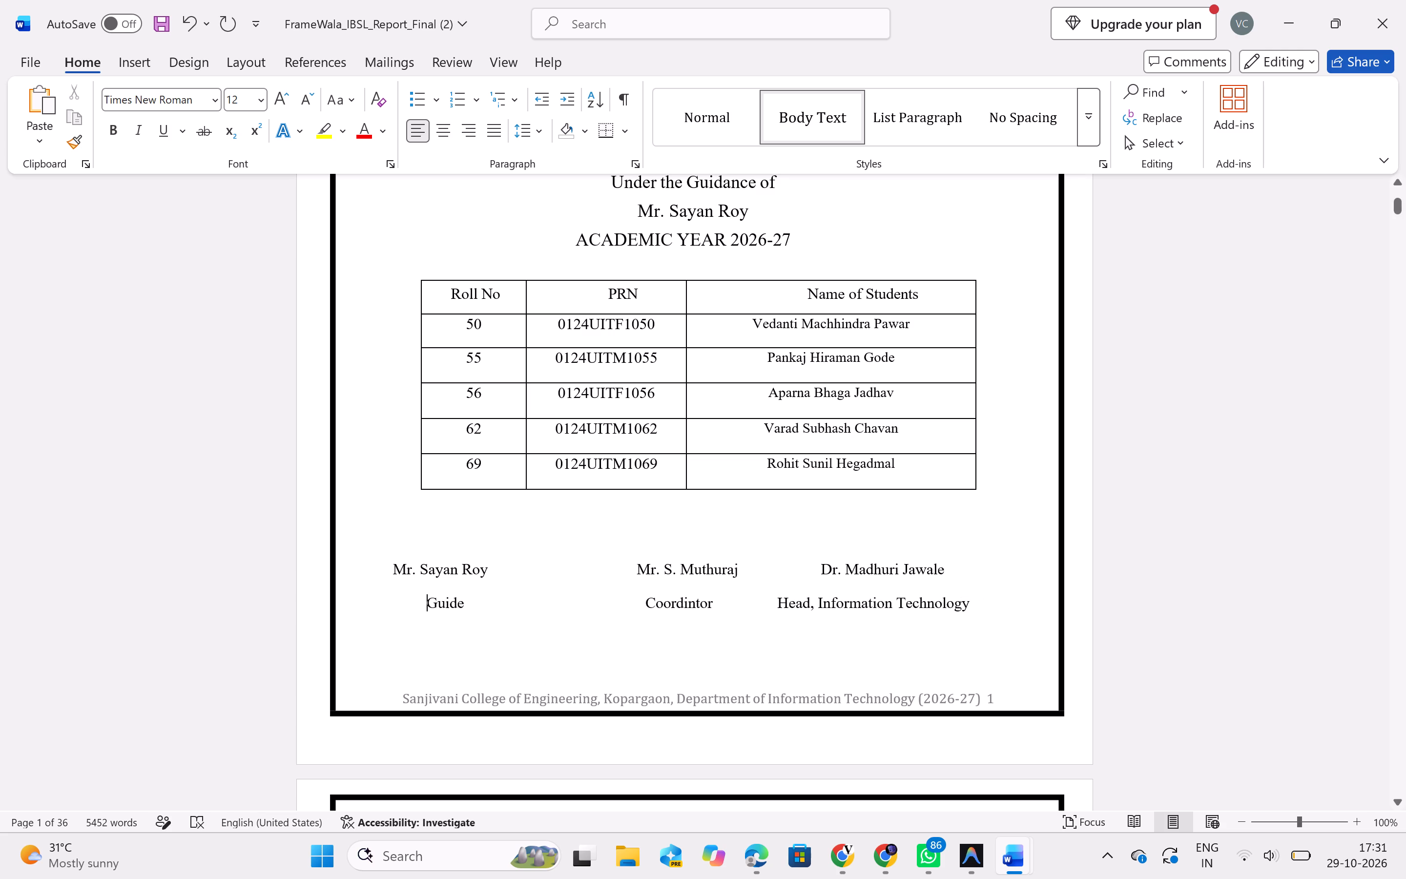
Respace the cover page's role line by adding two spaces before "Head, Information Technology" and replacing the indent before "Guide" with eleven spaces.
{"action": "left_click", "coordinate": [770, 603]}
{"action": "key", "text": "space"}
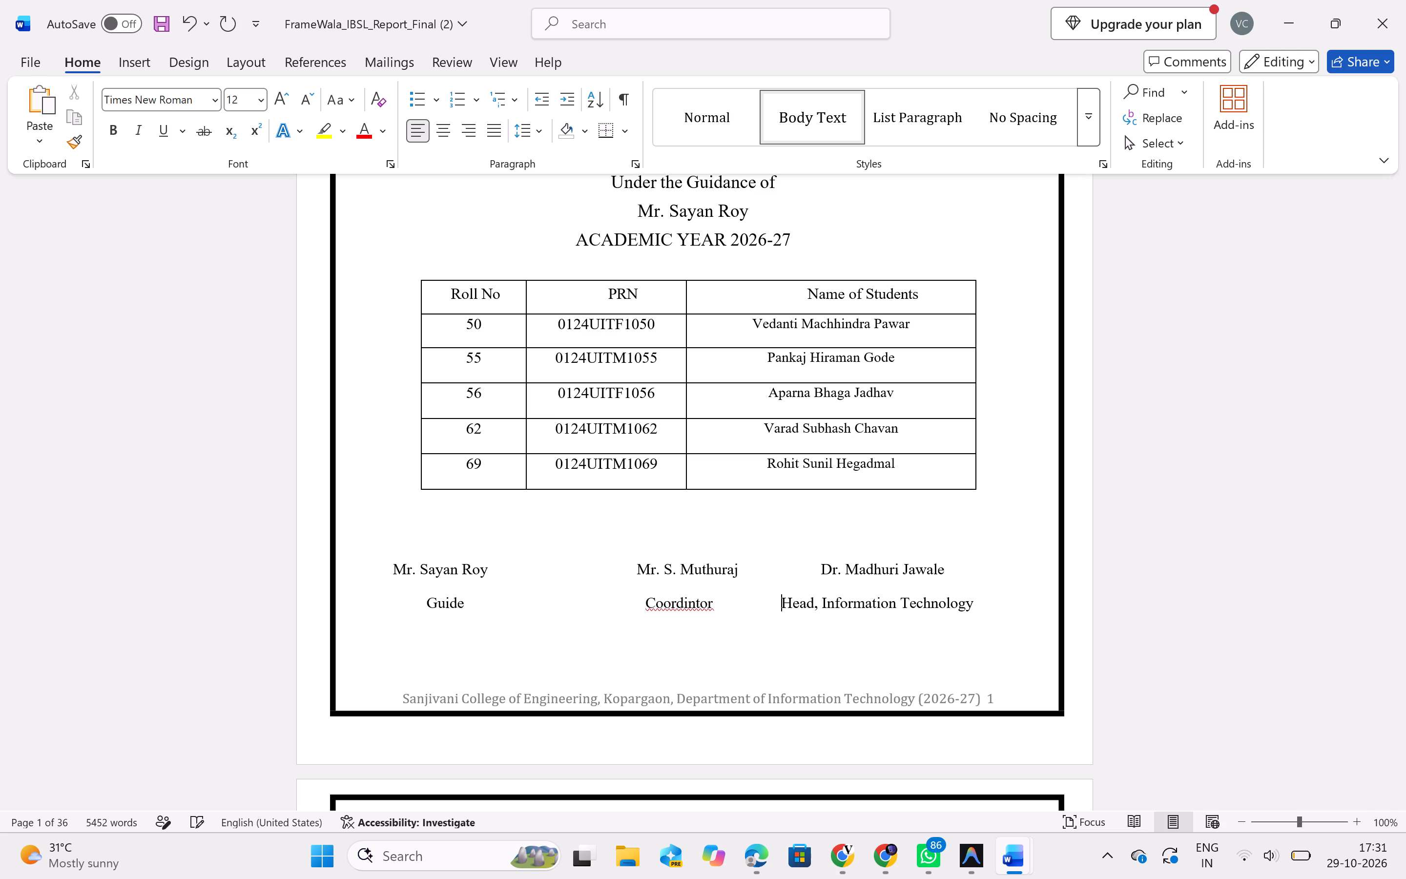
{"action": "key", "text": "space"}
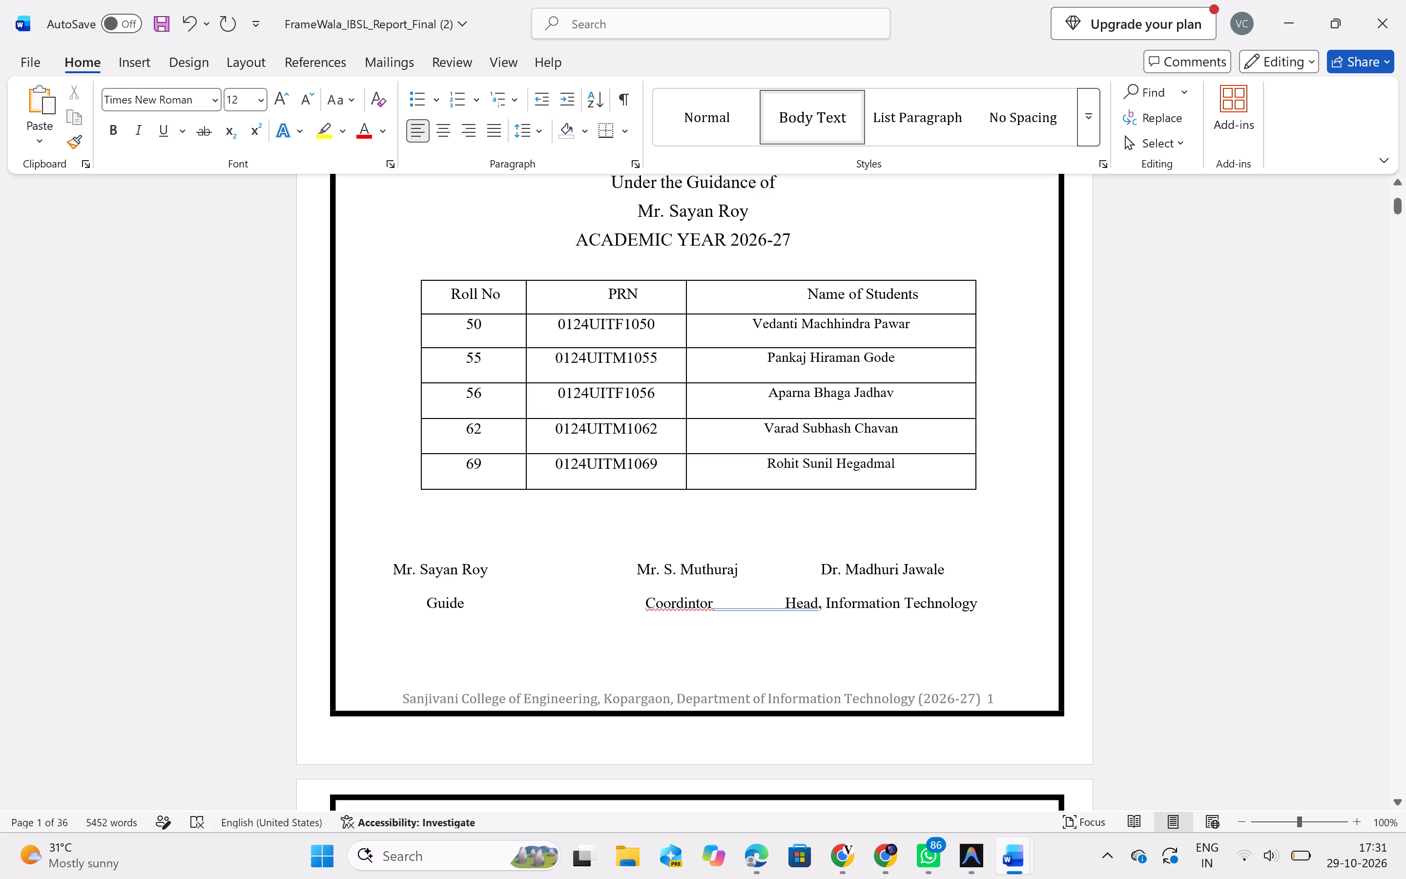
{"action": "left_click", "coordinate": [425, 602]}
{"action": "key", "text": "BackSpace"}
{"action": "key", "text": "space"}
{"action": "key", "text": "space"}
{"action": "key", "text": "space"}
{"action": "key", "text": "space"}
{"action": "key", "text": "space"}
{"action": "key", "text": "space"}
{"action": "key", "text": "space"}
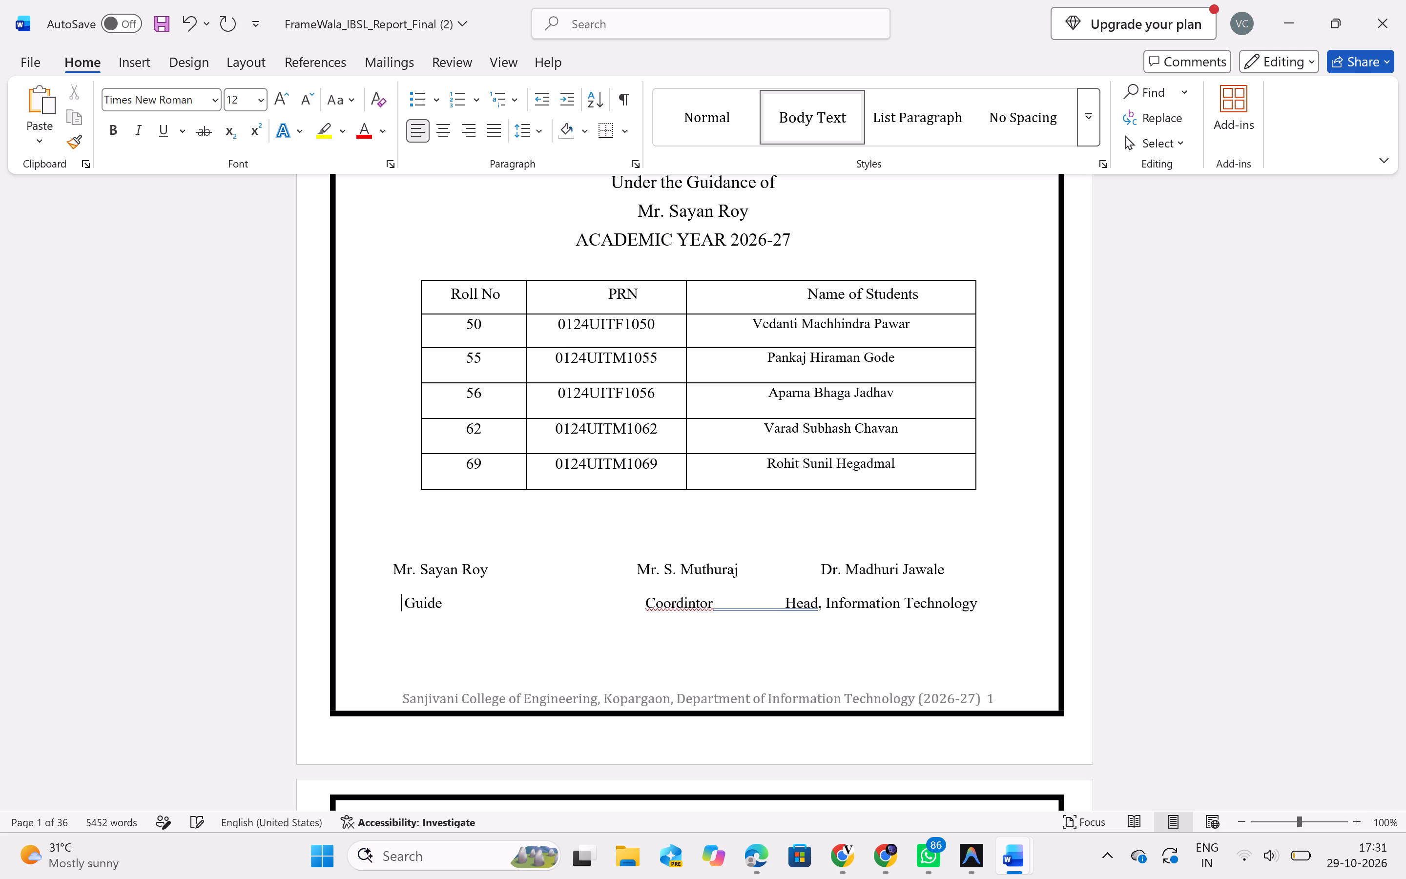
{"action": "key", "text": "space"}
{"action": "key", "text": "space"}
{"action": "key", "text": "space"}
{"action": "key", "text": "space"}
Bold the three signatory names above Guide, Coordinator and Head on the FrameWala cover page, matching the Padmashri Agro cover.
{"action": "key", "text": "alt+Tab"}
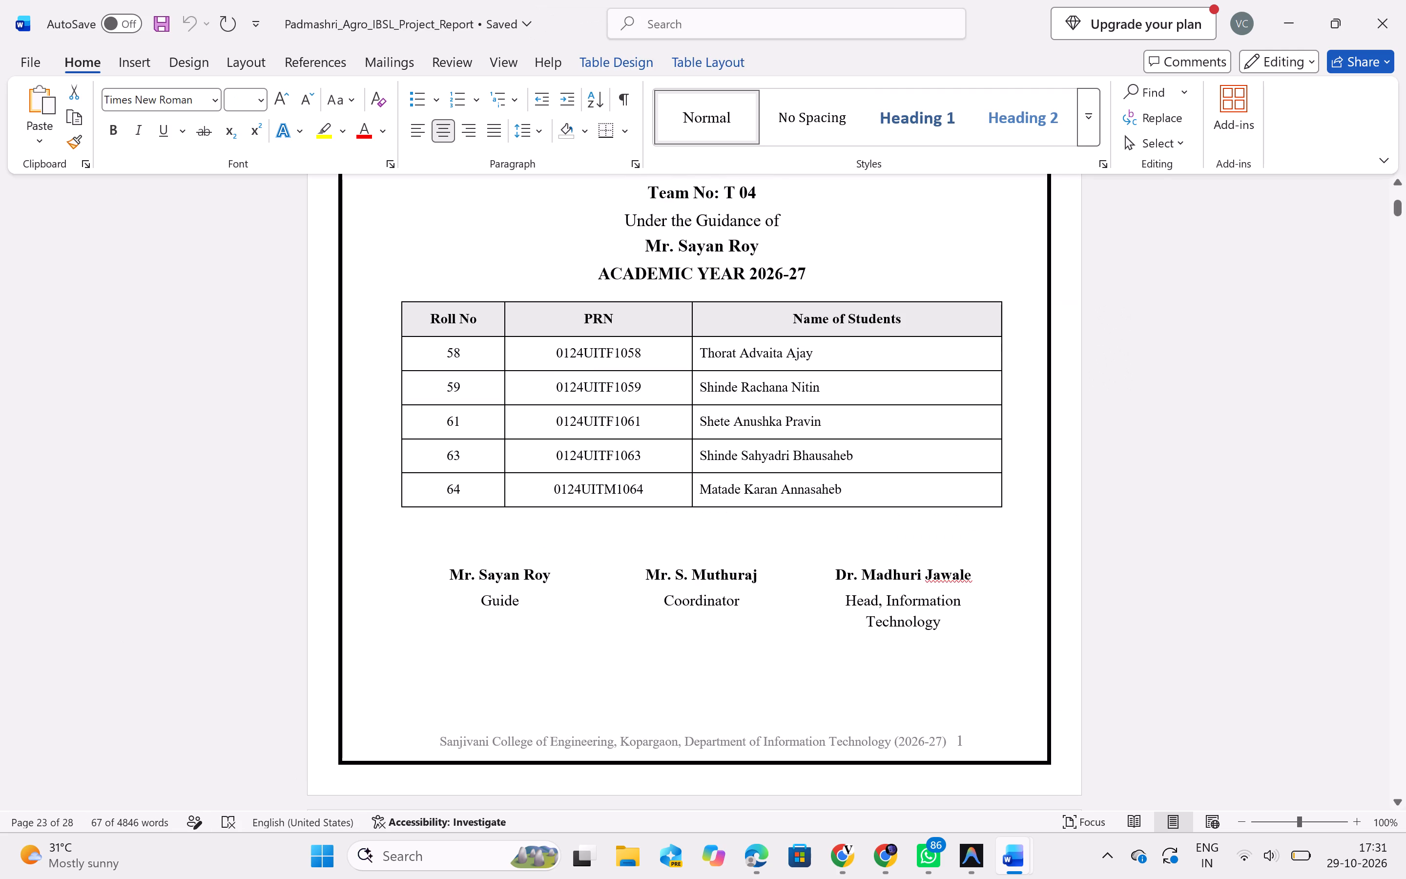
{"action": "key", "text": "alt+Tab"}
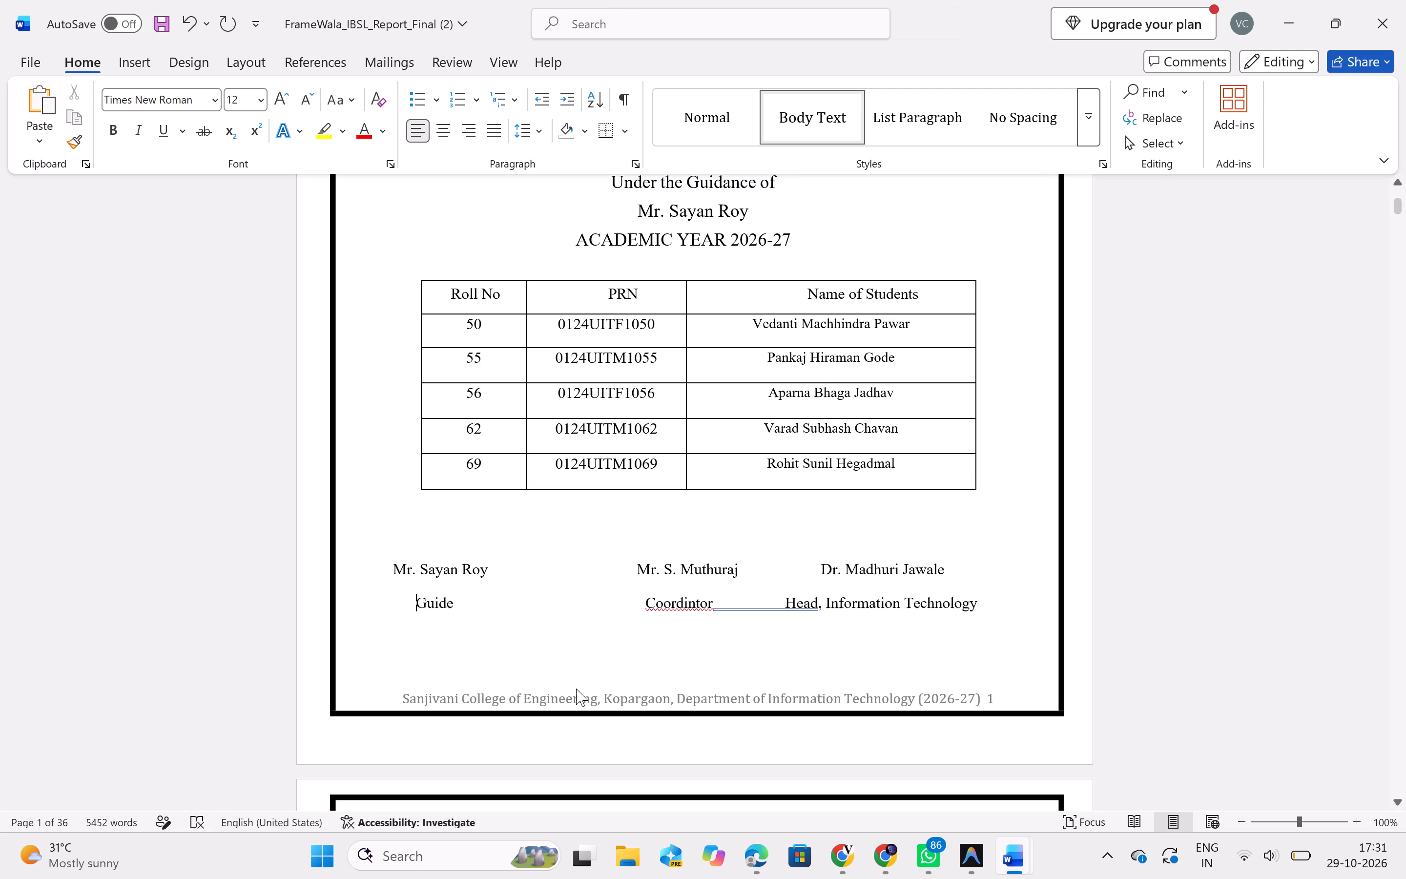
{"action": "triple_click", "coordinate": [433, 571]}
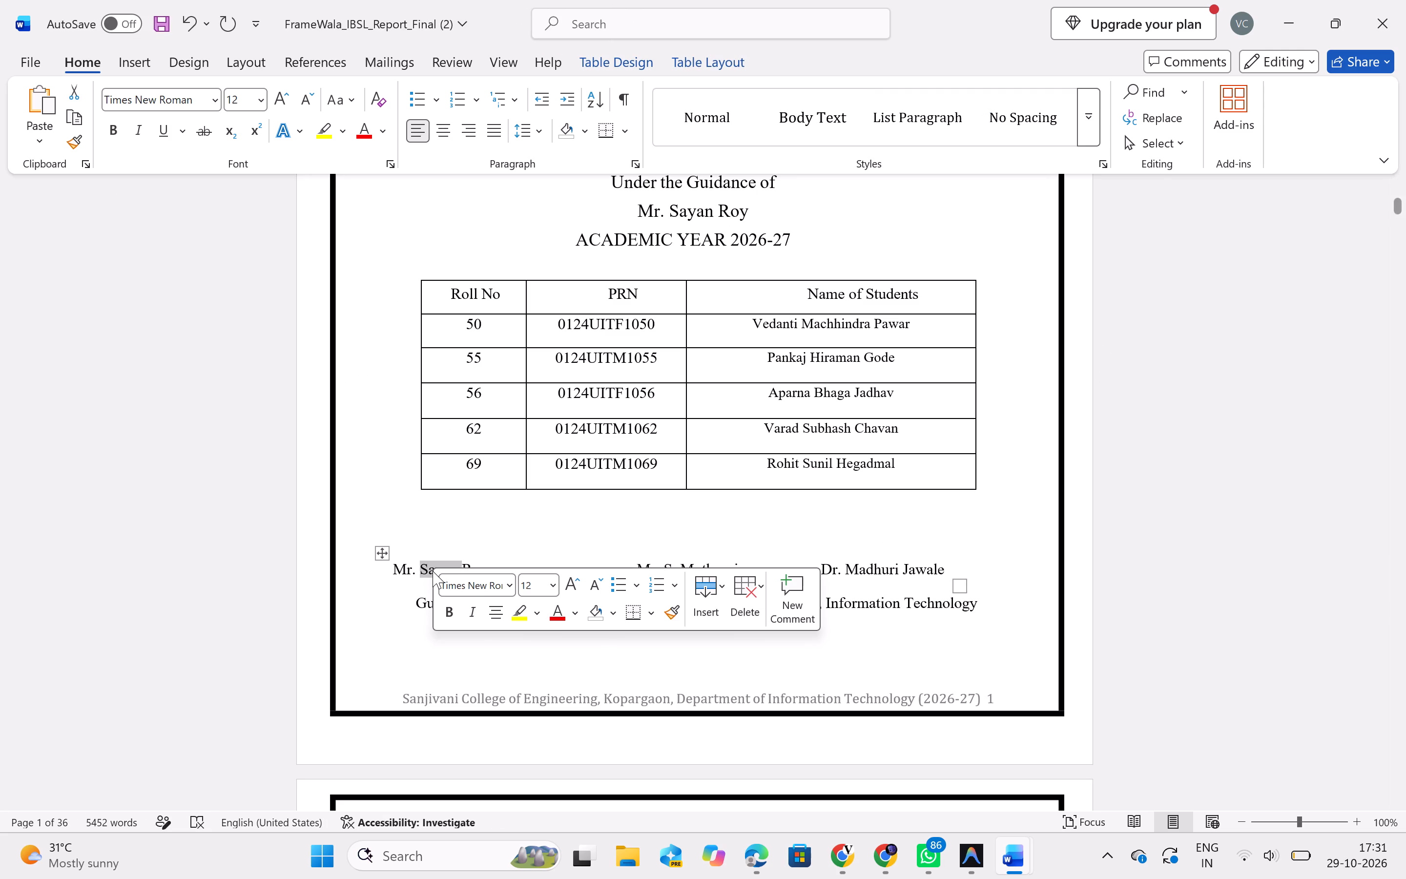
{"action": "triple_click", "coordinate": [411, 568]}
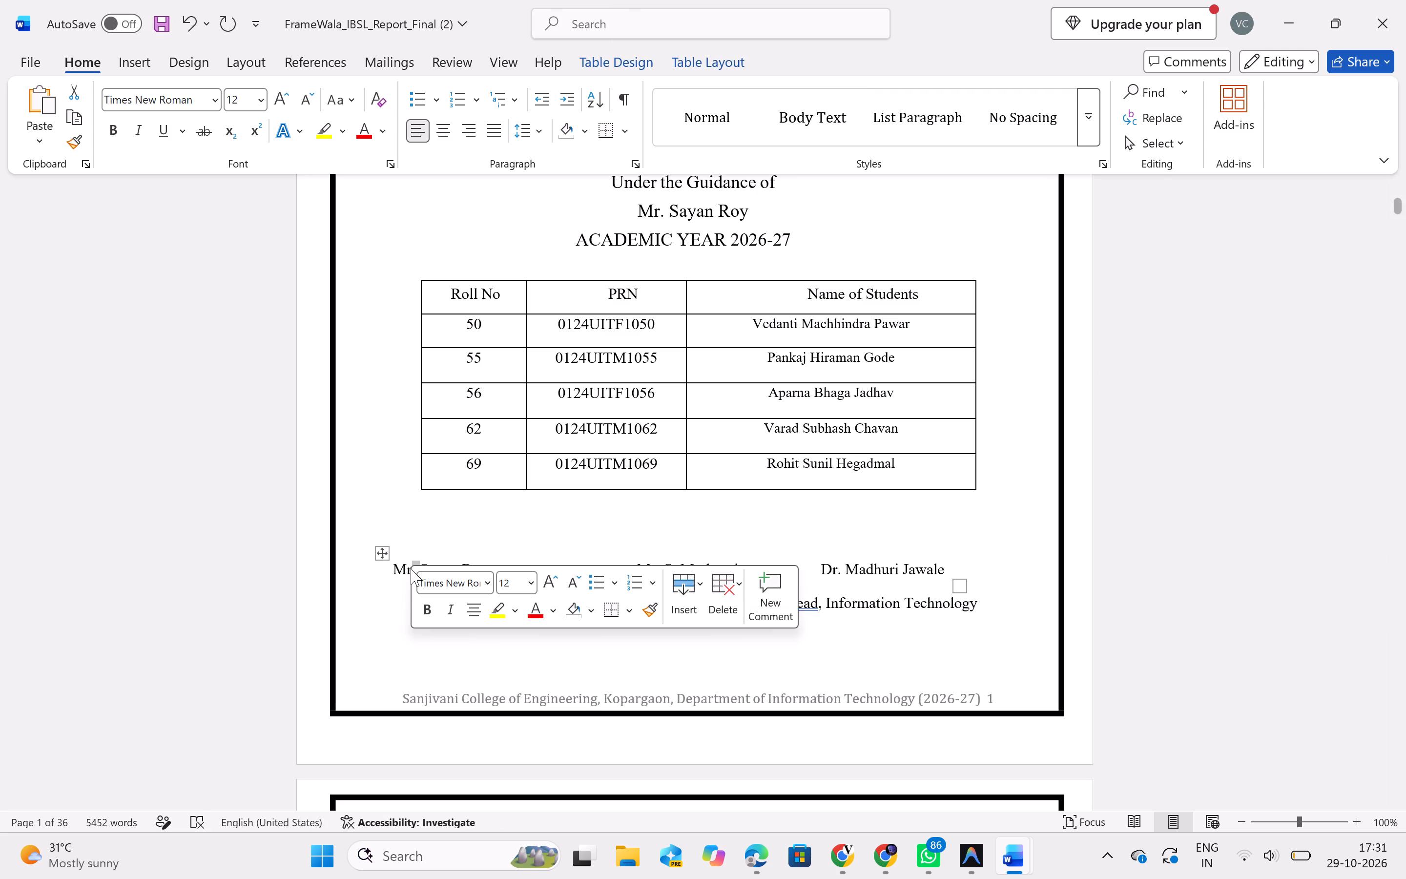
{"action": "double_click", "coordinate": [404, 567]}
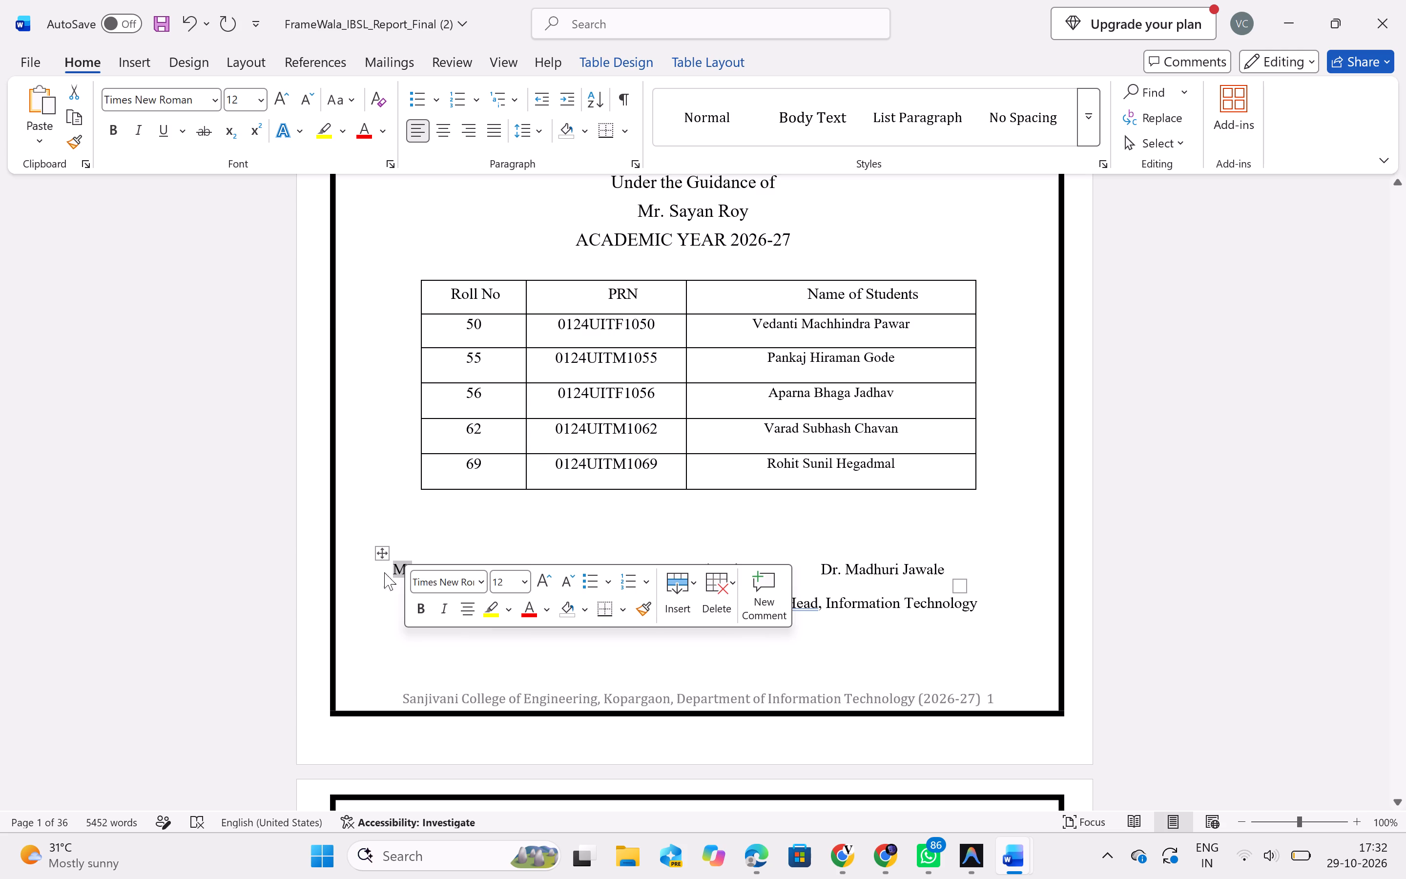
{"action": "left_click", "coordinate": [364, 649]}
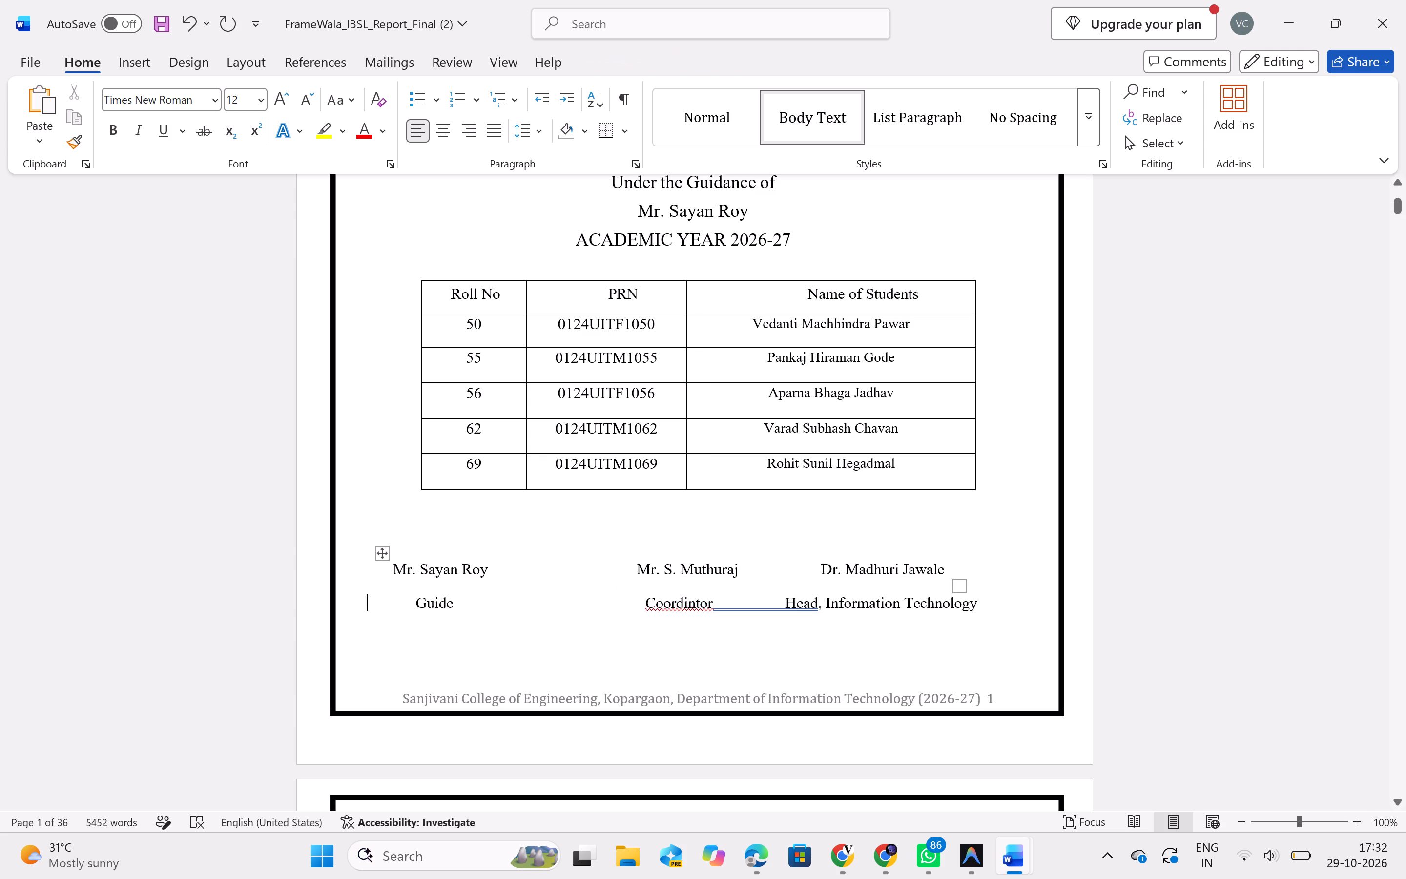
{"action": "left_click_drag", "start_coordinate": [391, 570], "coordinate": [501, 564]}
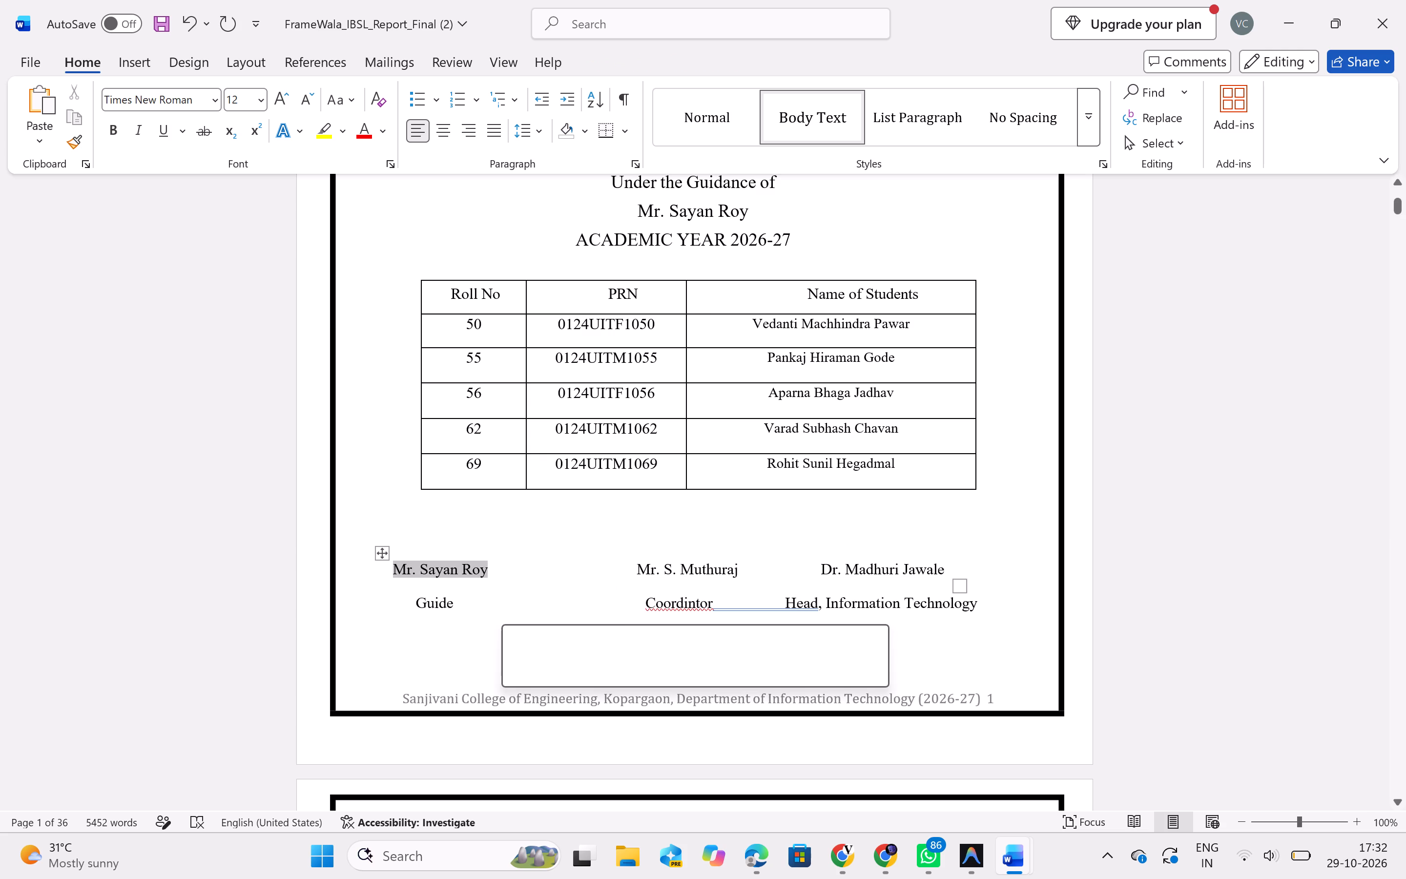
{"action": "left_click", "coordinate": [517, 671]}
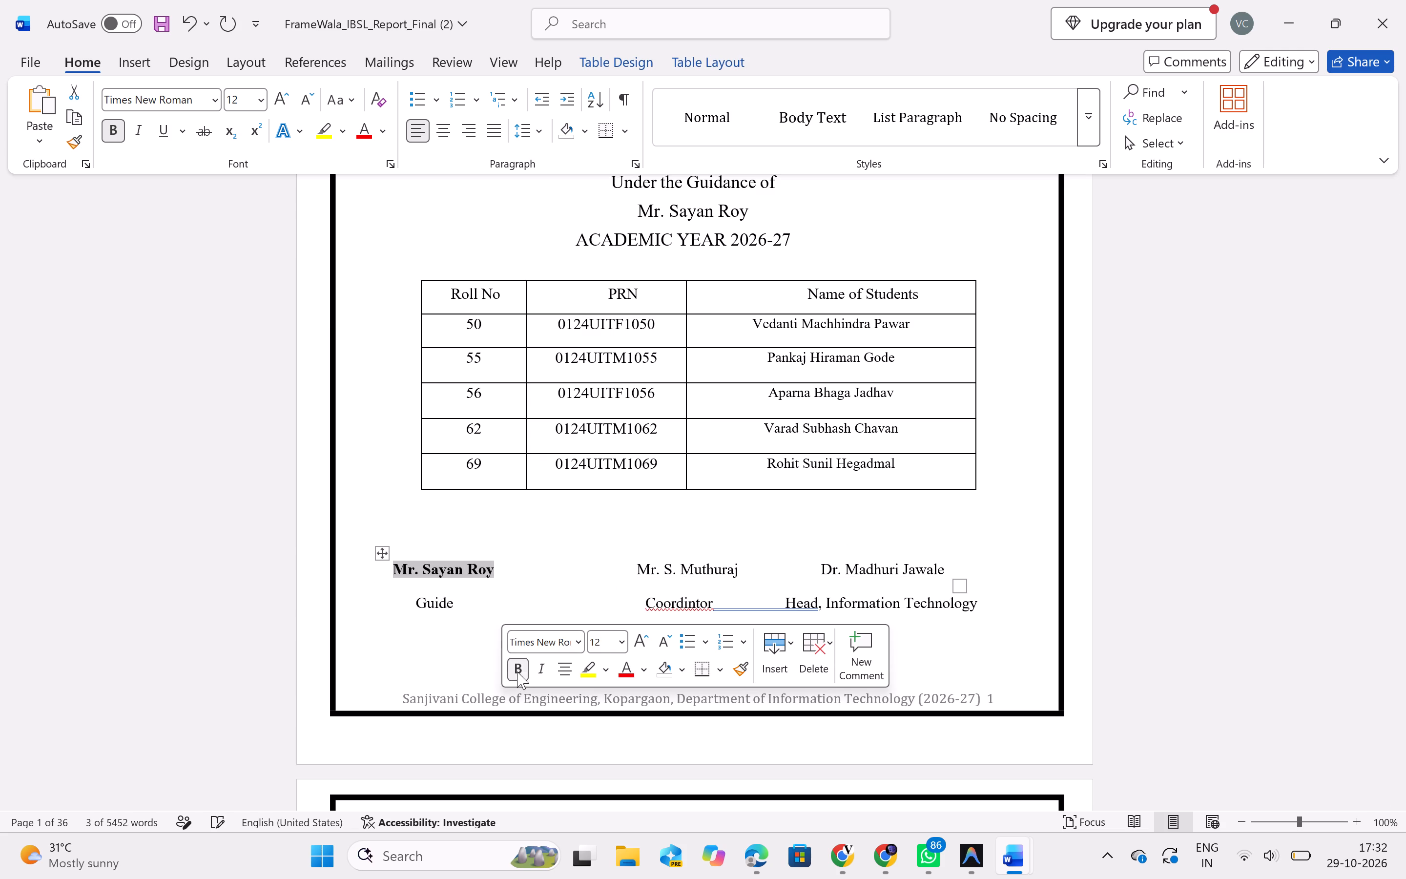
{"action": "left_click", "coordinate": [639, 566]}
{"action": "left_click_drag", "start_coordinate": [639, 566], "coordinate": [734, 576]}
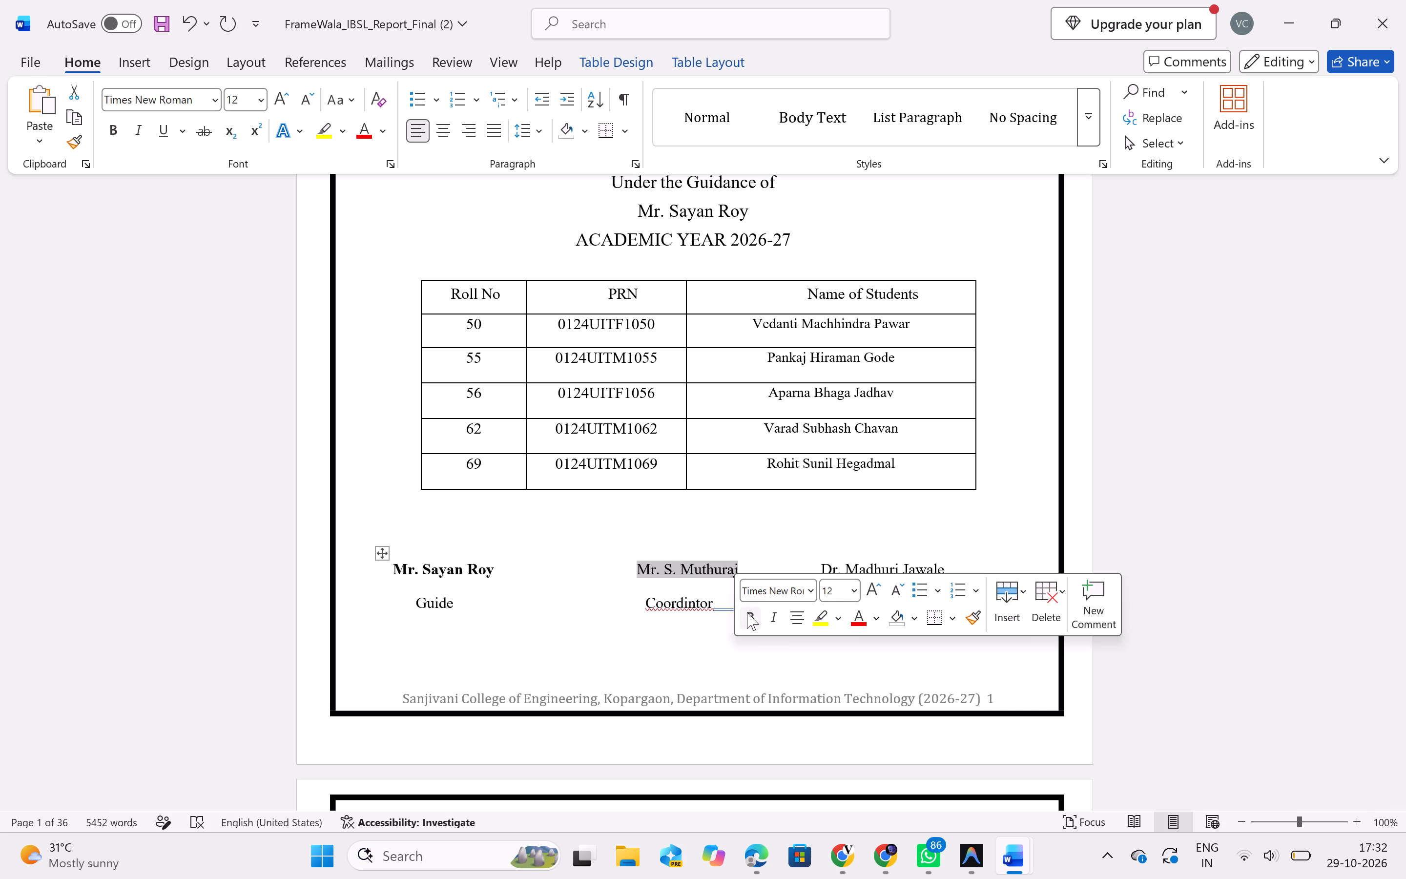
{"action": "left_click", "coordinate": [747, 612]}
{"action": "left_click", "coordinate": [860, 546]}
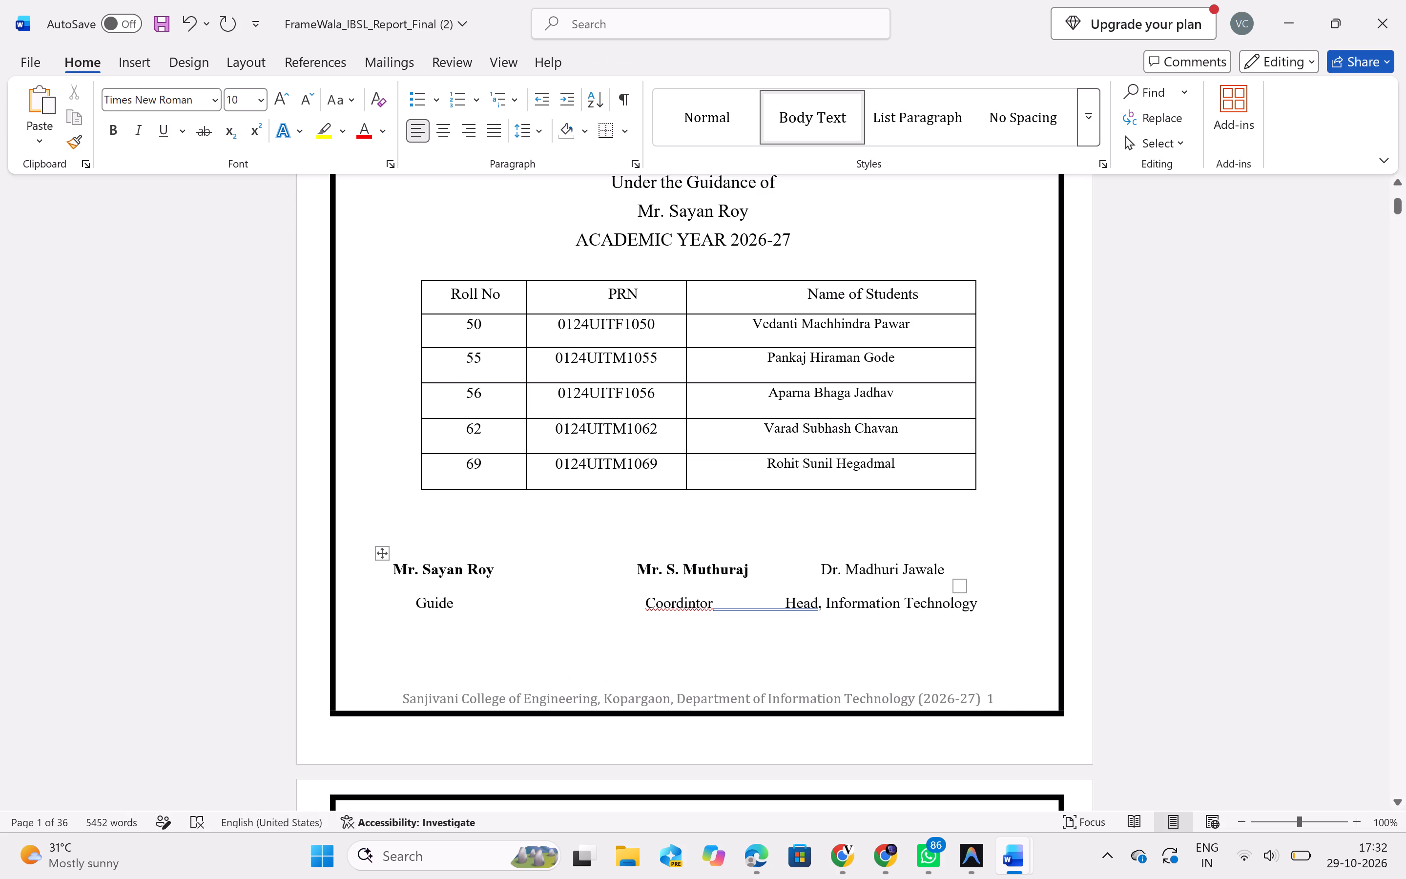
{"action": "left_click_drag", "start_coordinate": [817, 567], "coordinate": [948, 568]}
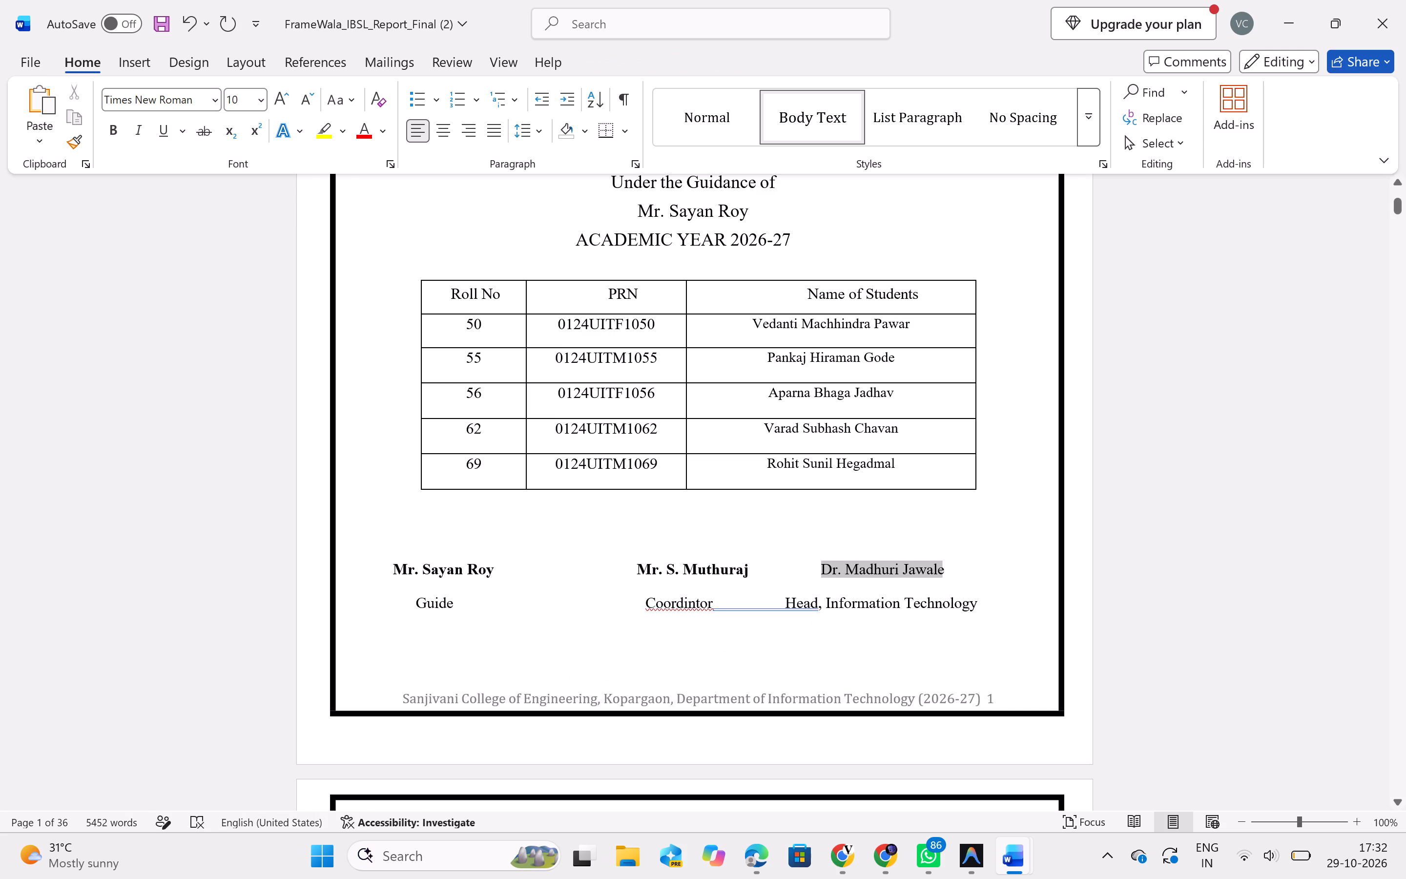
{"action": "left_click_drag", "start_coordinate": [948, 568], "coordinate": [948, 569]}
{"action": "left_click", "coordinate": [972, 611]}
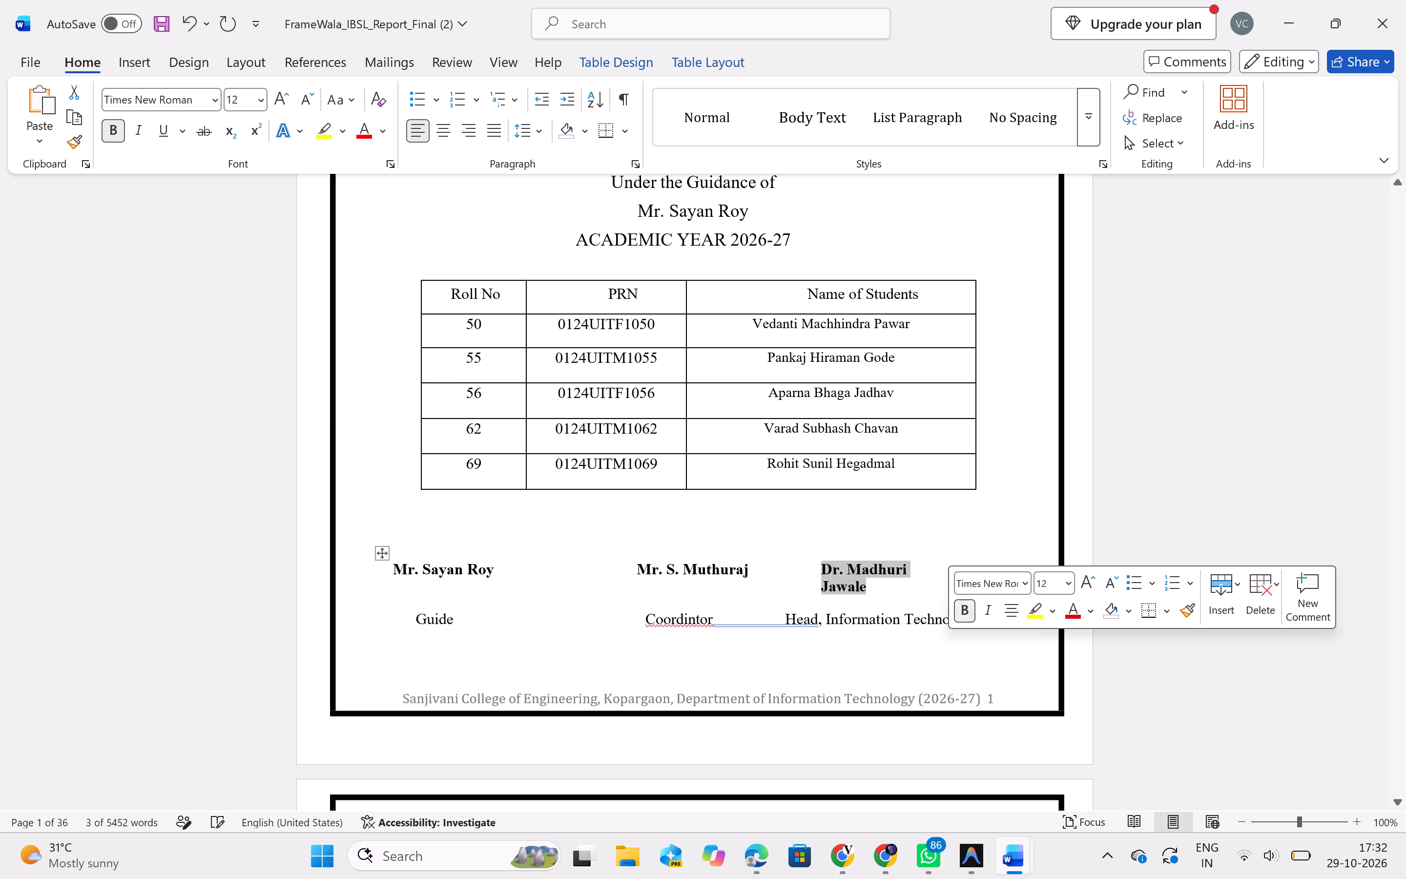
{"action": "left_click", "coordinate": [861, 658]}
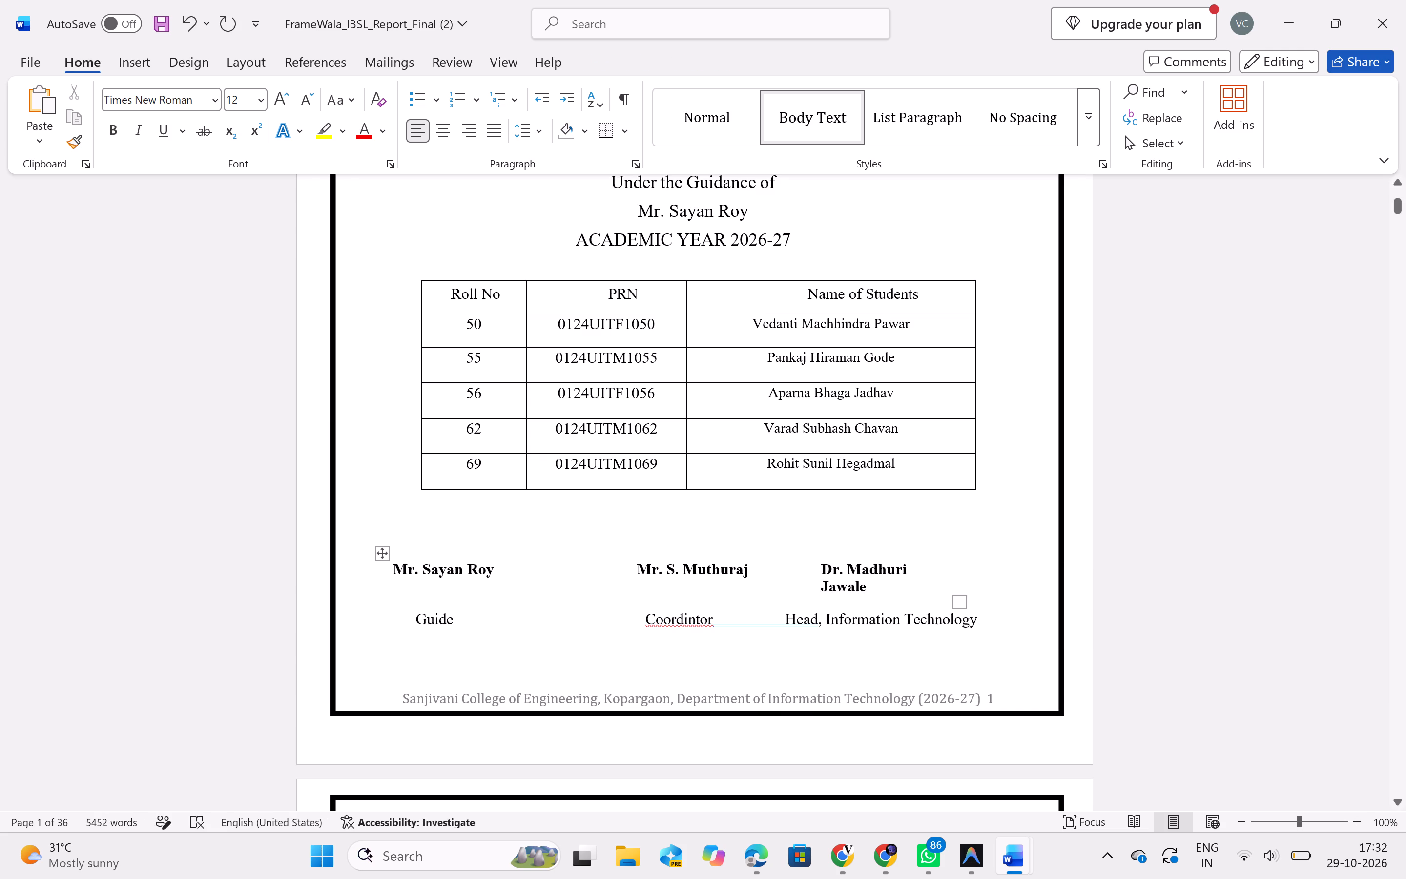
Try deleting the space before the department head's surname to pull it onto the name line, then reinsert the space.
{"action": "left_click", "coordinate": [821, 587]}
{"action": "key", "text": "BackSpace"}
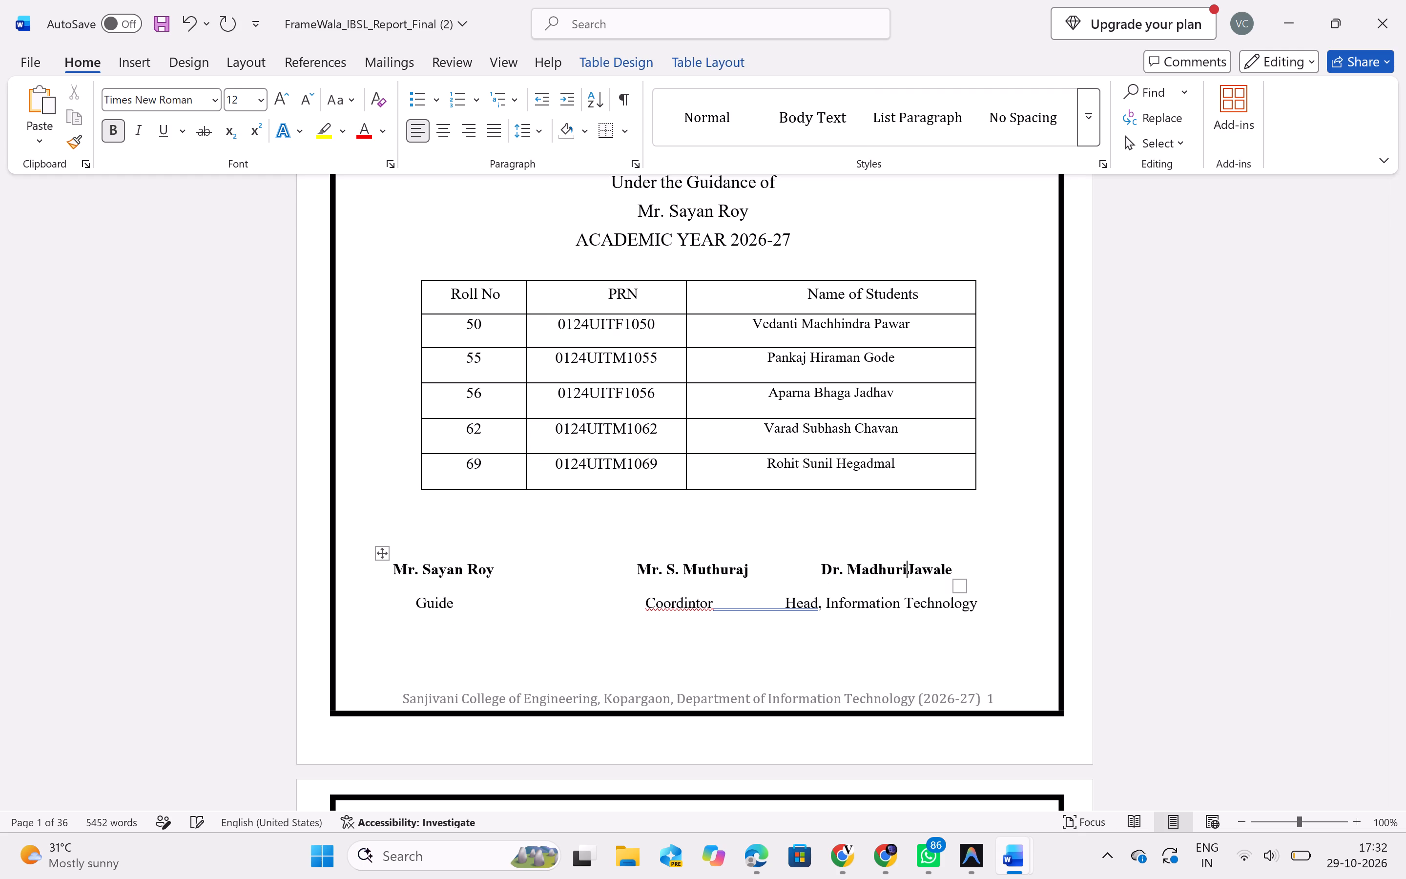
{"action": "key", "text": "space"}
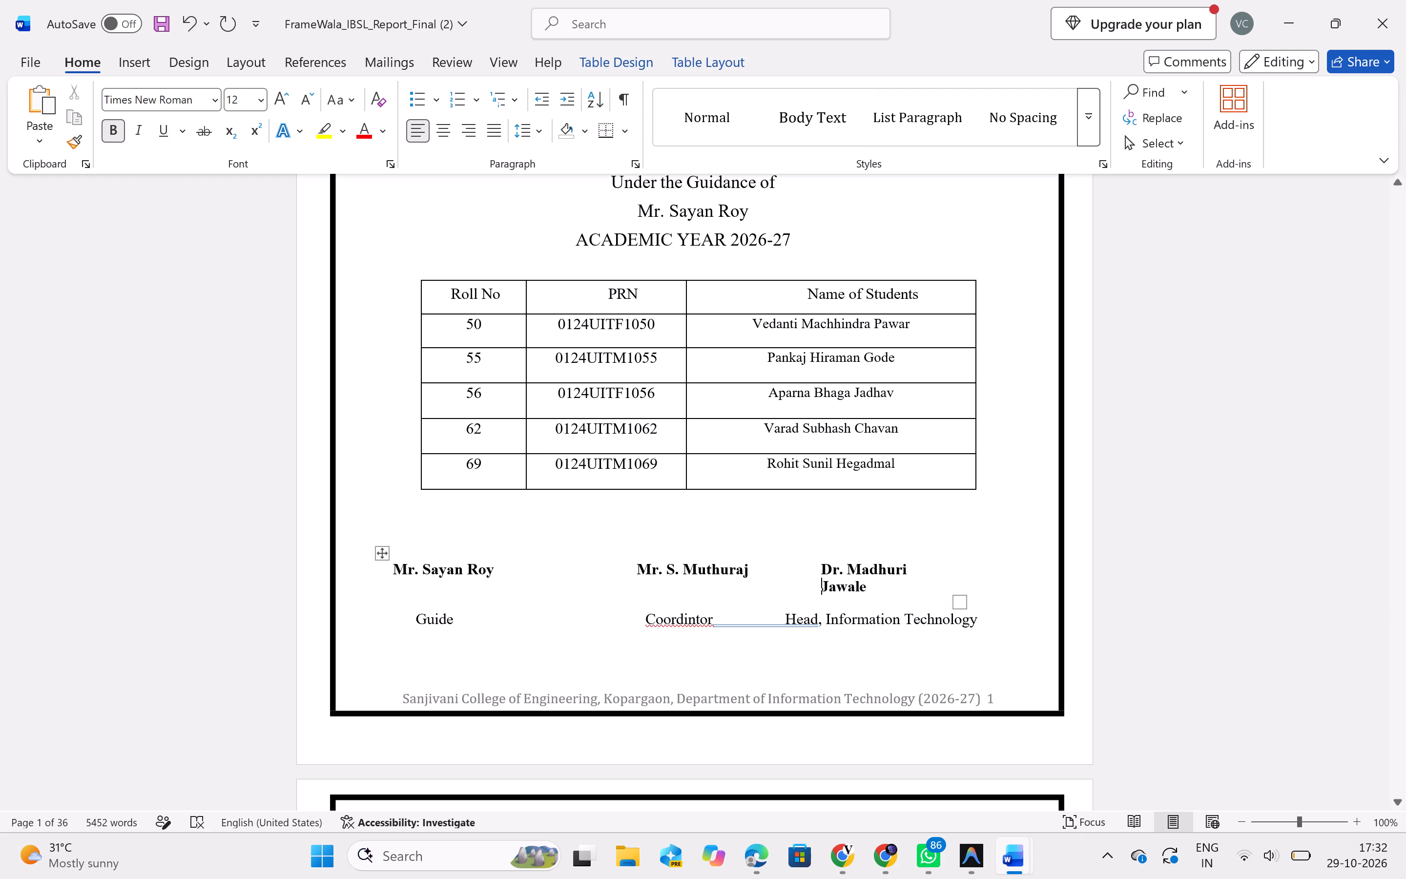
Replace the indent before the department head's name in the signatory block with seven spaces.
{"action": "left_click", "coordinate": [823, 569]}
{"action": "key", "text": "BackSpace"}
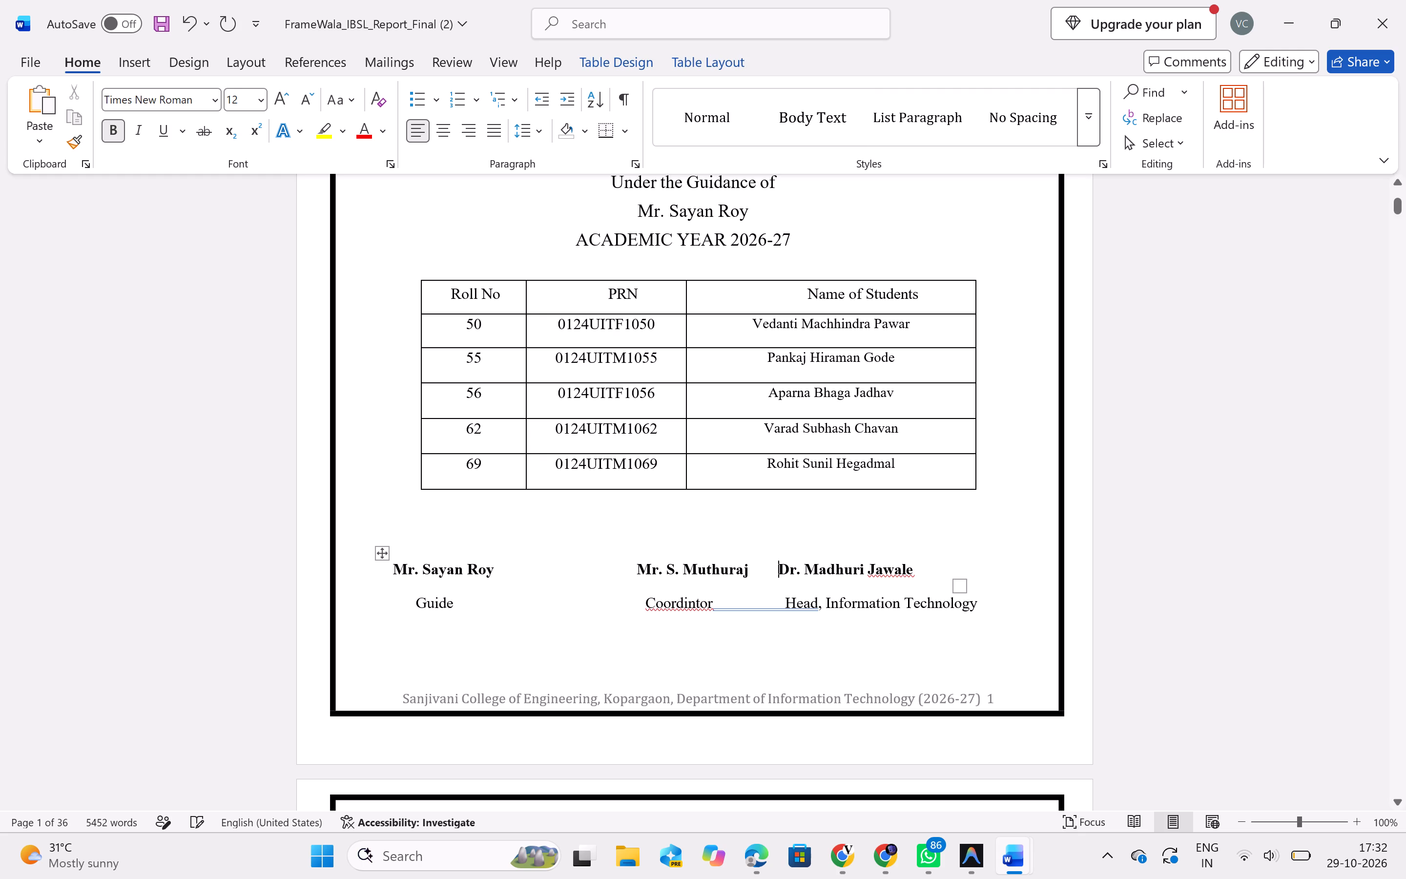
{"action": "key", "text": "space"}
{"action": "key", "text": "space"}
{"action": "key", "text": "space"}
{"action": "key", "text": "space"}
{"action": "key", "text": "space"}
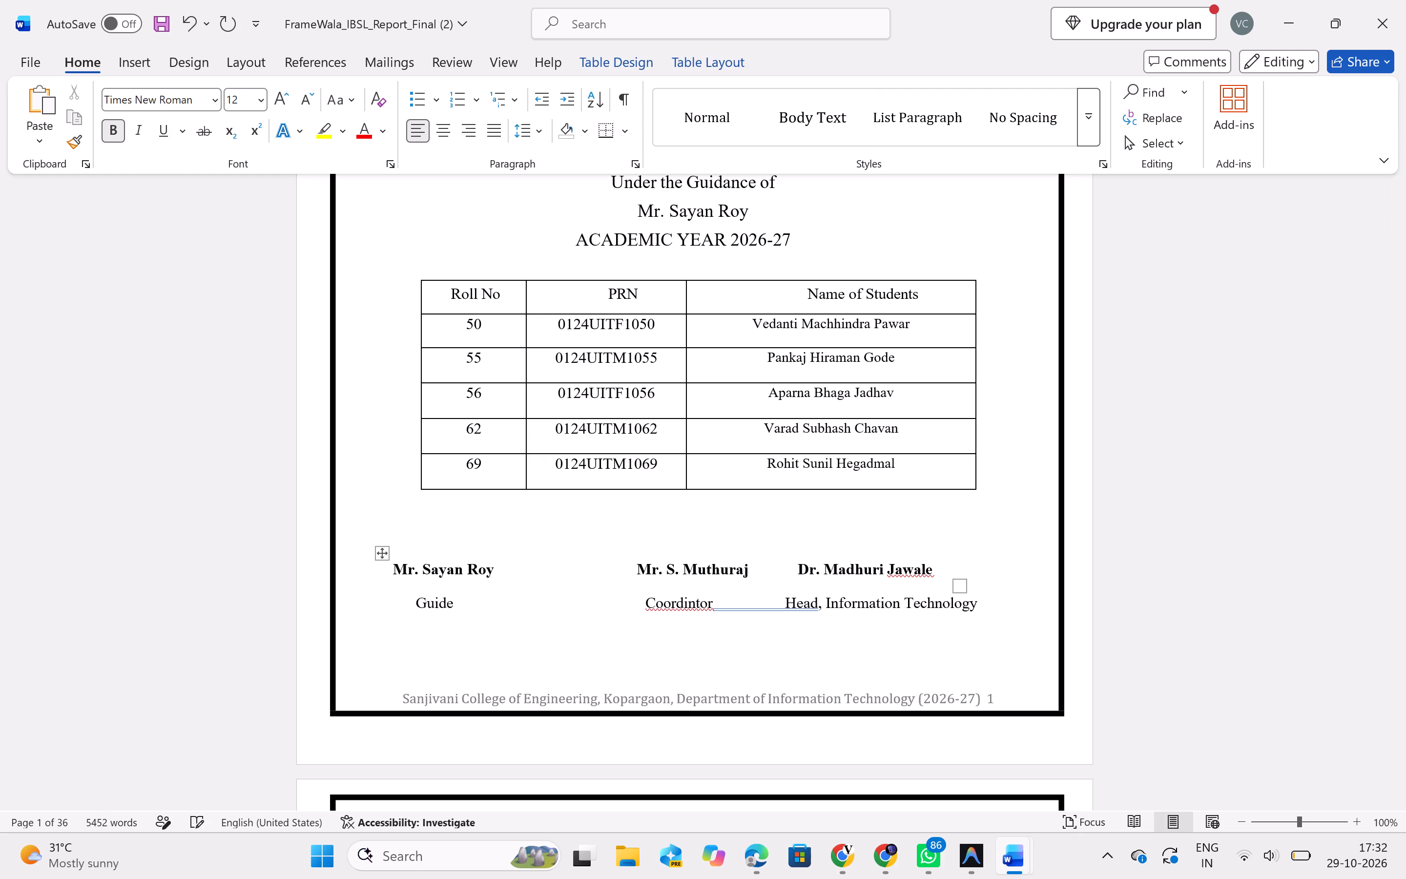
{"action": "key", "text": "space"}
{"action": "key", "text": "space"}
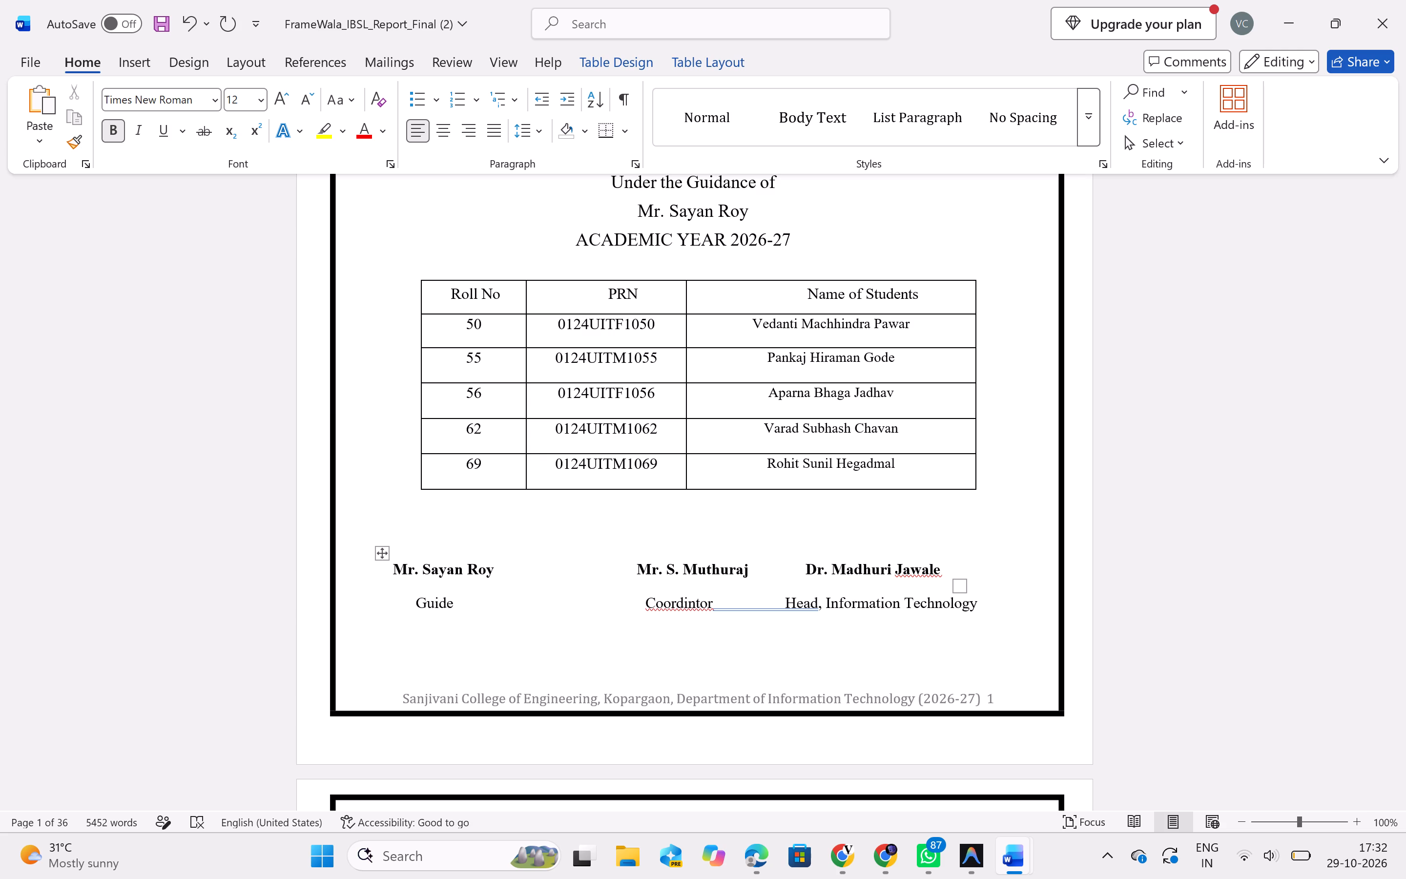
Delete "(Nexora)" from the certificate page's "Submitted by" line so it reads T_01, checking against the Padmashri Agro certificate.
{"action": "scroll", "coordinate": [734, 663], "scroll_direction": "down", "scroll_amount": 3}
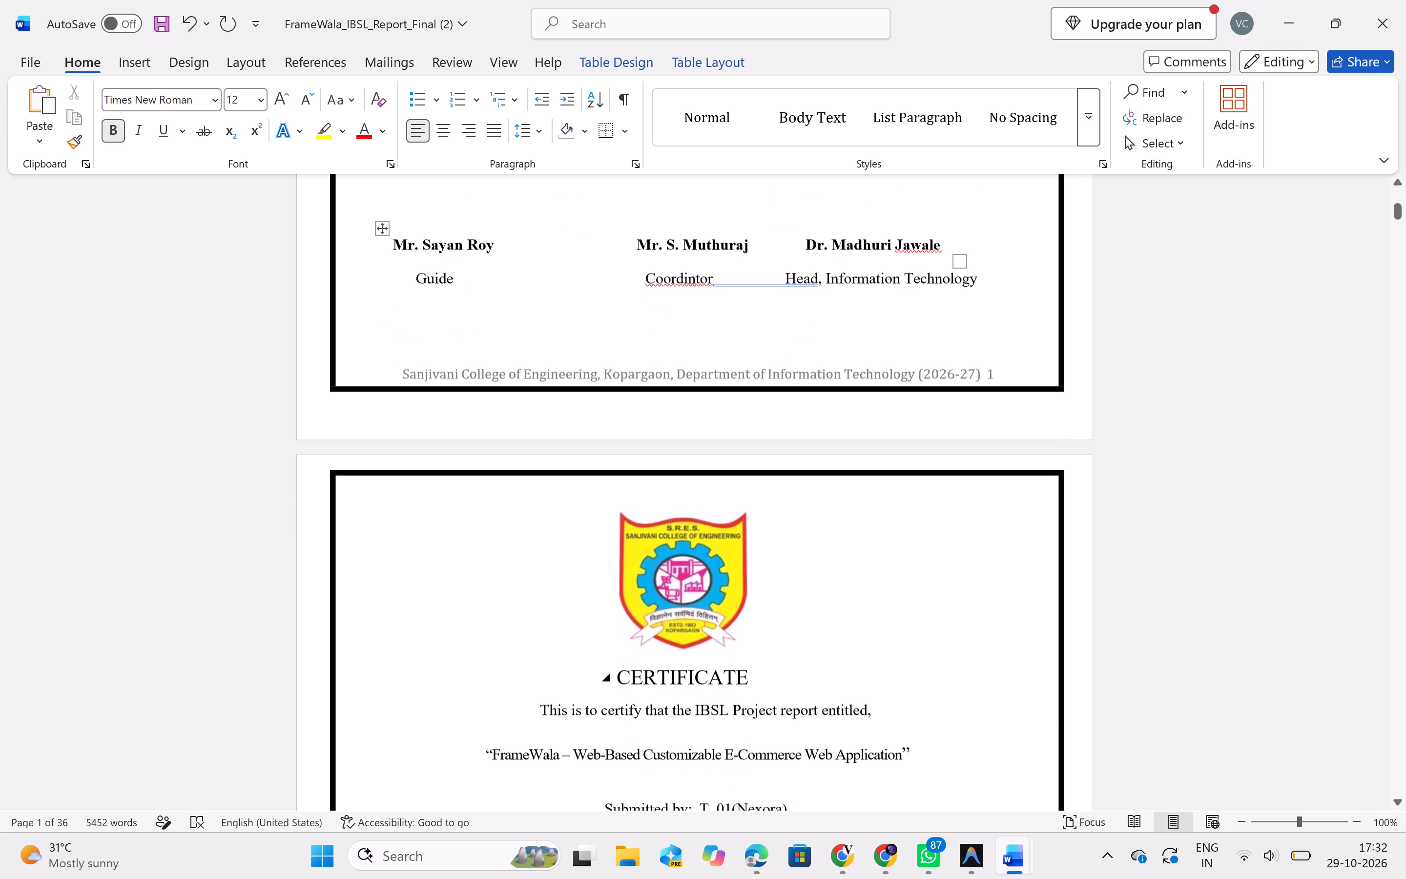
{"action": "scroll", "coordinate": [734, 663], "scroll_direction": "down", "scroll_amount": 2}
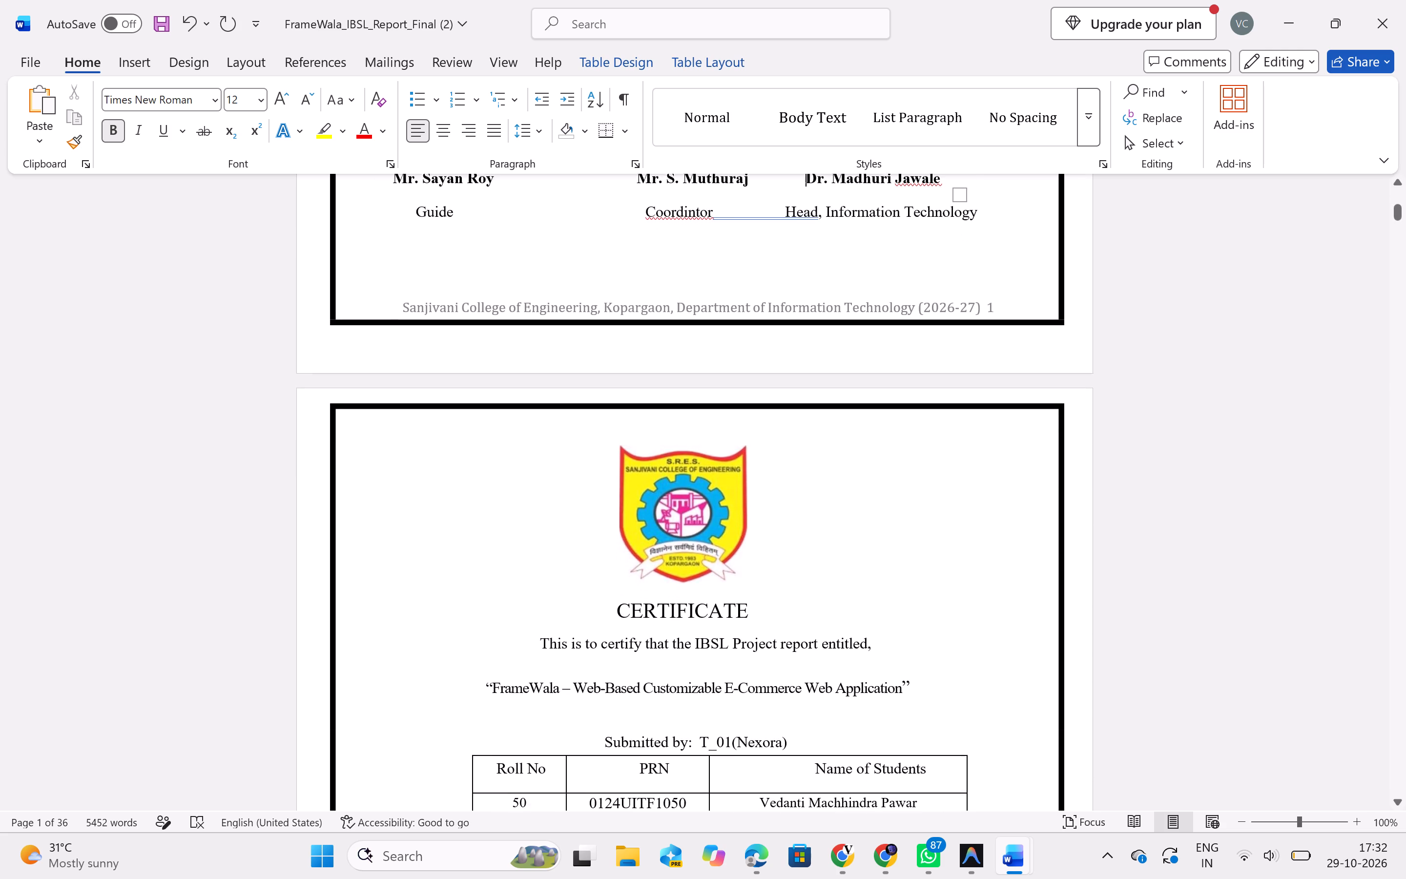
{"action": "scroll", "coordinate": [734, 663], "scroll_direction": "down", "scroll_amount": 2}
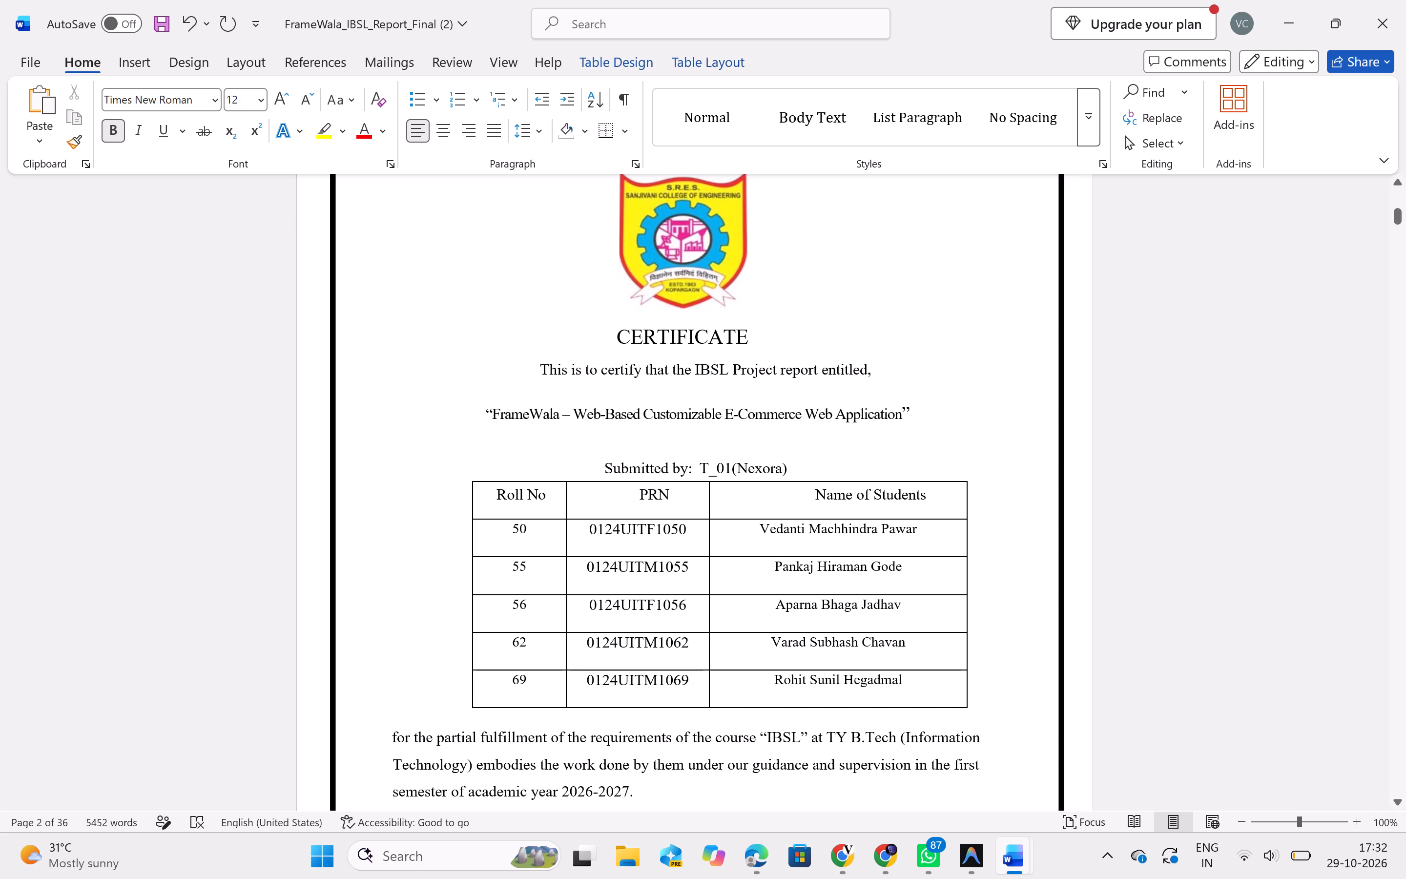
{"action": "left_click", "coordinate": [790, 465]}
{"action": "key", "text": "BackSpace"}
{"action": "key", "text": "BackSpace"}
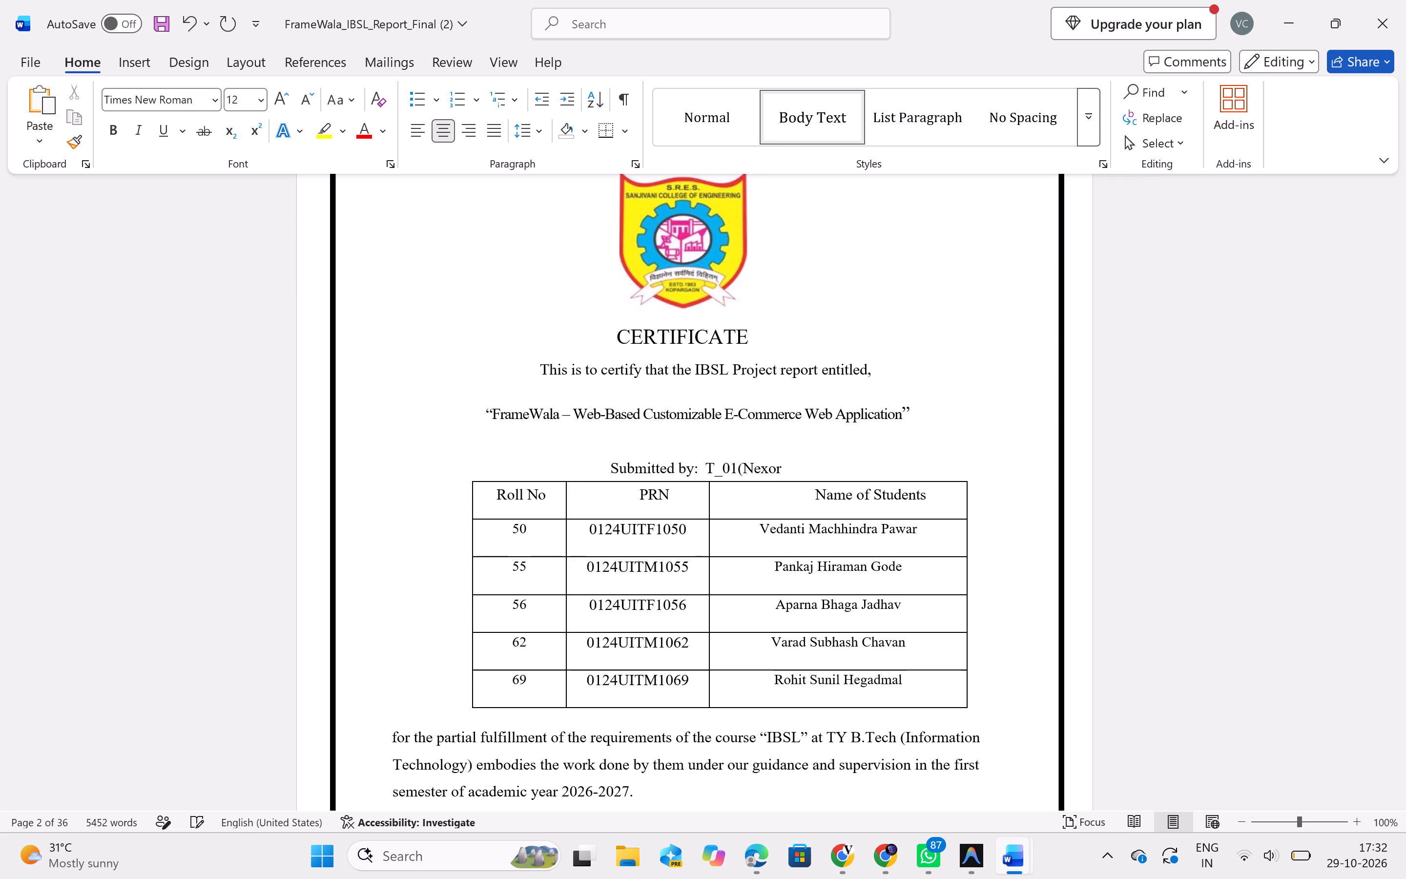
{"action": "key", "text": "alt+Tab"}
{"action": "scroll", "coordinate": [790, 465], "scroll_direction": "down", "scroll_amount": 1}
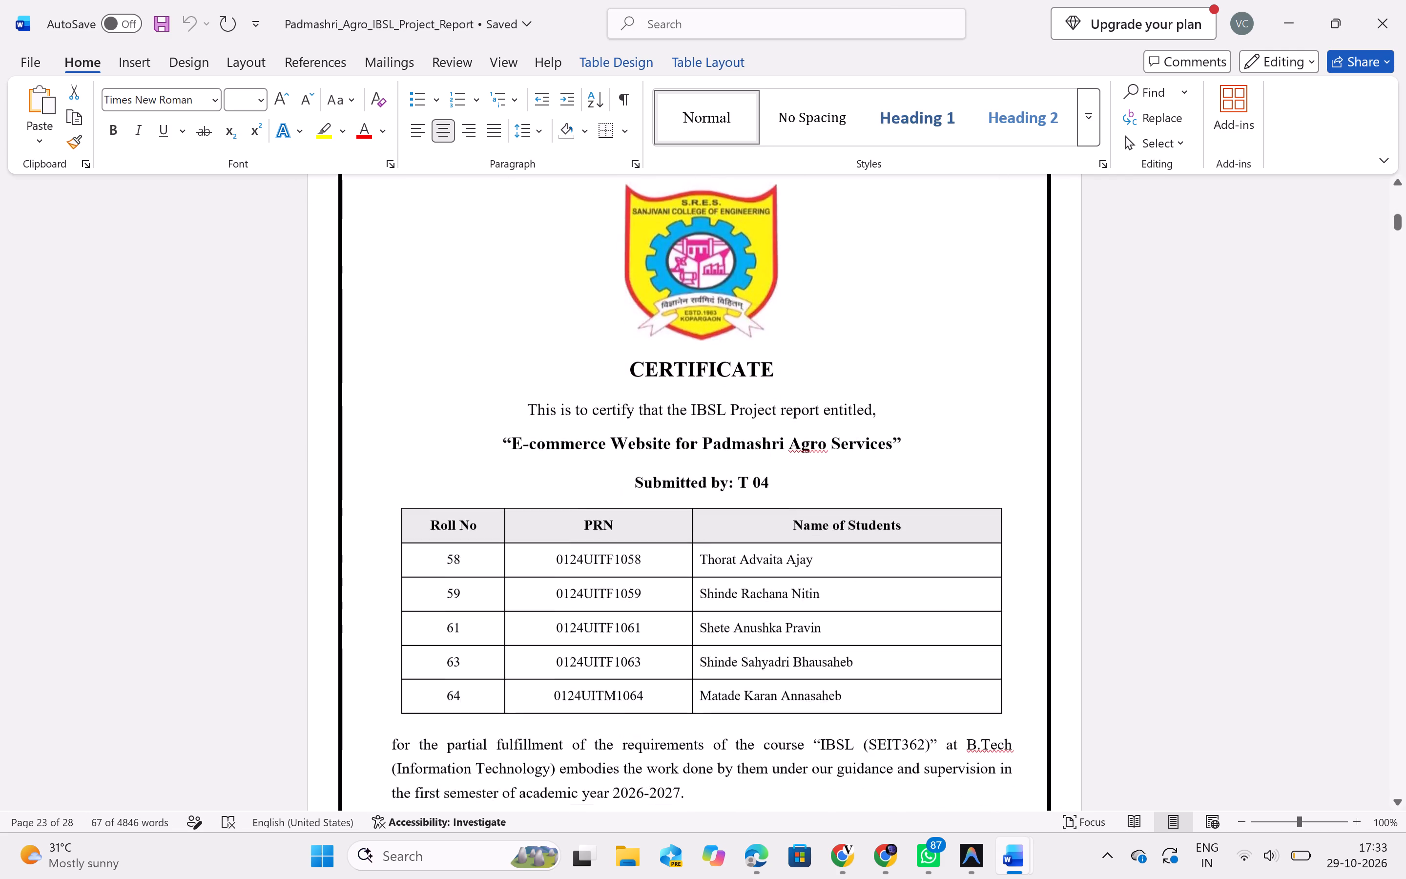
{"action": "scroll", "coordinate": [790, 465], "scroll_direction": "down", "scroll_amount": 2}
{"action": "key", "text": "alt+Tab"}
{"action": "key", "text": "BackSpace"}
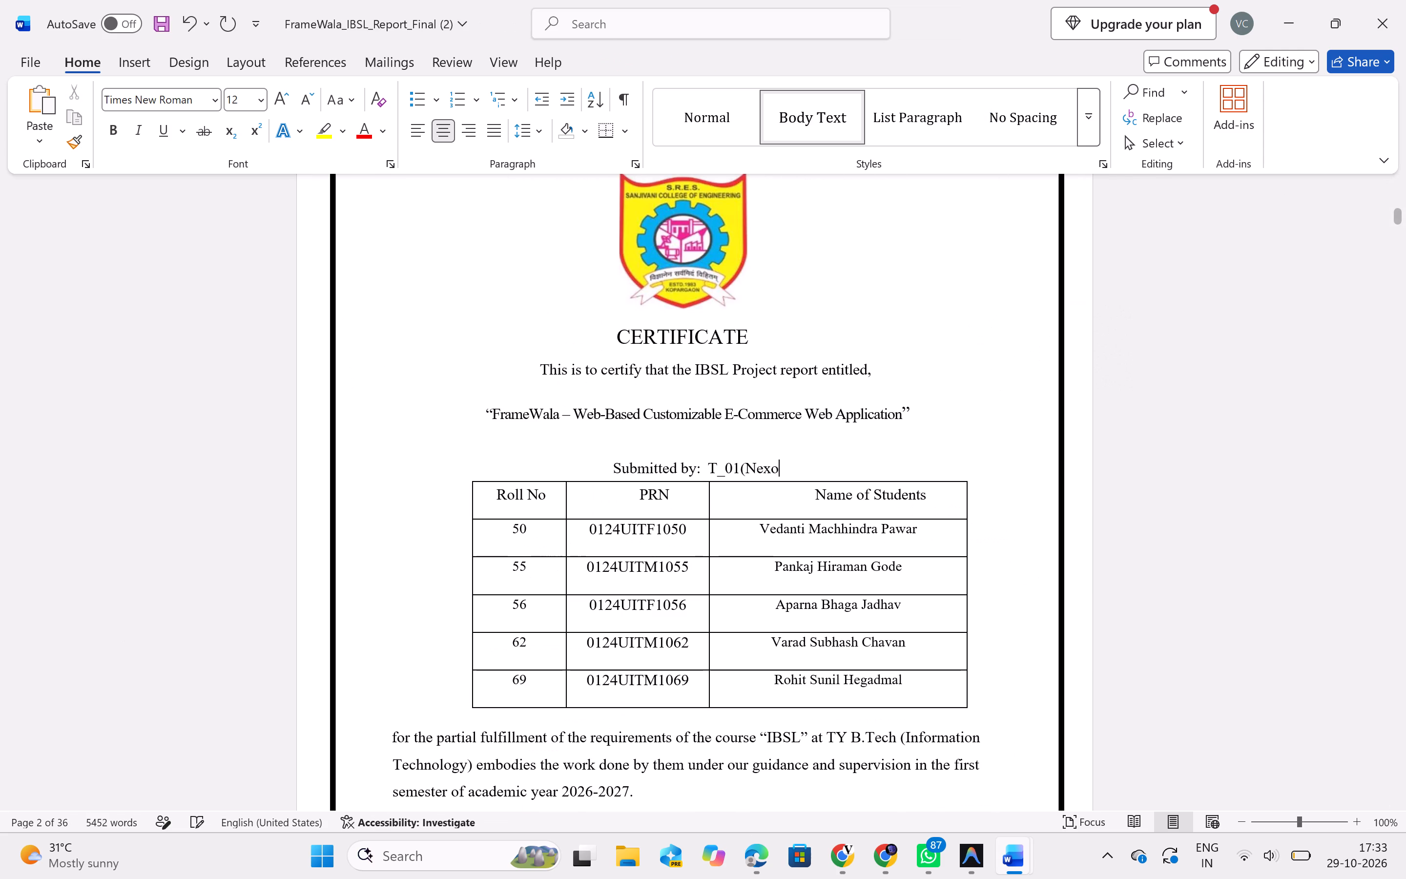
{"action": "key", "text": "BackSpace"}
{"action": "key", "text": "BackSpace"}
{"action": "key", "text": "BackSpace"}
{"action": "key", "text": "BackSpace"}
{"action": "key", "text": "BackSpace"}
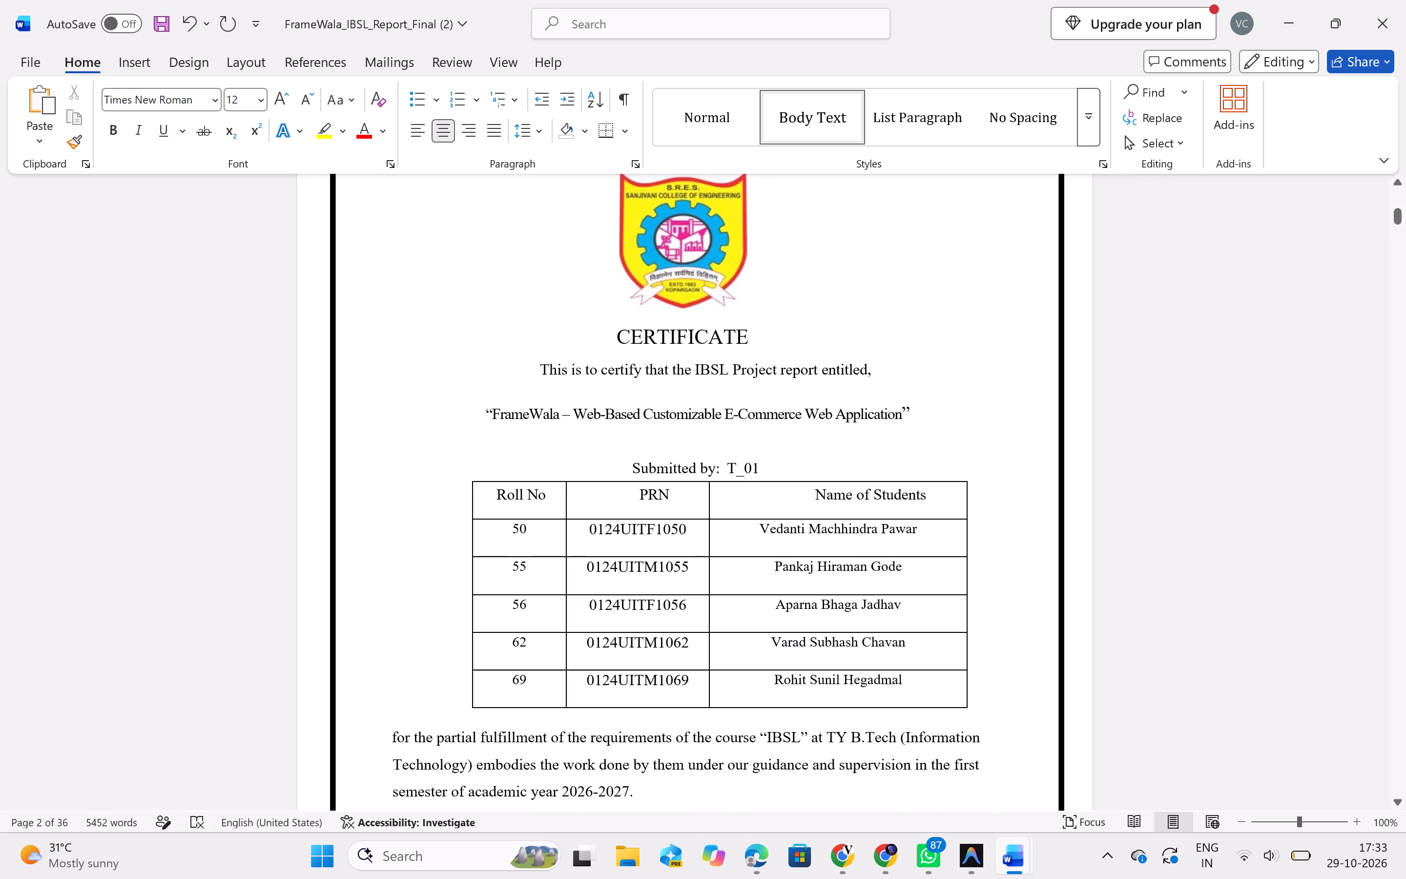
{"action": "scroll", "coordinate": [744, 471], "scroll_direction": "down", "scroll_amount": 1}
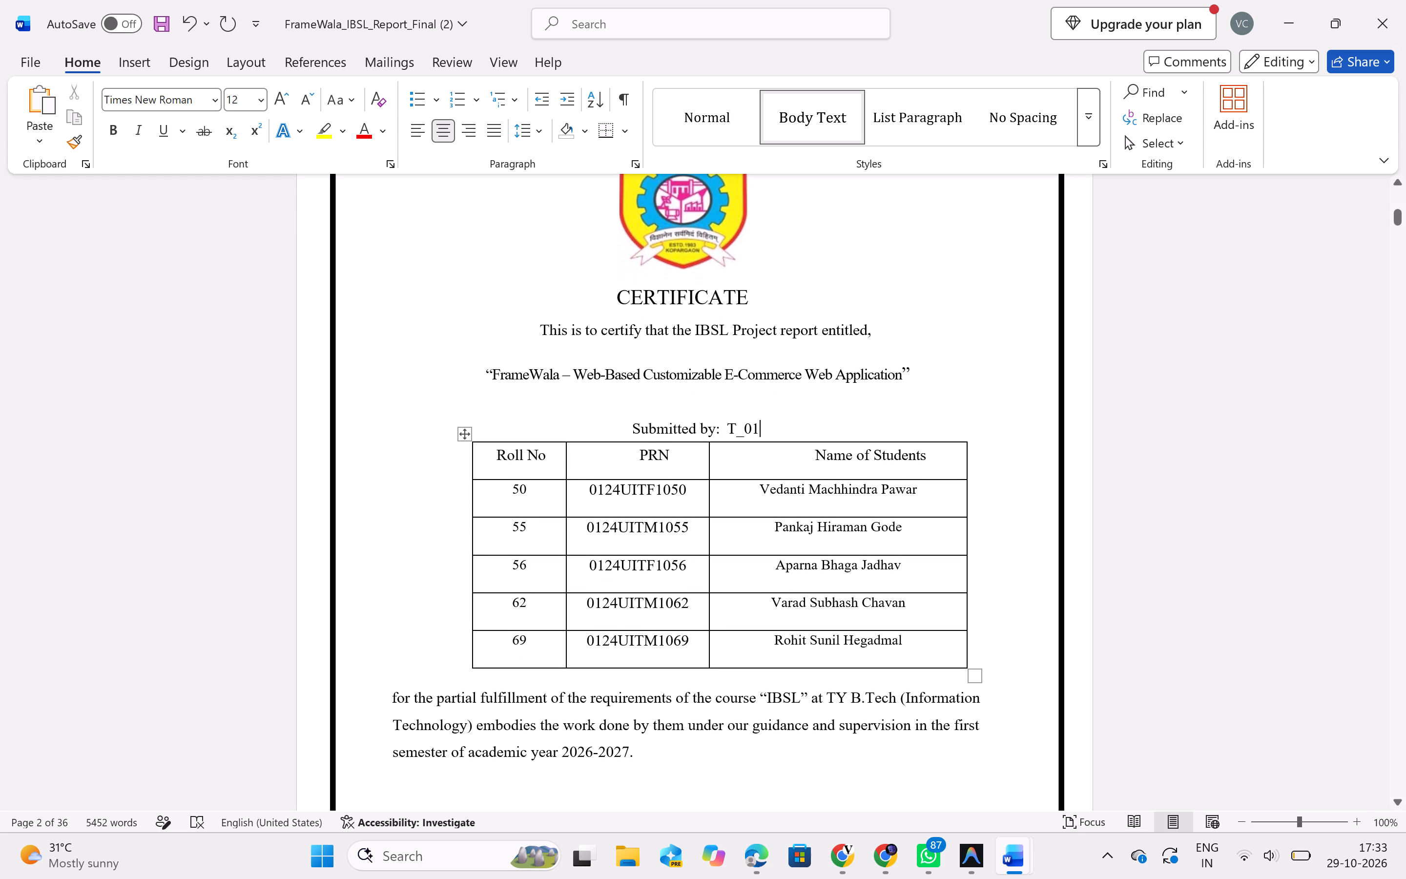
Compare the FrameWala certificate and cover pages with the cover page of the Padmashri Agro report.
{"action": "scroll", "coordinate": [744, 471], "scroll_direction": "down", "scroll_amount": 1}
{"action": "key", "text": "alt+Tab"}
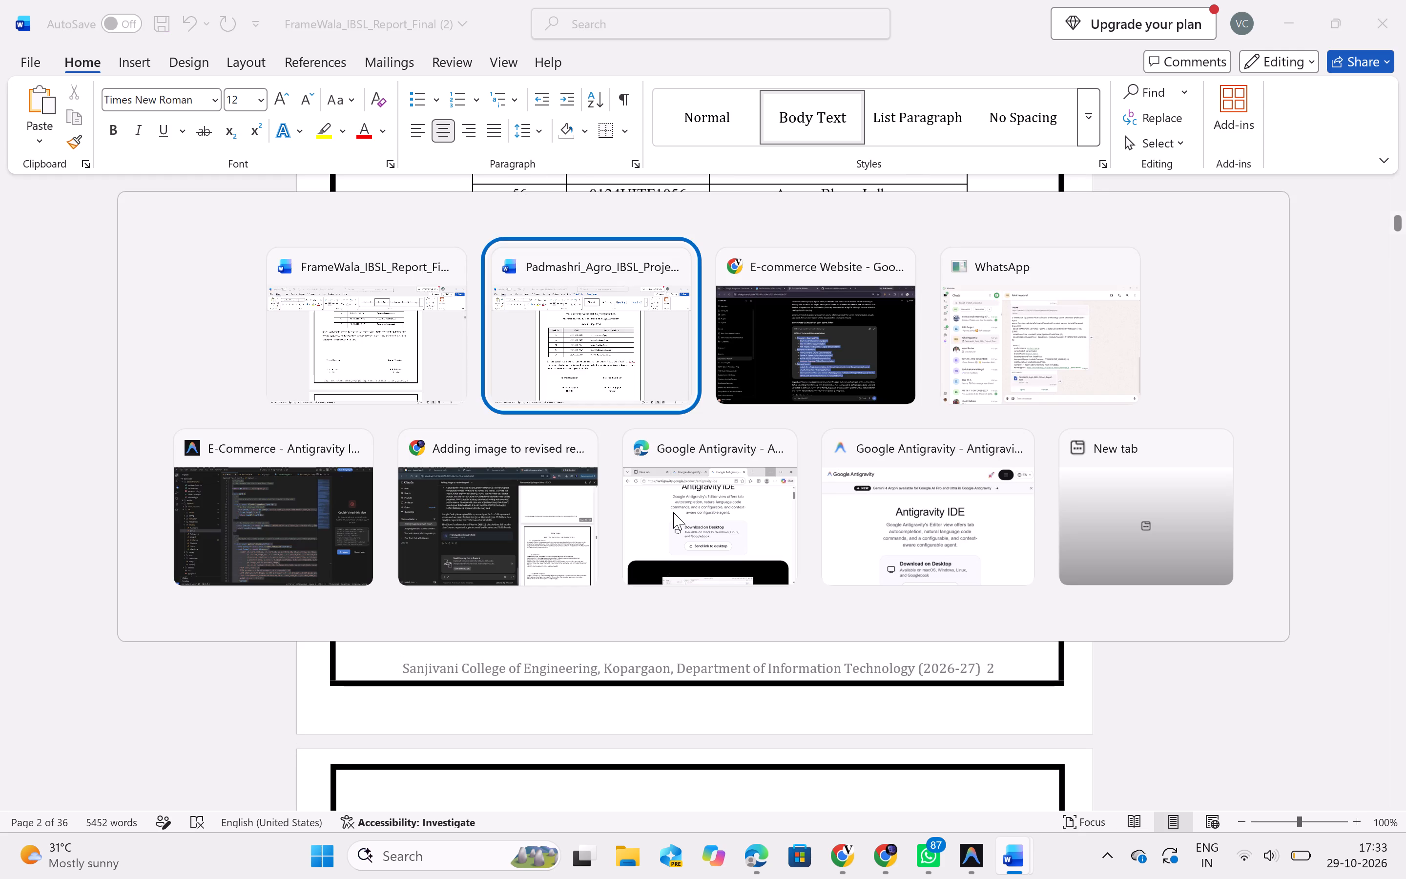
{"action": "scroll", "coordinate": [673, 512], "scroll_direction": "down", "scroll_amount": 1}
{"action": "key", "text": "alt+Tab"}
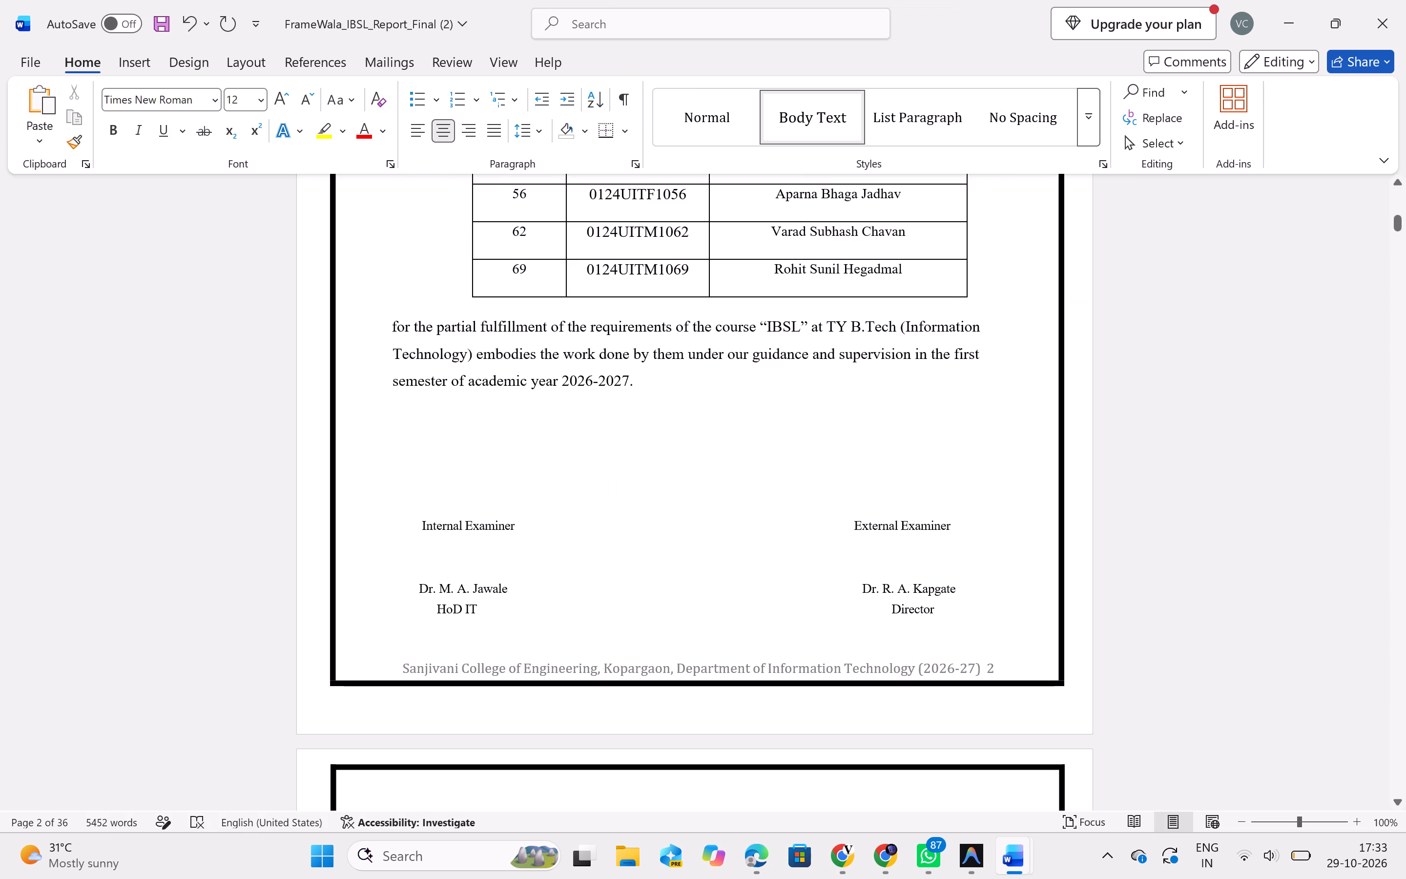
{"action": "scroll", "coordinate": [589, 581], "scroll_direction": "up", "scroll_amount": 2}
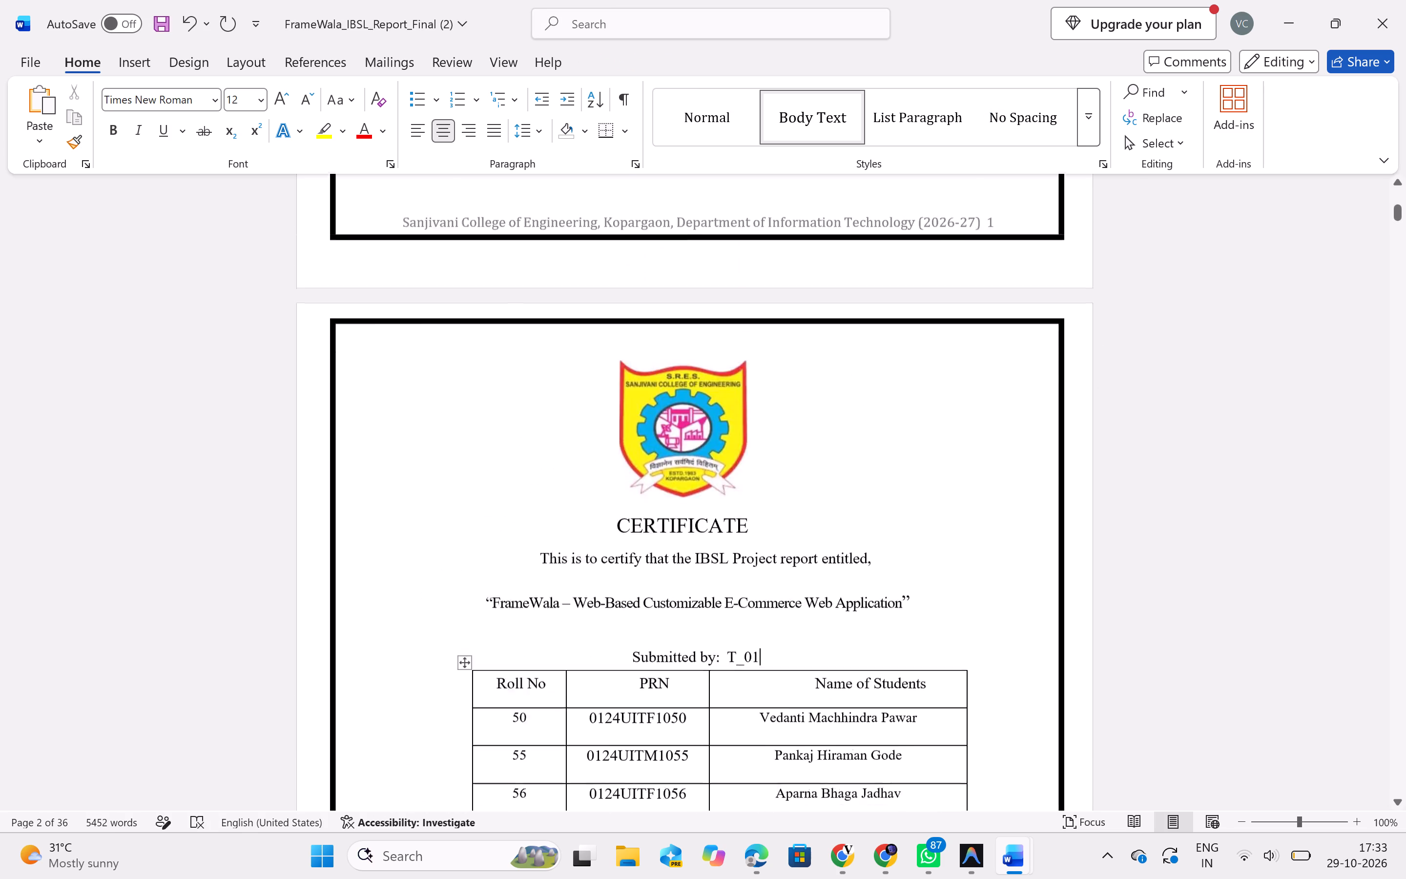
{"action": "scroll", "coordinate": [589, 581], "scroll_direction": "up", "scroll_amount": 2}
{"action": "key", "text": "alt+Tab"}
{"action": "scroll", "coordinate": [589, 581], "scroll_direction": "up", "scroll_amount": 4}
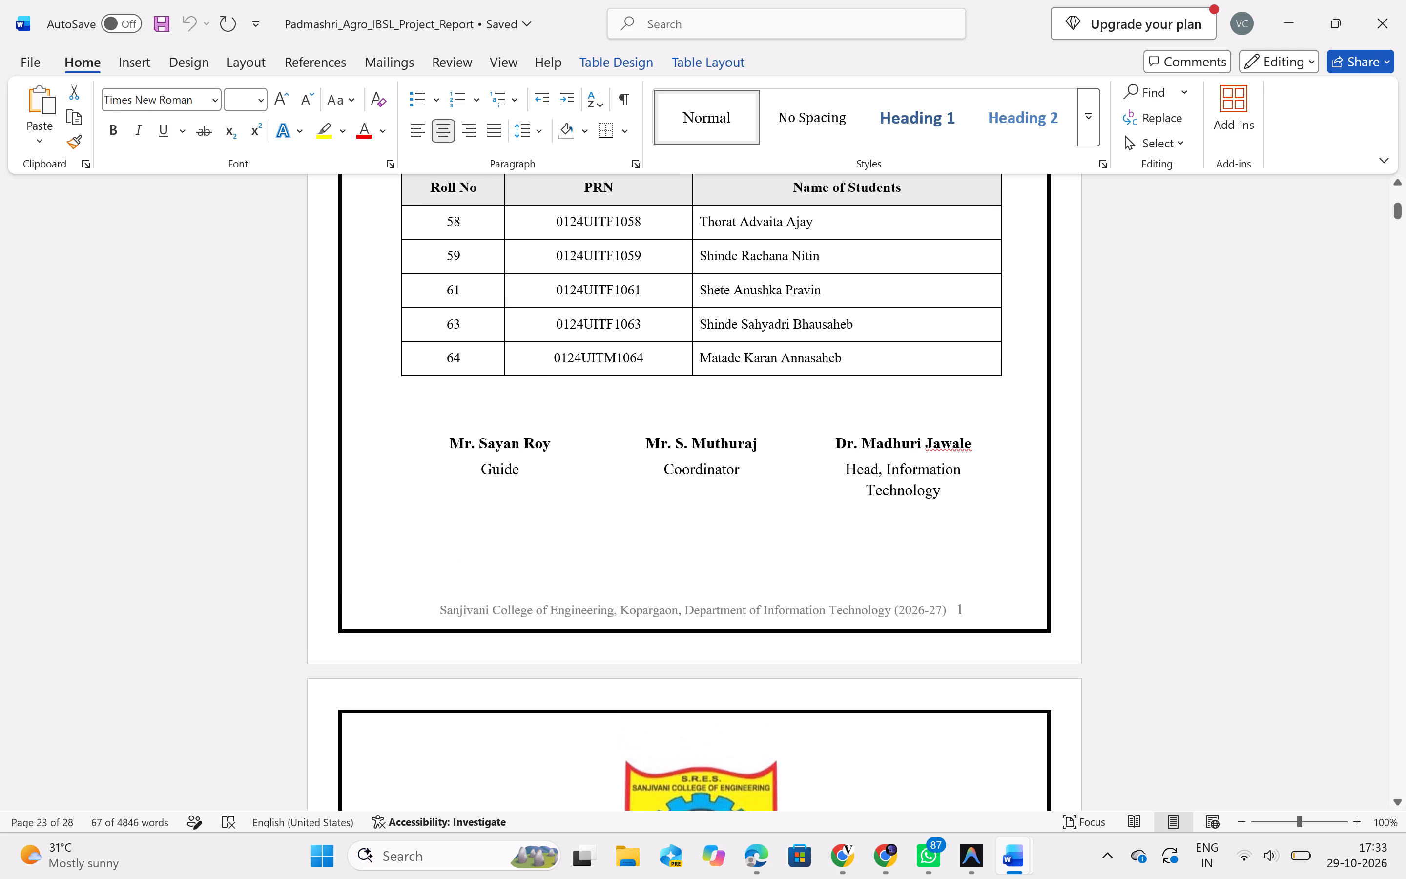
{"action": "key", "text": "alt+Tab"}
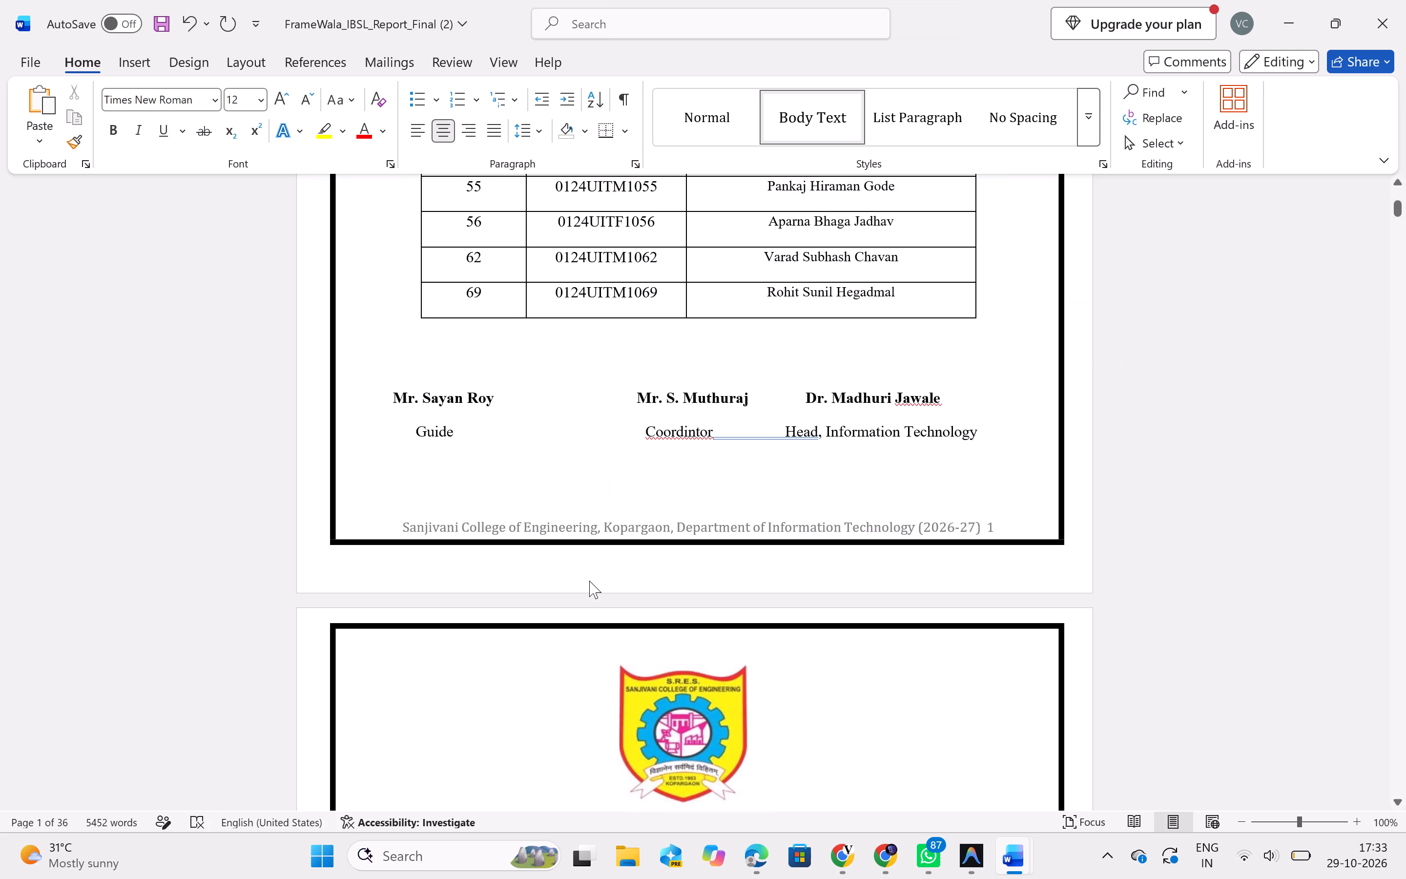
Insert four spaces before "Head, Information Technology" in the FrameWala cover page's role line.
{"action": "left_click", "coordinate": [787, 432]}
{"action": "key", "text": "space"}
{"action": "key", "text": "space"}
{"action": "key", "text": "space"}
{"action": "key", "text": "space"}
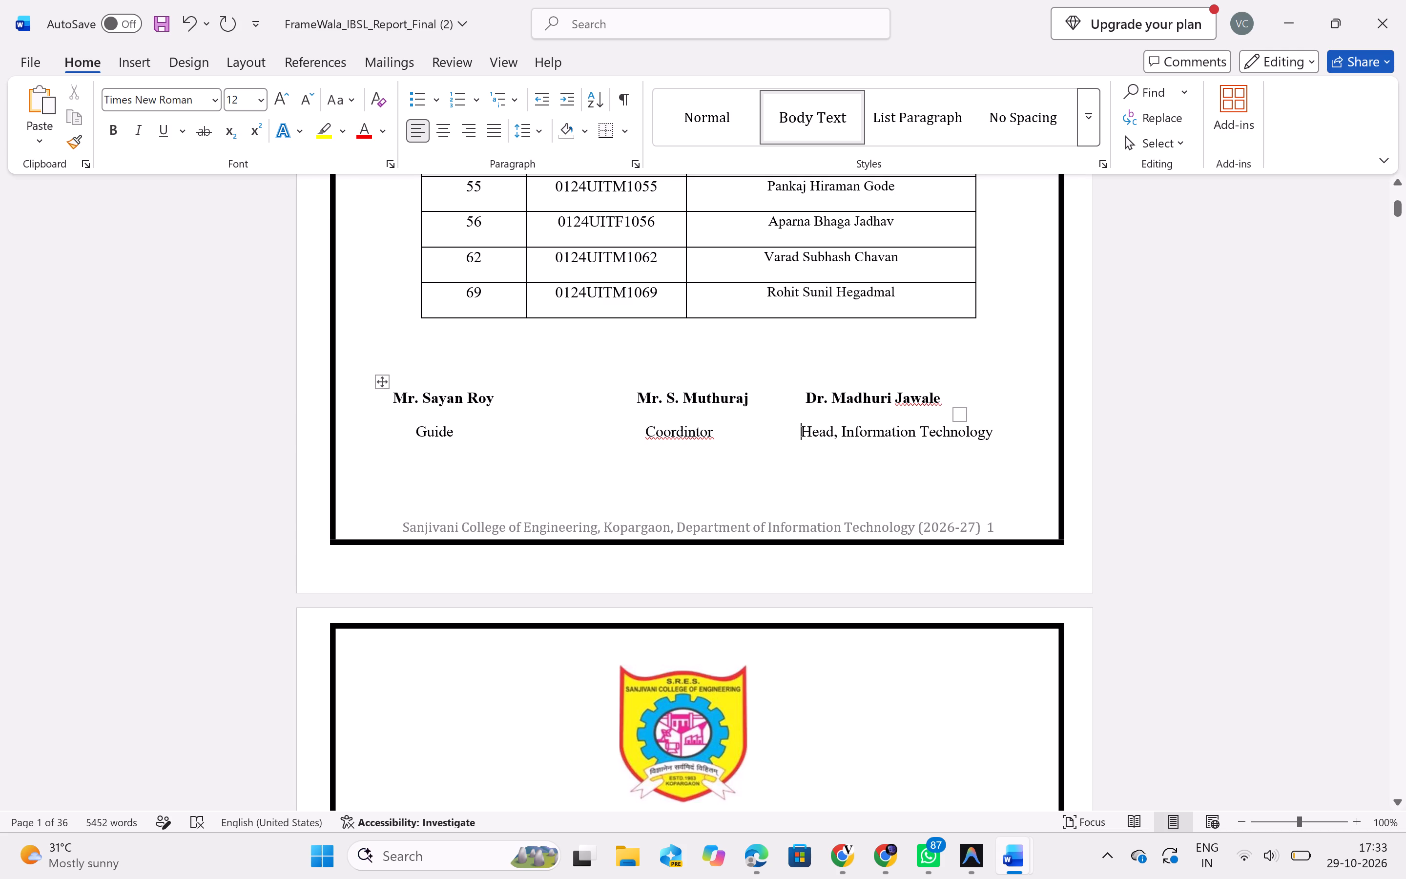
Compare the upper part of the FrameWala cover page, from headings to student table, with the Padmashri Agro cover.
{"action": "key", "text": "alt+Tab"}
{"action": "scroll", "coordinate": [649, 429], "scroll_direction": "up", "scroll_amount": 4}
{"action": "key", "text": "alt+Tab"}
{"action": "scroll", "coordinate": [649, 429], "scroll_direction": "up", "scroll_amount": 1}
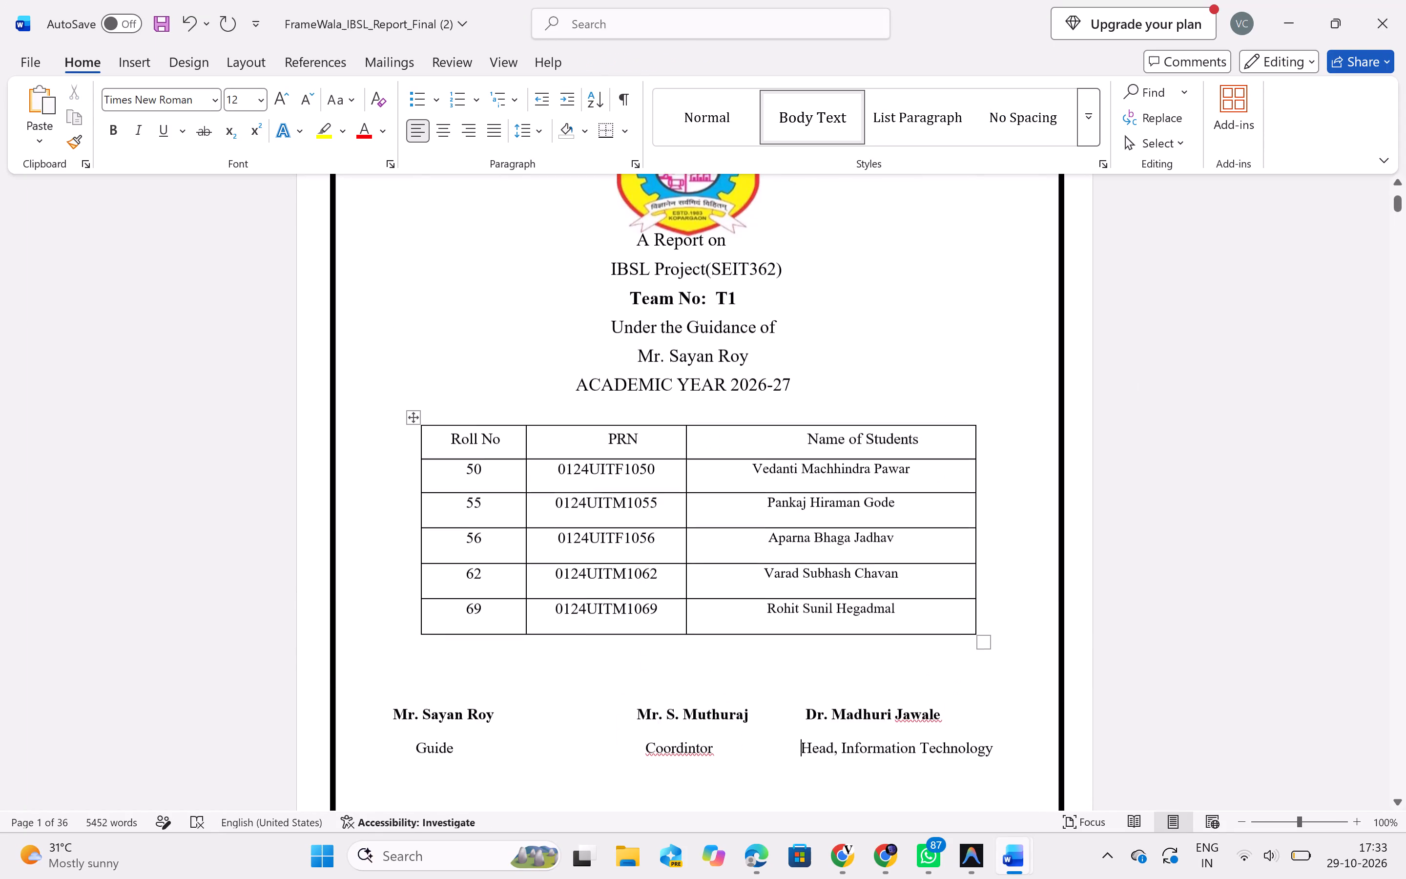
{"action": "scroll", "coordinate": [649, 429], "scroll_direction": "up", "scroll_amount": 1}
{"action": "scroll", "coordinate": [673, 479], "scroll_direction": "up", "scroll_amount": 1}
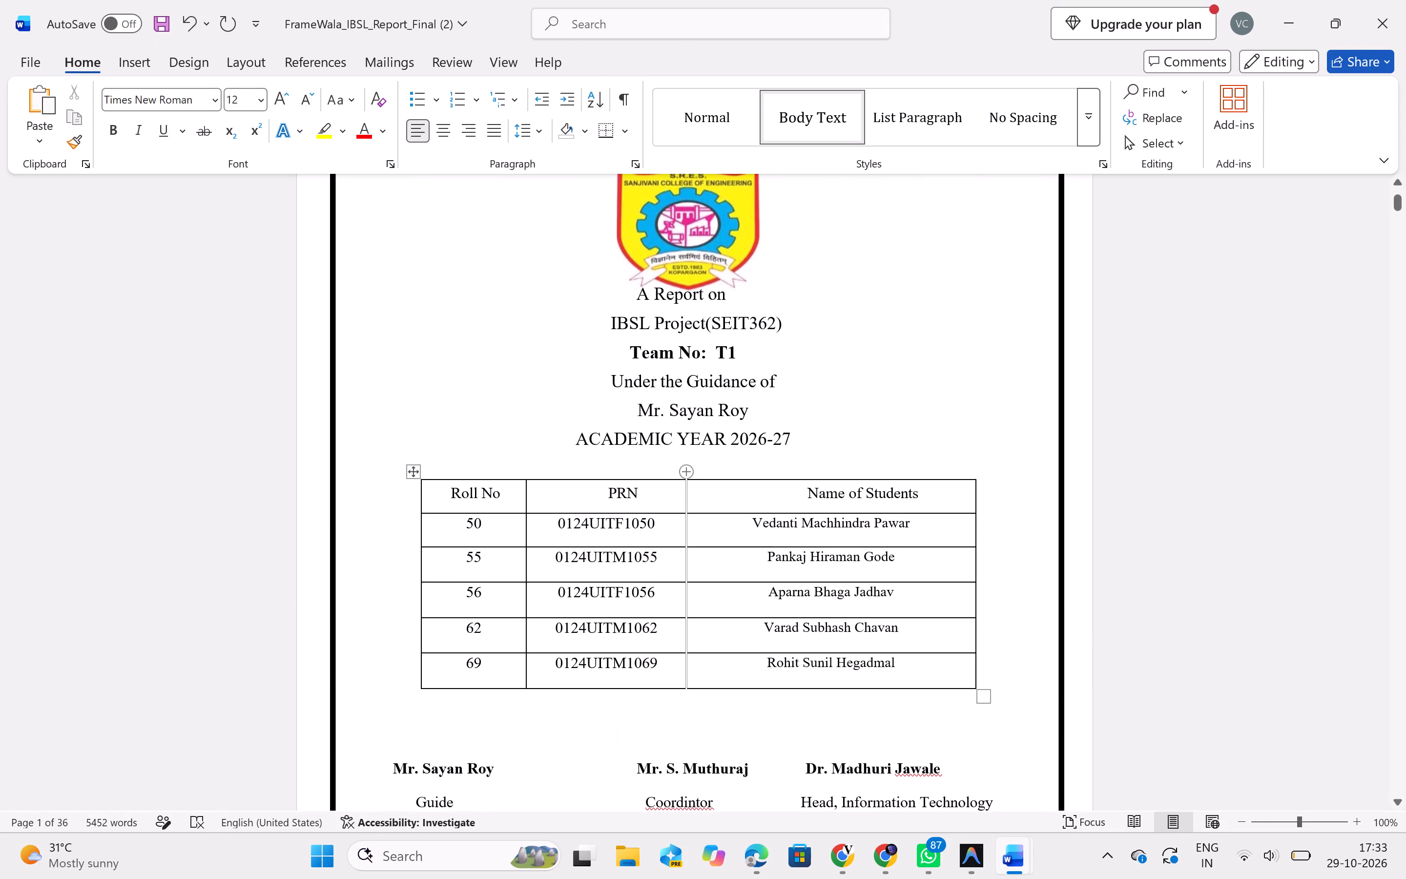
{"action": "scroll", "coordinate": [727, 460], "scroll_direction": "up", "scroll_amount": 1}
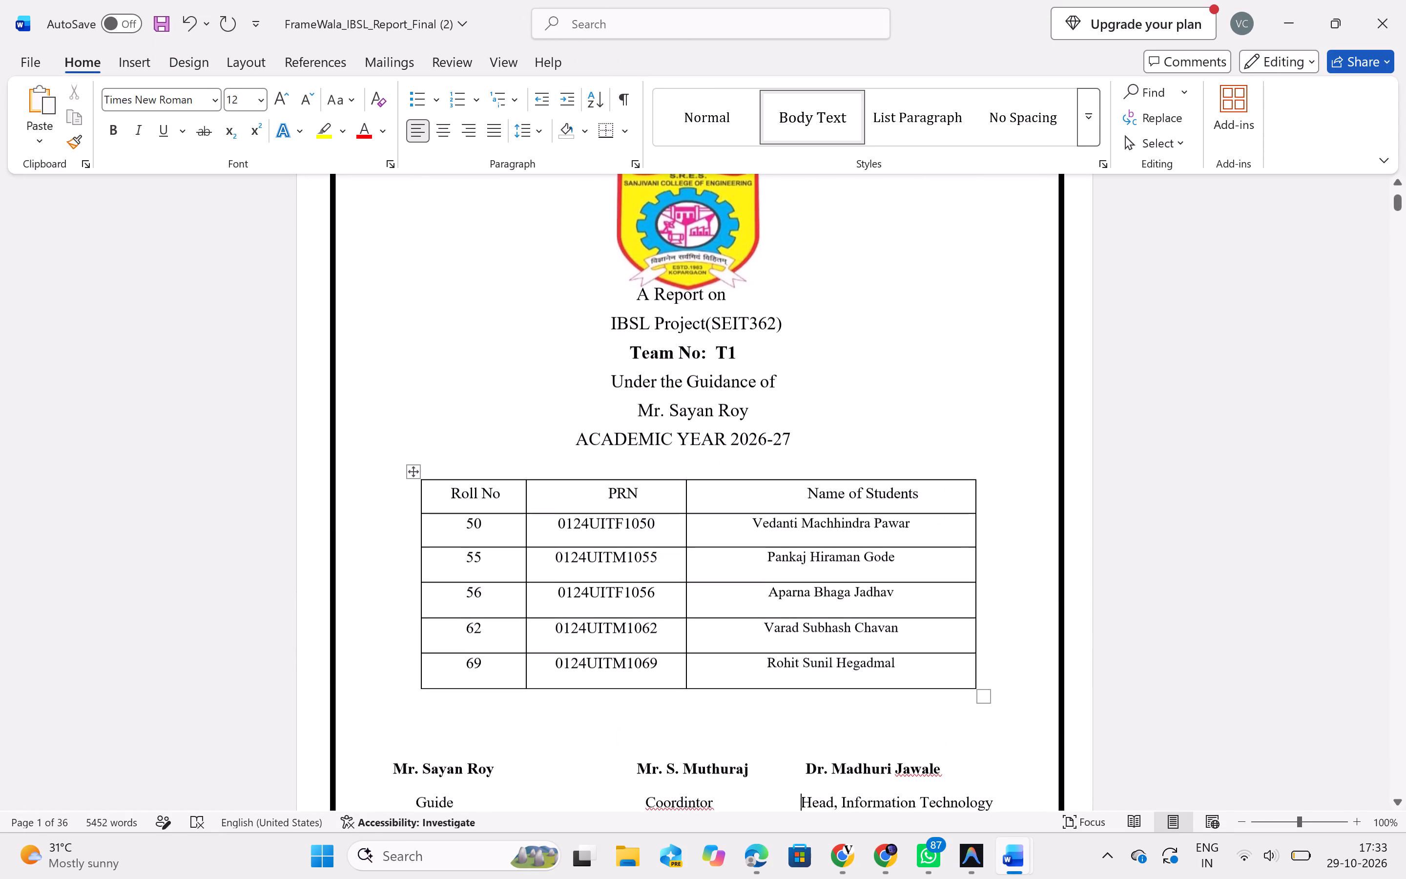
{"action": "scroll", "coordinate": [727, 460], "scroll_direction": "up", "scroll_amount": 1}
{"action": "key", "text": "alt+Tab"}
{"action": "scroll", "coordinate": [827, 462], "scroll_direction": "up", "scroll_amount": 1}
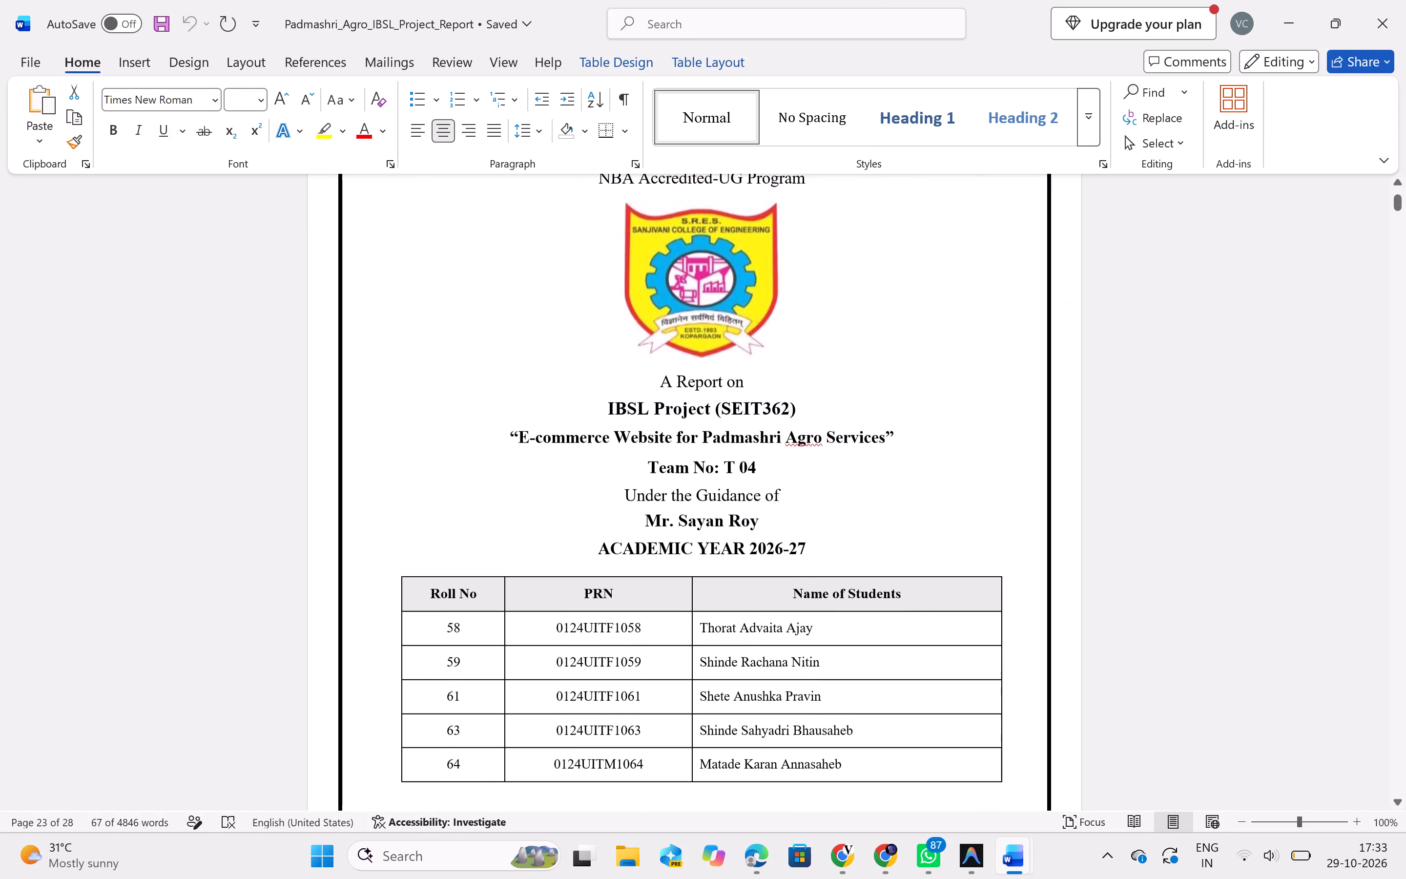
{"action": "key", "text": "alt+Tab"}
{"action": "scroll", "coordinate": [827, 462], "scroll_direction": "up", "scroll_amount": 1}
{"action": "key", "text": "alt+Tab"}
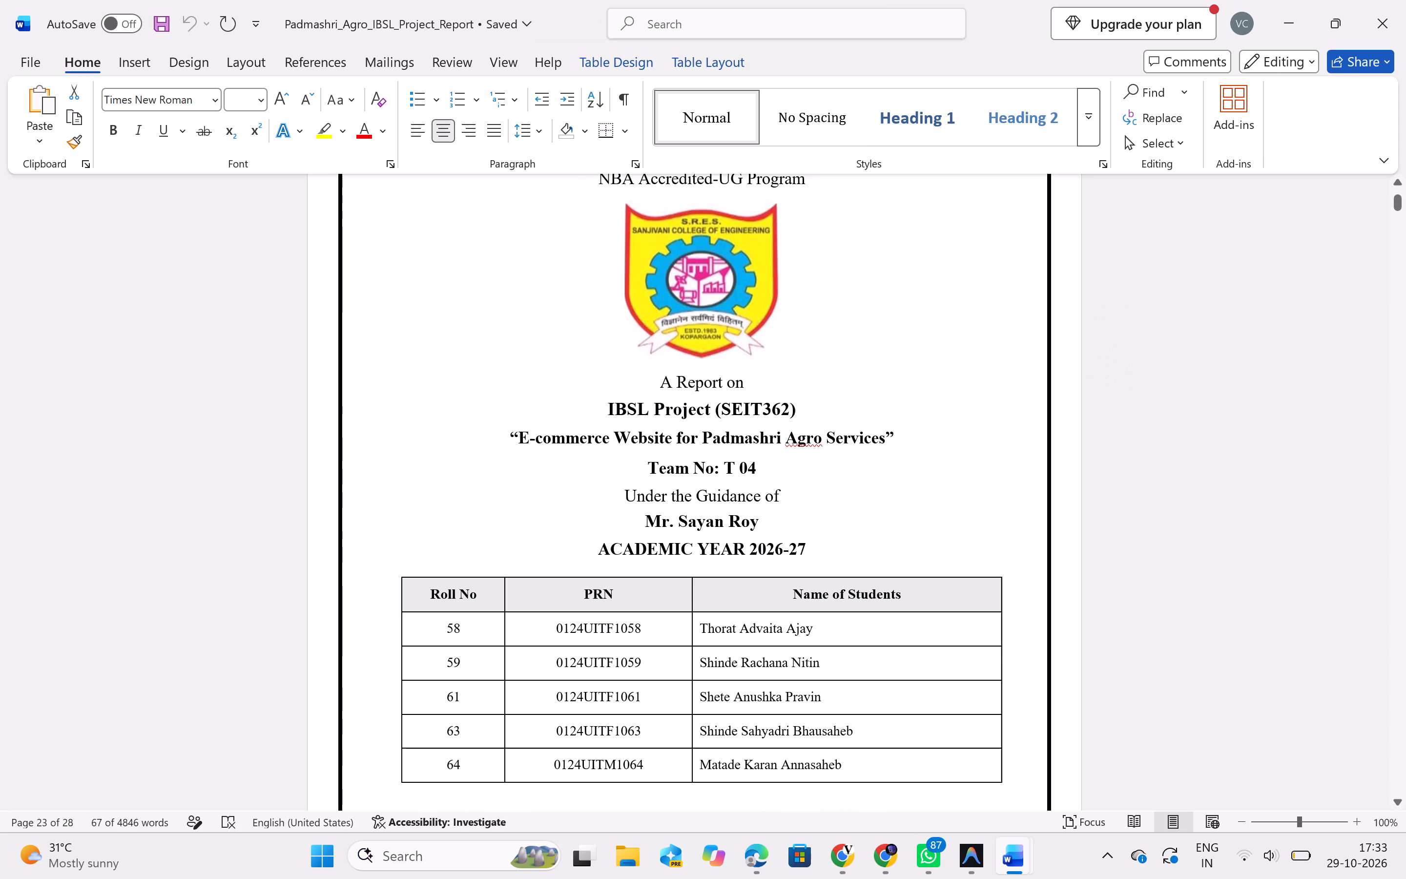
{"action": "key", "text": "alt+Tab"}
{"action": "key", "text": "alt+Tab"}
{"action": "key", "text": "alt+Tab"}
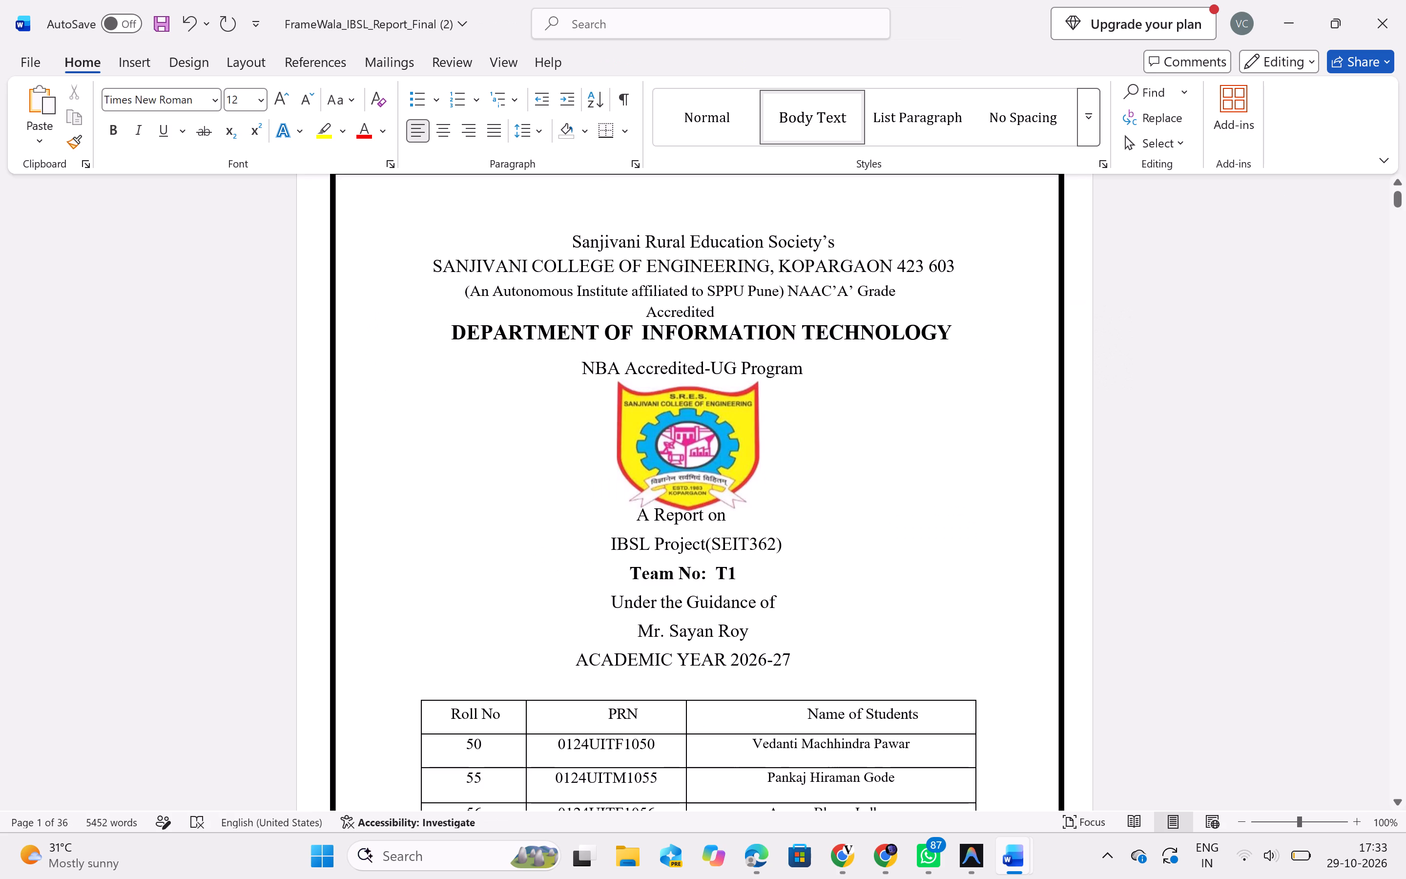
Copy the certificate's "FrameWala – Web-Based Customizable E-Commerce Web Application" title to a new line below the cover's IBSL Project line, without extra blank lines.
{"action": "scroll", "coordinate": [839, 504], "scroll_direction": "down", "scroll_amount": 4}
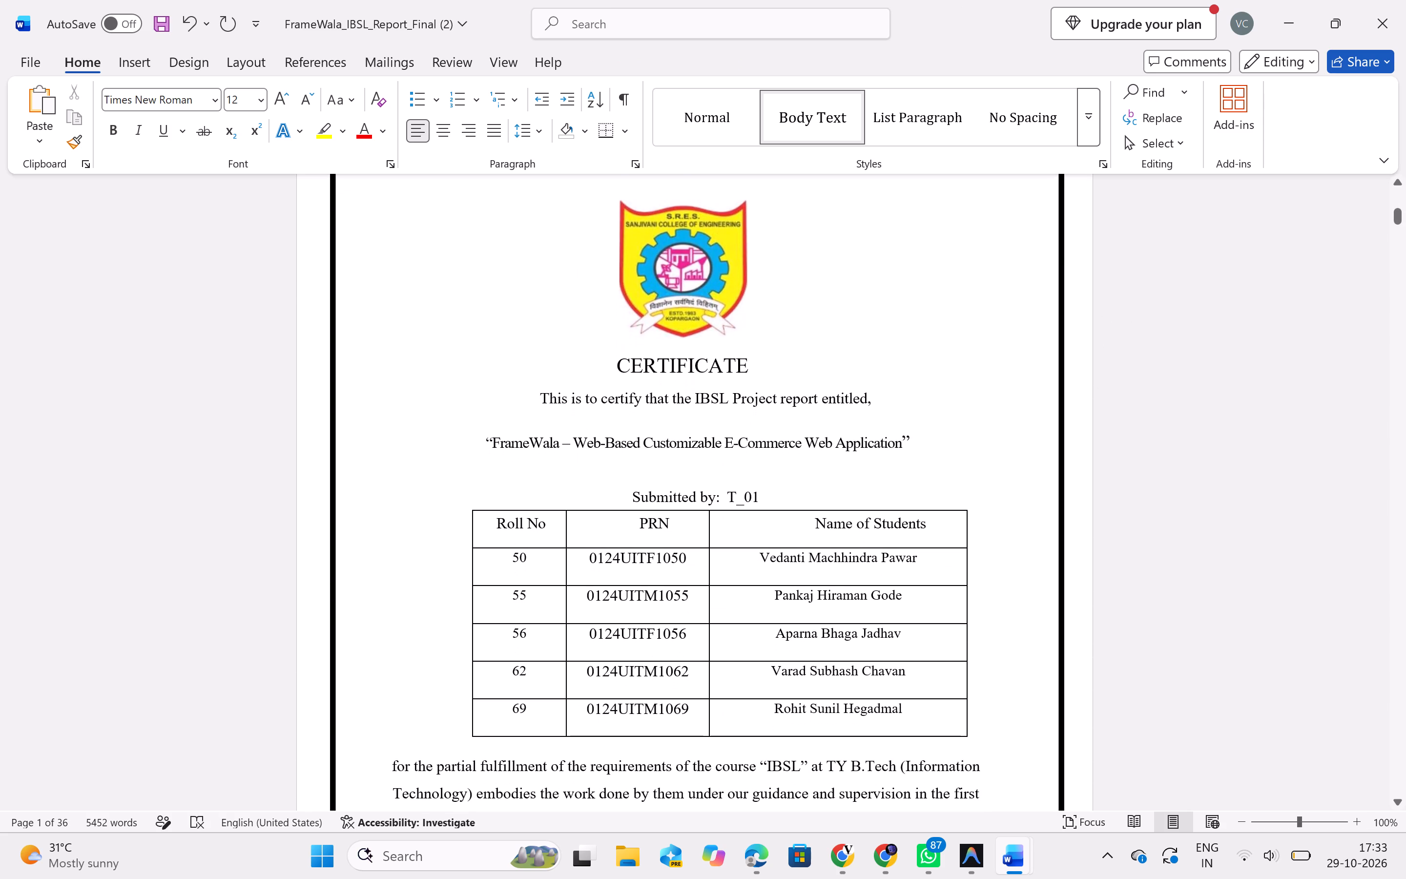
{"action": "left_click_drag", "start_coordinate": [492, 440], "coordinate": [874, 453]}
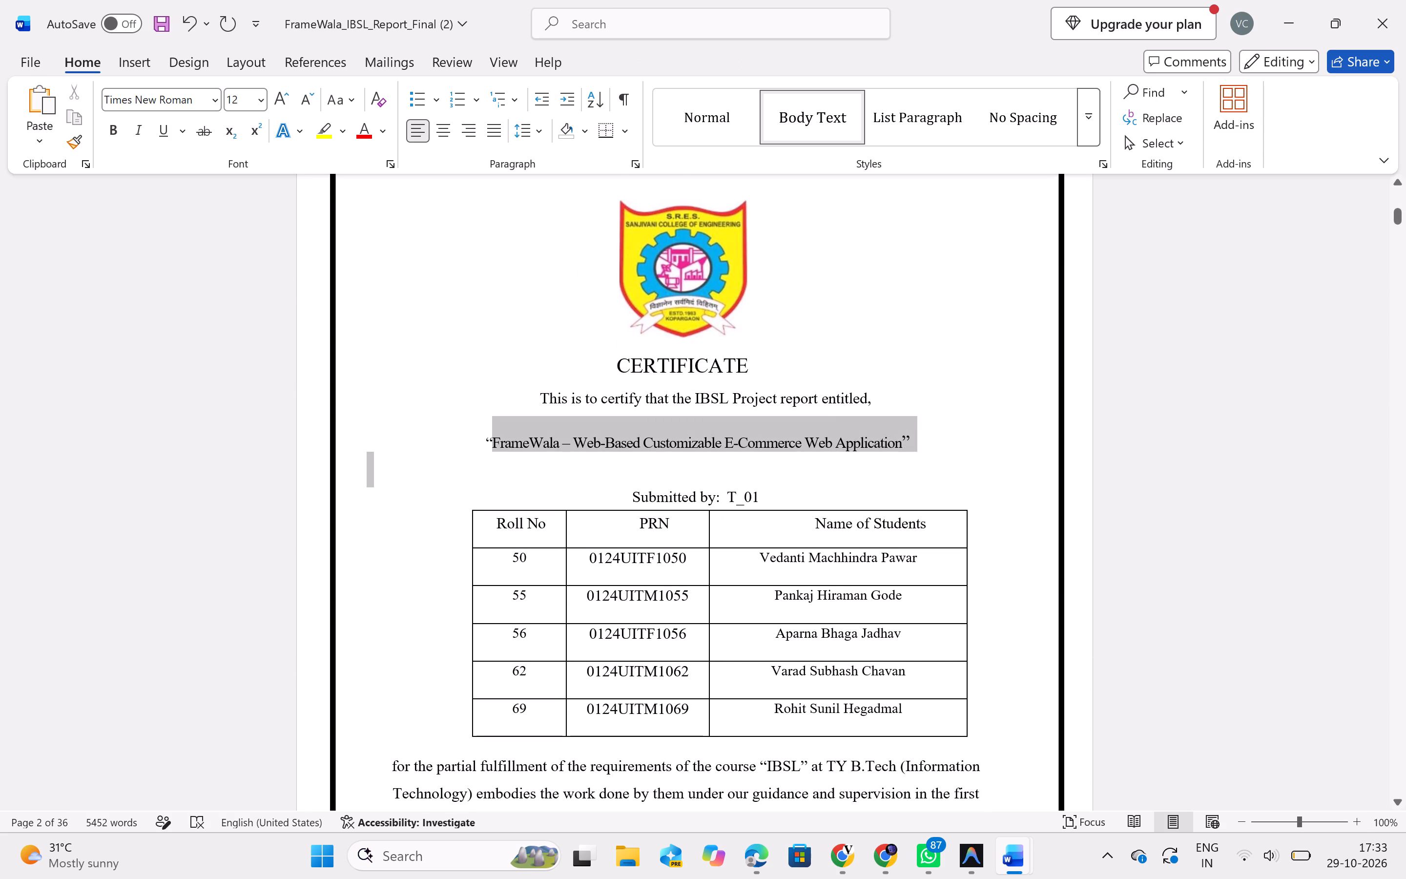
{"action": "left_click_drag", "start_coordinate": [874, 453], "coordinate": [852, 453]}
{"action": "key", "text": "ctrl+c"}
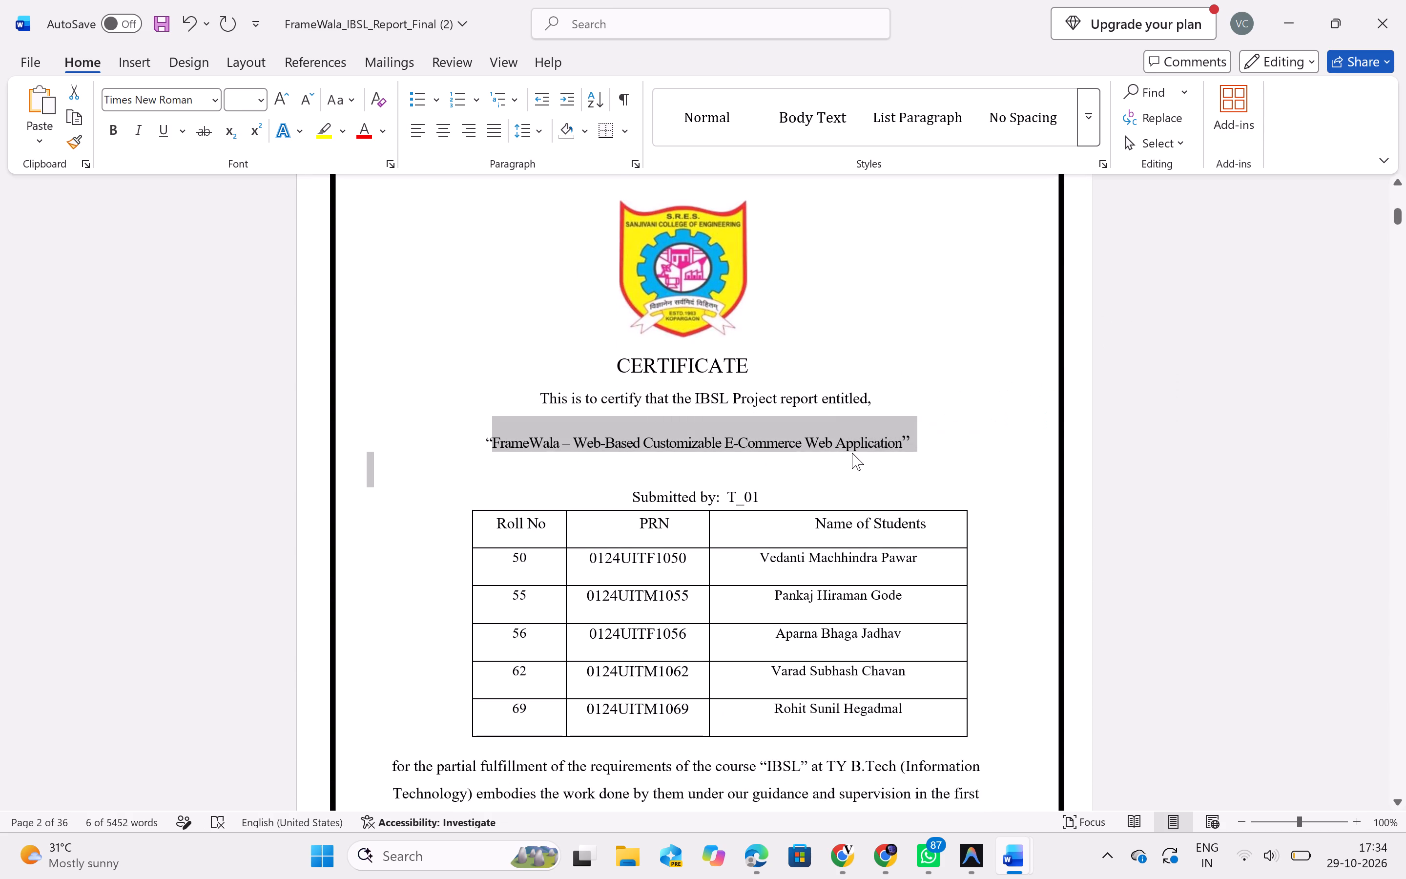
{"action": "key", "text": "ctrl+c"}
{"action": "scroll", "coordinate": [852, 453], "scroll_direction": "up", "scroll_amount": 4}
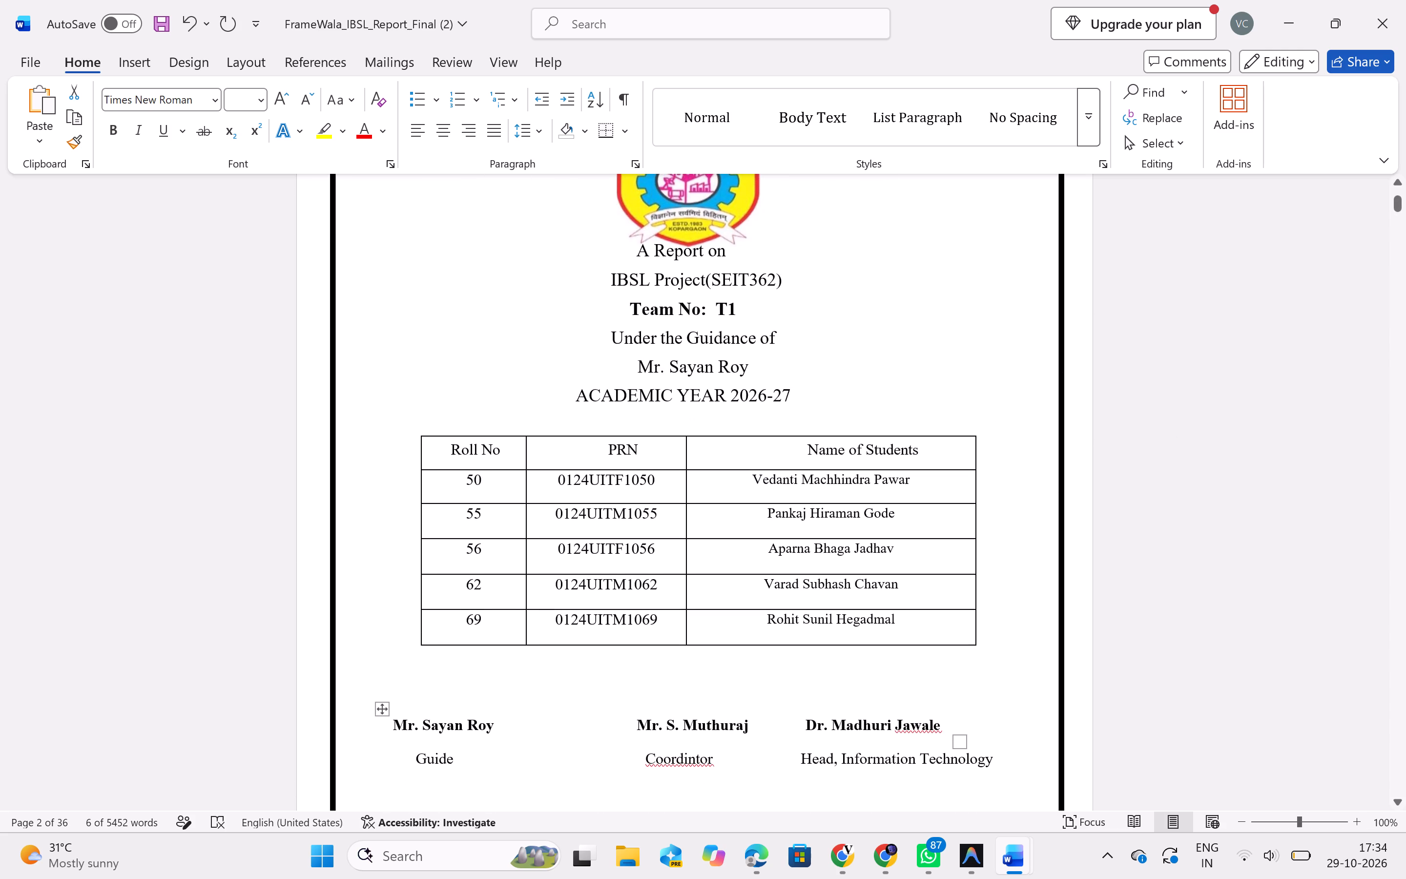
{"action": "key", "text": "alt+Tab"}
{"action": "key", "text": "alt+Tab"}
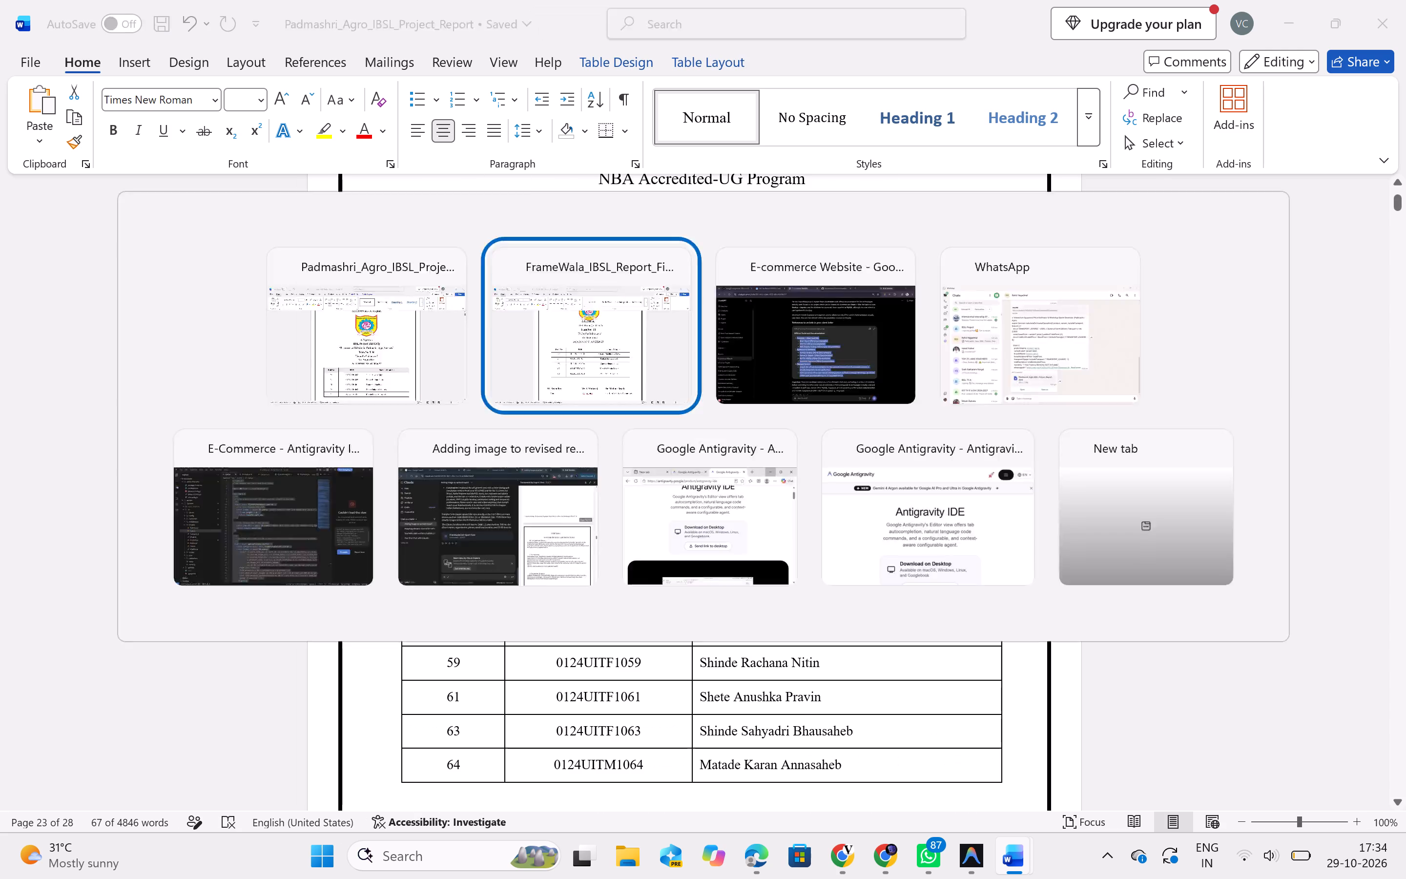
{"action": "left_click", "coordinate": [814, 276]}
{"action": "key", "text": "Return"}
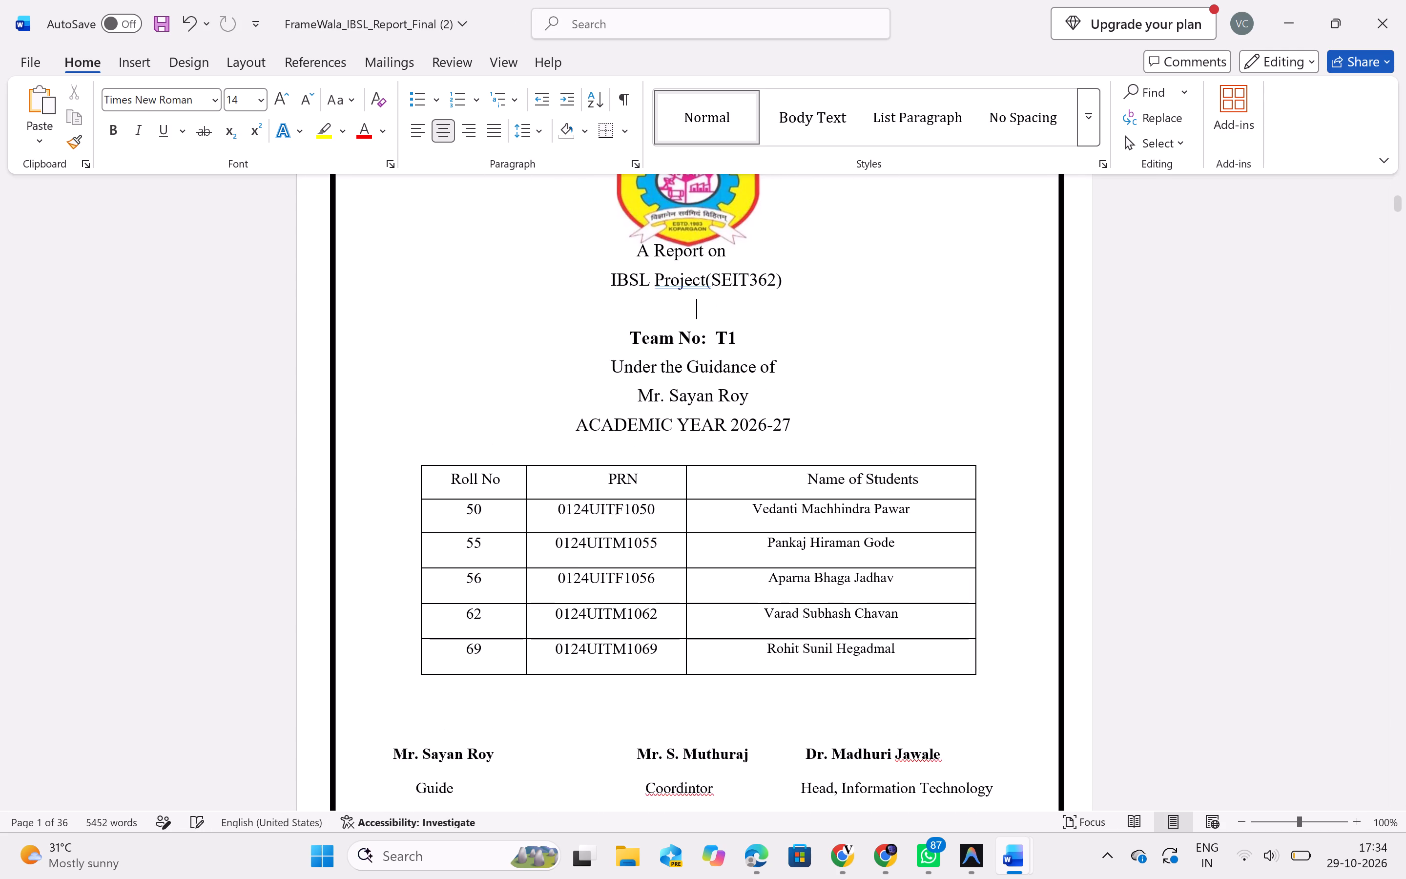
{"action": "key", "text": "ctrl+v"}
{"action": "key", "text": "BackSpace"}
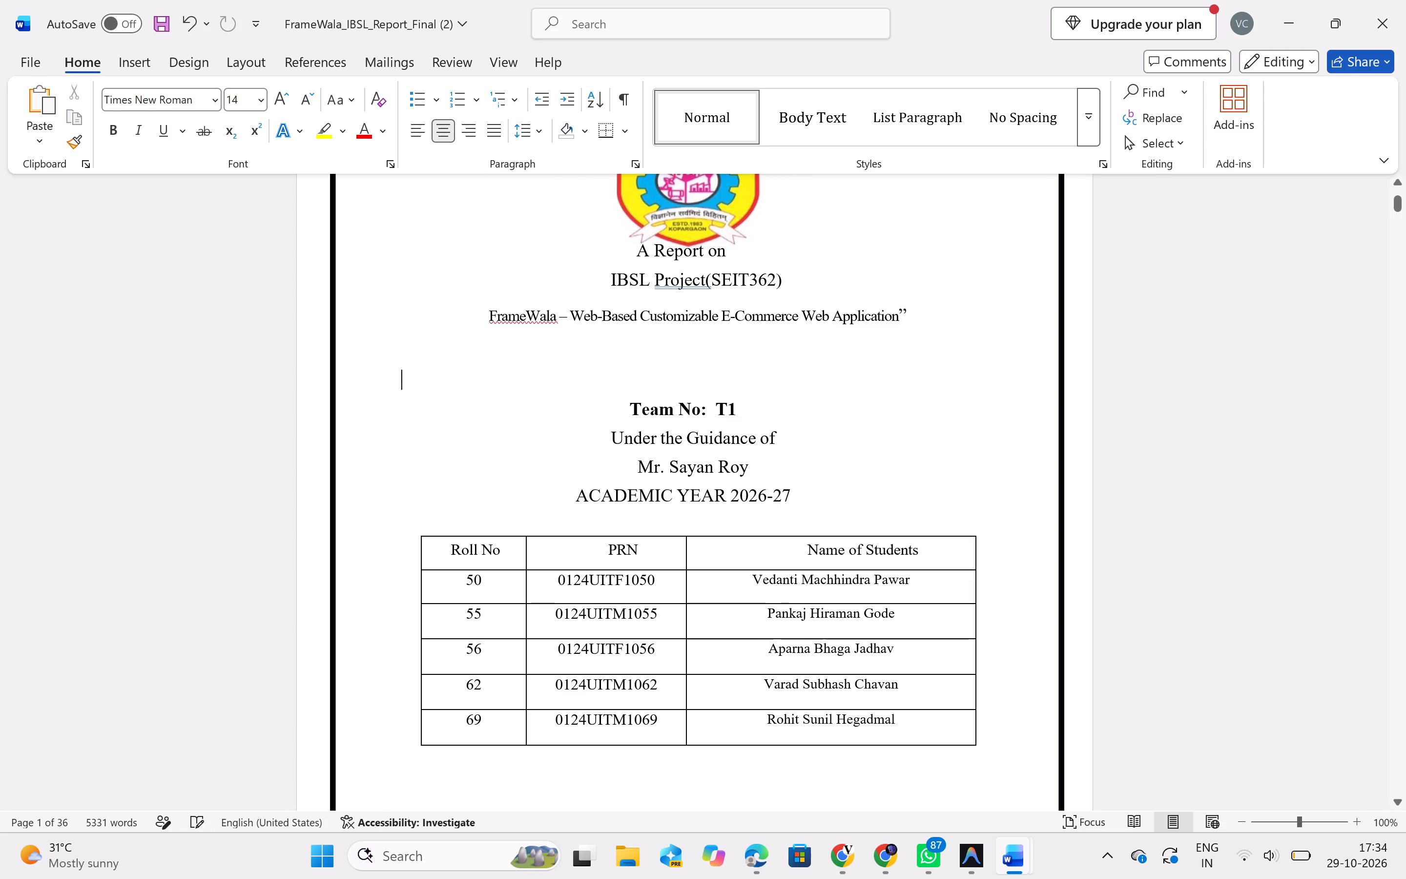
{"action": "key", "text": "BackSpace"}
{"action": "key", "text": "BackSpace"}
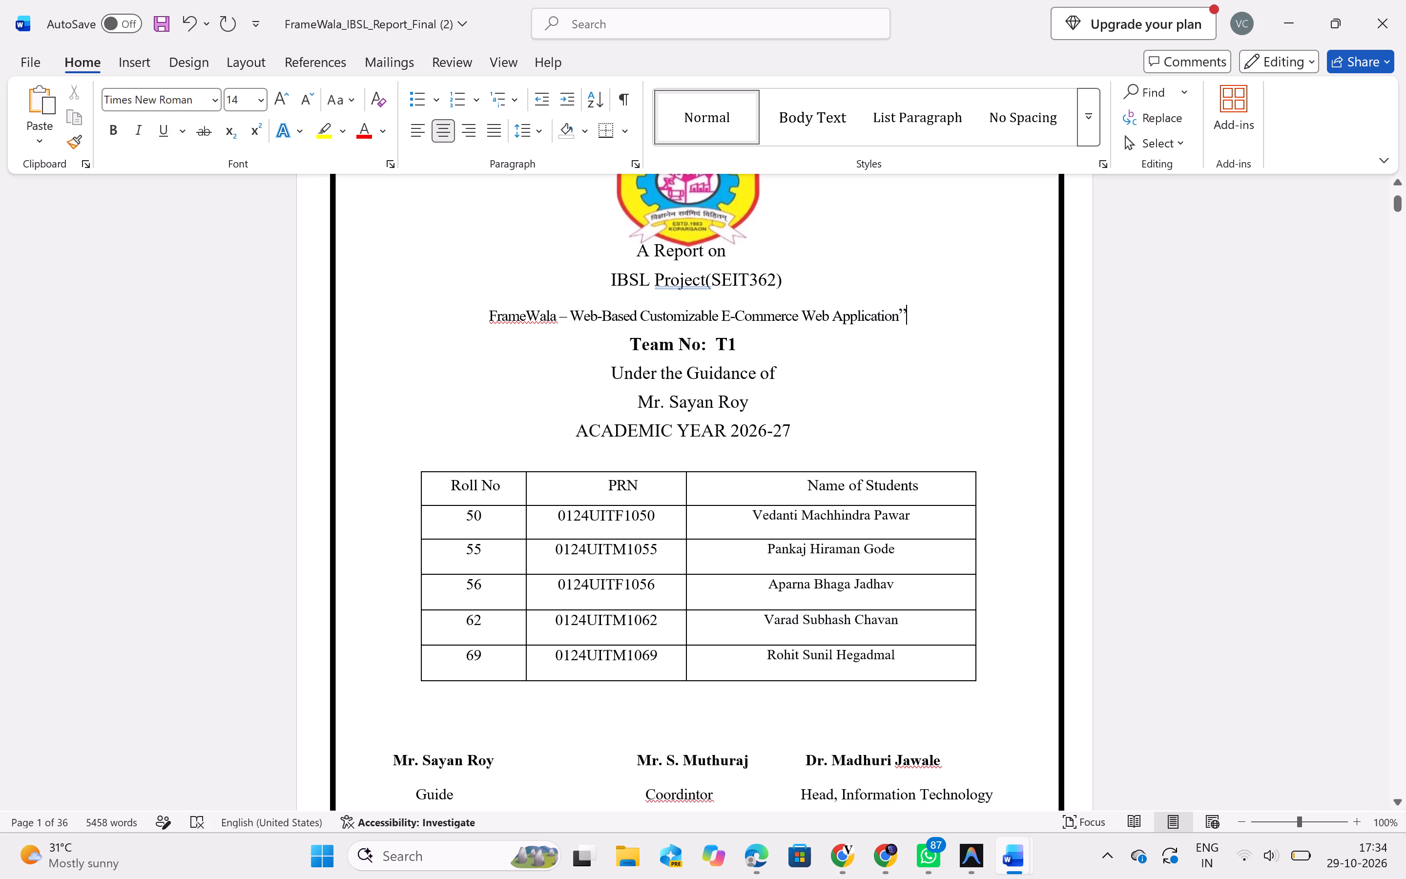
Make the cover page's project title line bold and add an opening quotation mark before "FrameWala".
{"action": "triple_click", "coordinate": [699, 313]}
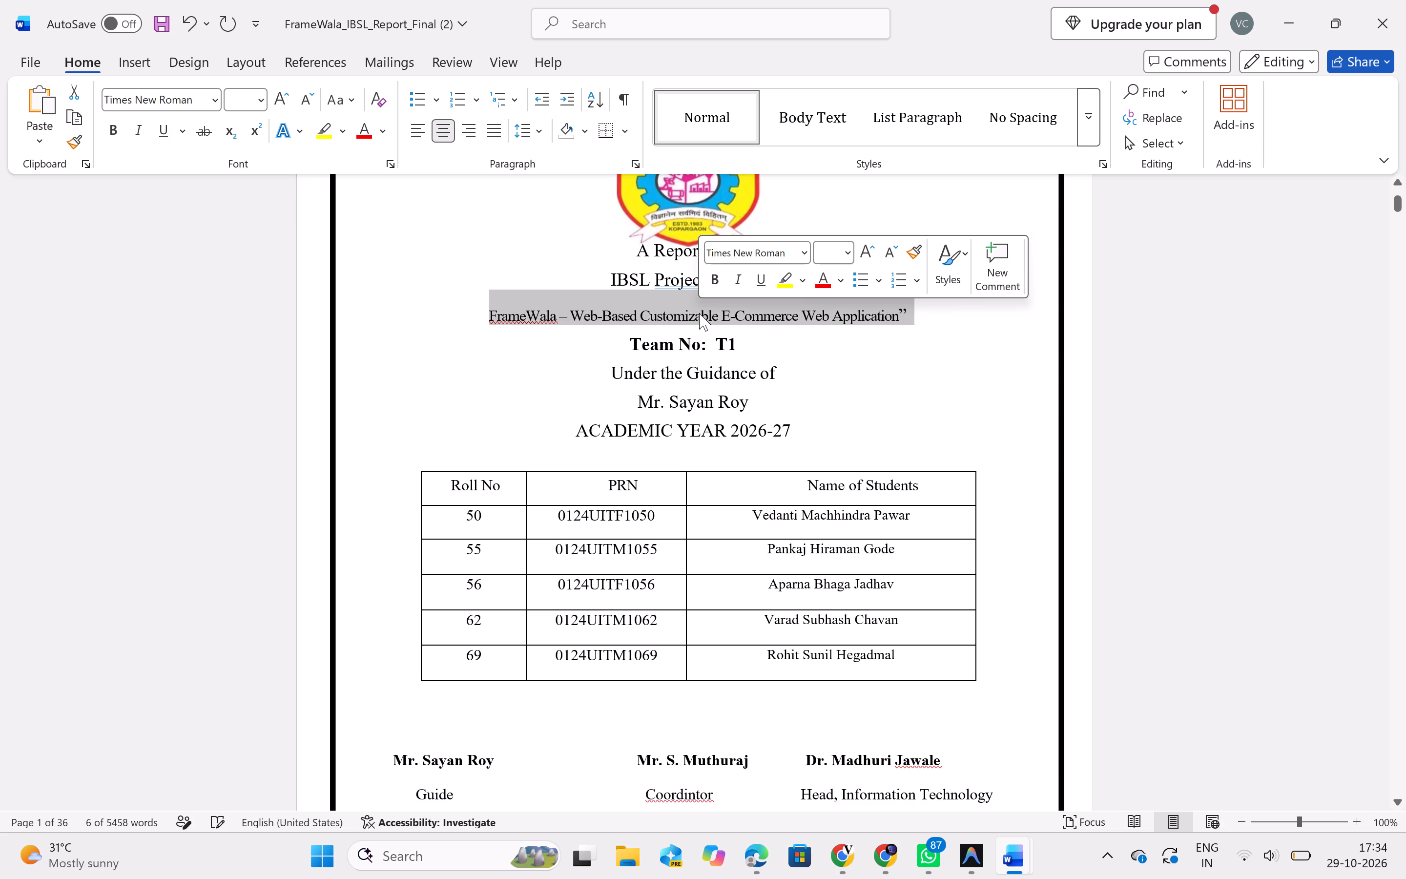
{"action": "left_click", "coordinate": [709, 280]}
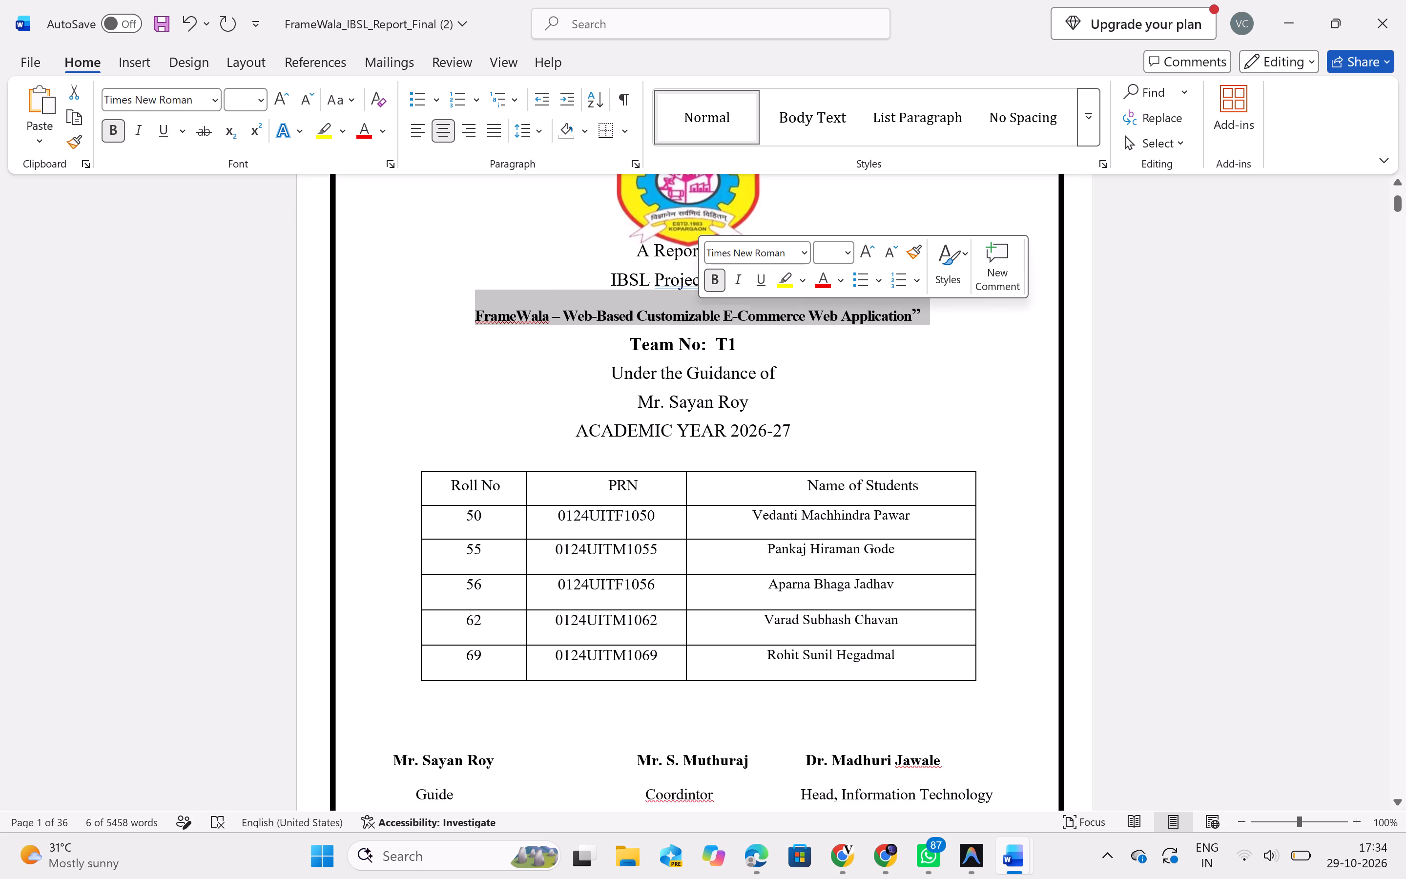
{"action": "left_click", "coordinate": [794, 387]}
{"action": "scroll", "coordinate": [794, 387], "scroll_direction": "down", "scroll_amount": 1}
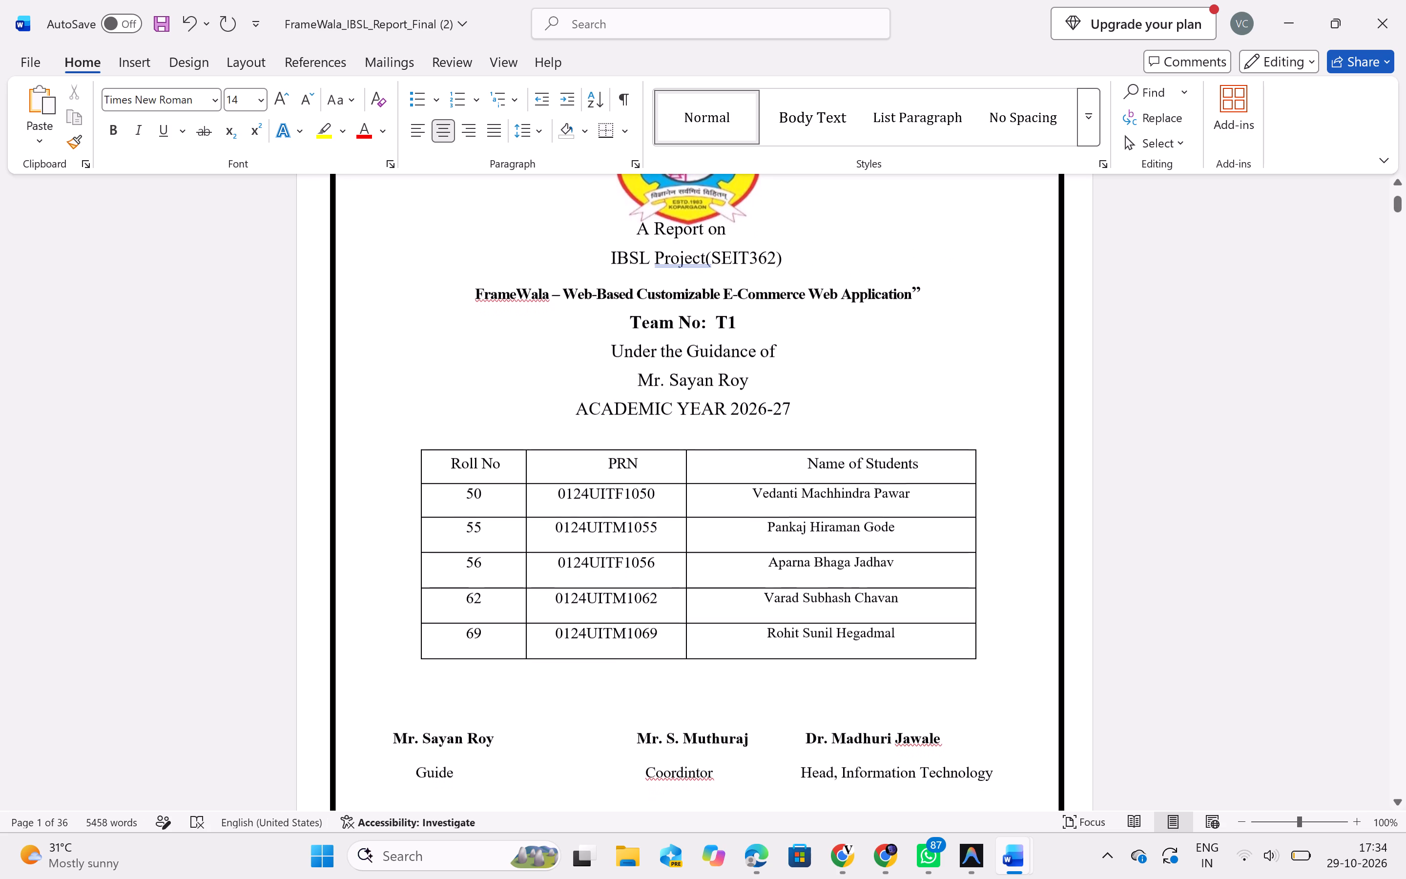
{"action": "left_click", "coordinate": [477, 296]}
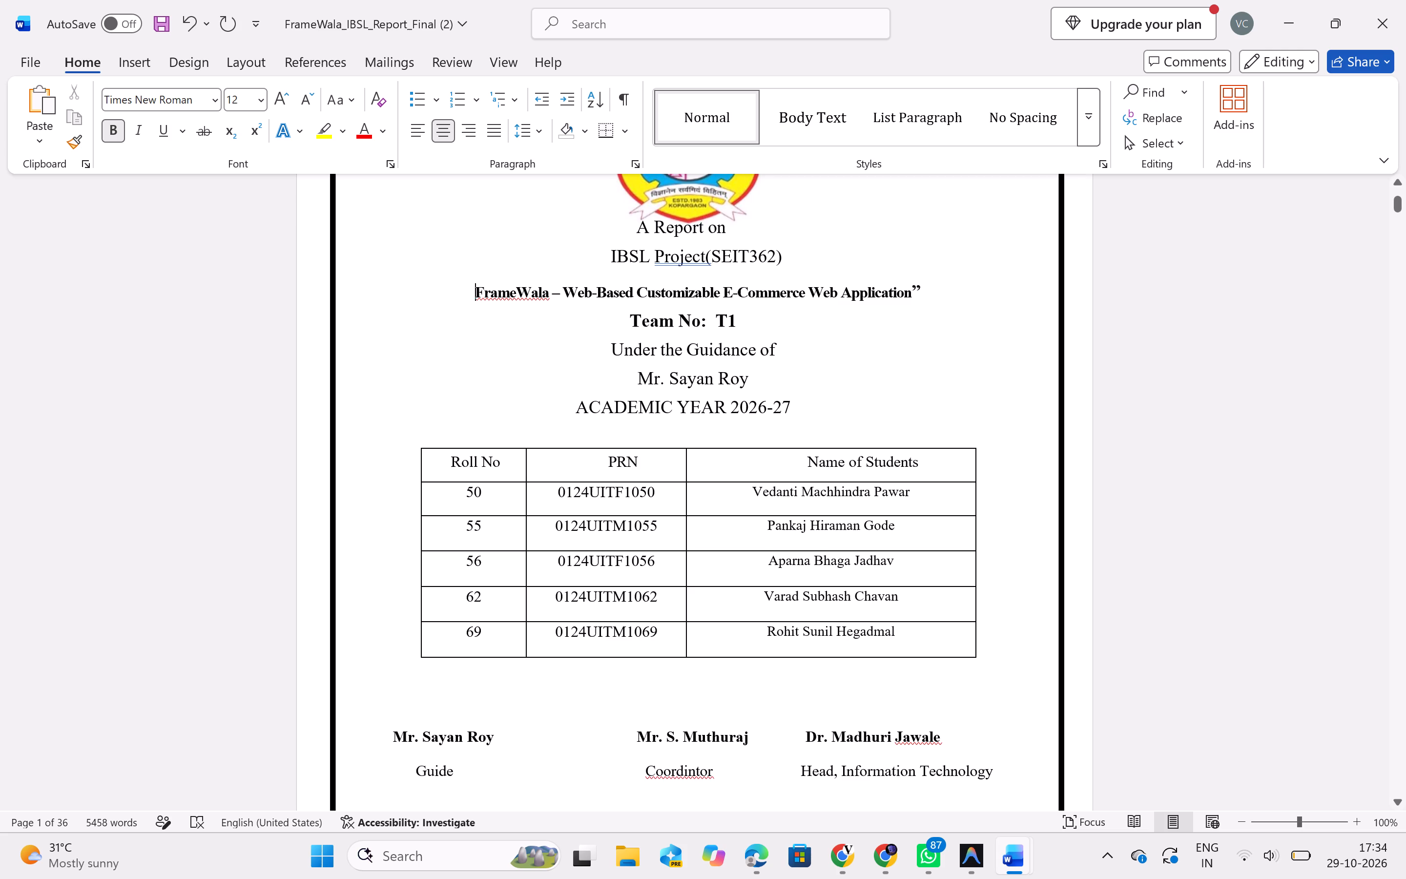
{"action": "key", "text": "shift+quotedbl"}
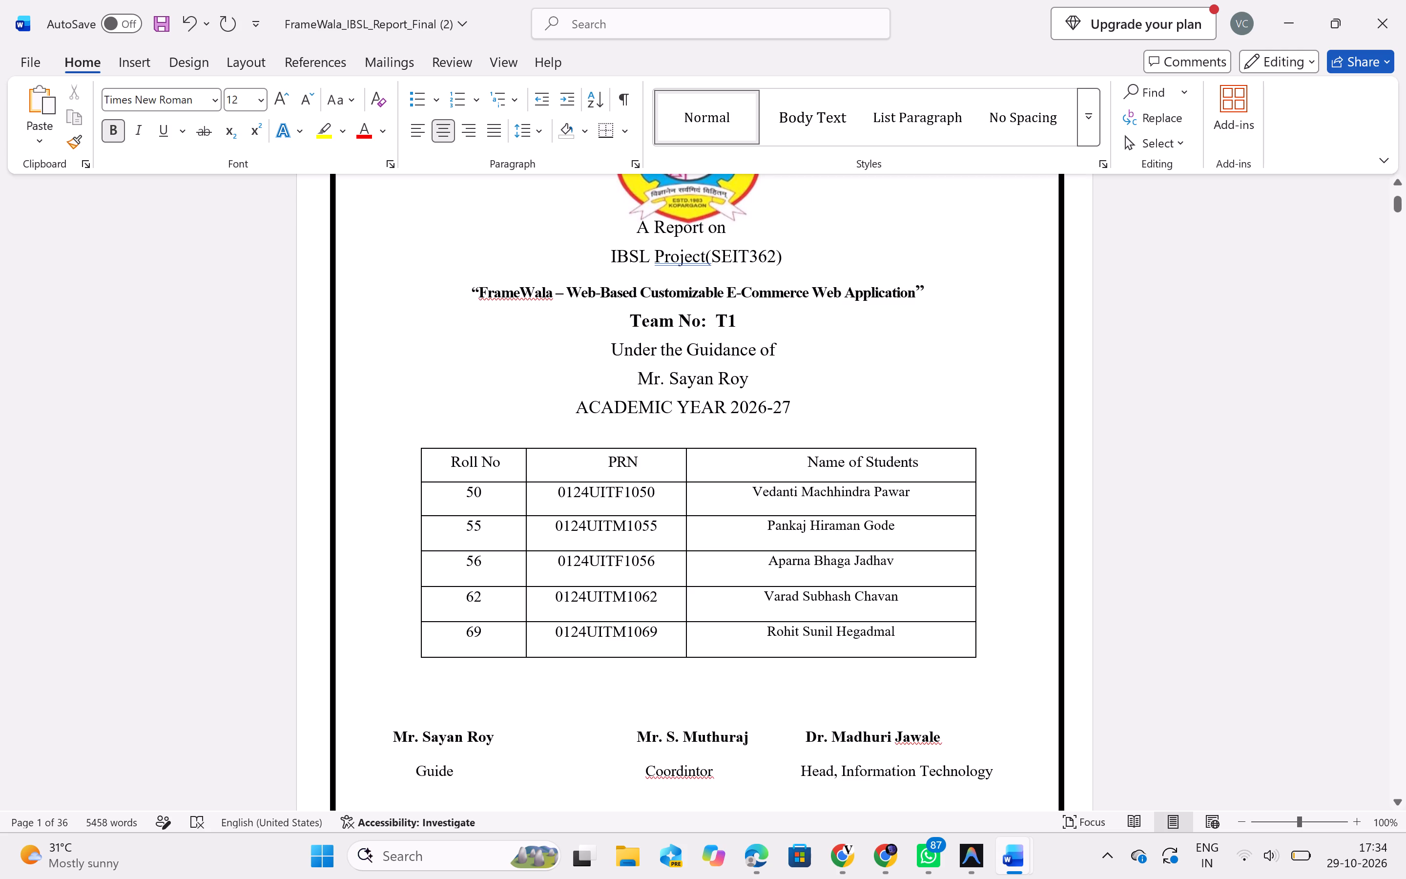
Check the FrameWala cover page's signatory block against the Padmashri Agro cover, and review the FrameWala certificate page.
{"action": "scroll", "coordinate": [495, 329], "scroll_direction": "down", "scroll_amount": 1}
{"action": "scroll", "coordinate": [596, 553], "scroll_direction": "down", "scroll_amount": 1}
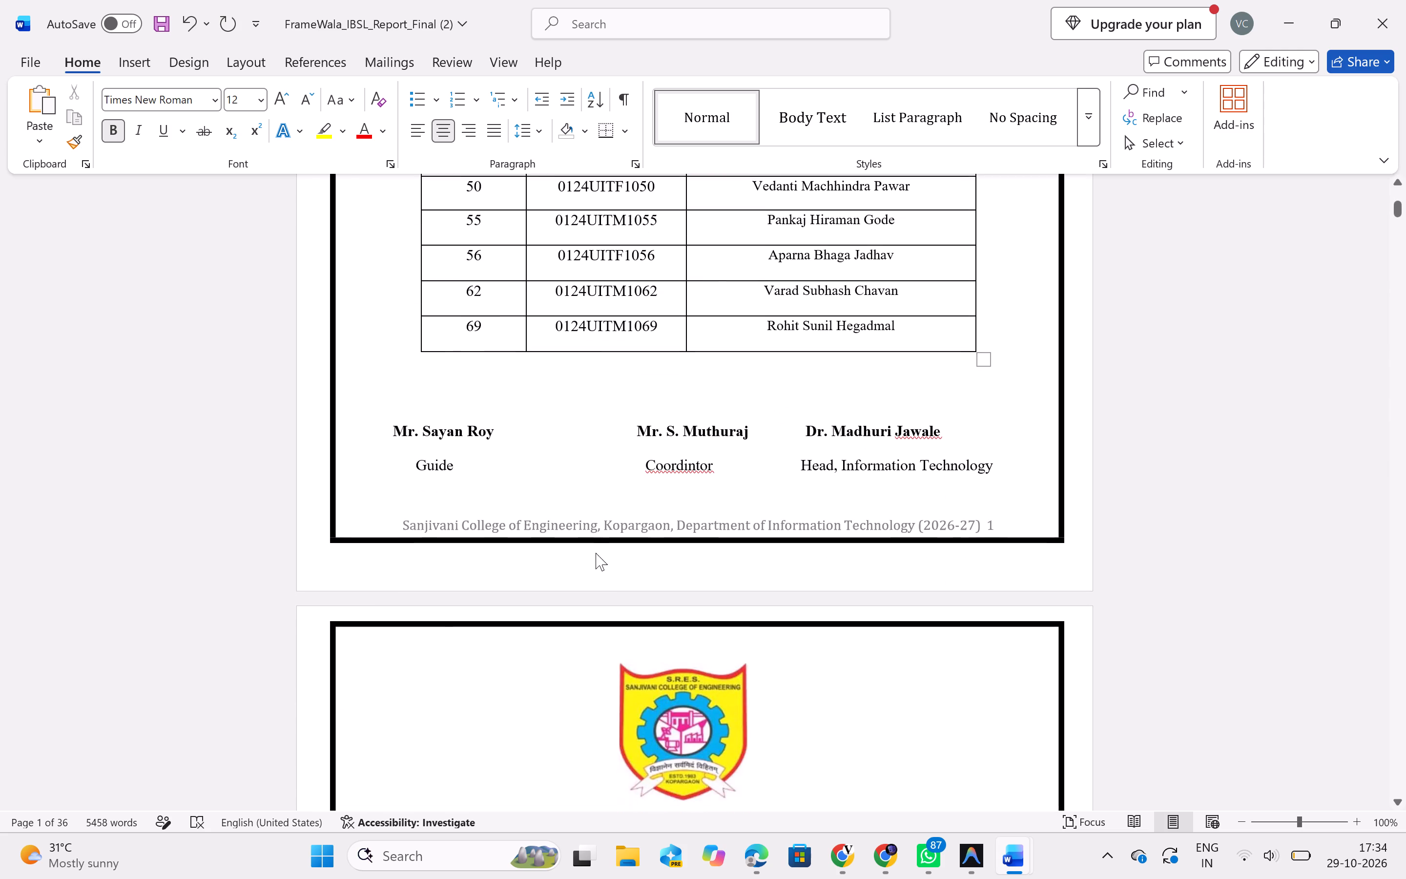
{"action": "scroll", "coordinate": [596, 553], "scroll_direction": "up", "scroll_amount": 1}
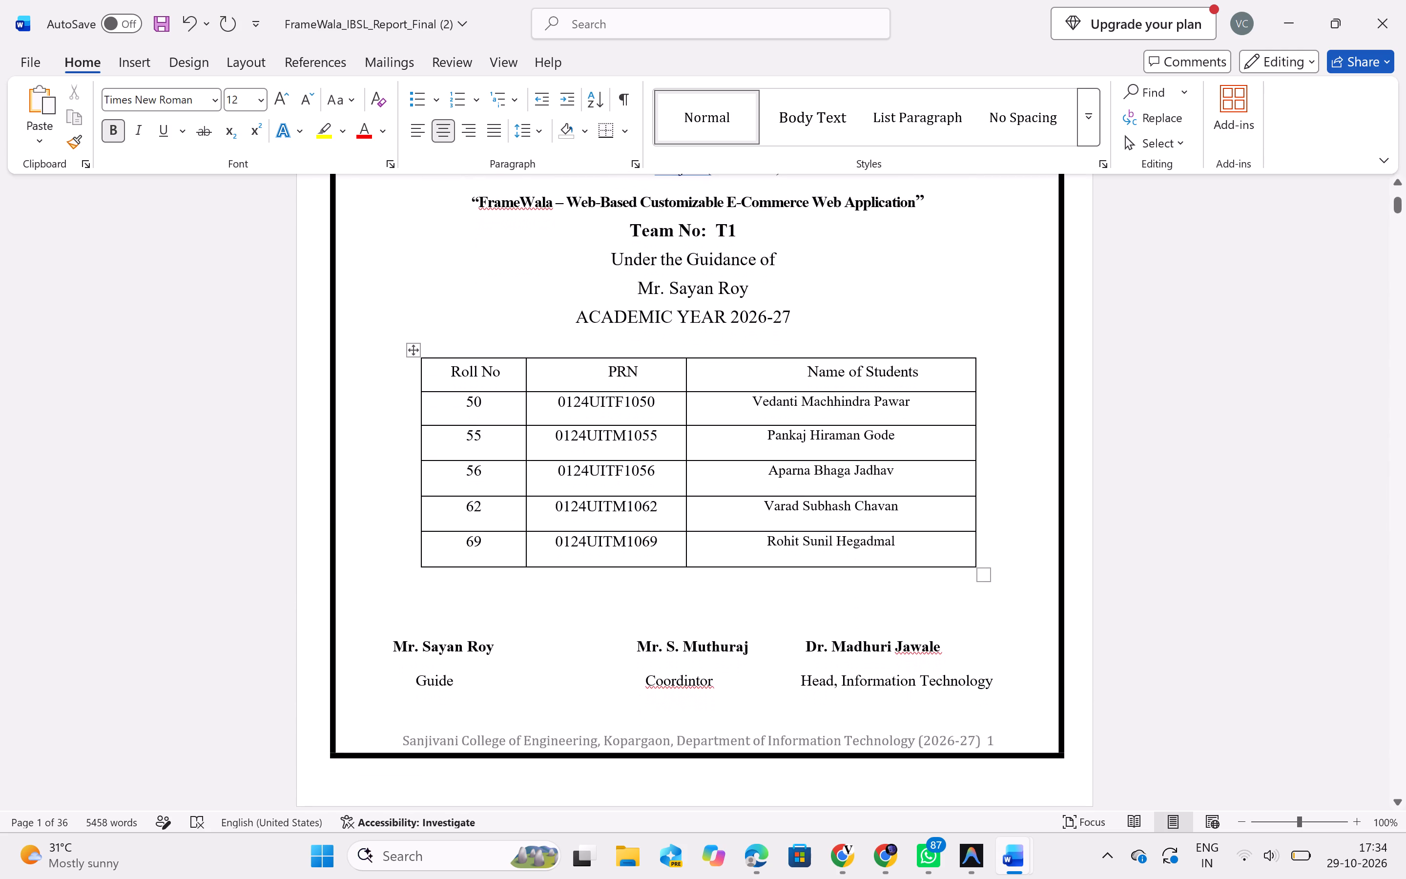
{"action": "key", "text": "alt+Tab"}
{"action": "scroll", "coordinate": [596, 553], "scroll_direction": "down", "scroll_amount": 1}
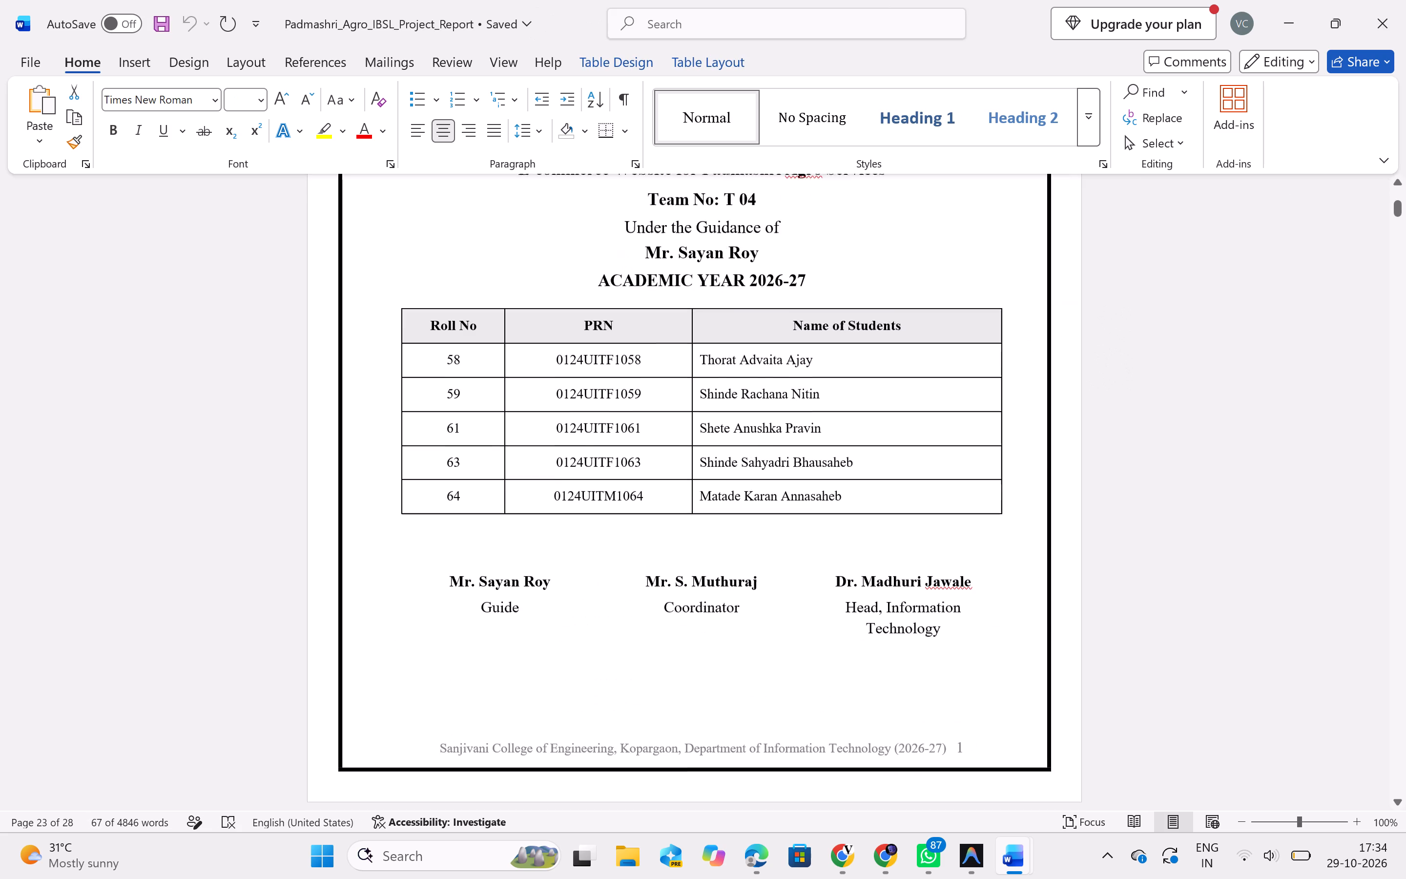
{"action": "scroll", "coordinate": [596, 553], "scroll_direction": "down", "scroll_amount": 1}
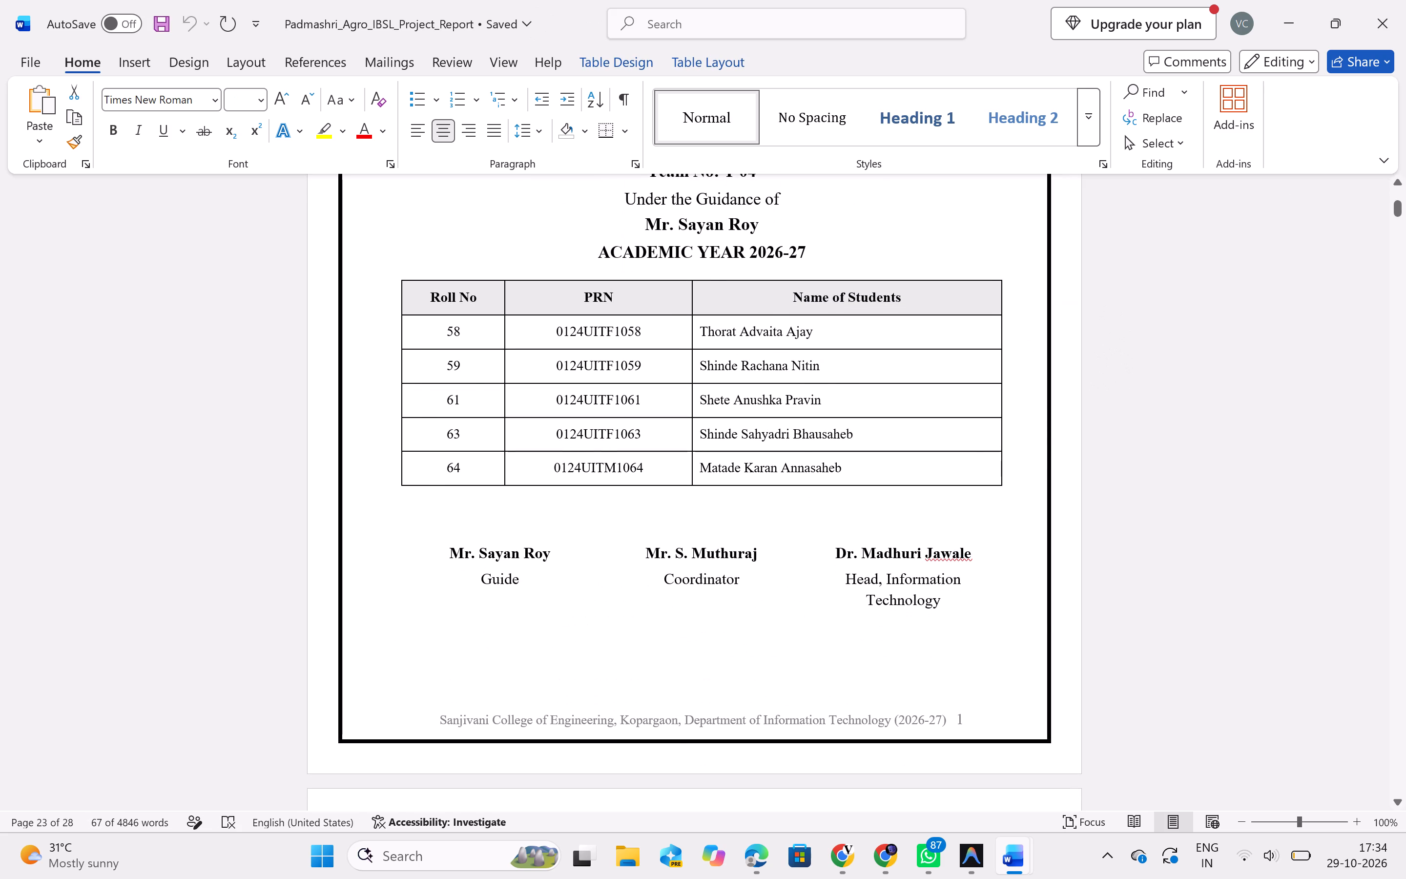
{"action": "key", "text": "alt+Tab"}
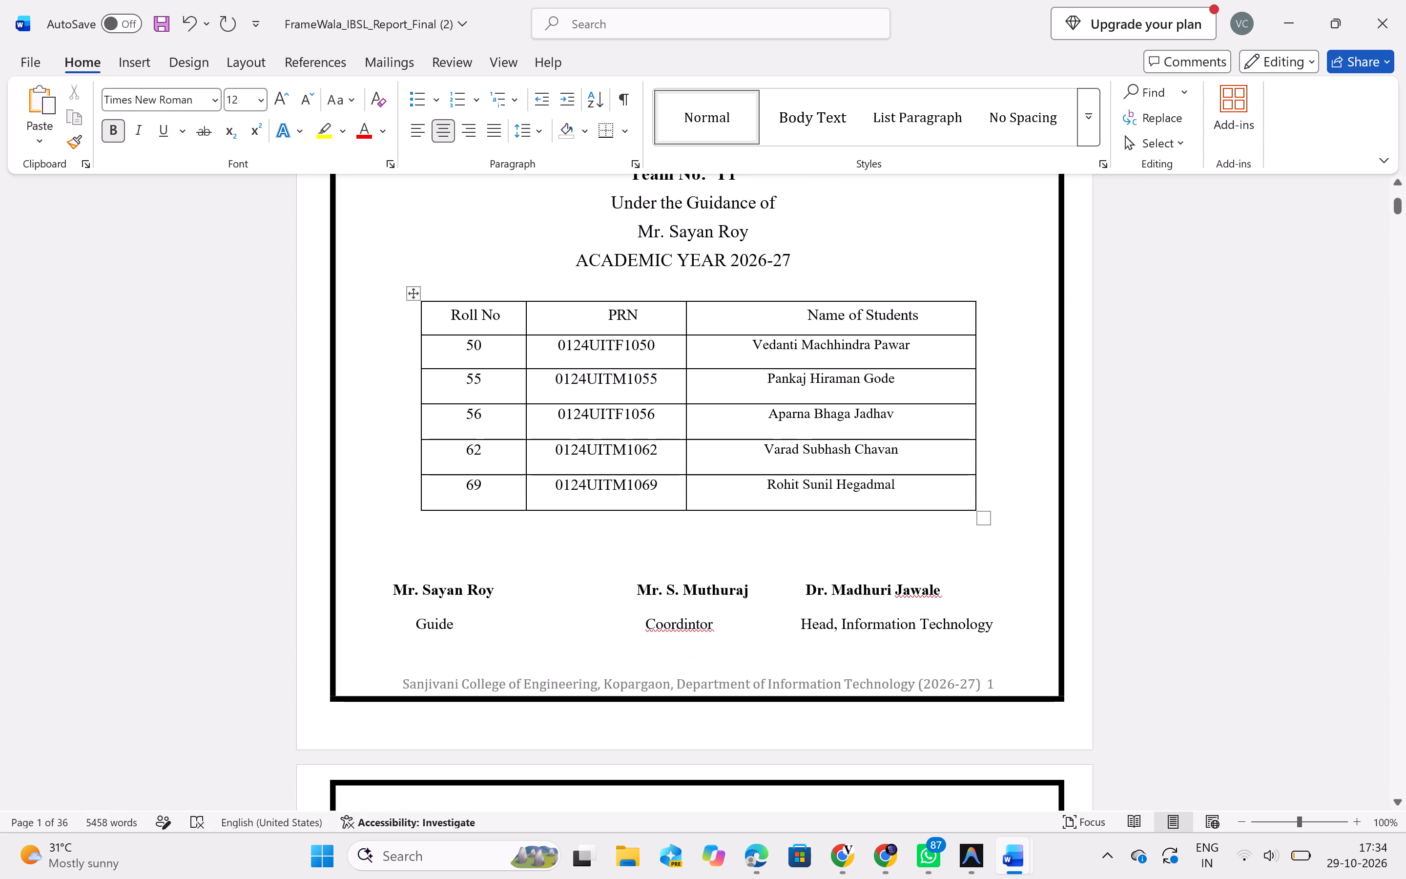
{"action": "scroll", "coordinate": [596, 553], "scroll_direction": "down", "scroll_amount": 1}
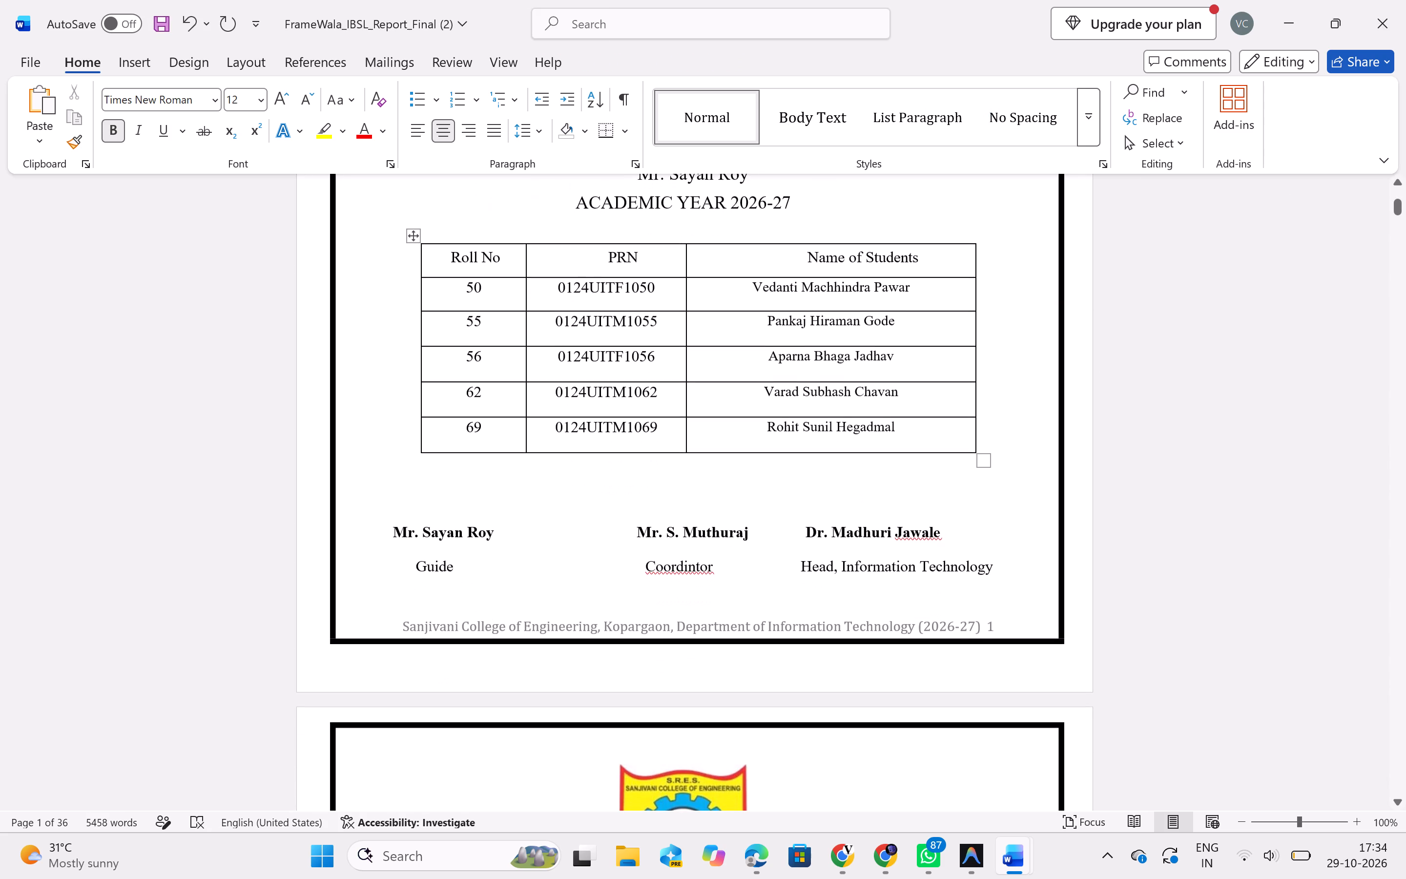
{"action": "scroll", "coordinate": [596, 553], "scroll_direction": "down", "scroll_amount": 2}
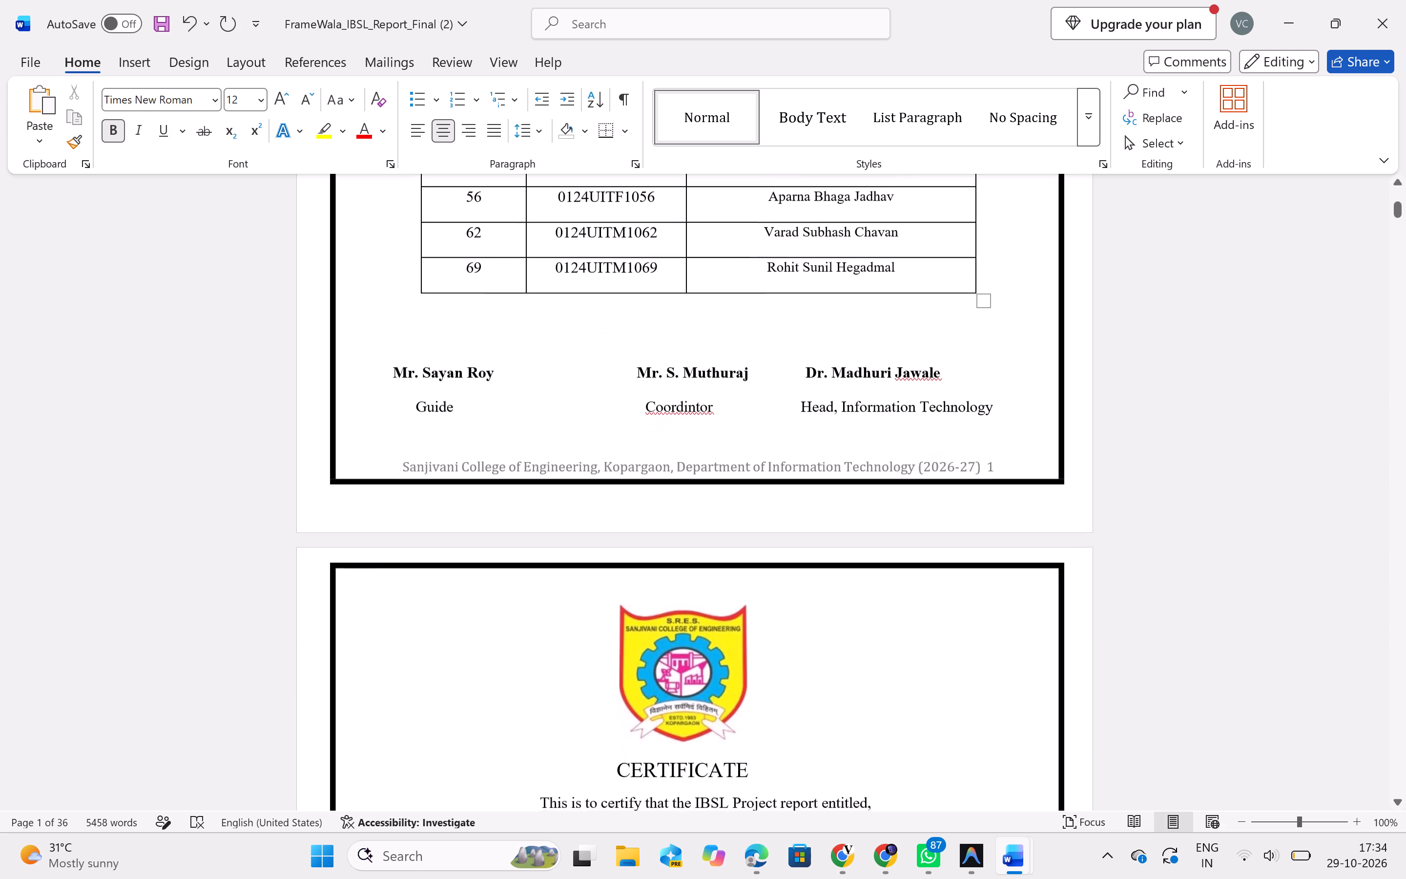
{"action": "scroll", "coordinate": [596, 553], "scroll_direction": "down", "scroll_amount": 2}
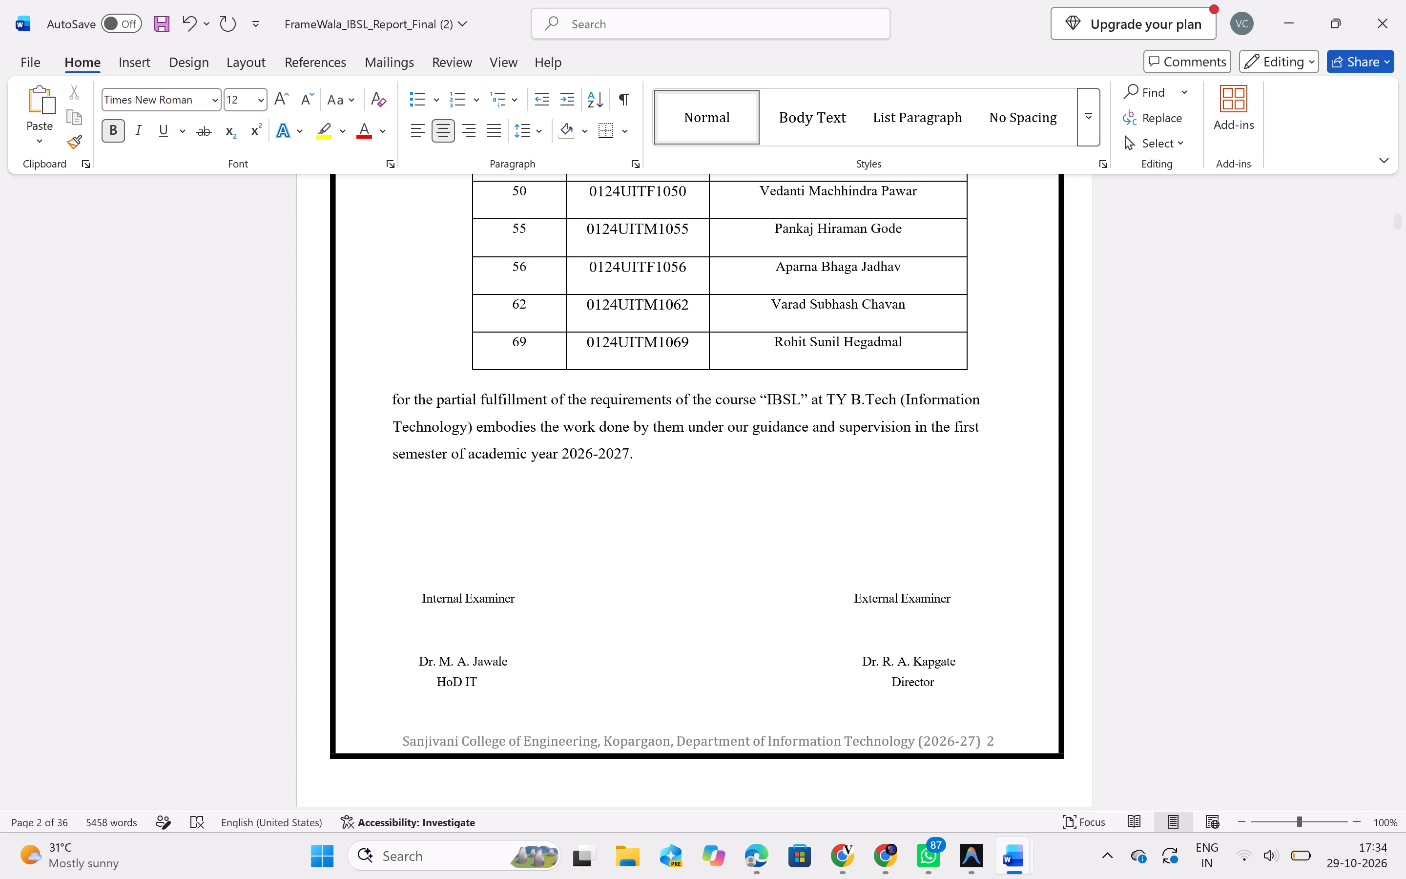
{"action": "scroll", "coordinate": [596, 553], "scroll_direction": "down", "scroll_amount": 1}
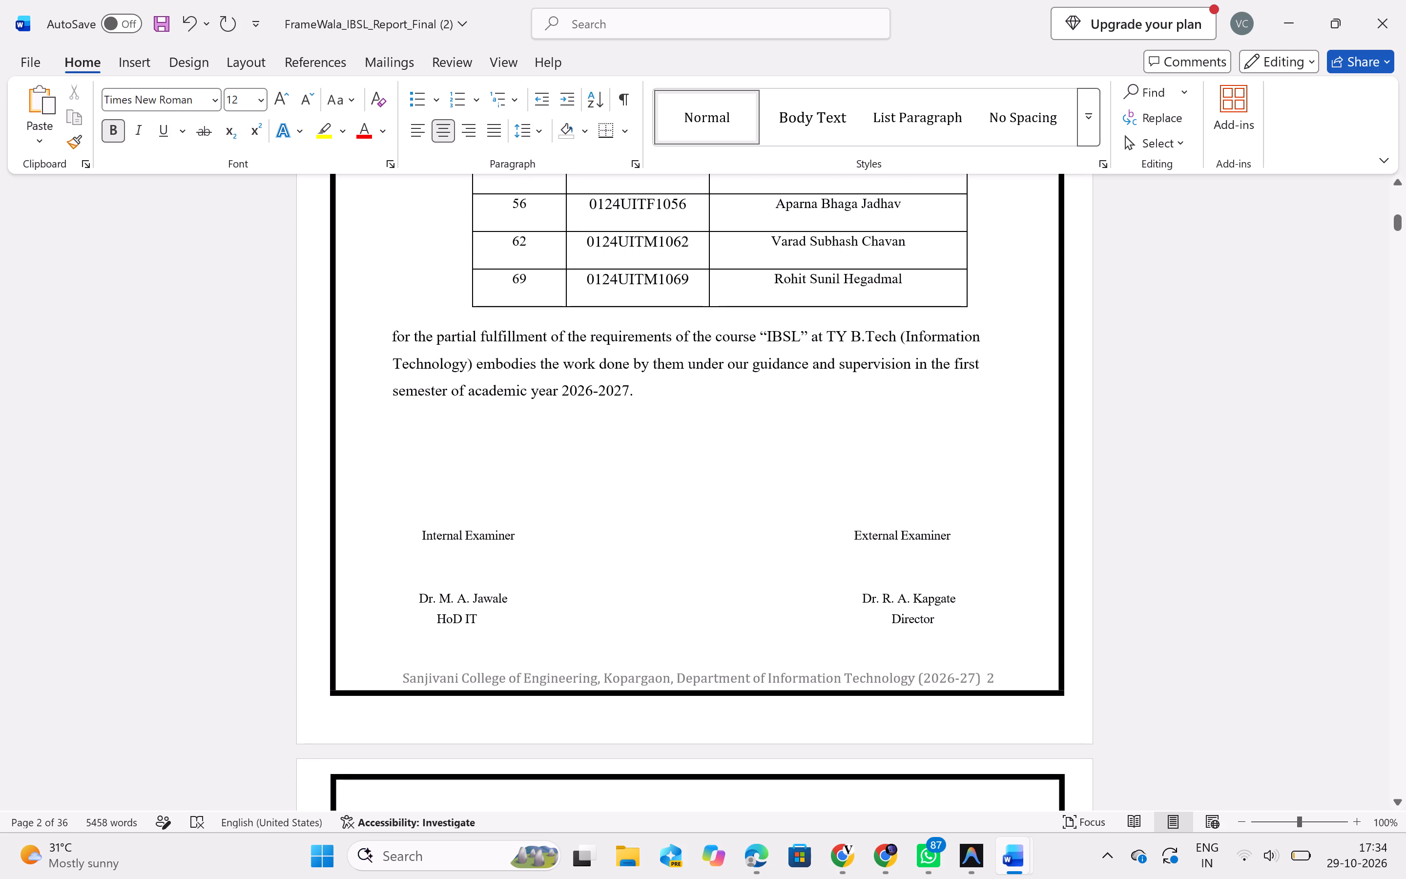
Make the certificate page's Internal/External Examiner line and the signatory names line below it bold, following the Padmashri Agro certificate.
{"action": "key", "text": "alt+Tab"}
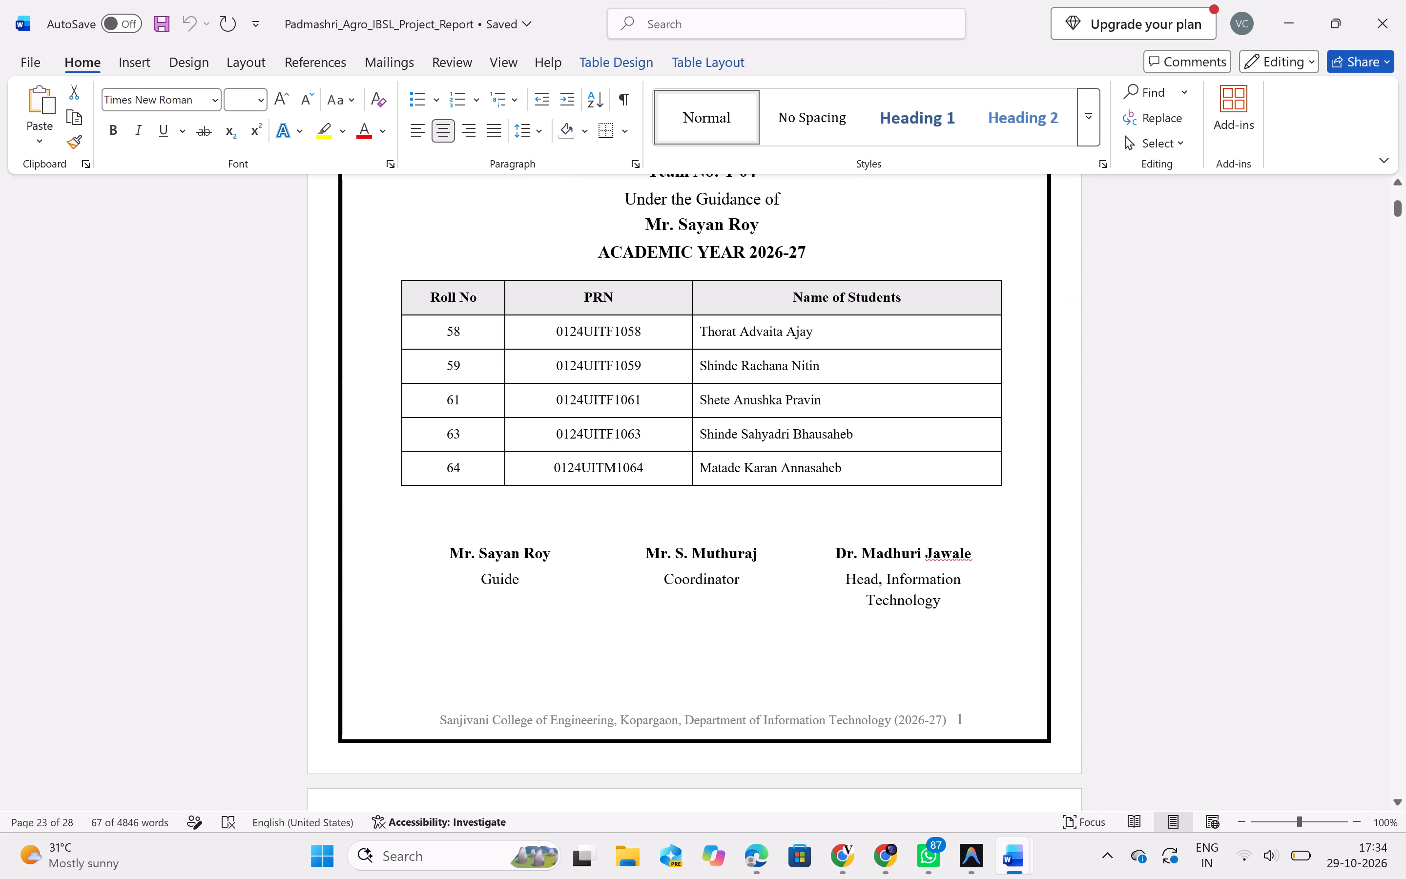
{"action": "scroll", "coordinate": [455, 620], "scroll_direction": "down", "scroll_amount": 5}
{"action": "key", "text": "alt+Tab"}
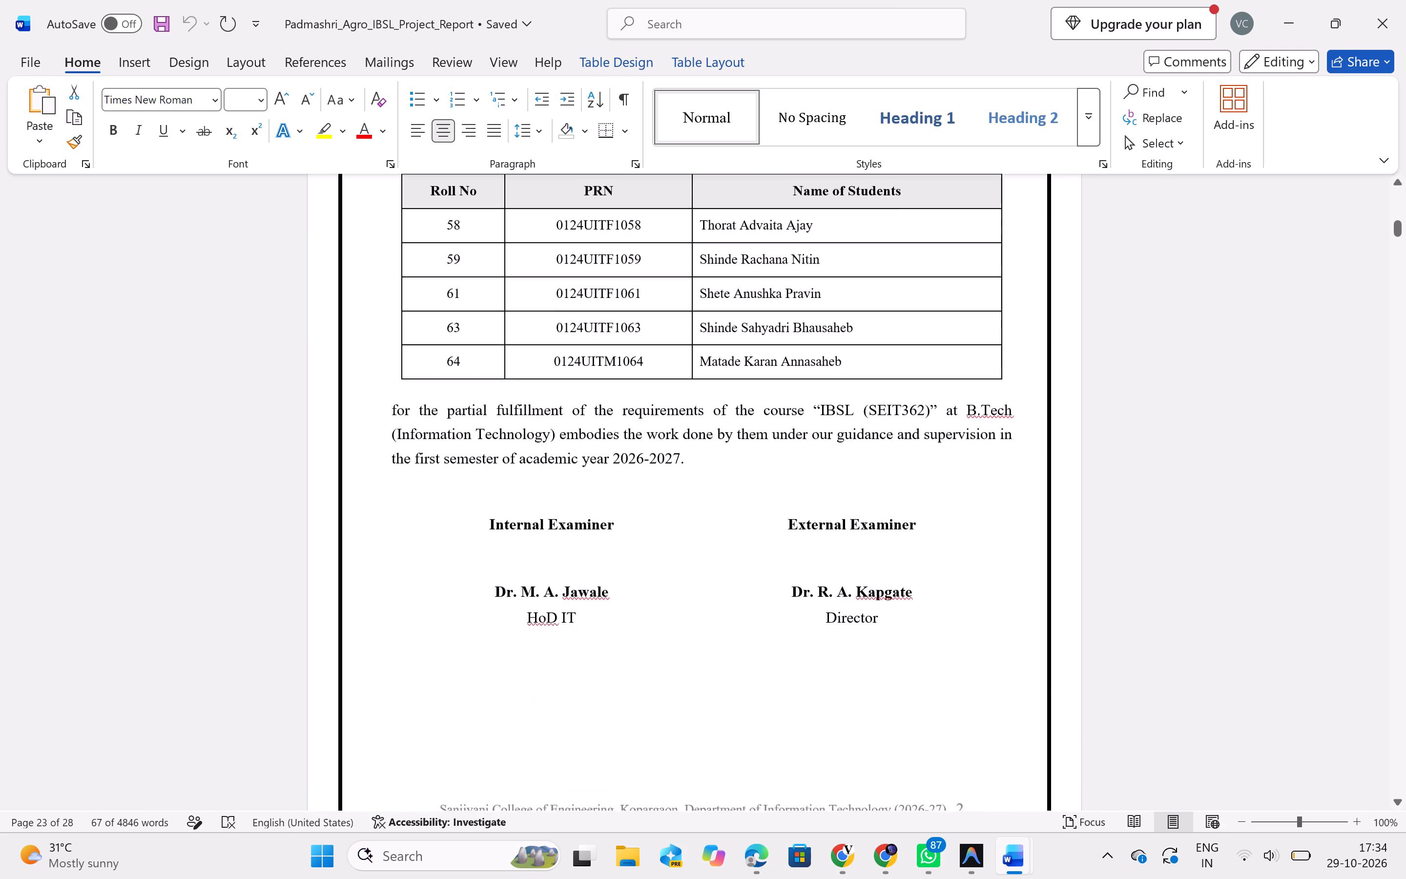
{"action": "triple_click", "coordinate": [464, 537]}
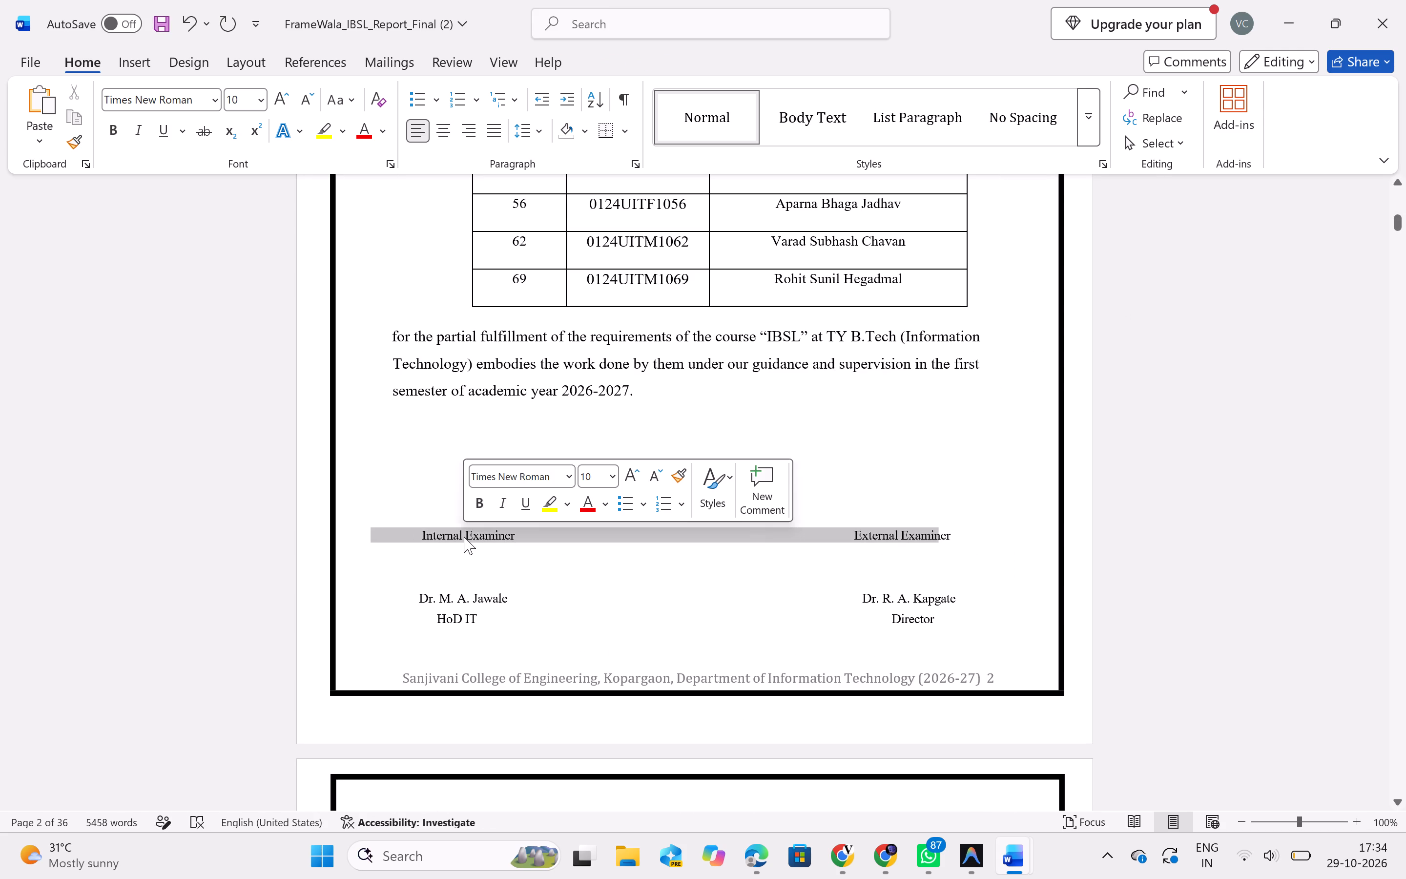
{"action": "left_click", "coordinate": [478, 503]}
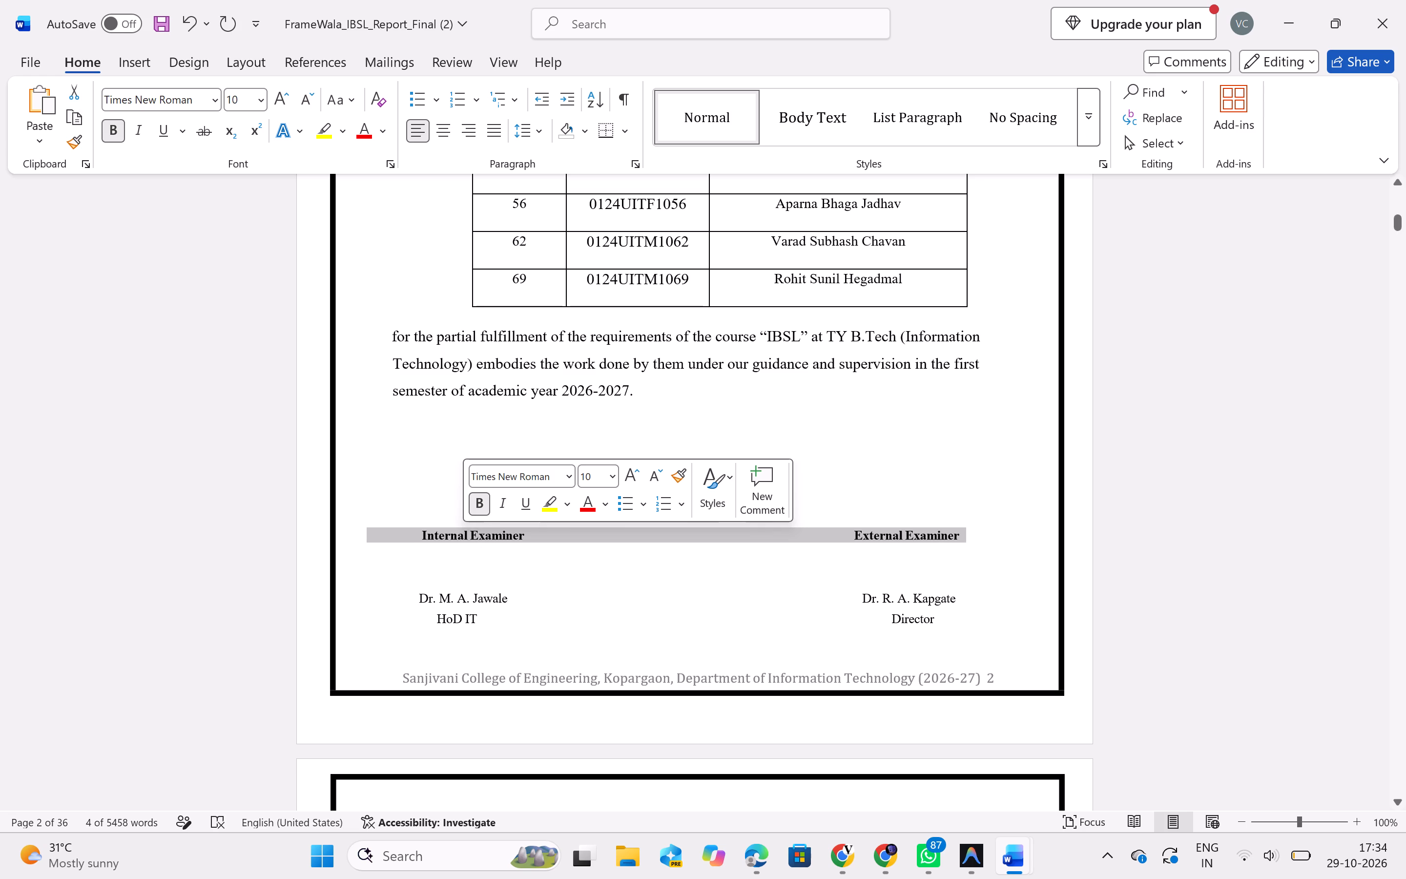
{"action": "left_click", "coordinate": [546, 619]}
{"action": "key", "text": "alt+Tab"}
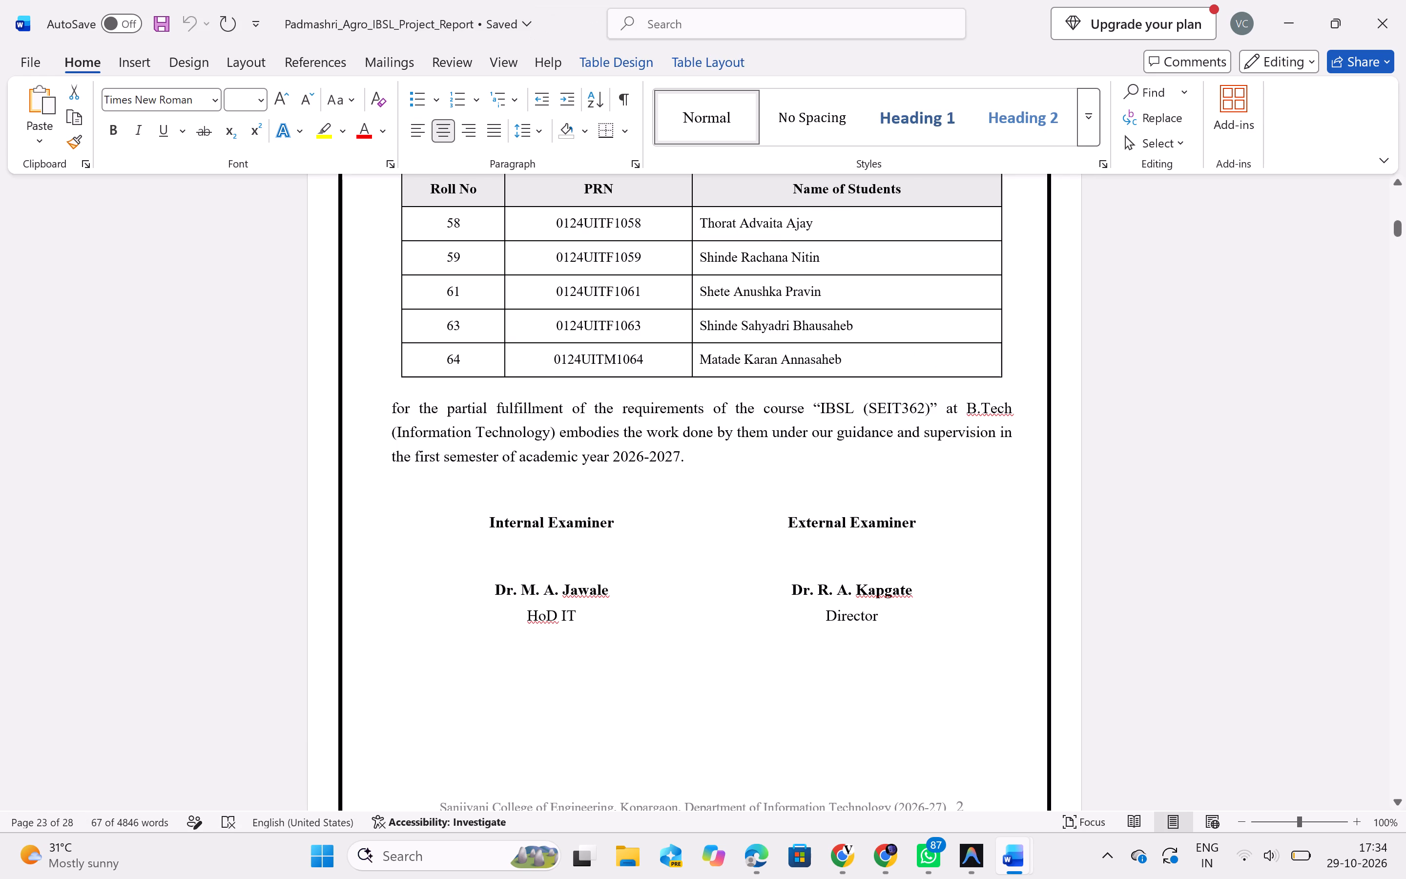
{"action": "key", "text": "alt+Tab"}
{"action": "triple_click", "coordinate": [462, 604]}
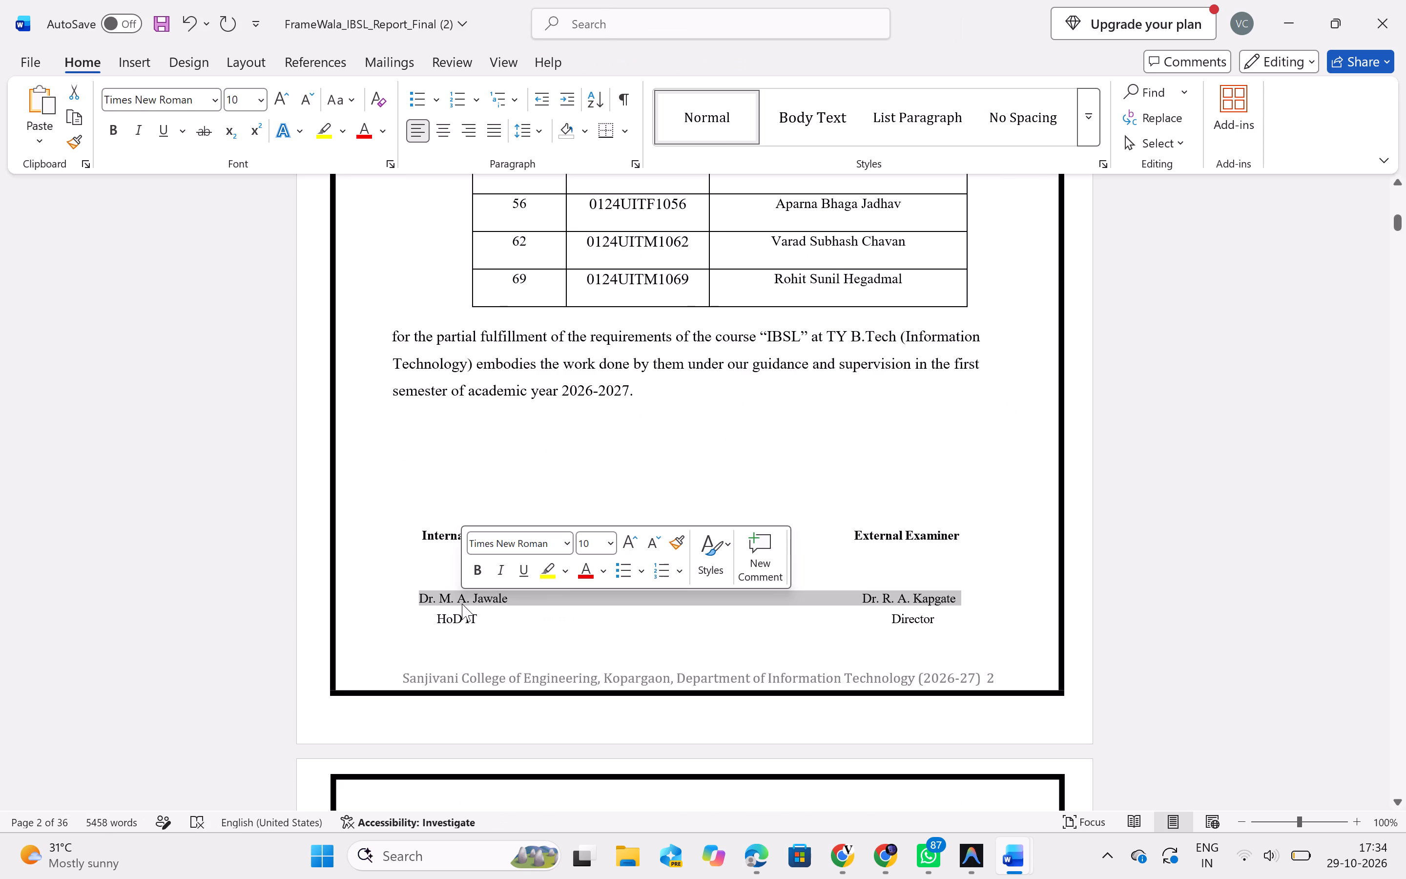
{"action": "left_click", "coordinate": [474, 574]}
{"action": "left_click", "coordinate": [540, 643]}
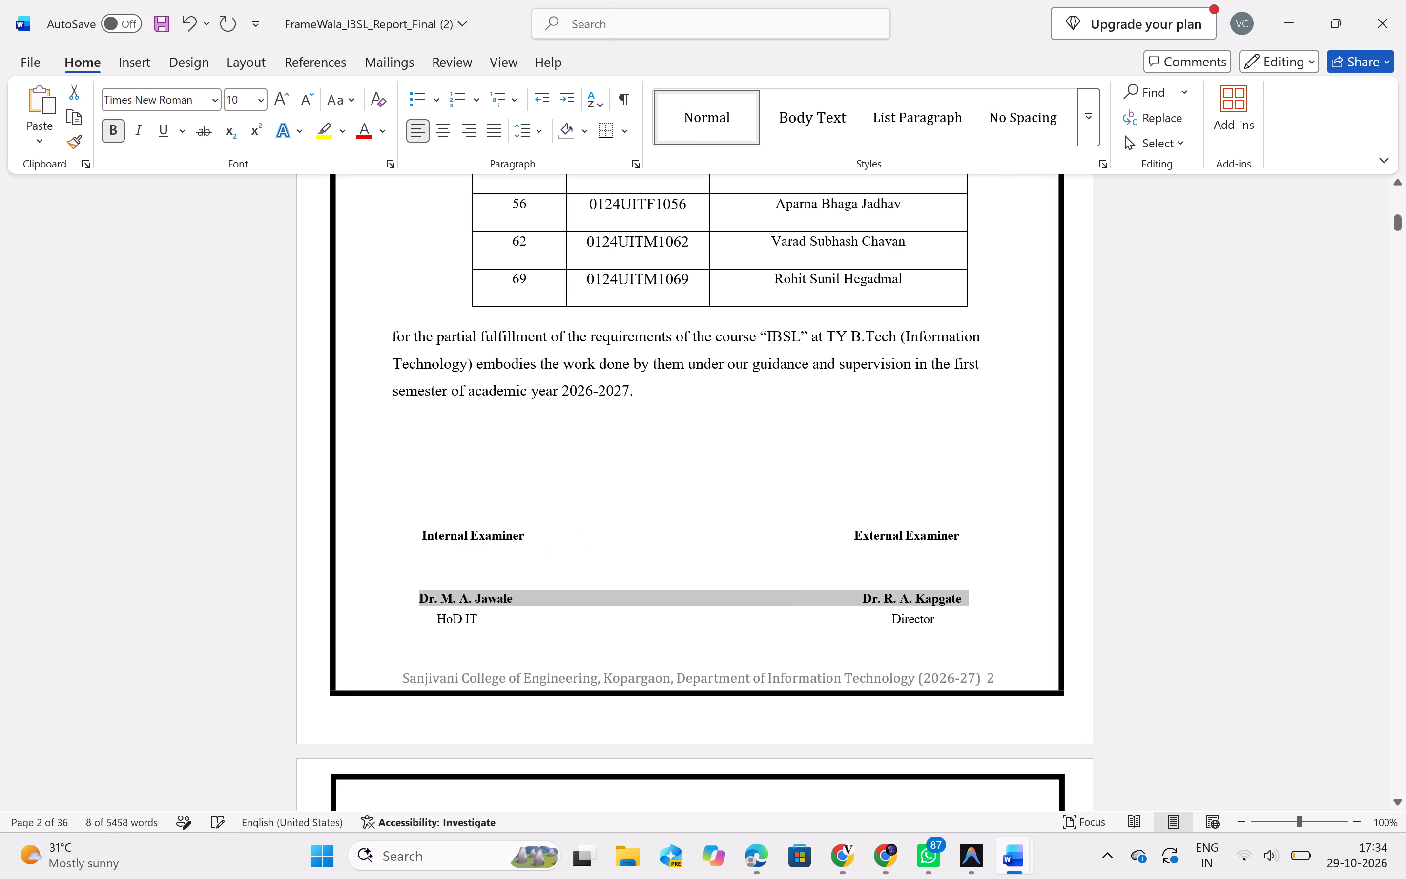
Compare the declaration page with the Padmashri Agro report, and review the FrameWala pages from the declaration to the Chapter 1 opening.
{"action": "key", "text": "alt+Tab"}
{"action": "scroll", "coordinate": [540, 643], "scroll_direction": "down", "scroll_amount": 3}
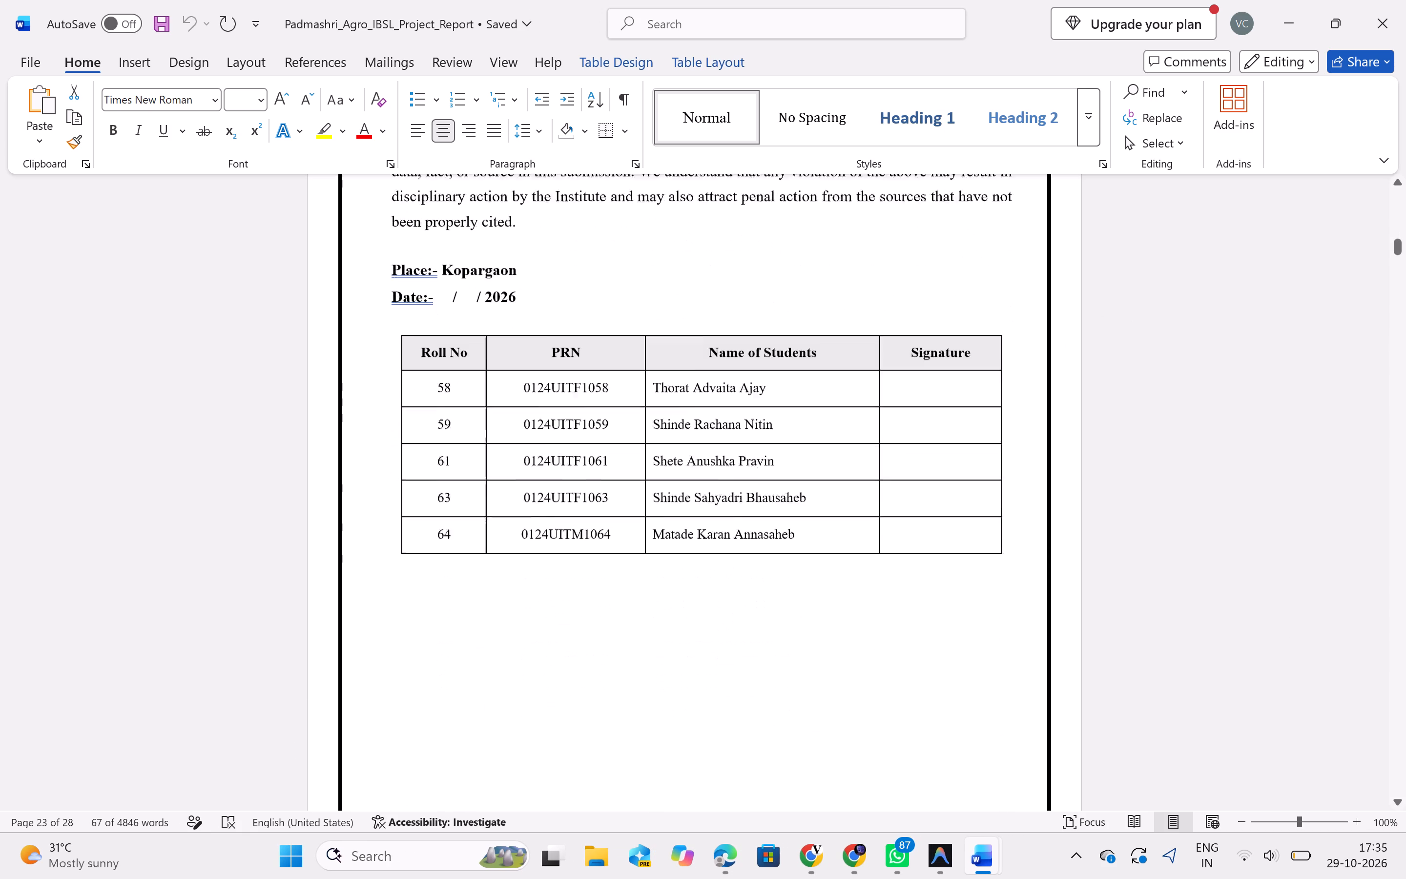
{"action": "scroll", "coordinate": [540, 643], "scroll_direction": "down", "scroll_amount": 1}
{"action": "key", "text": "alt+Tab"}
{"action": "scroll", "coordinate": [540, 643], "scroll_direction": "down", "scroll_amount": 3}
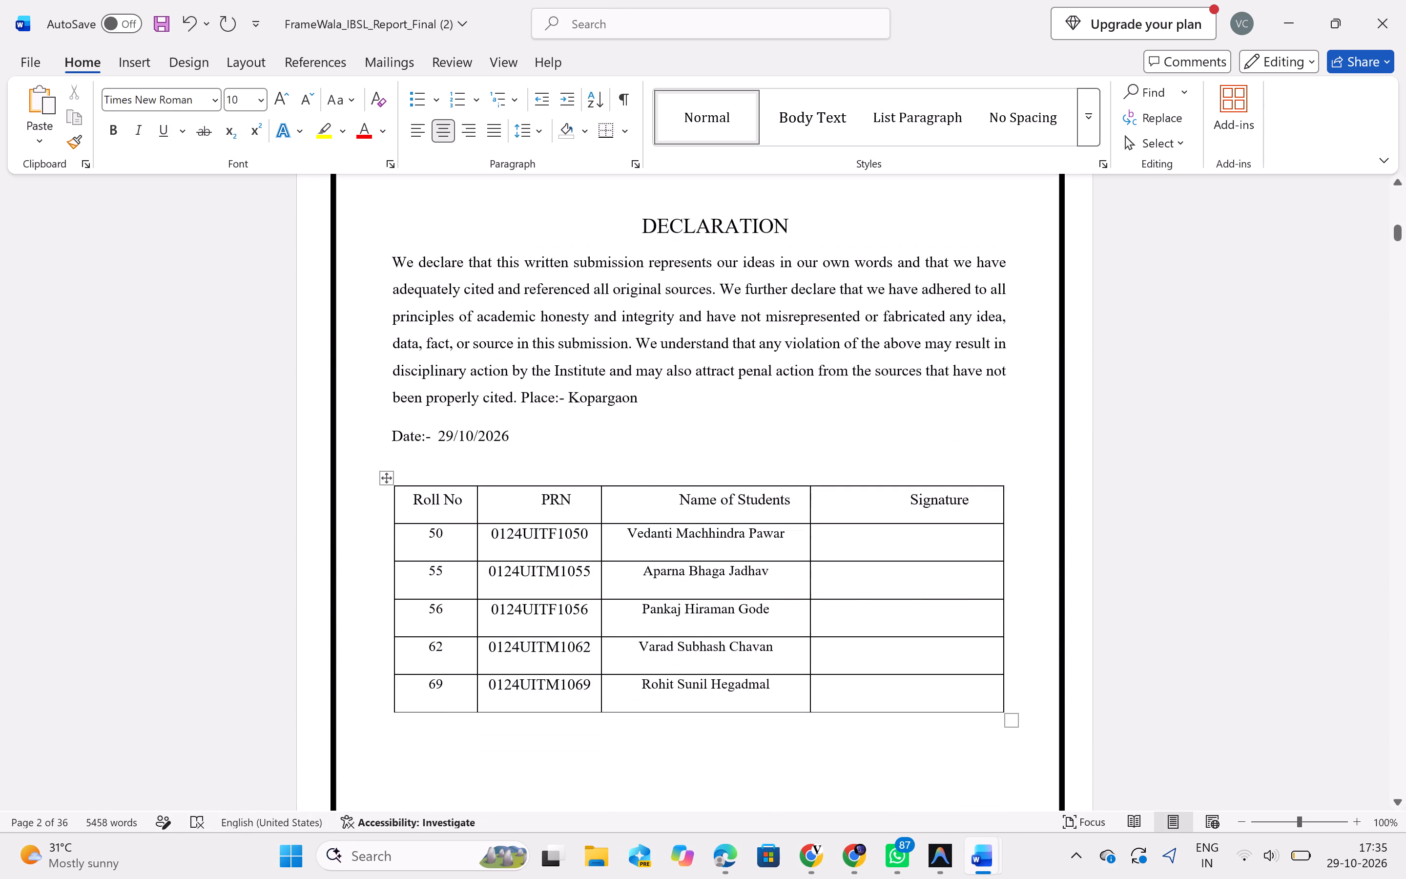
{"action": "scroll", "coordinate": [540, 643], "scroll_direction": "down", "scroll_amount": 4}
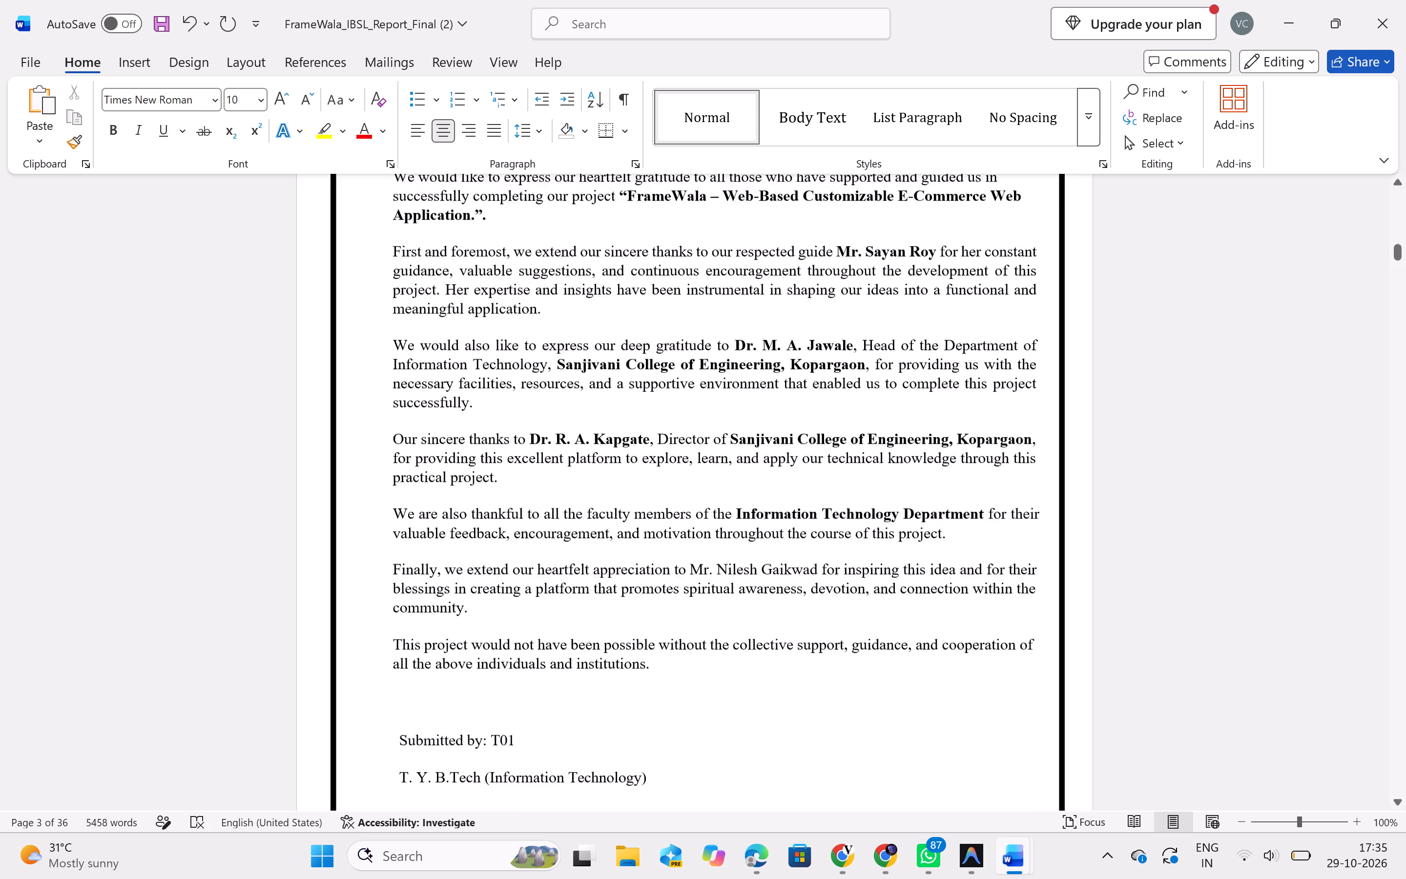
{"action": "scroll", "coordinate": [540, 643], "scroll_direction": "down", "scroll_amount": 2}
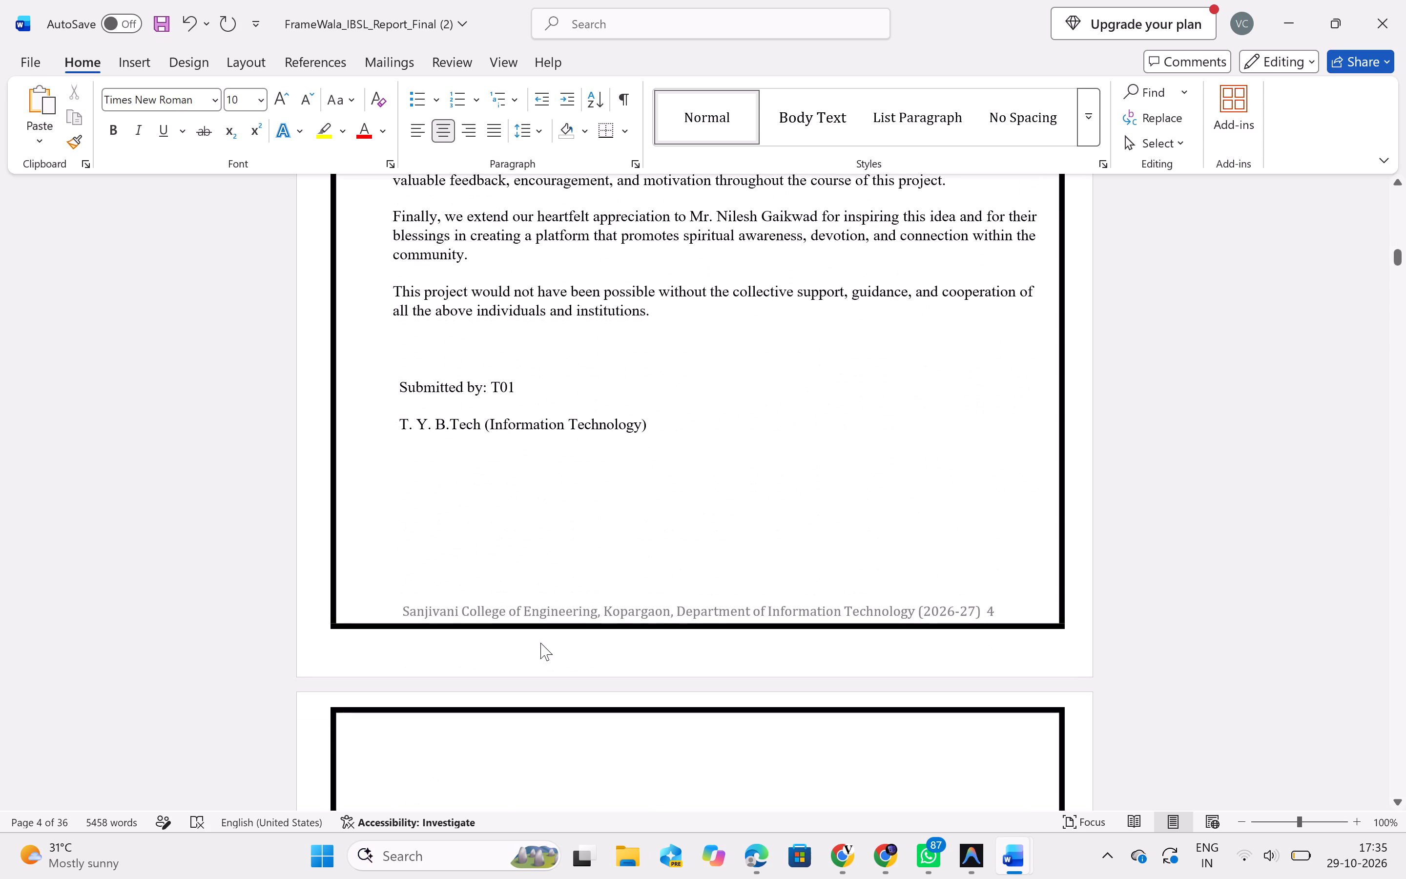
{"action": "scroll", "coordinate": [540, 643], "scroll_direction": "down", "scroll_amount": 3}
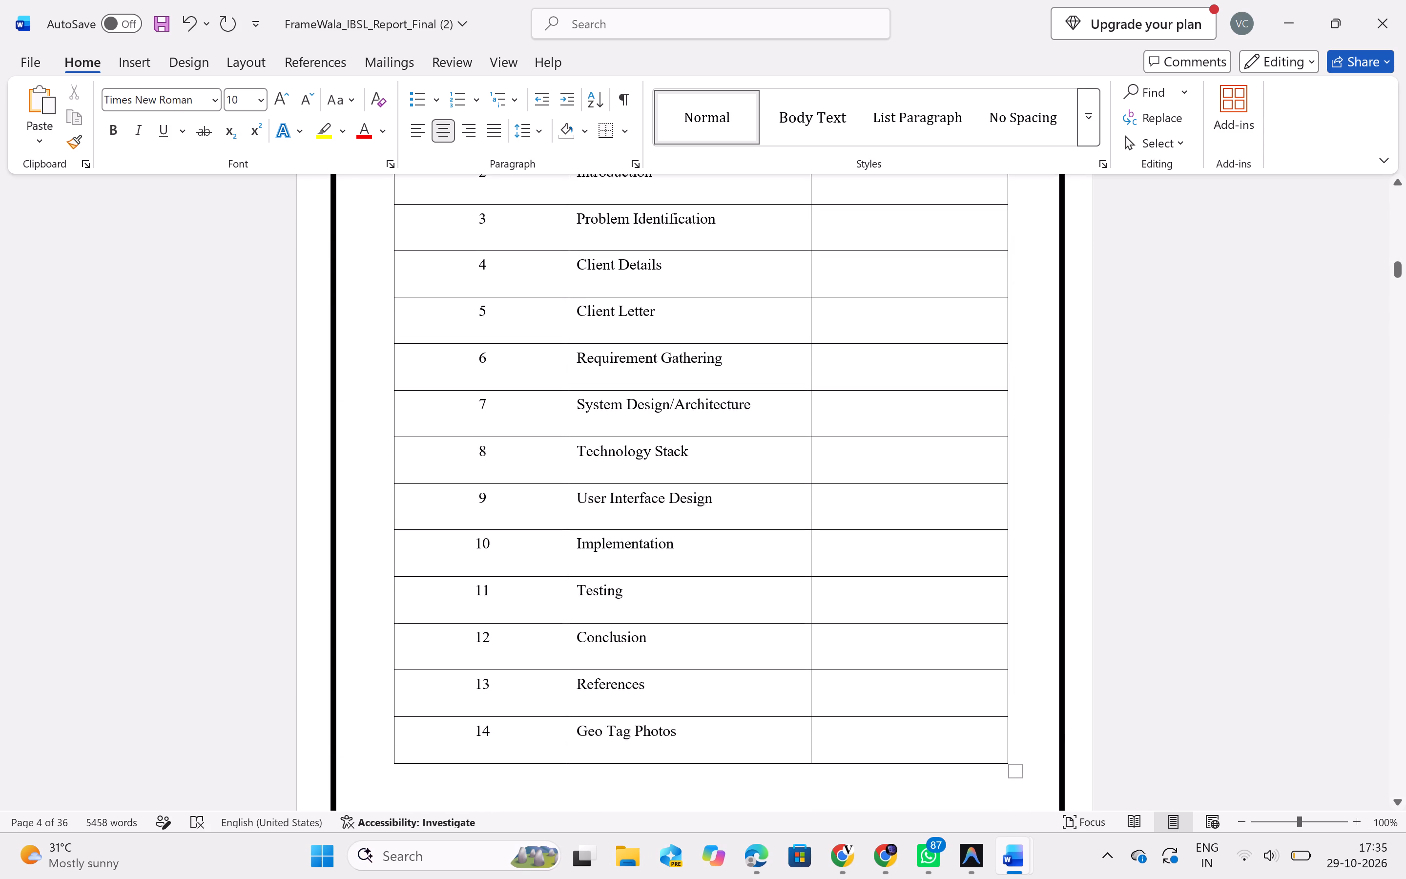
{"action": "scroll", "coordinate": [540, 643], "scroll_direction": "up", "scroll_amount": 1}
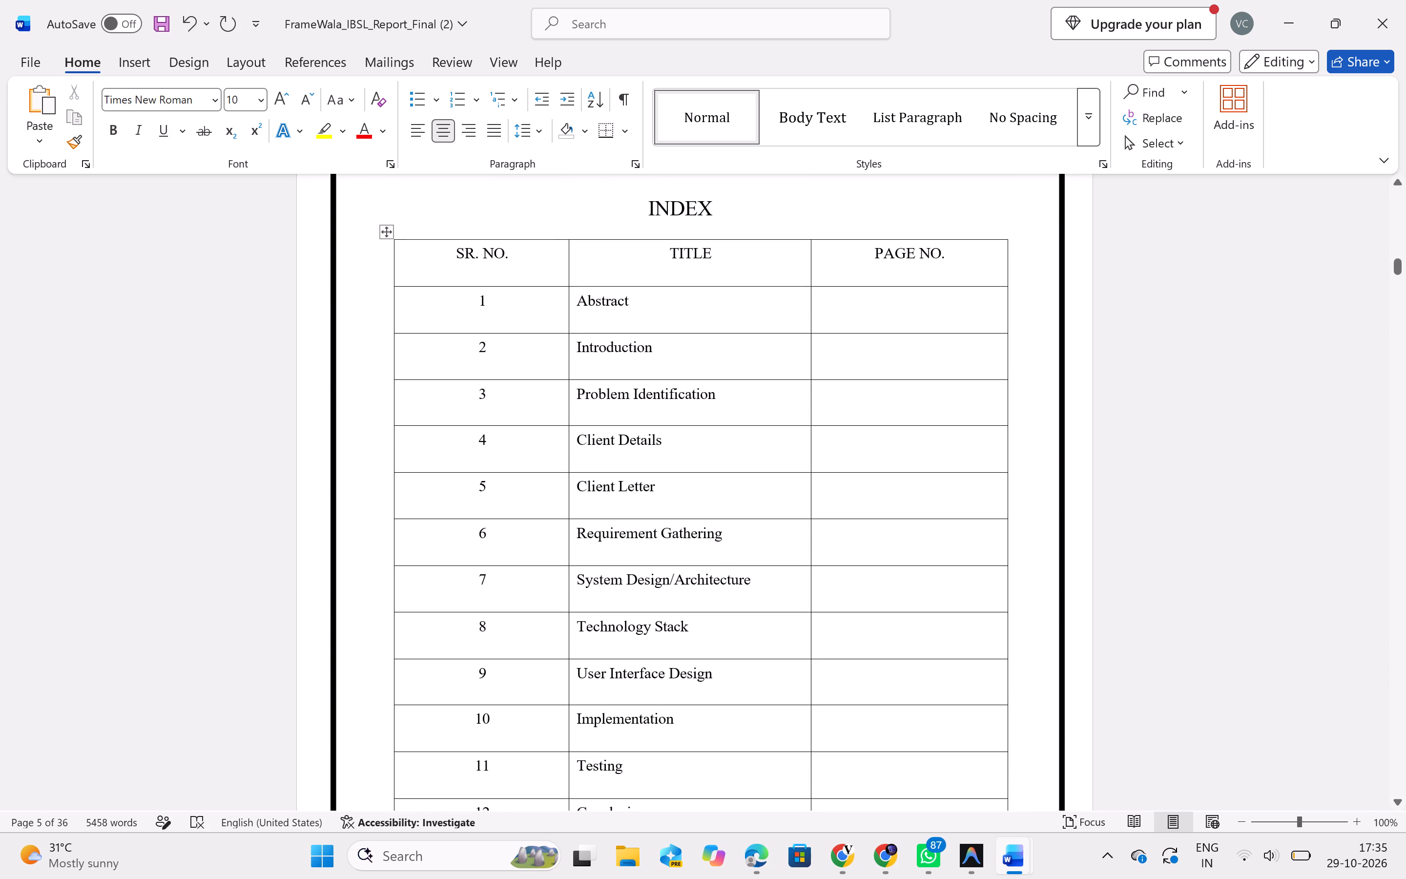
{"action": "scroll", "coordinate": [665, 624], "scroll_direction": "down", "scroll_amount": 1}
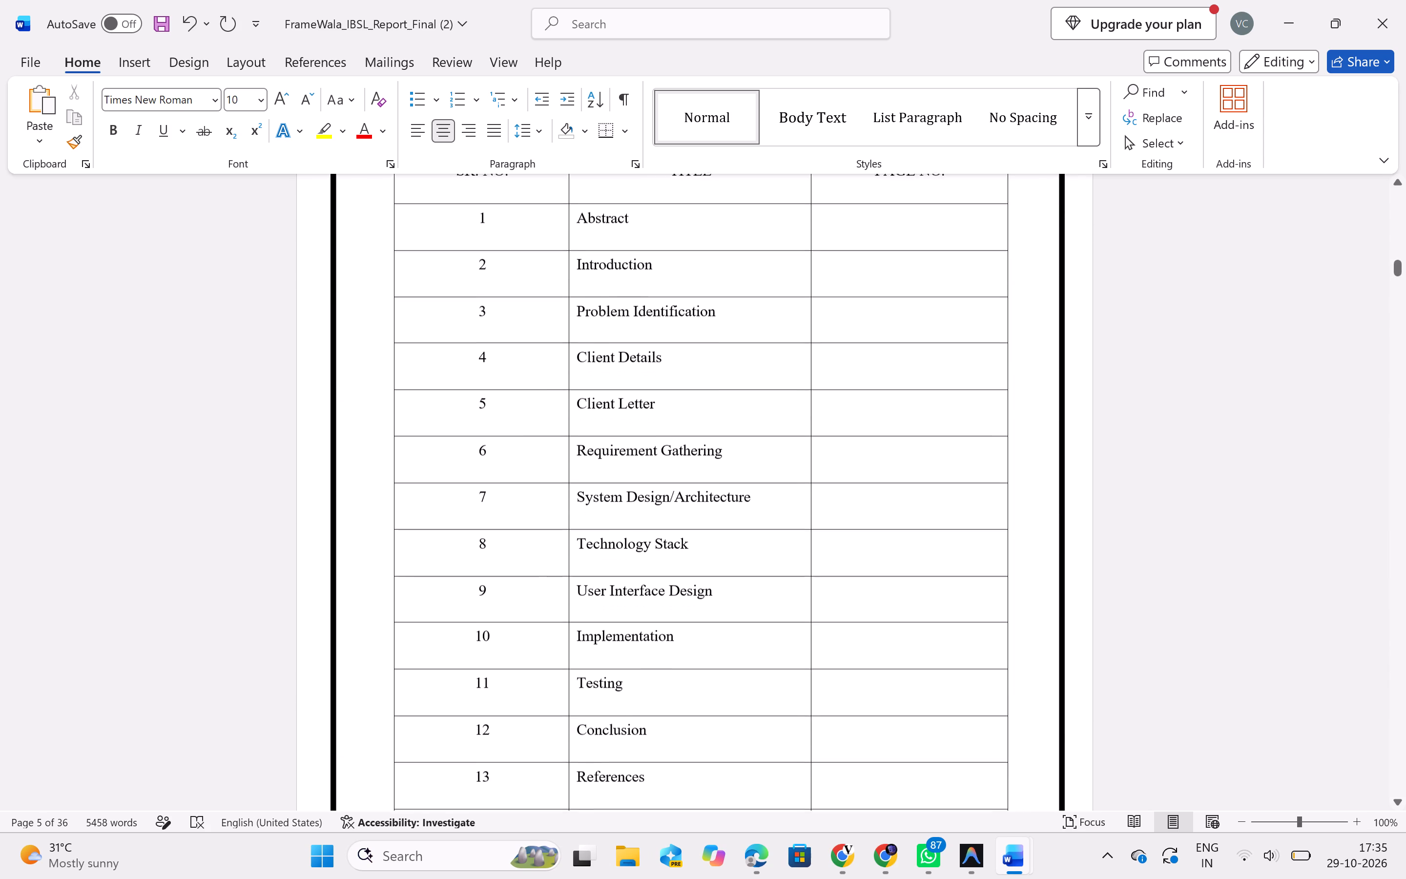
{"action": "scroll", "coordinate": [665, 624], "scroll_direction": "down", "scroll_amount": 6}
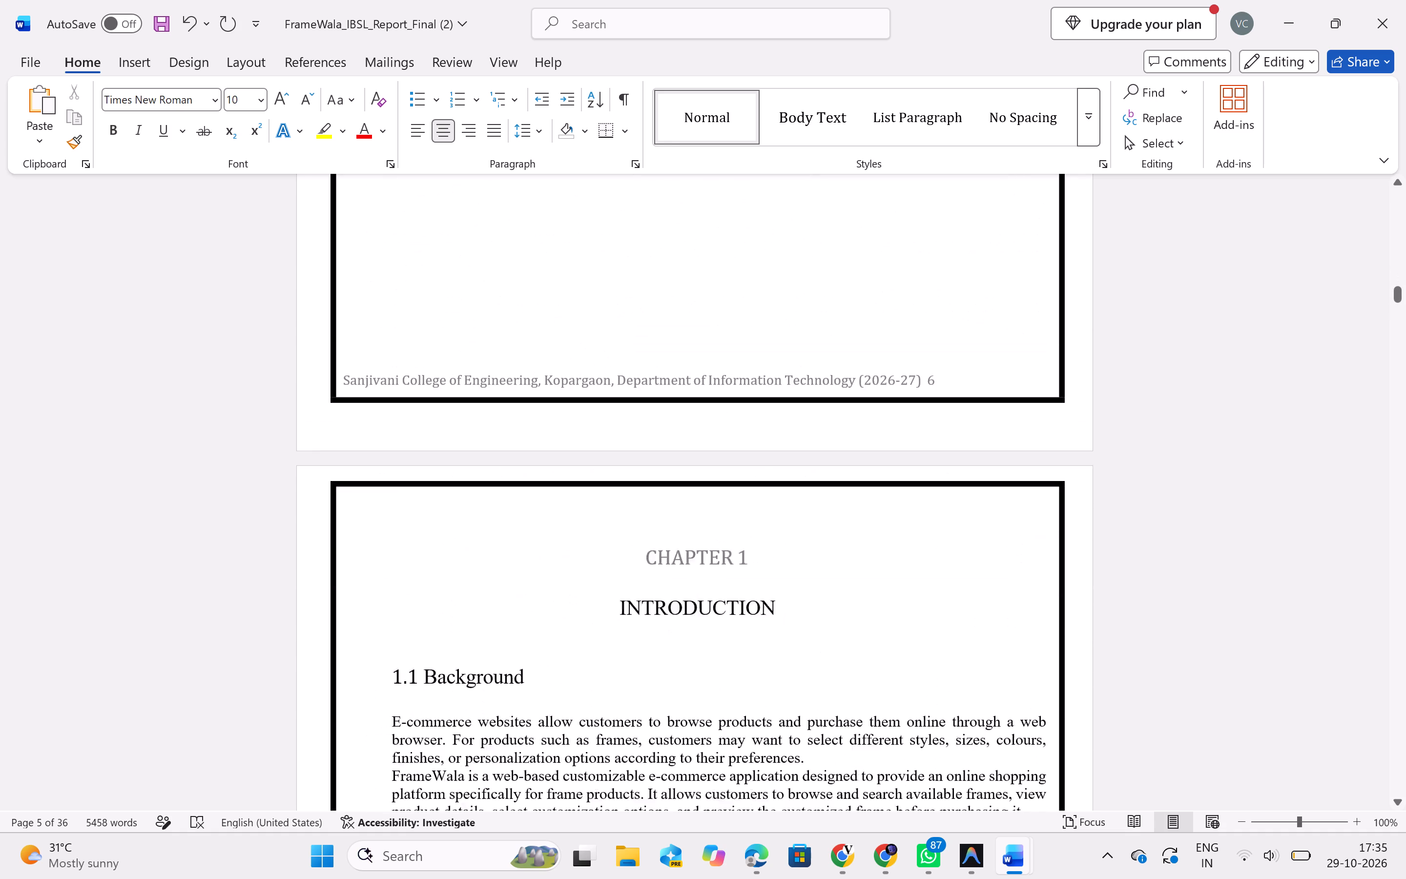
Check the FrameWala report's page layout in the print preview and return to the document.
{"action": "key", "text": "ctrl+p"}
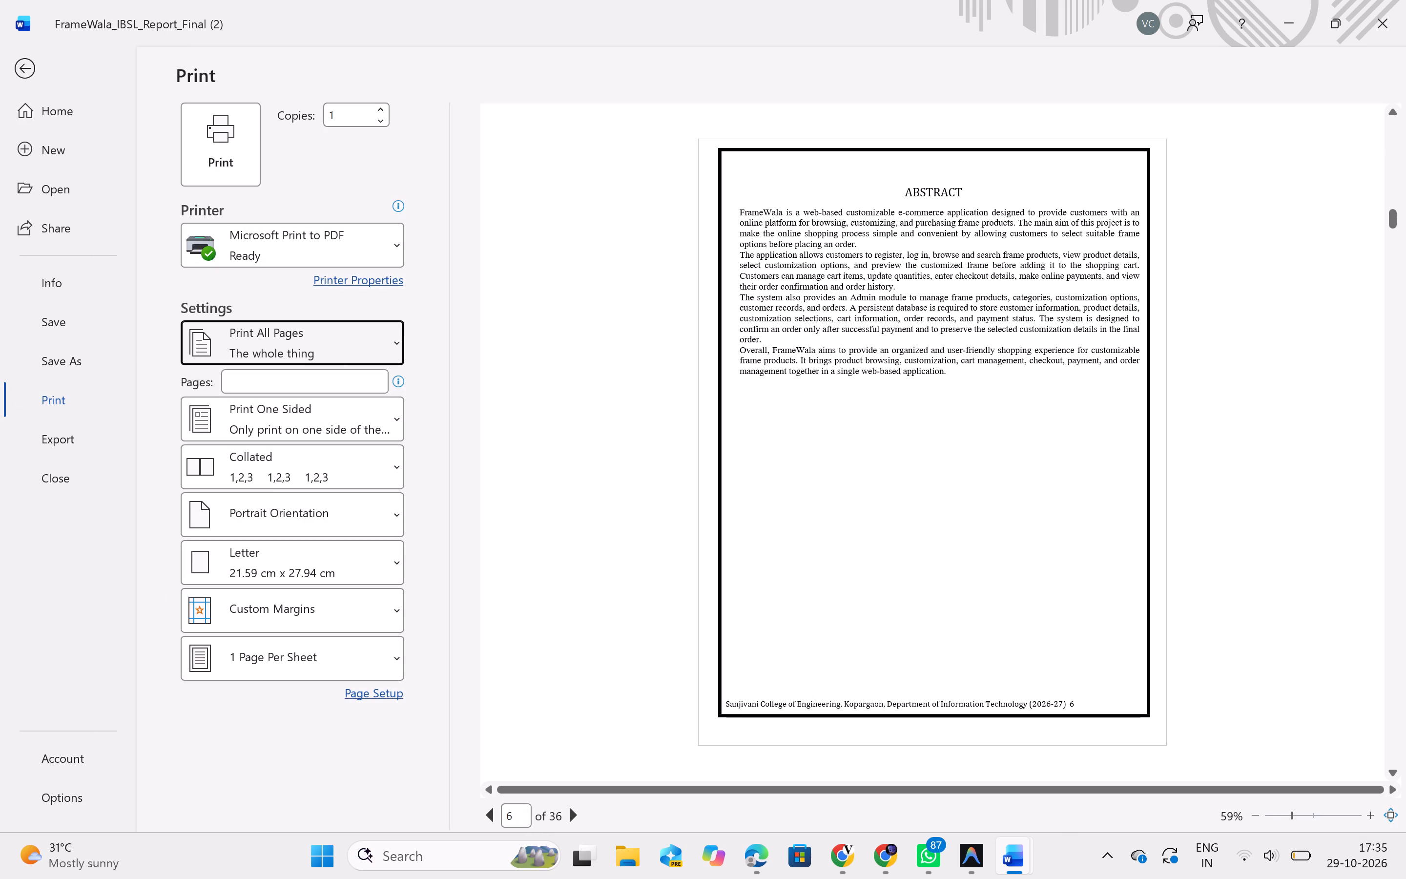
{"action": "left_click", "coordinate": [26, 65]}
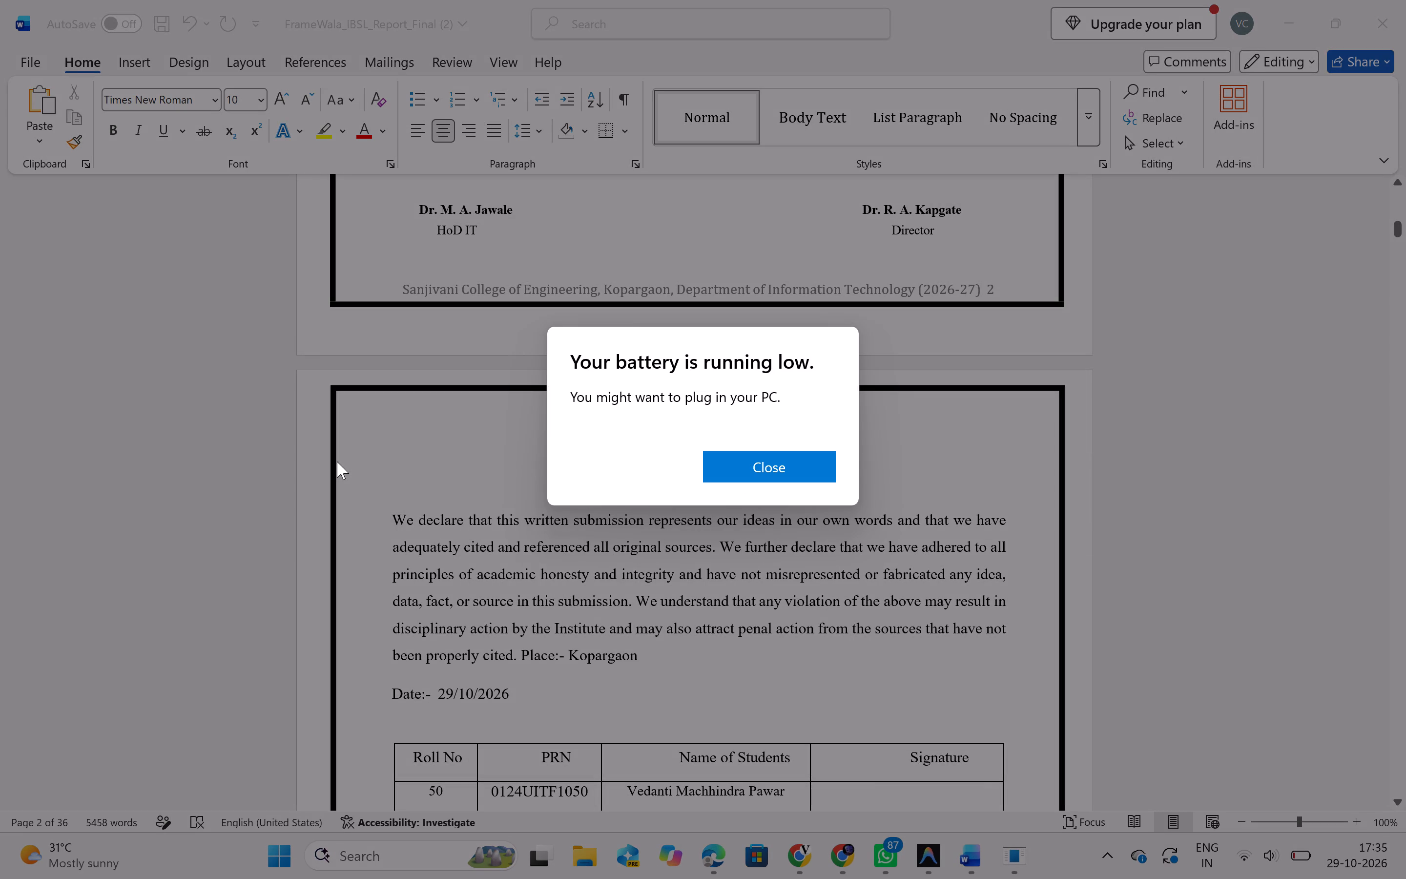
{"action": "left_click", "coordinate": [779, 453]}
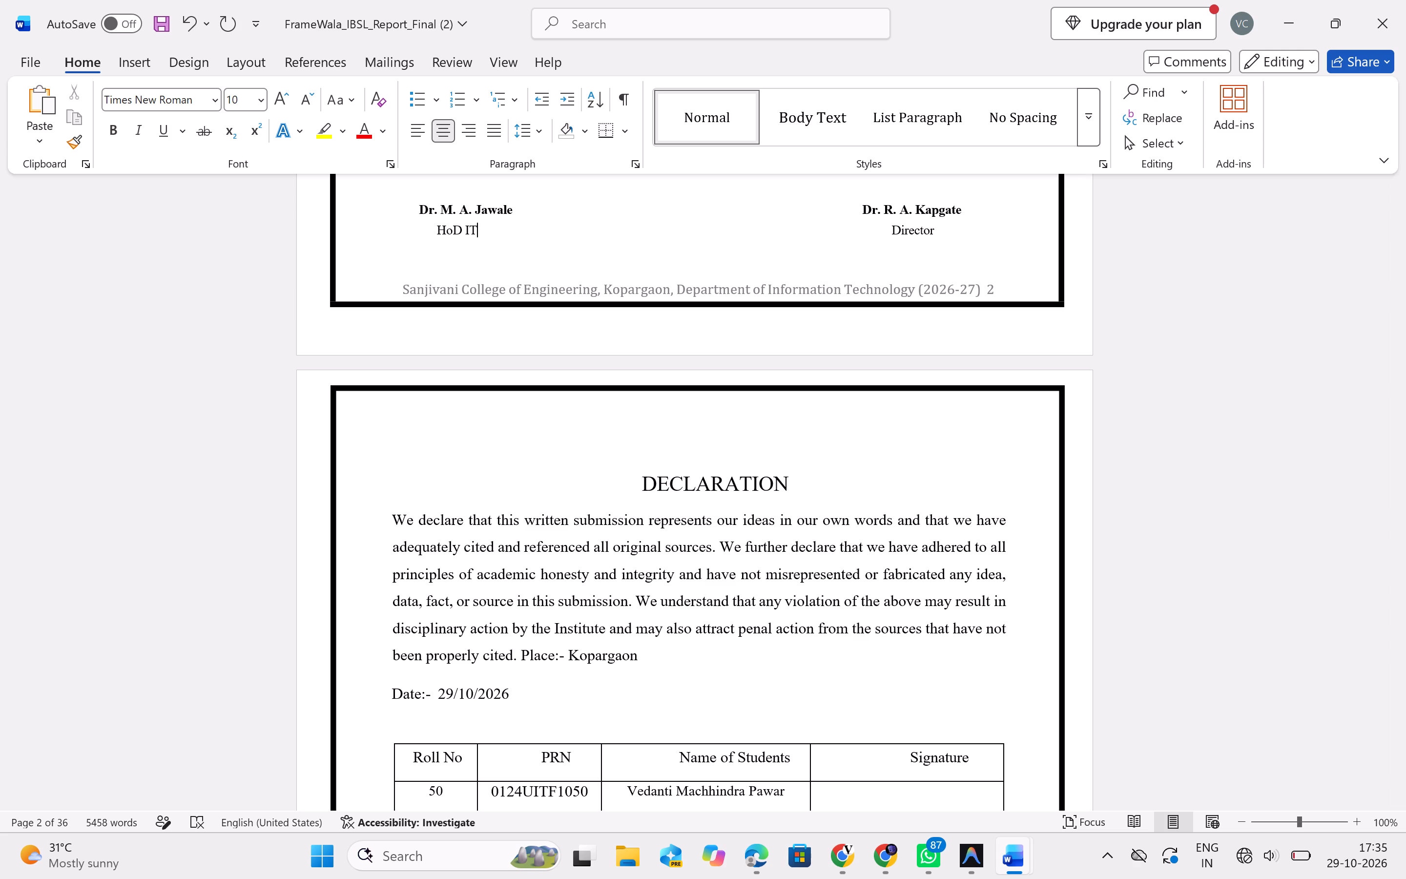
Examine the FrameWala report's page frames and layout from the declaration through the acknowledgements to the index page.
{"action": "scroll", "coordinate": [716, 530], "scroll_direction": "down", "scroll_amount": 1}
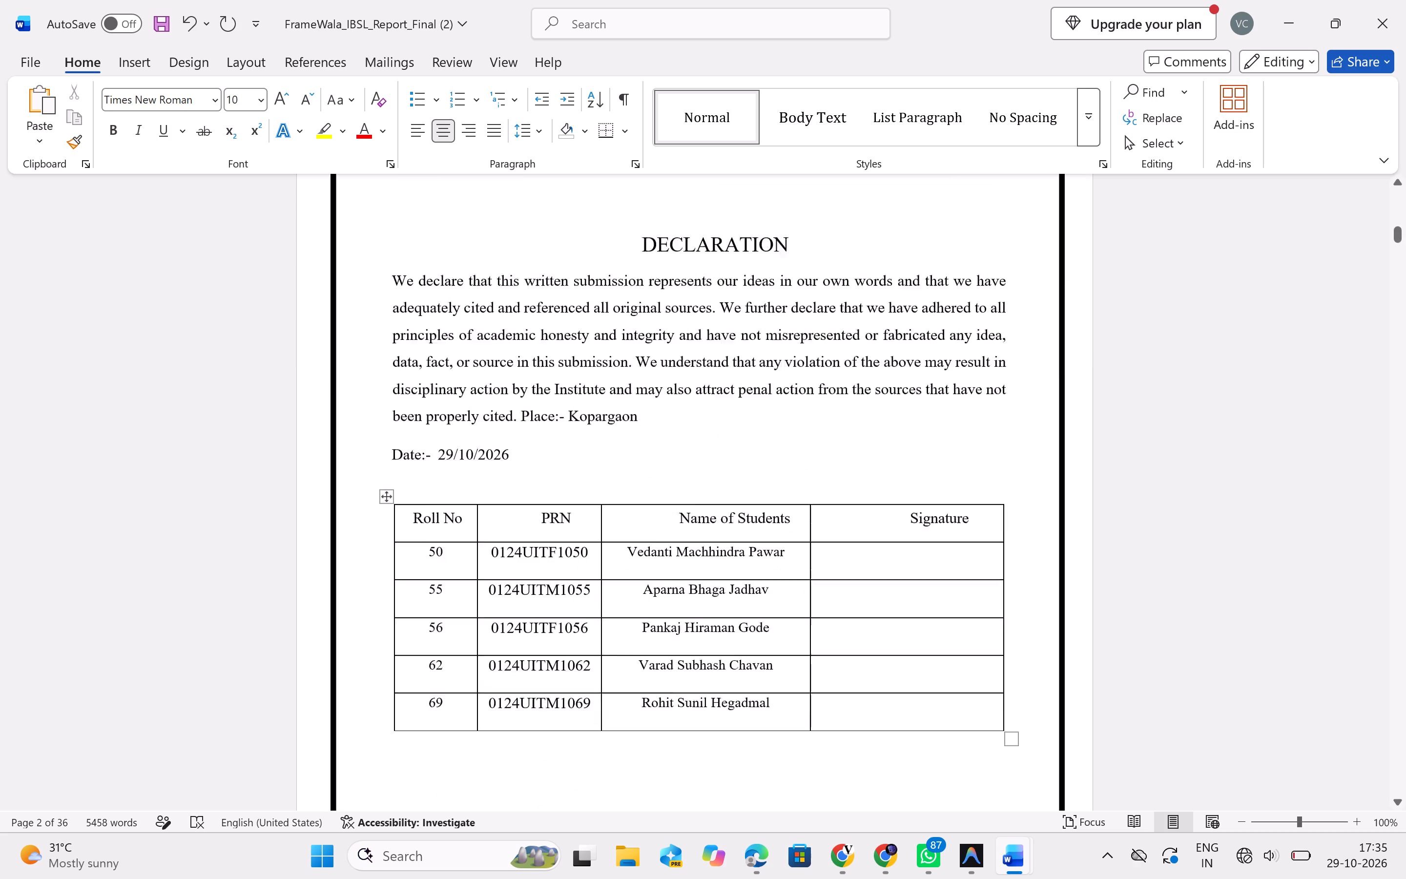
{"action": "scroll", "coordinate": [716, 530], "scroll_direction": "down", "scroll_amount": 5}
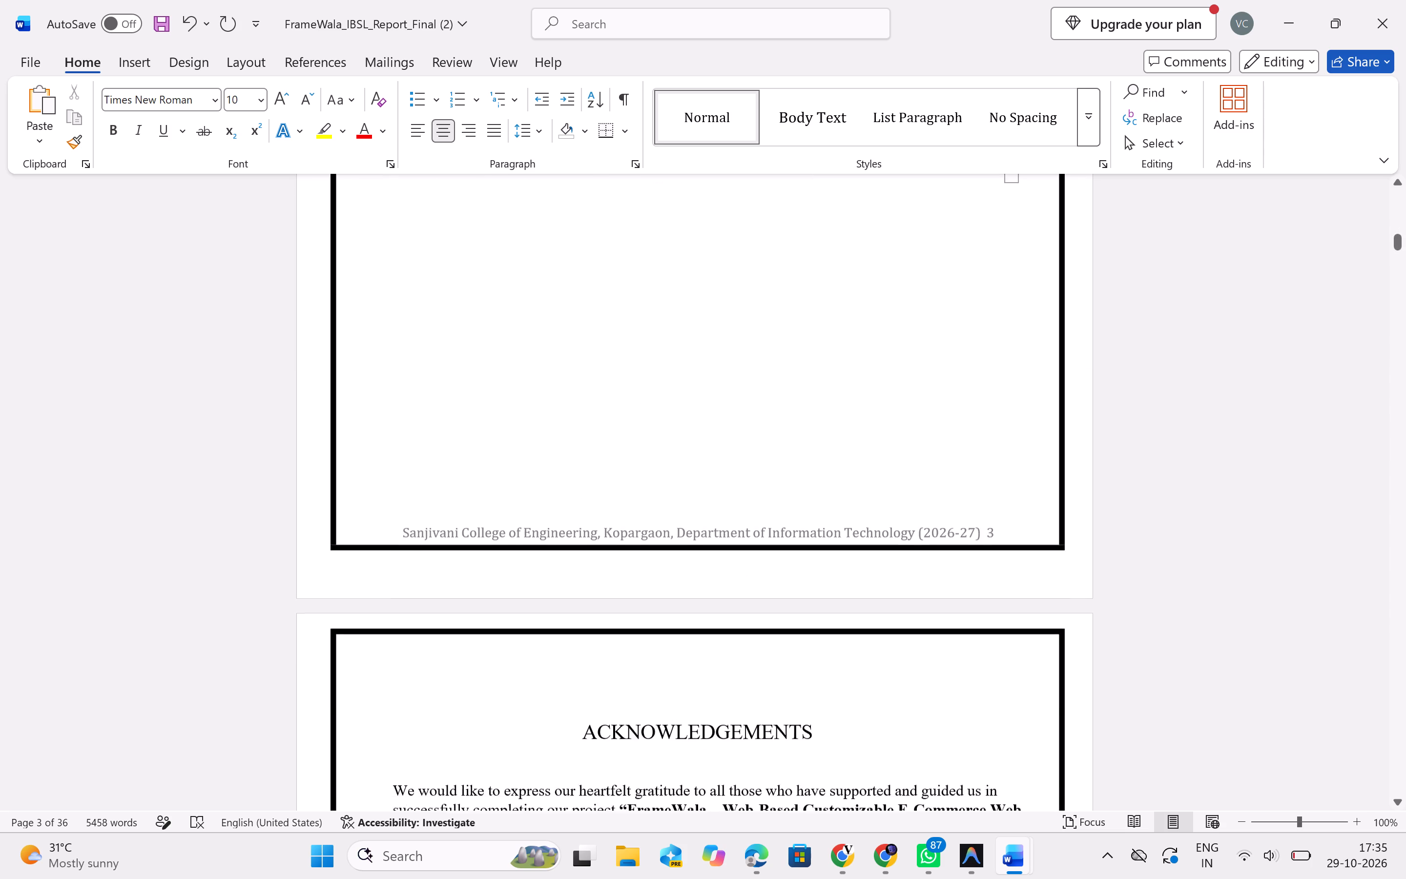
{"action": "scroll", "coordinate": [716, 530], "scroll_direction": "down", "scroll_amount": 2}
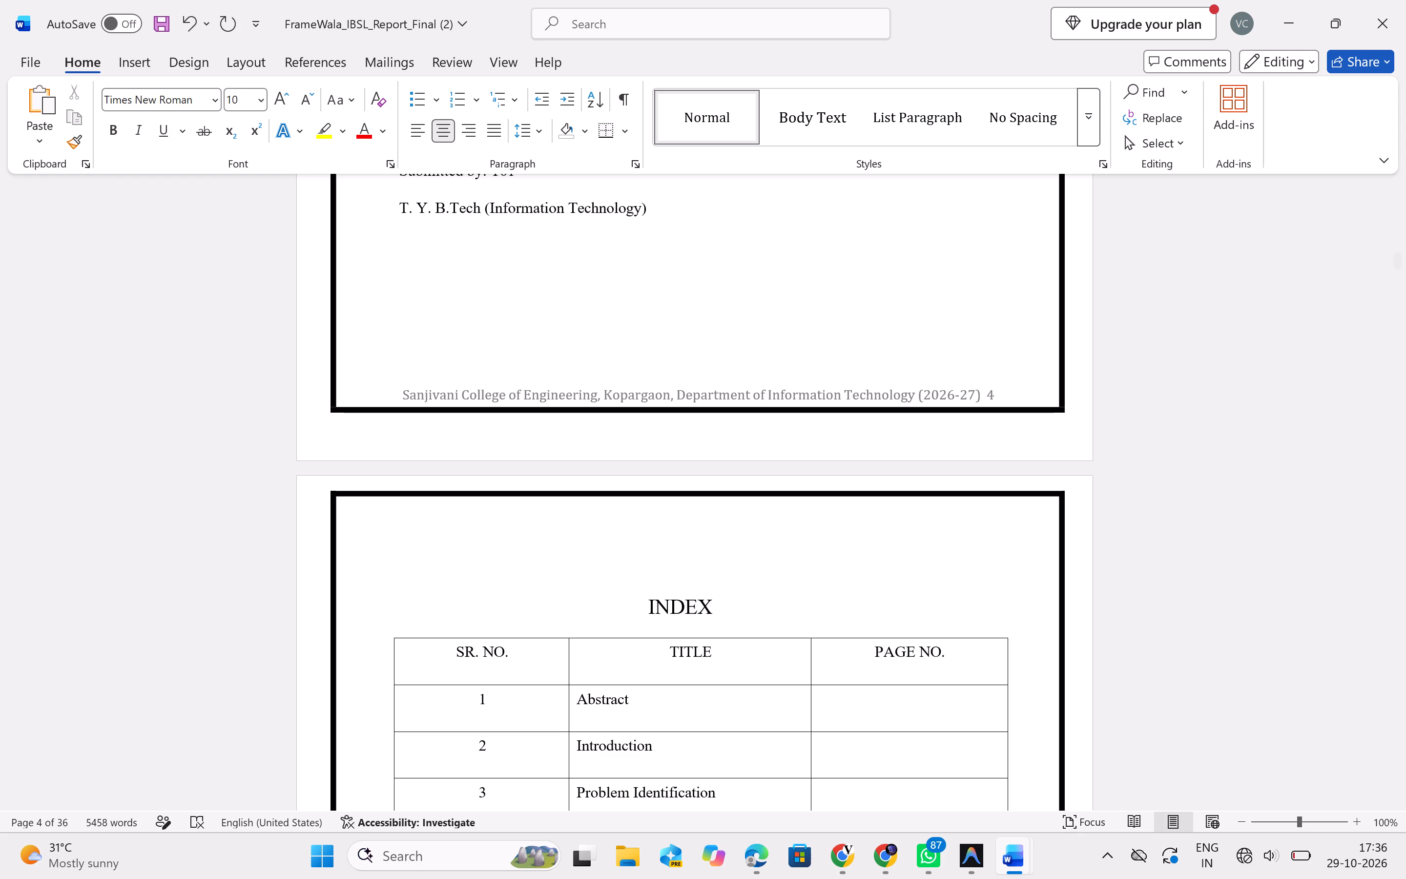
{"action": "scroll", "coordinate": [716, 530], "scroll_direction": "up", "scroll_amount": 2}
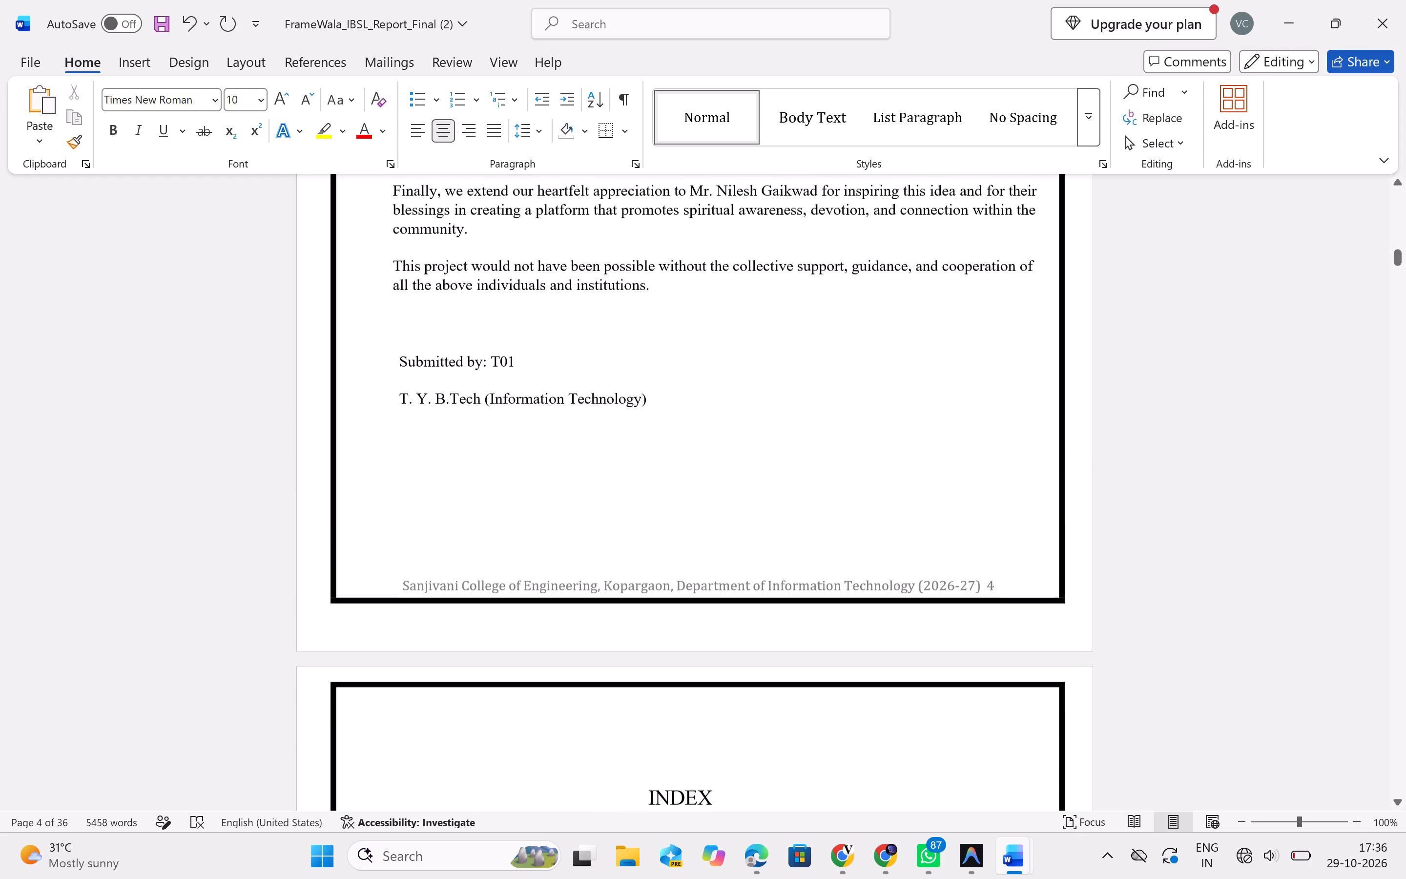
{"action": "scroll", "coordinate": [716, 530], "scroll_direction": "up", "scroll_amount": 1}
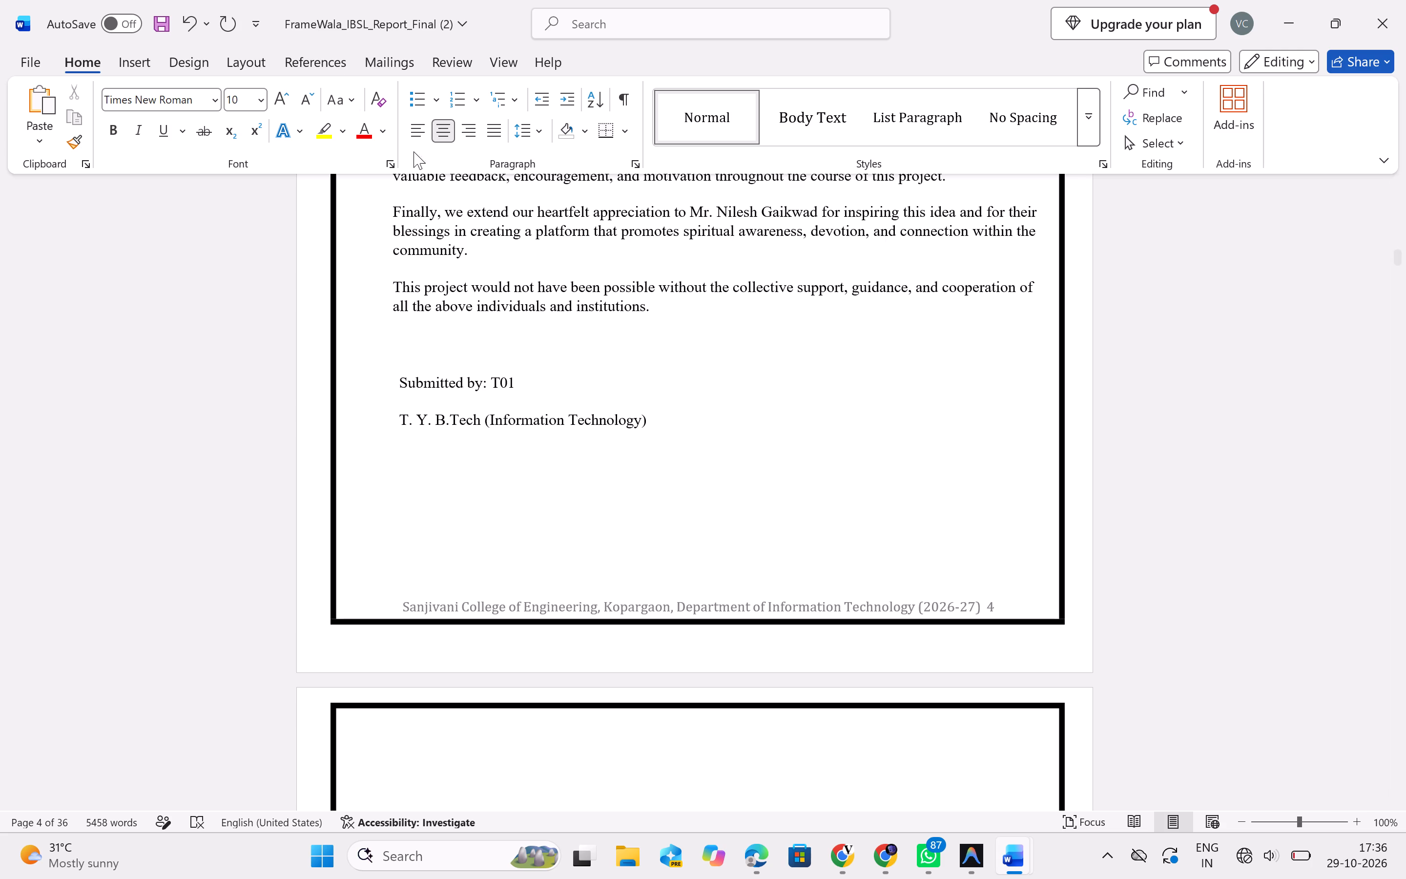
Apply a 1 pt box page border to the whole FrameWala document.
{"action": "left_click", "coordinate": [198, 67]}
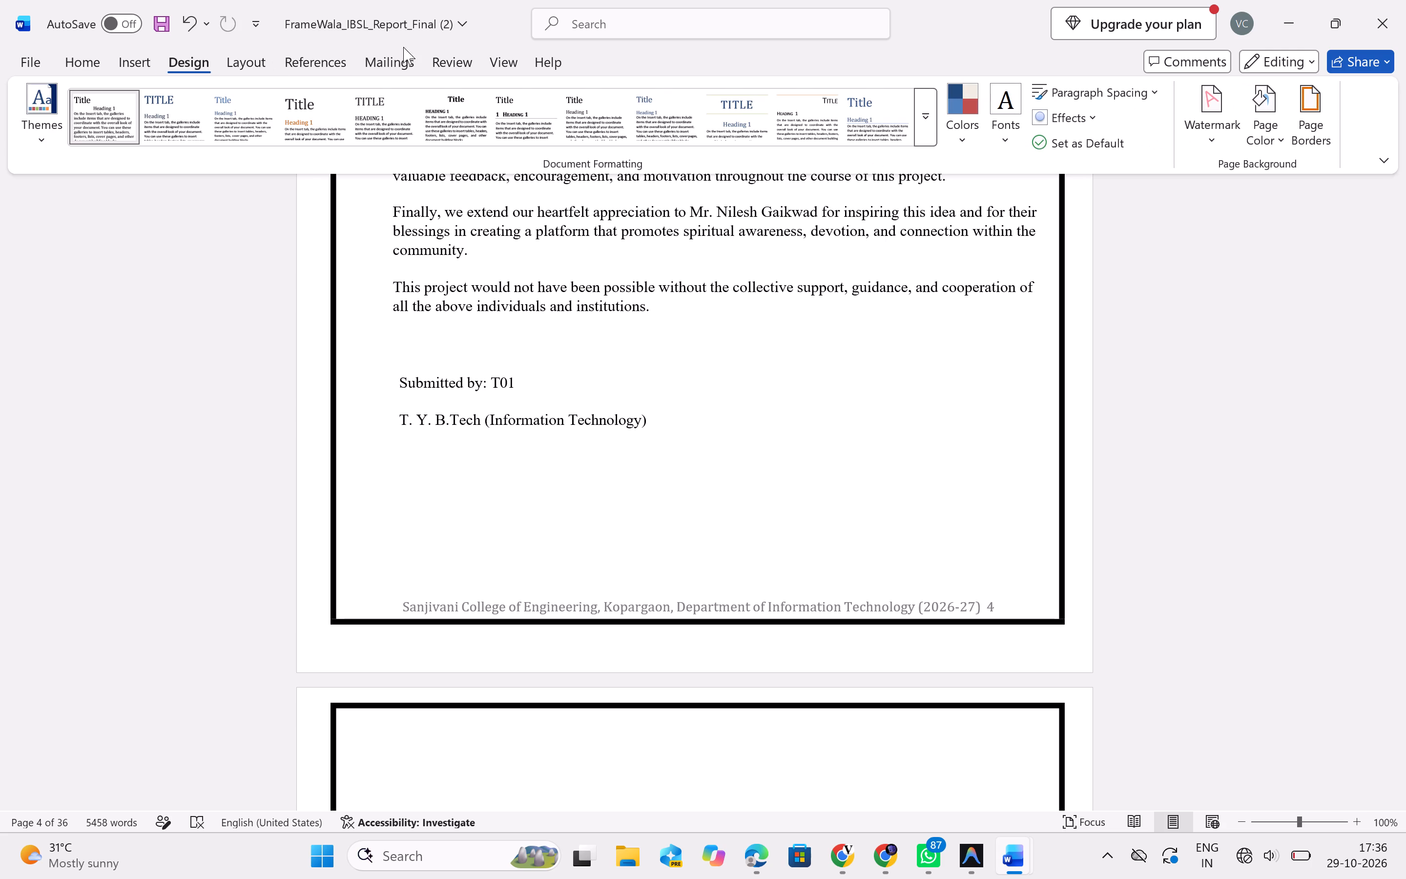
{"action": "left_click", "coordinate": [1300, 111]}
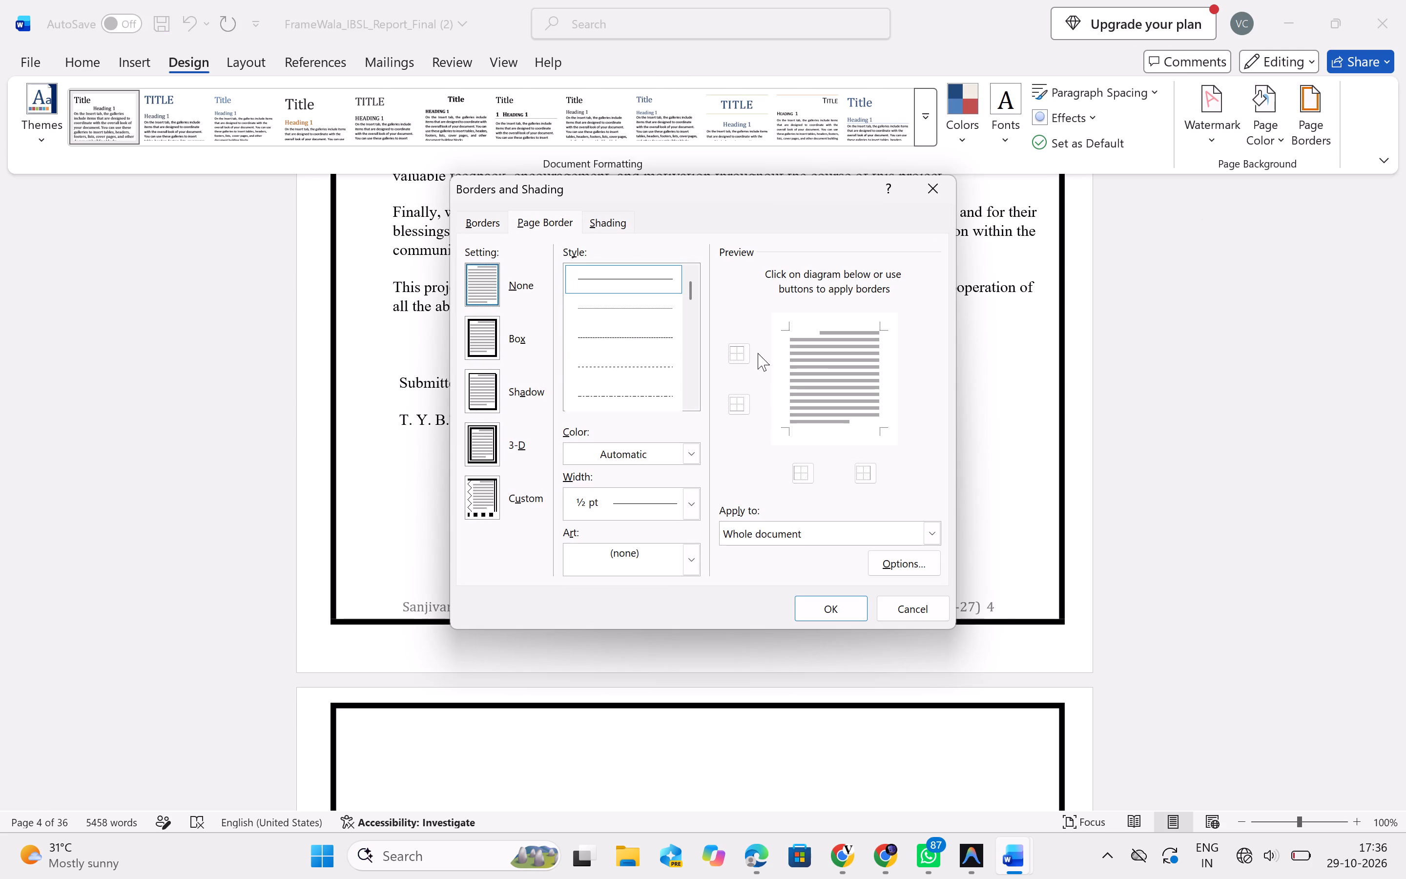
{"action": "left_click", "coordinate": [488, 348]}
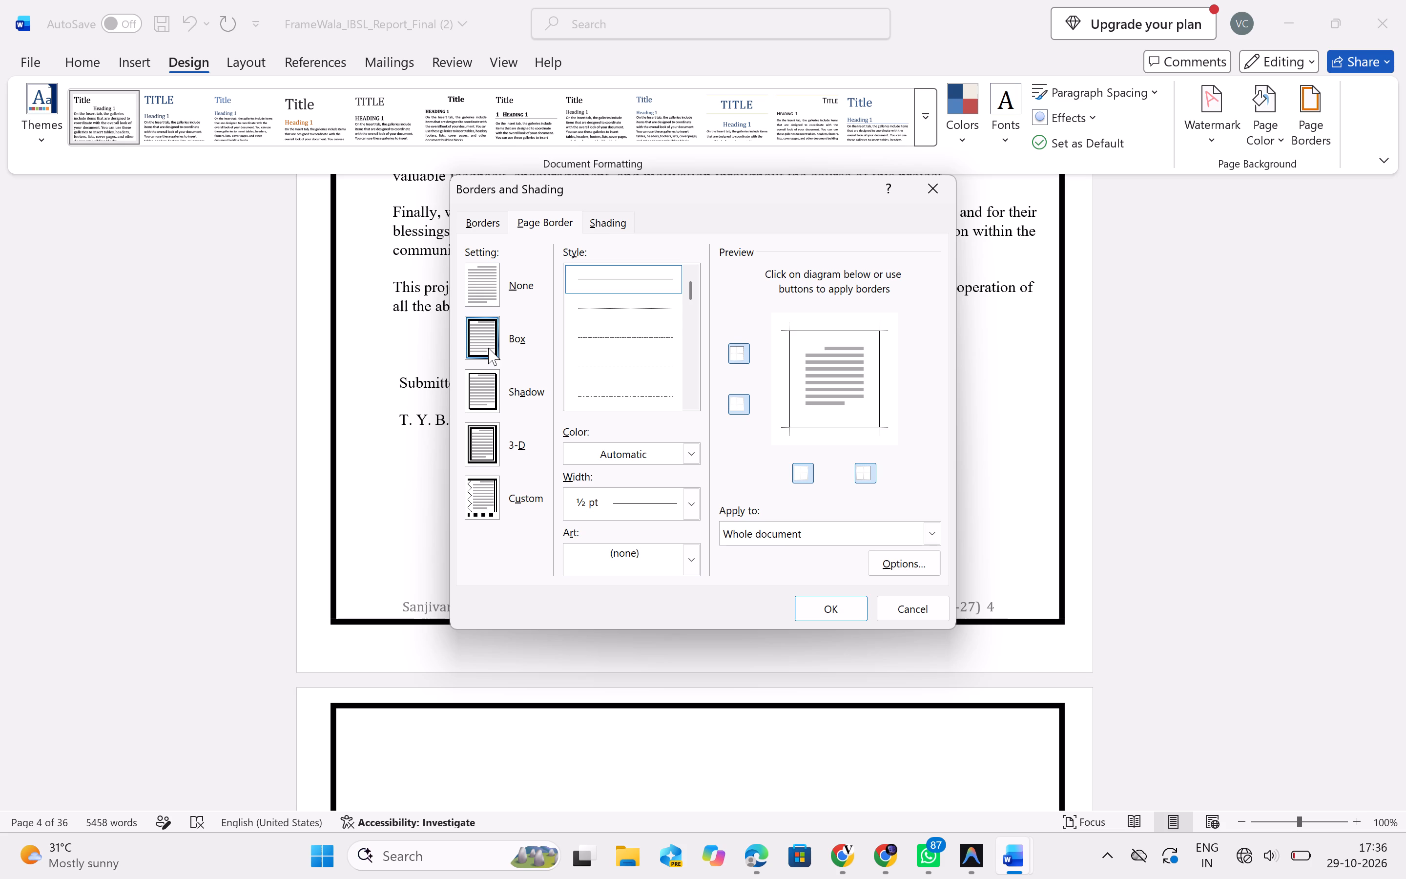
{"action": "left_click", "coordinate": [694, 506]}
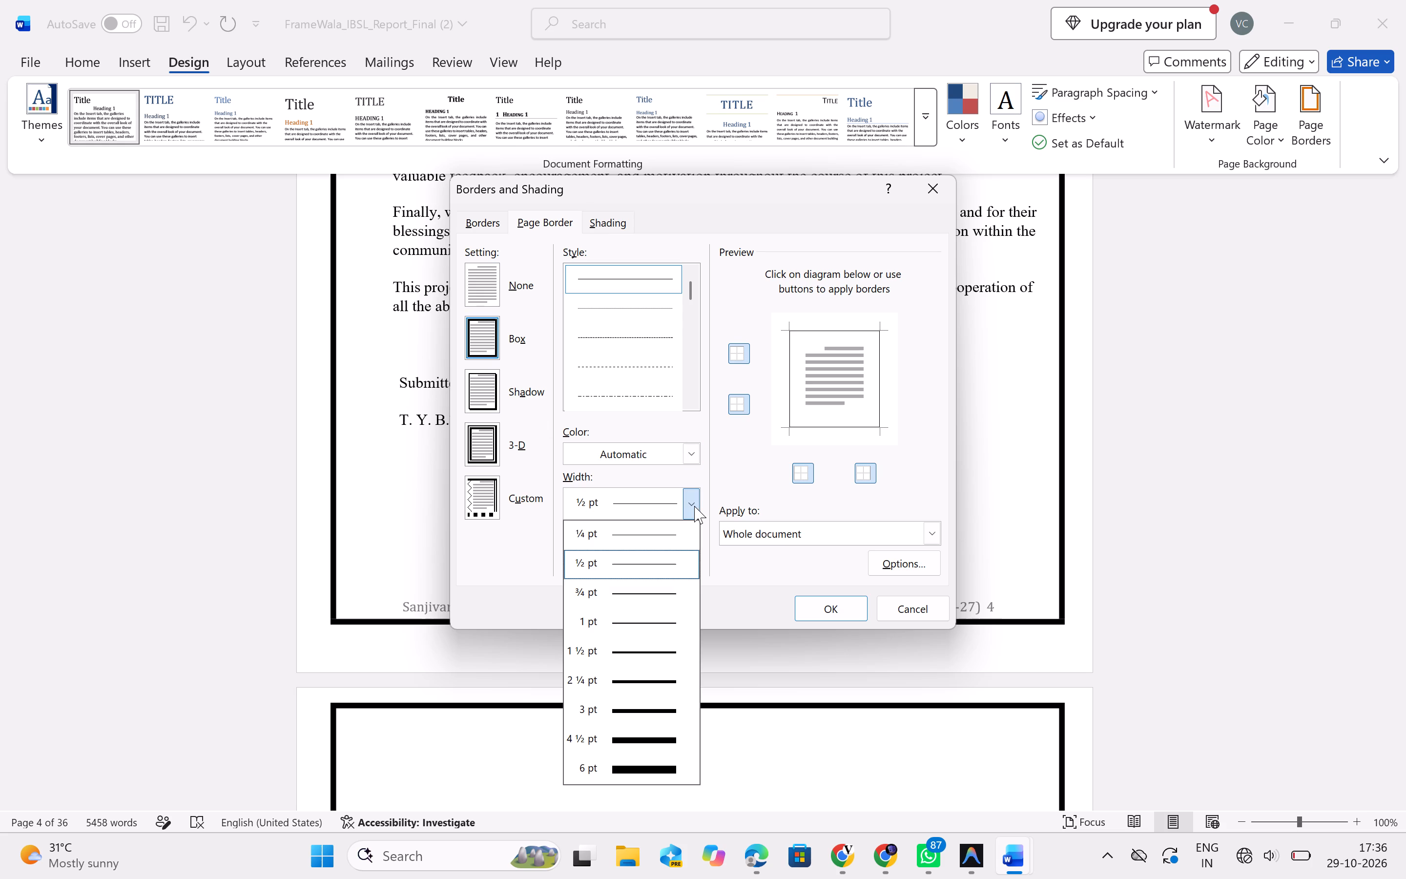
{"action": "left_click", "coordinate": [661, 615]}
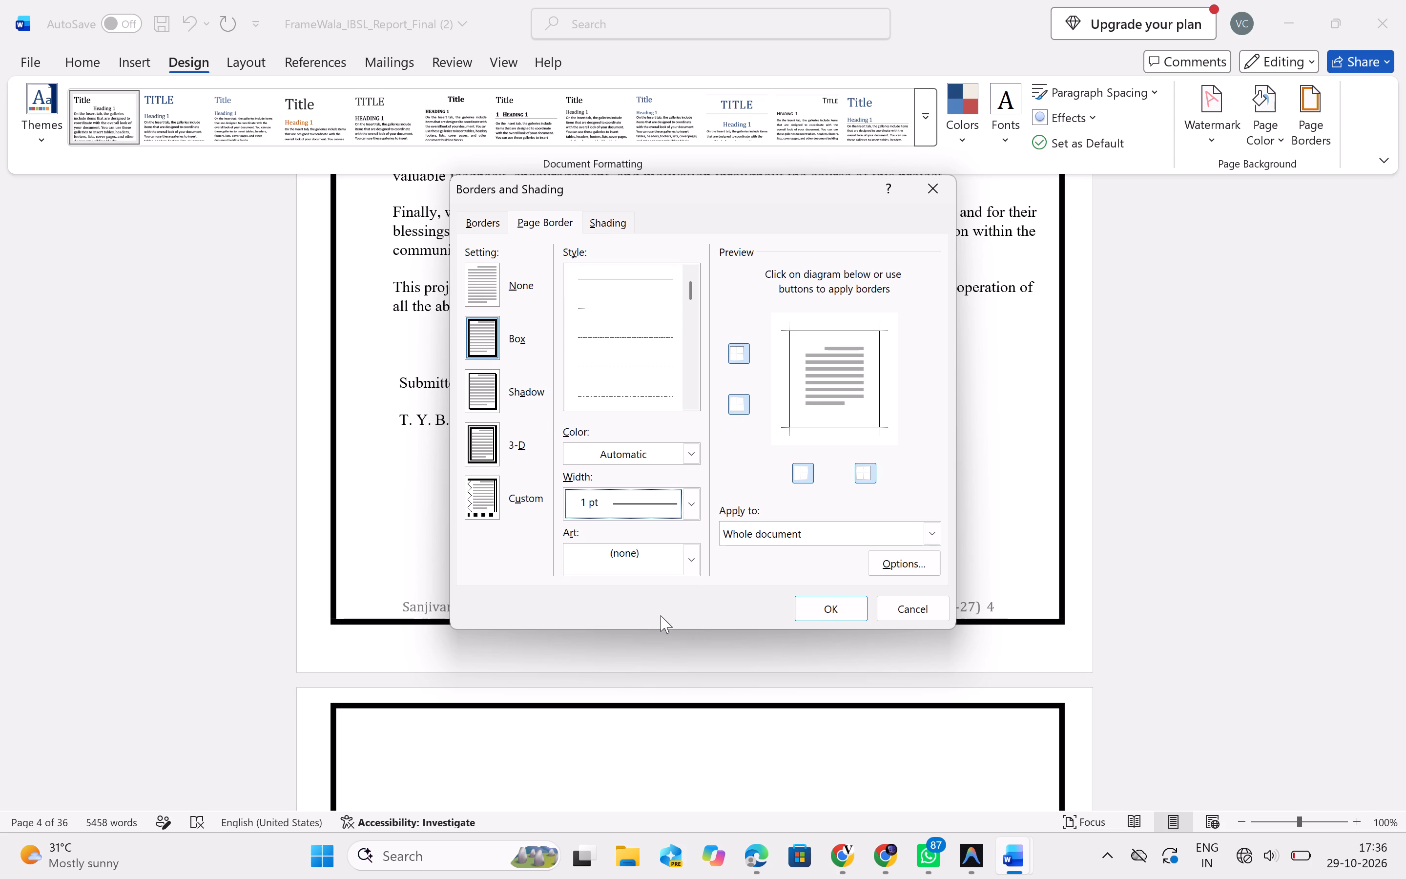
{"action": "left_click", "coordinate": [825, 606]}
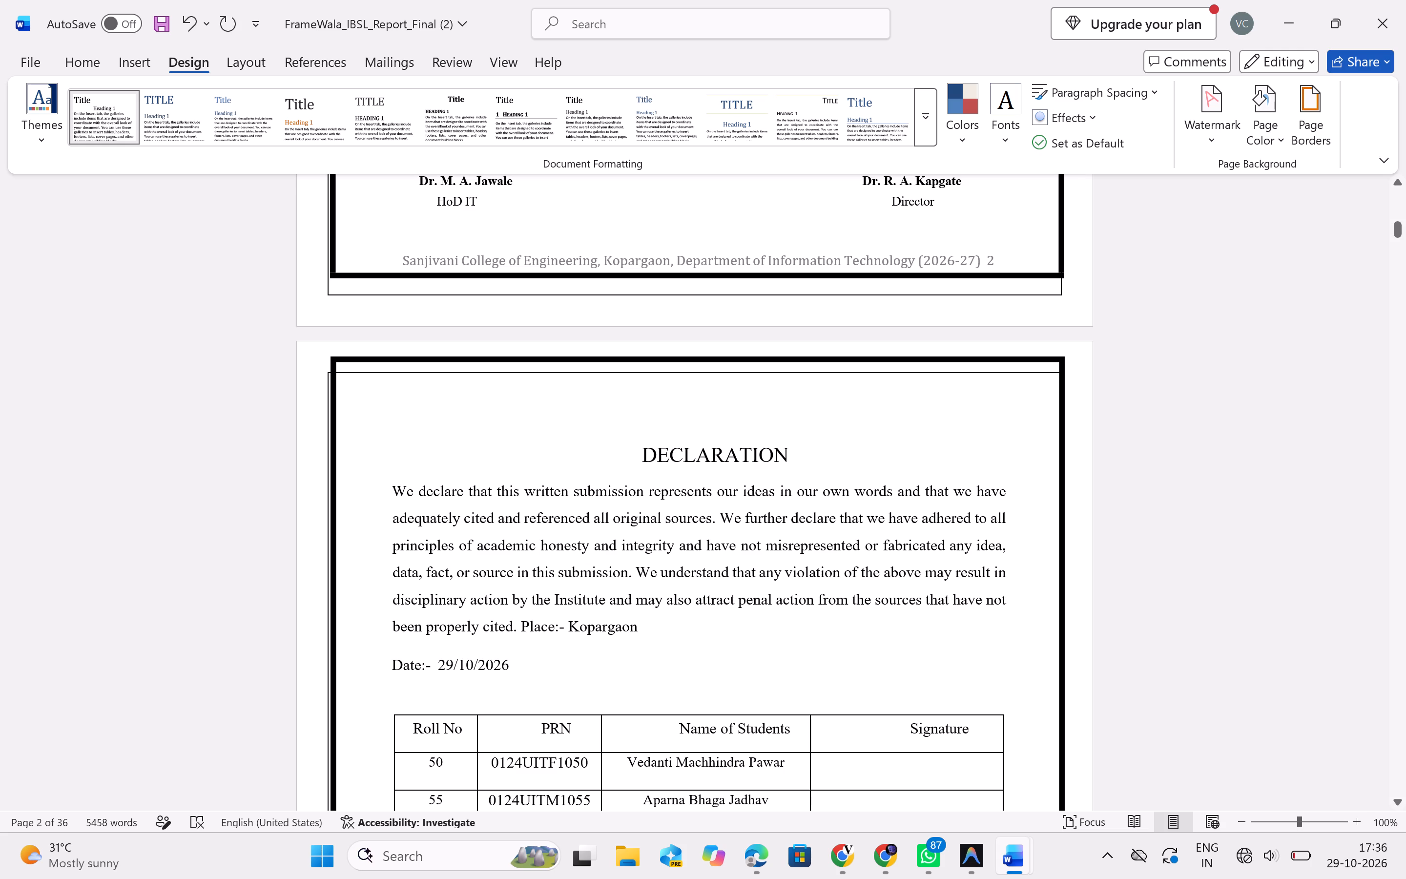
Delete the thick black frames from the declaration page, page 2 and the cover page.
{"action": "left_click", "coordinate": [856, 356]}
{"action": "left_click", "coordinate": [862, 361]}
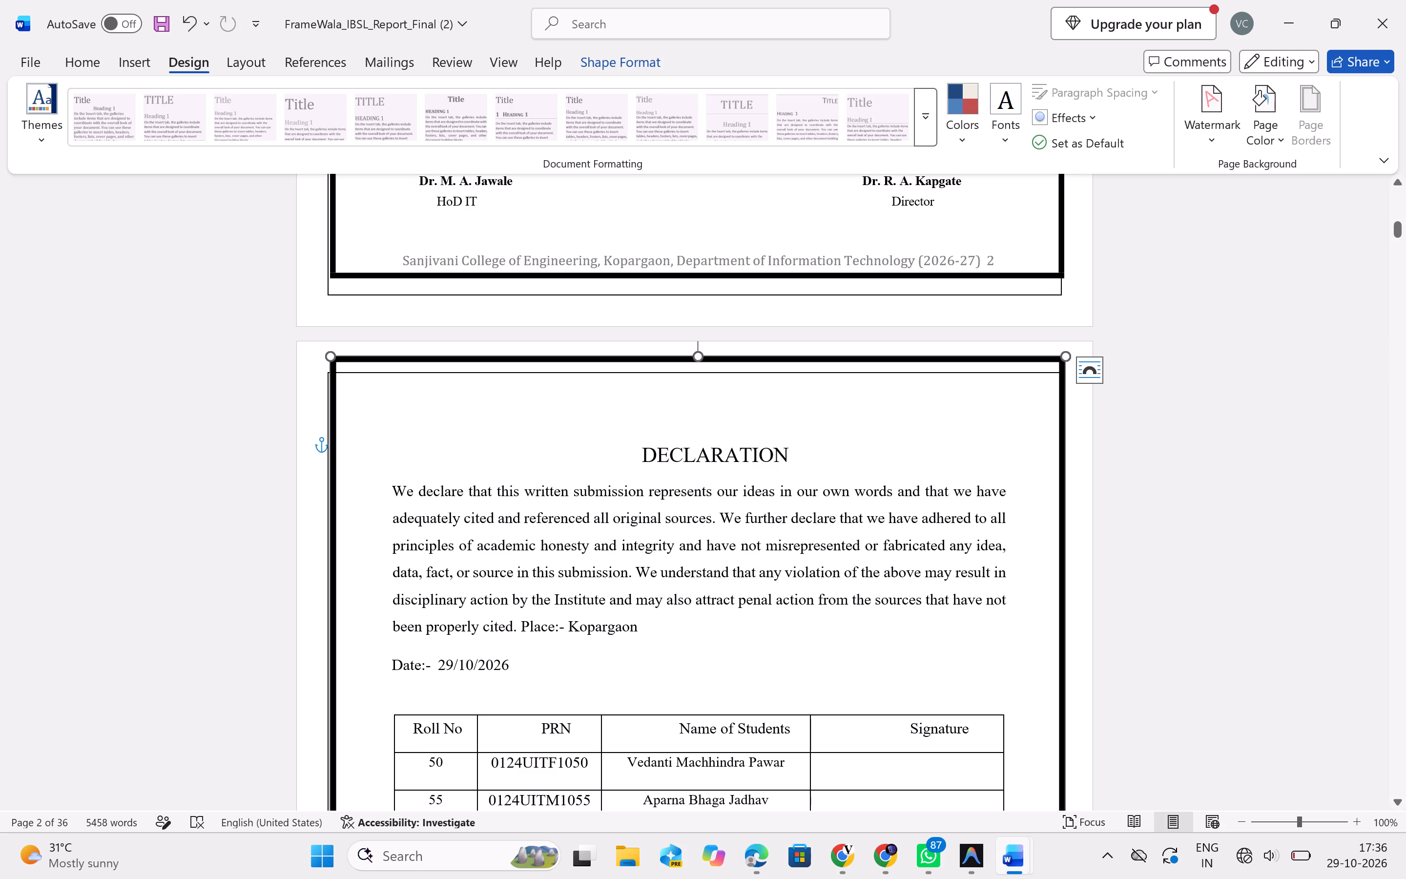
{"action": "key", "text": "Delete"}
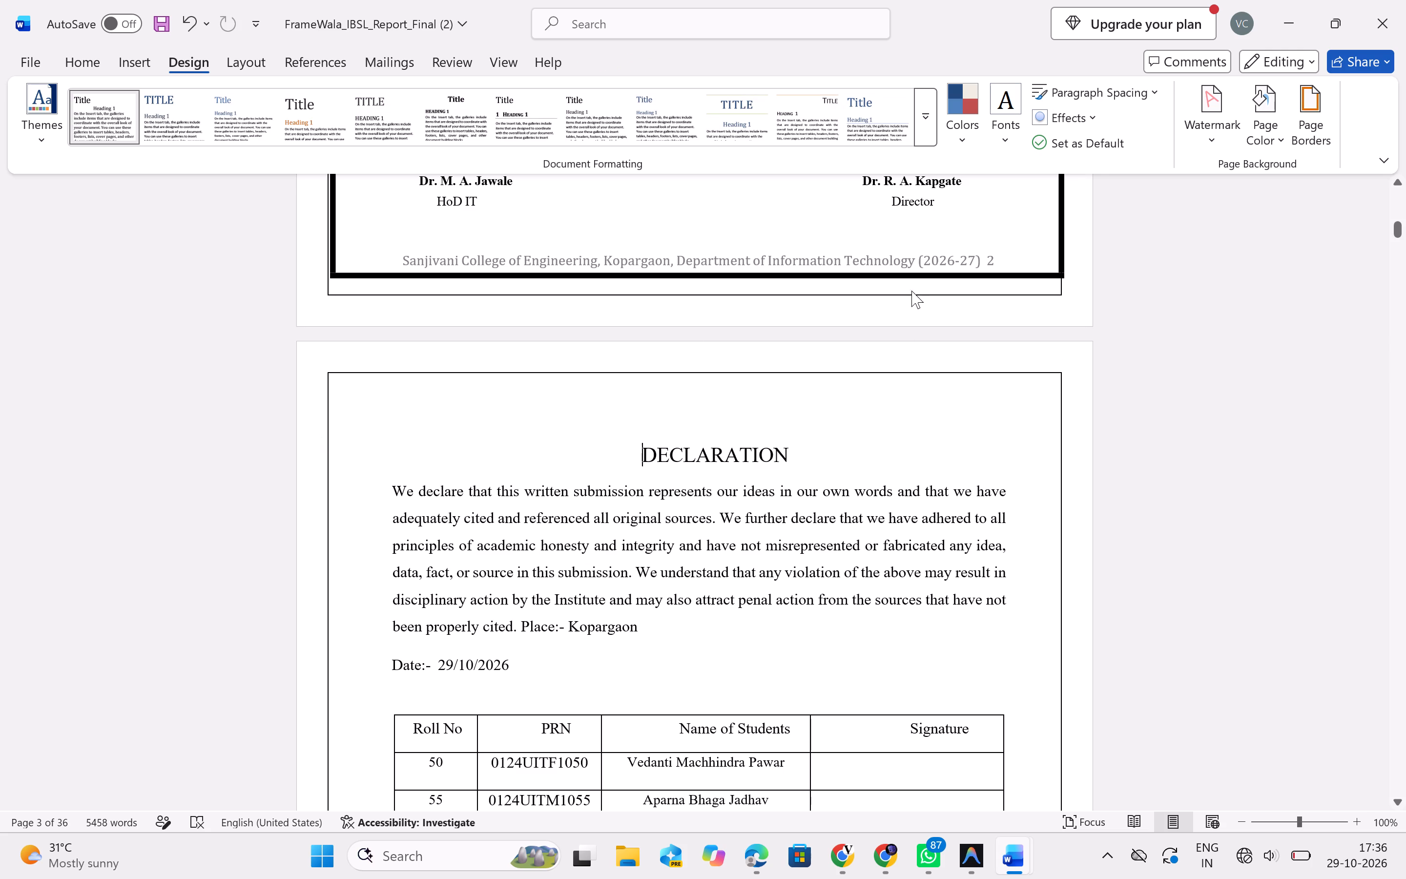
{"action": "left_click", "coordinate": [914, 276]}
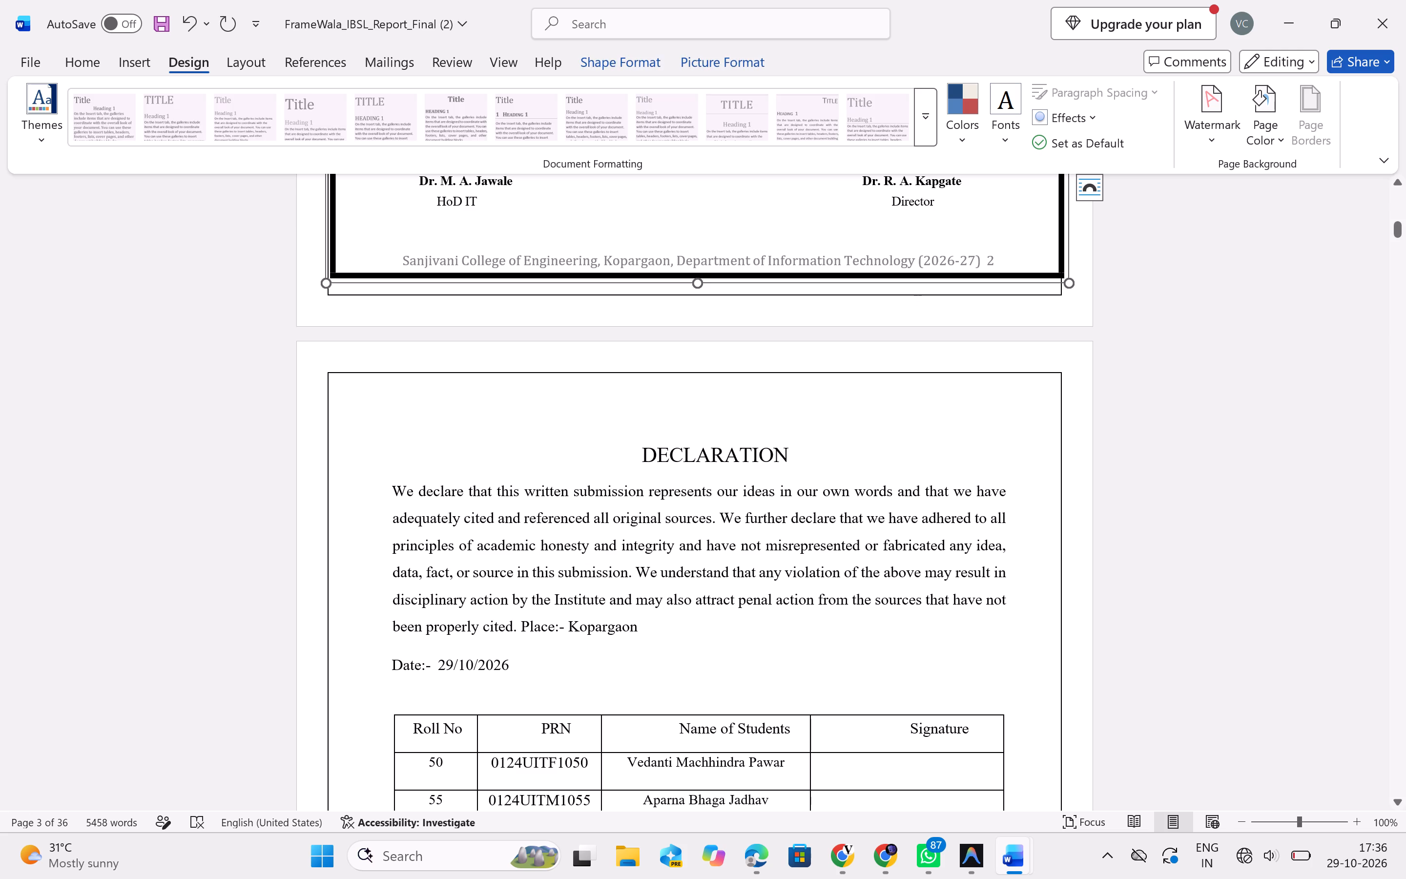
{"action": "key", "text": "Delete"}
{"action": "scroll", "coordinate": [914, 276], "scroll_direction": "up", "scroll_amount": 8}
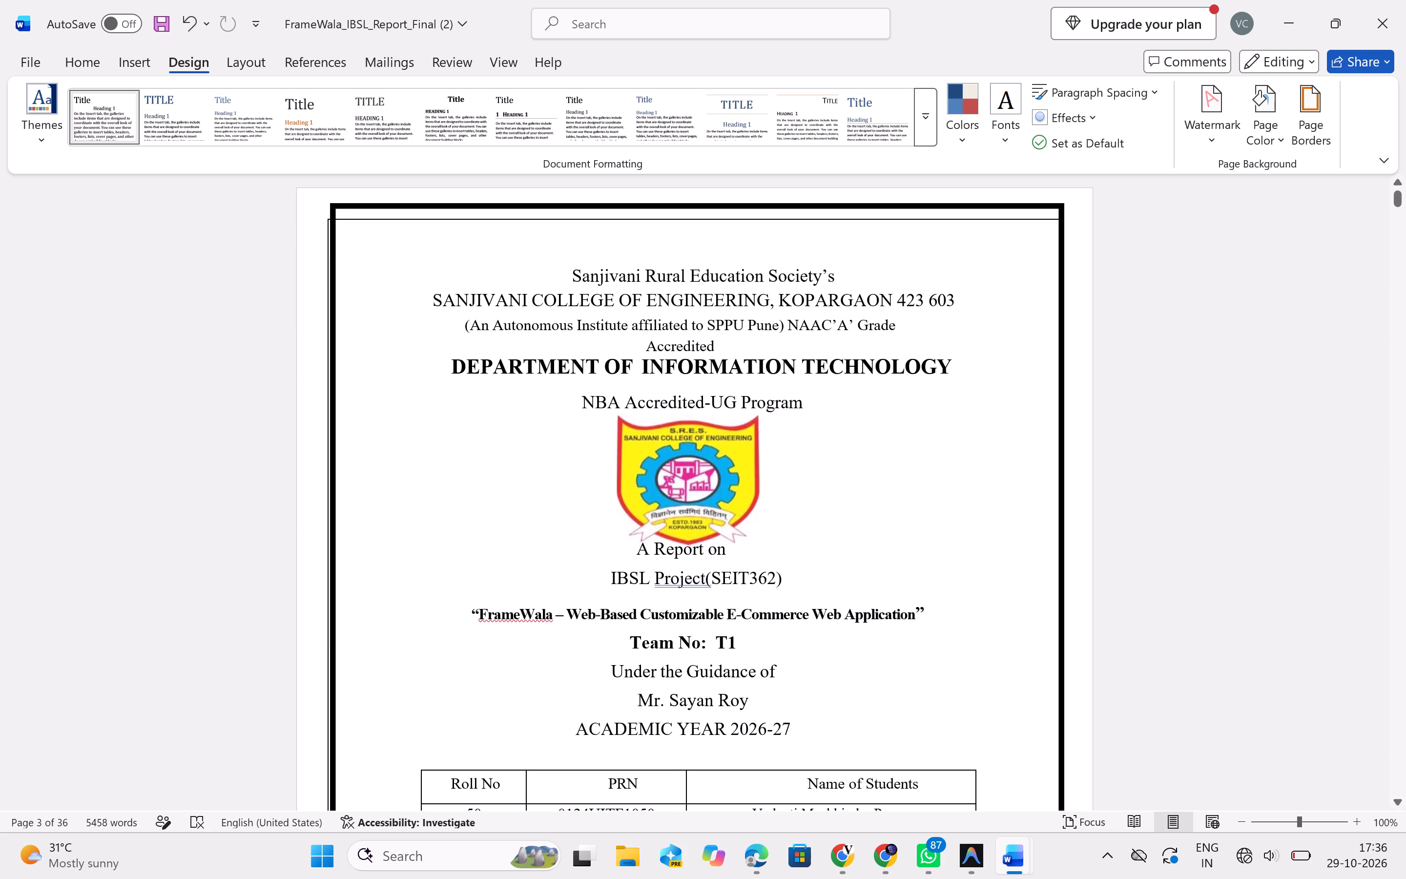
{"action": "left_click", "coordinate": [914, 209]}
{"action": "key", "text": "Delete"}
Delete the thick black frames from page 4 and the index page.
{"action": "scroll", "coordinate": [914, 209], "scroll_direction": "down", "scroll_amount": 2}
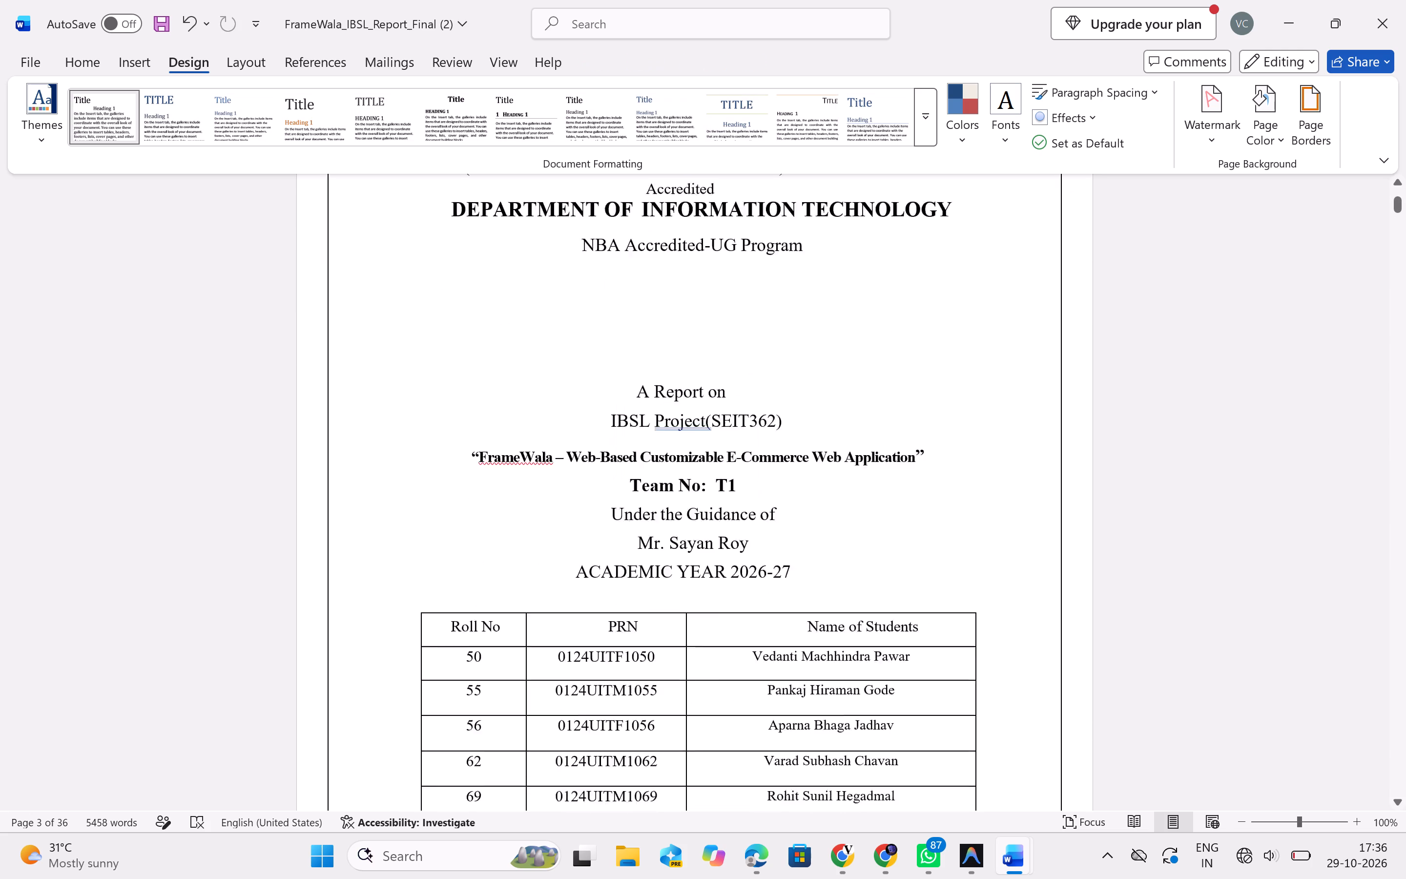
{"action": "scroll", "coordinate": [914, 209], "scroll_direction": "down", "scroll_amount": 5}
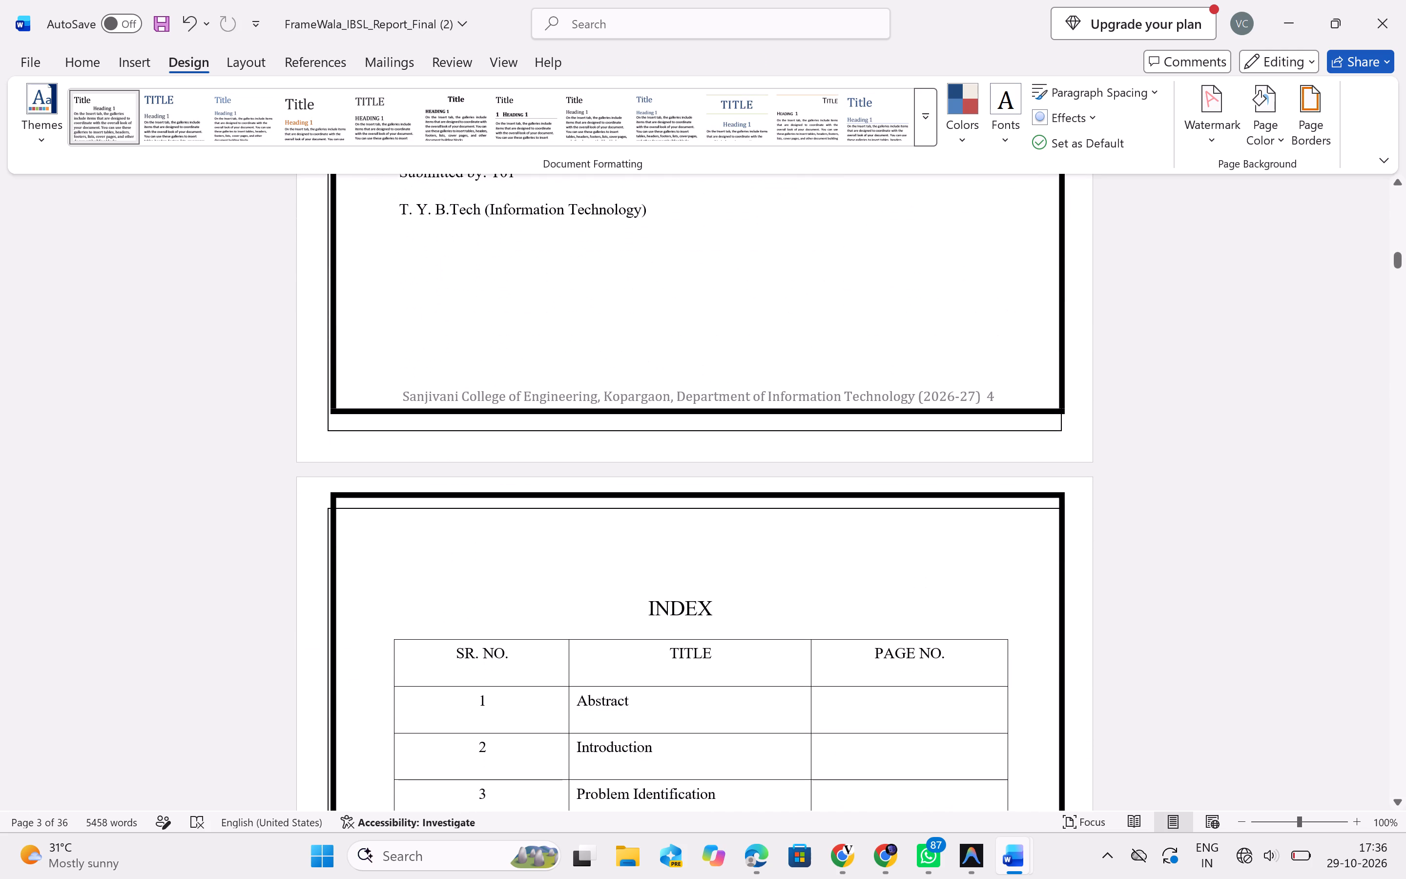
{"action": "left_click", "coordinate": [1005, 409]}
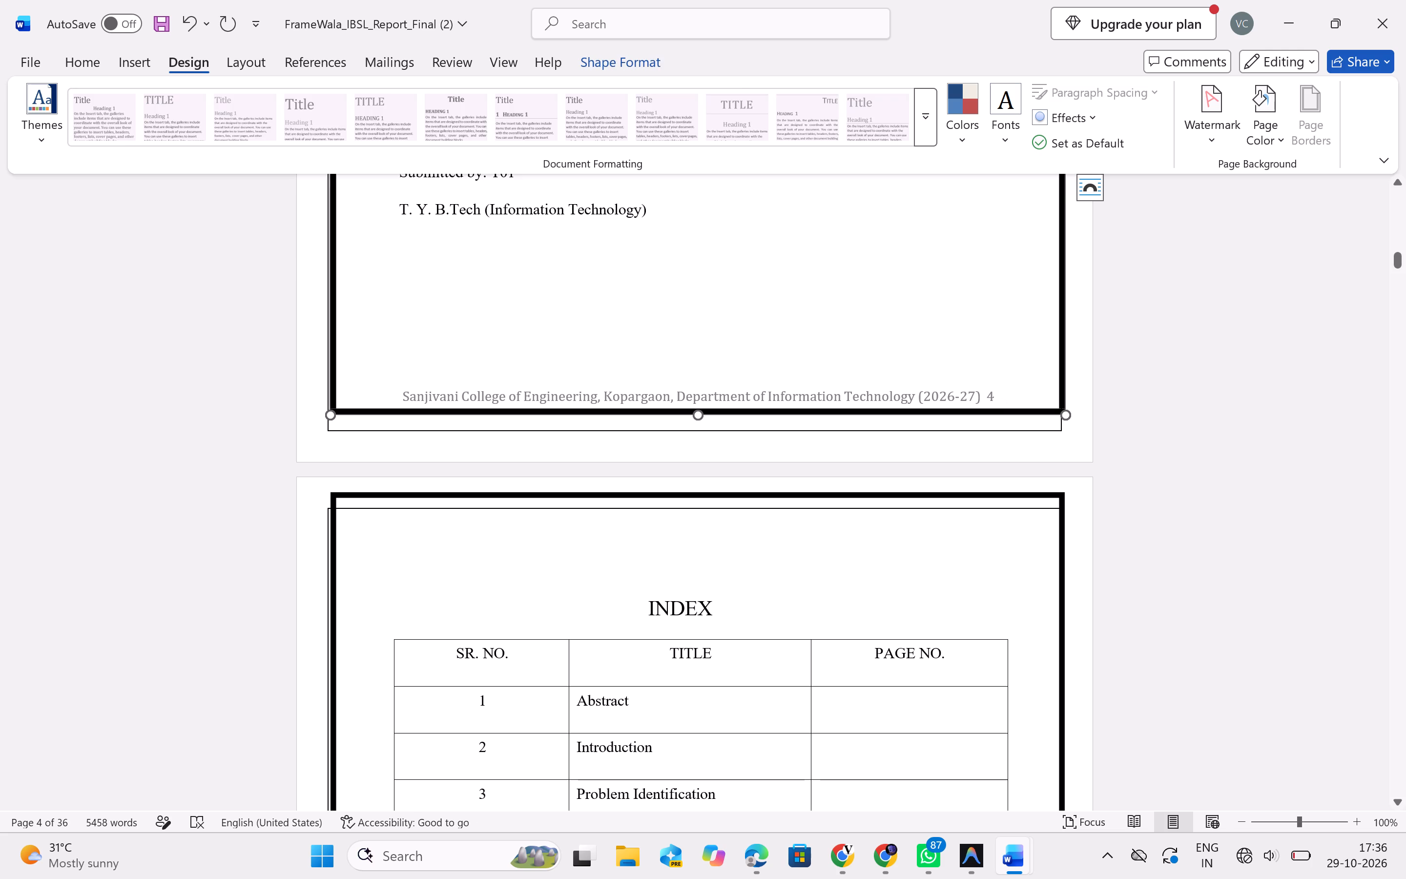
{"action": "key", "text": "Delete"}
{"action": "scroll", "coordinate": [1005, 409], "scroll_direction": "down", "scroll_amount": 1}
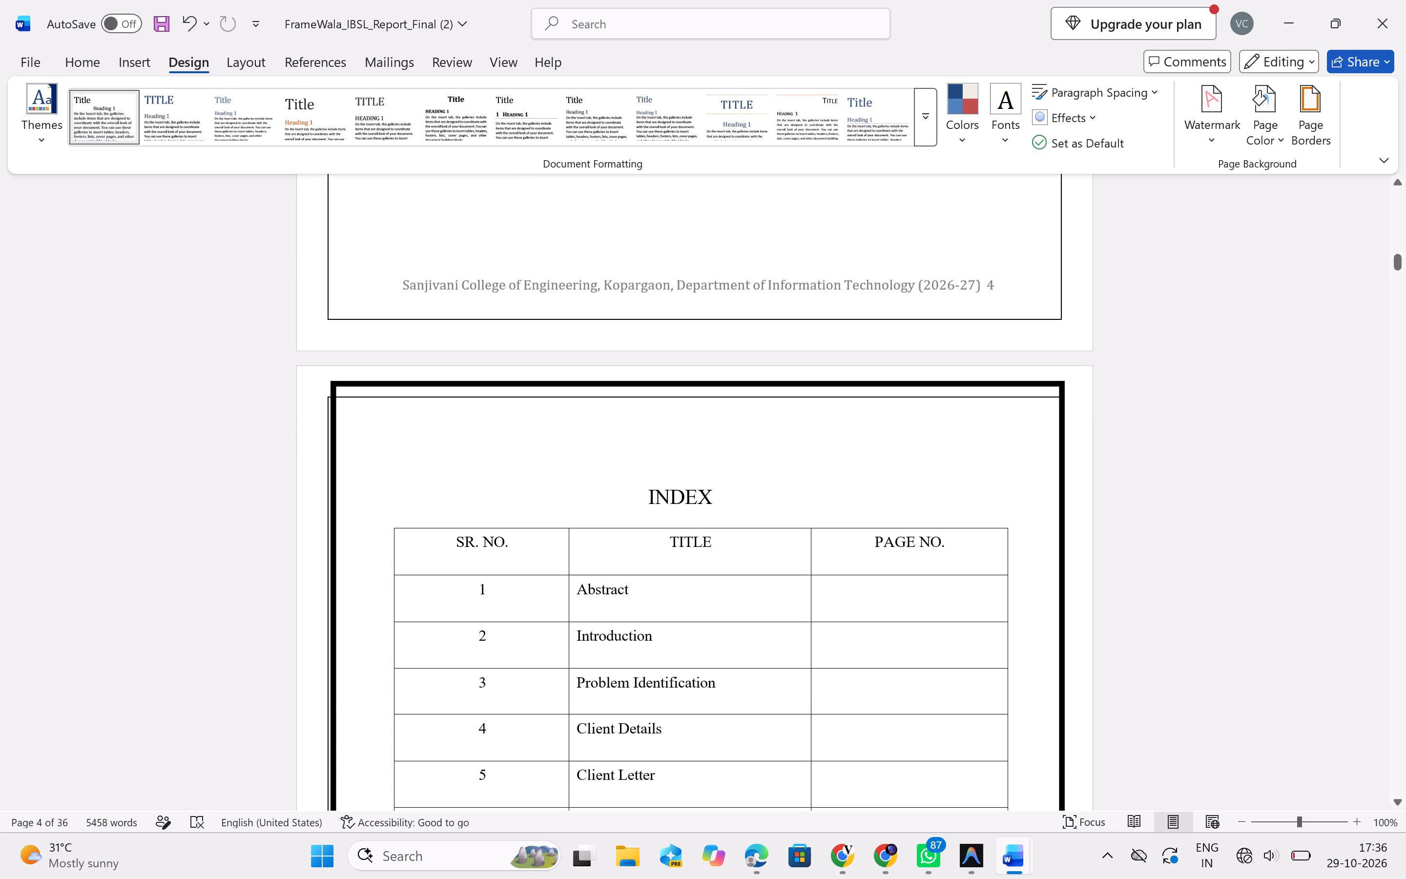
{"action": "scroll", "coordinate": [1005, 409], "scroll_direction": "down", "scroll_amount": 1}
{"action": "left_click", "coordinate": [998, 386]}
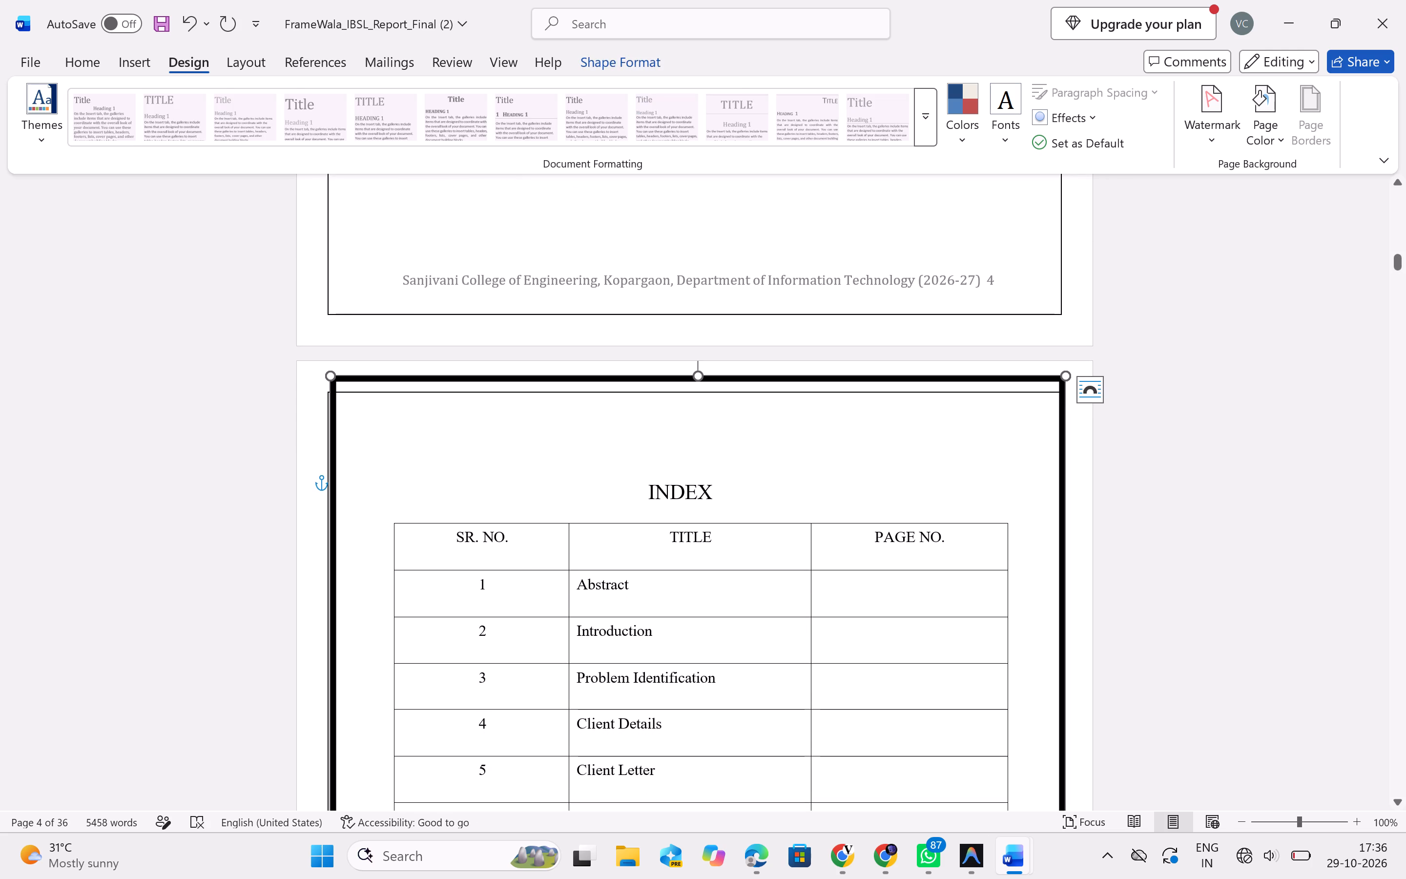
{"action": "key", "text": "Delete"}
Delete the thick black frames from the abstract page and the Chapter 1 Introduction page.
{"action": "scroll", "coordinate": [998, 386], "scroll_direction": "down", "scroll_amount": 3}
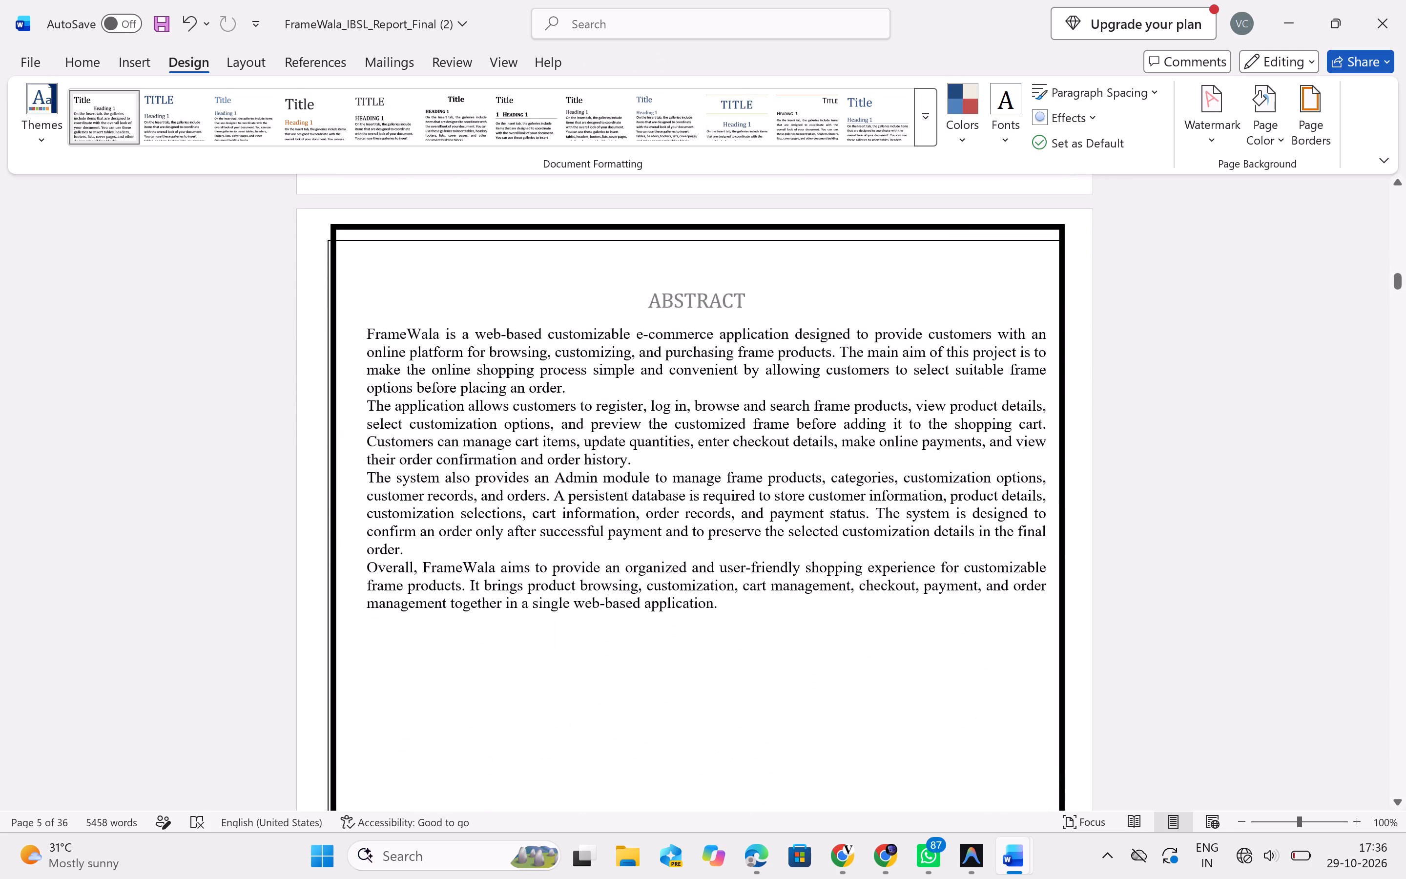
{"action": "left_click", "coordinate": [965, 227]}
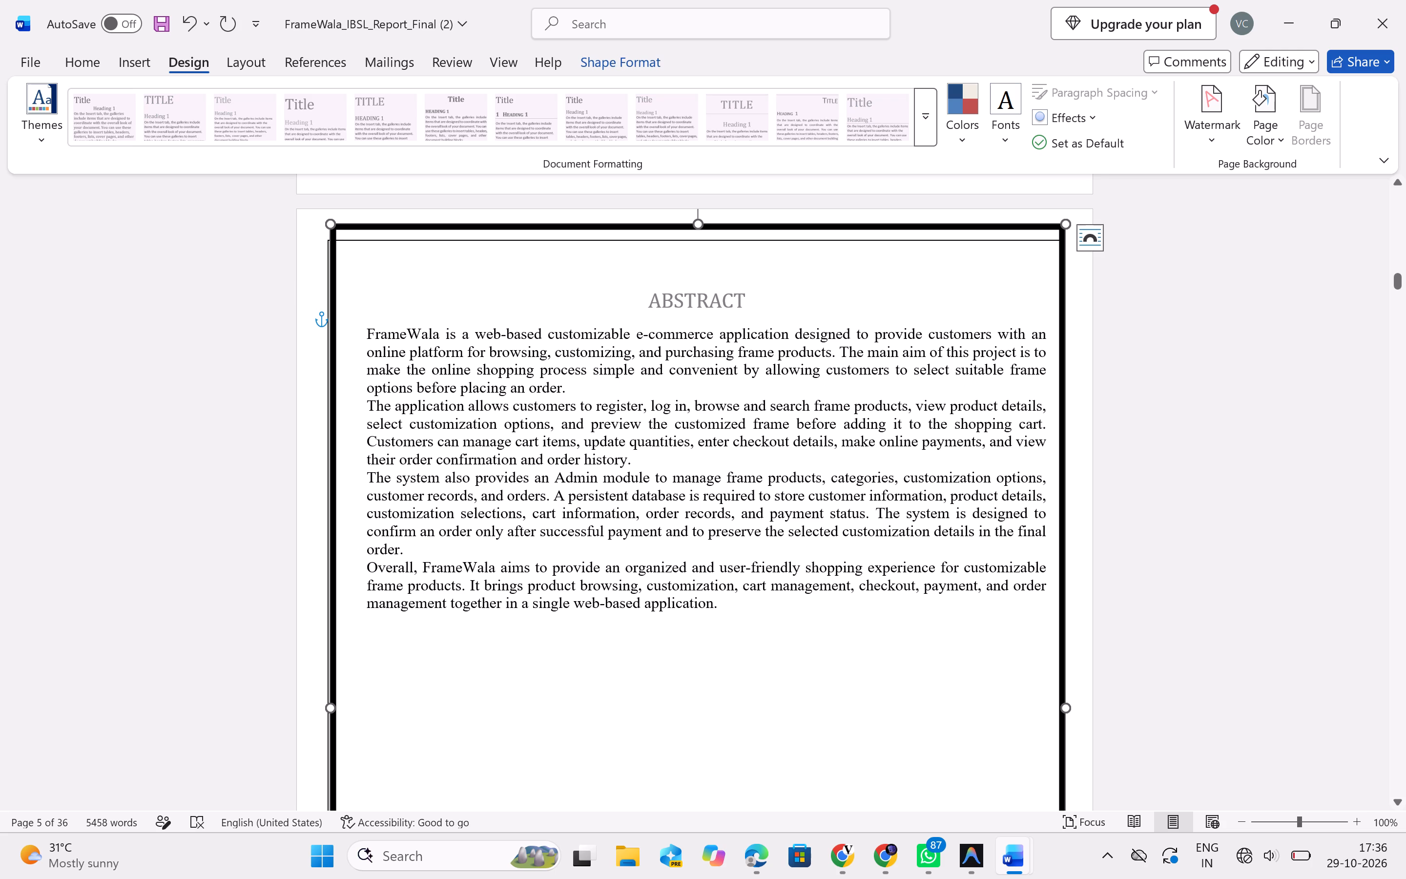
{"action": "key", "text": "Delete"}
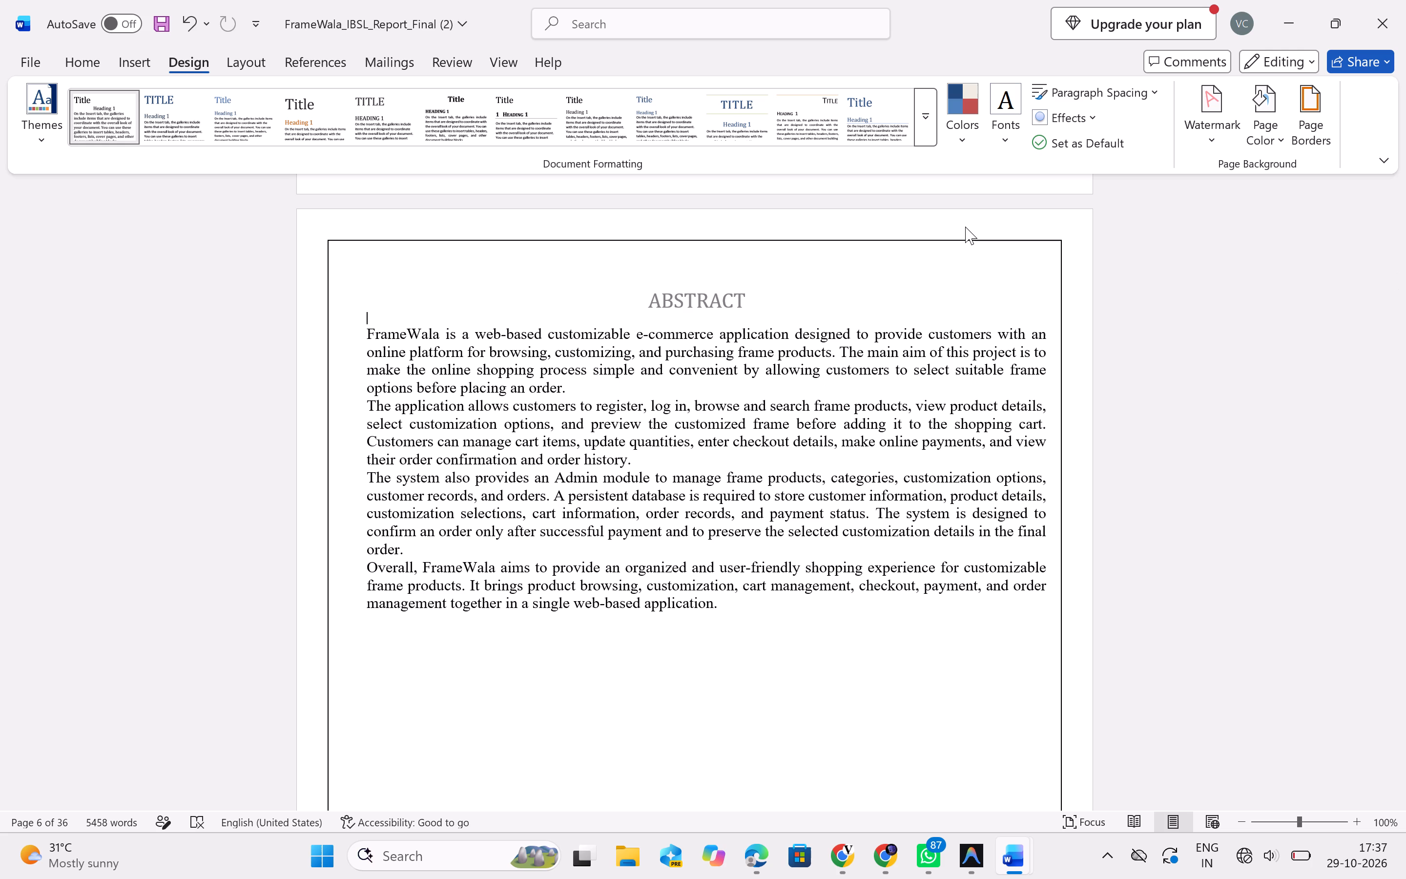
{"action": "left_click", "coordinate": [965, 227]}
{"action": "scroll", "coordinate": [703, 572], "scroll_direction": "down", "scroll_amount": 1}
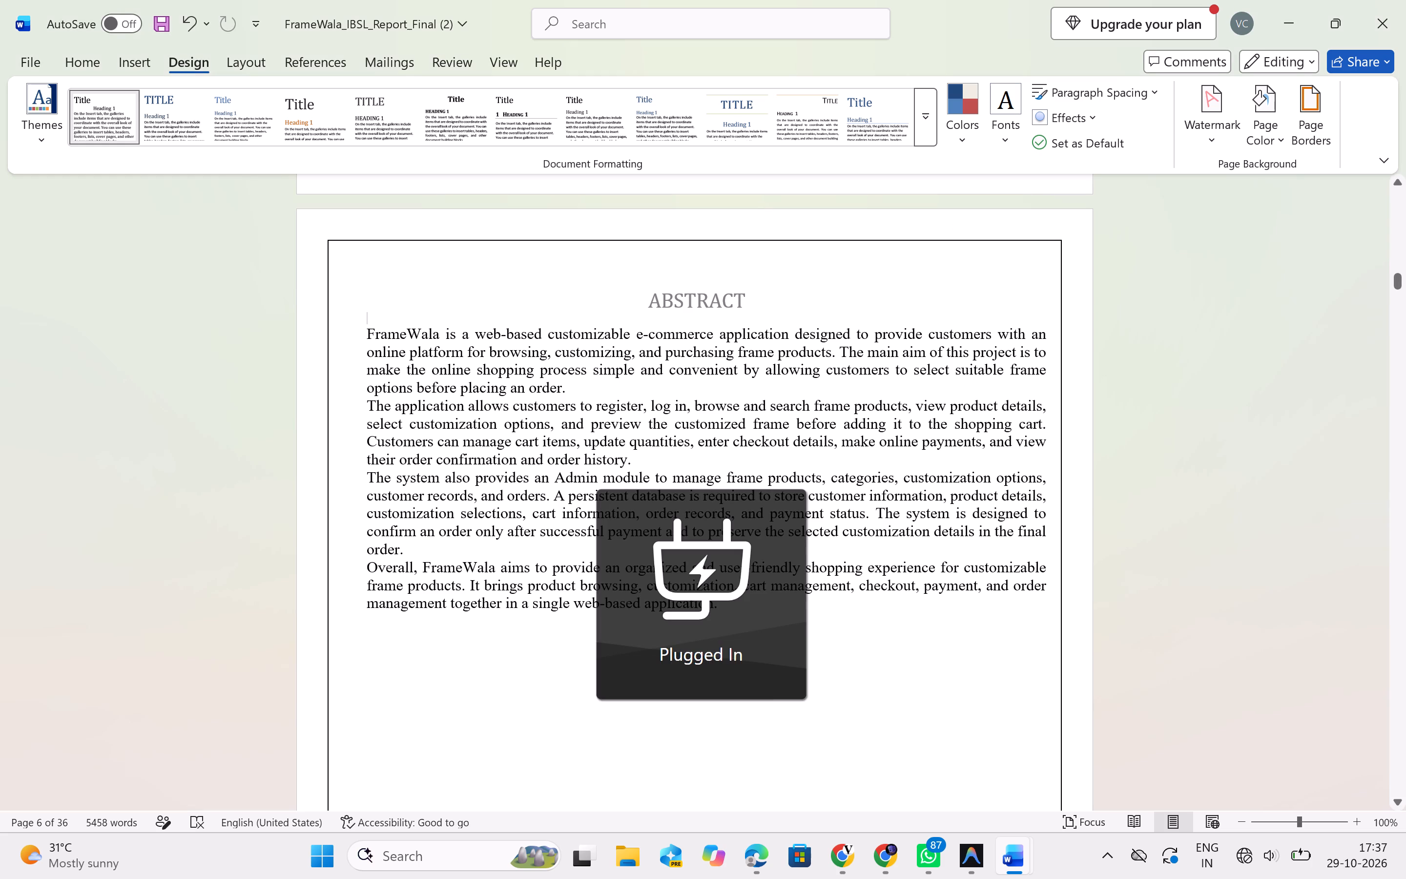
{"action": "scroll", "coordinate": [703, 572], "scroll_direction": "down", "scroll_amount": 3}
{"action": "left_click", "coordinate": [703, 572]}
{"action": "scroll", "coordinate": [703, 572], "scroll_direction": "down", "scroll_amount": 2}
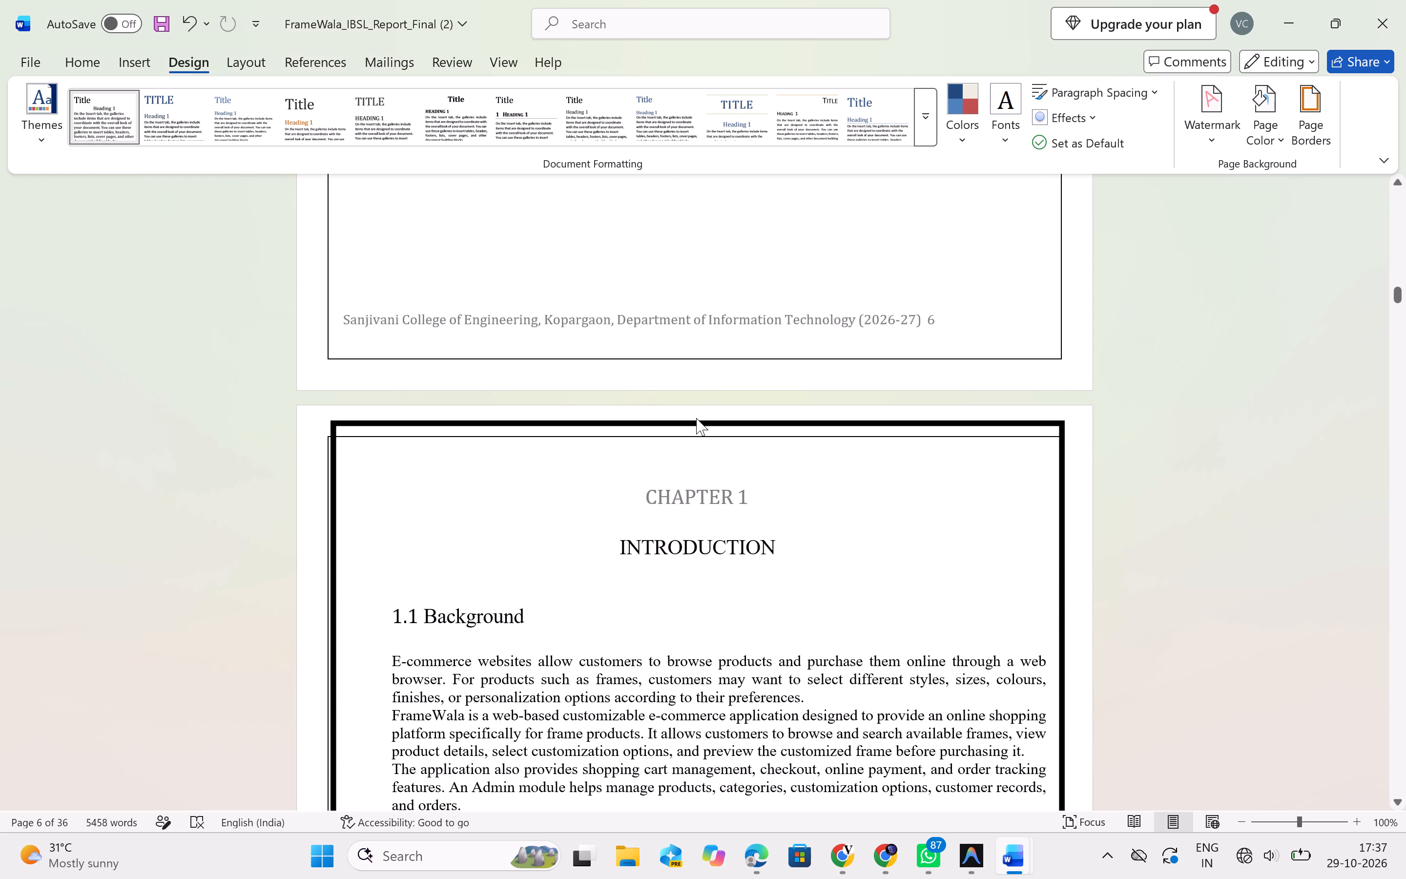
{"action": "left_click_drag", "start_coordinate": [696, 418], "coordinate": [699, 425]}
{"action": "left_click", "coordinate": [699, 425]}
{"action": "key", "text": "Delete"}
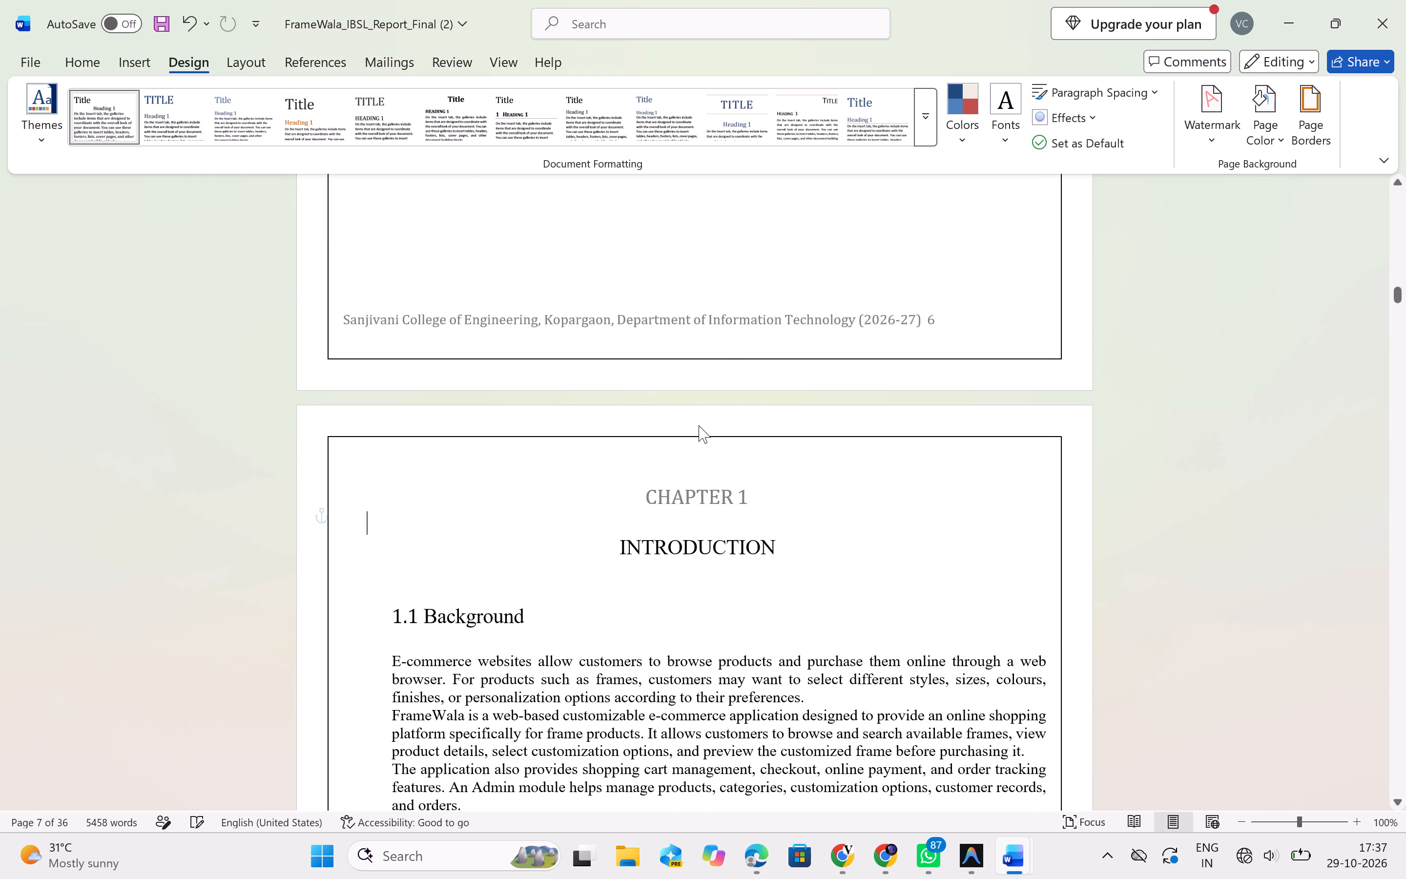
Delete the thick black frames from the Chapter 2 Problem Identification page and page 12.
{"action": "scroll", "coordinate": [699, 425], "scroll_direction": "down", "scroll_amount": 8}
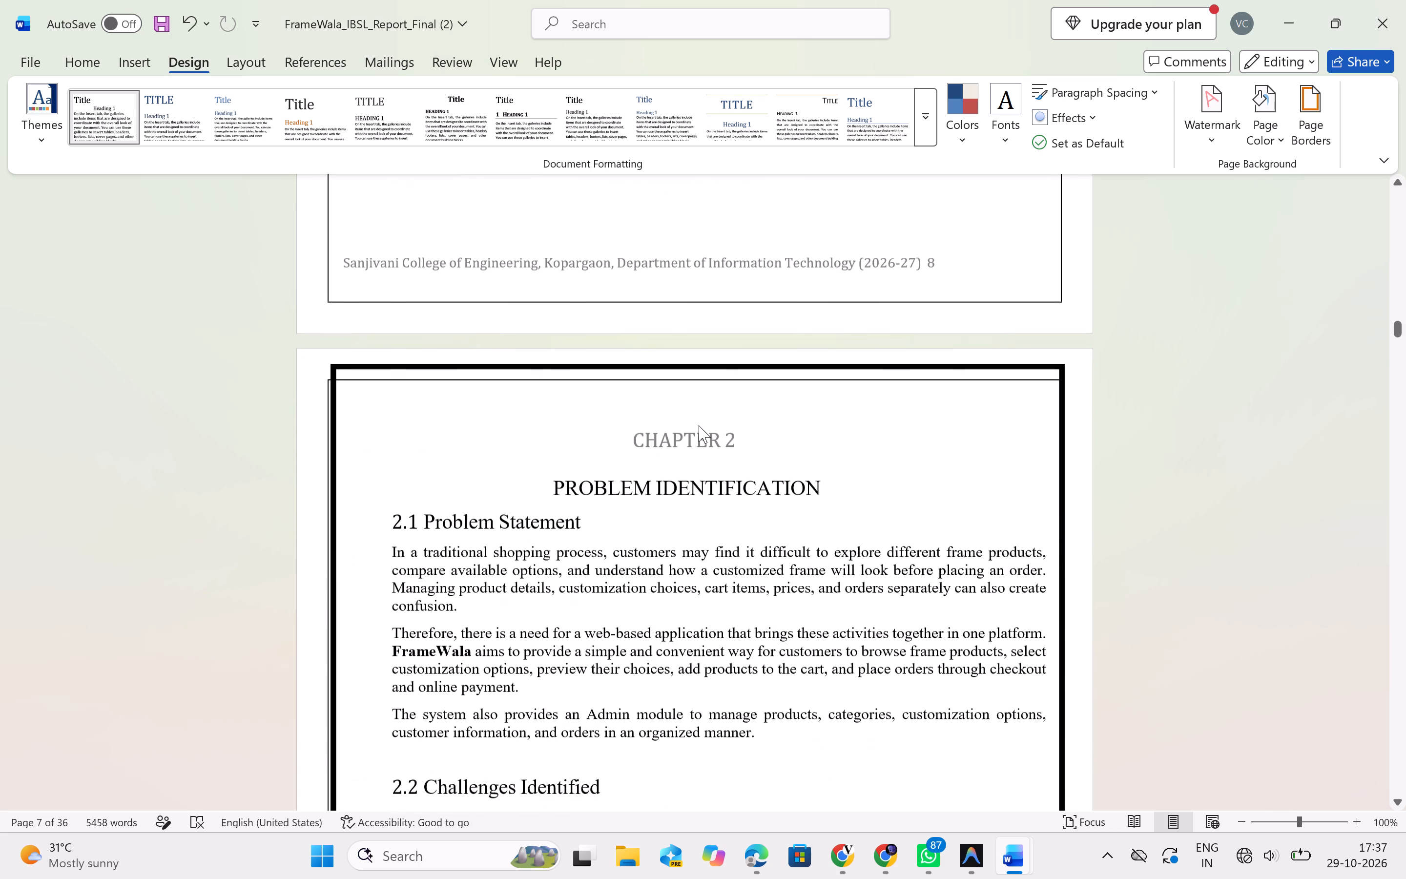
{"action": "left_click", "coordinate": [1060, 321]}
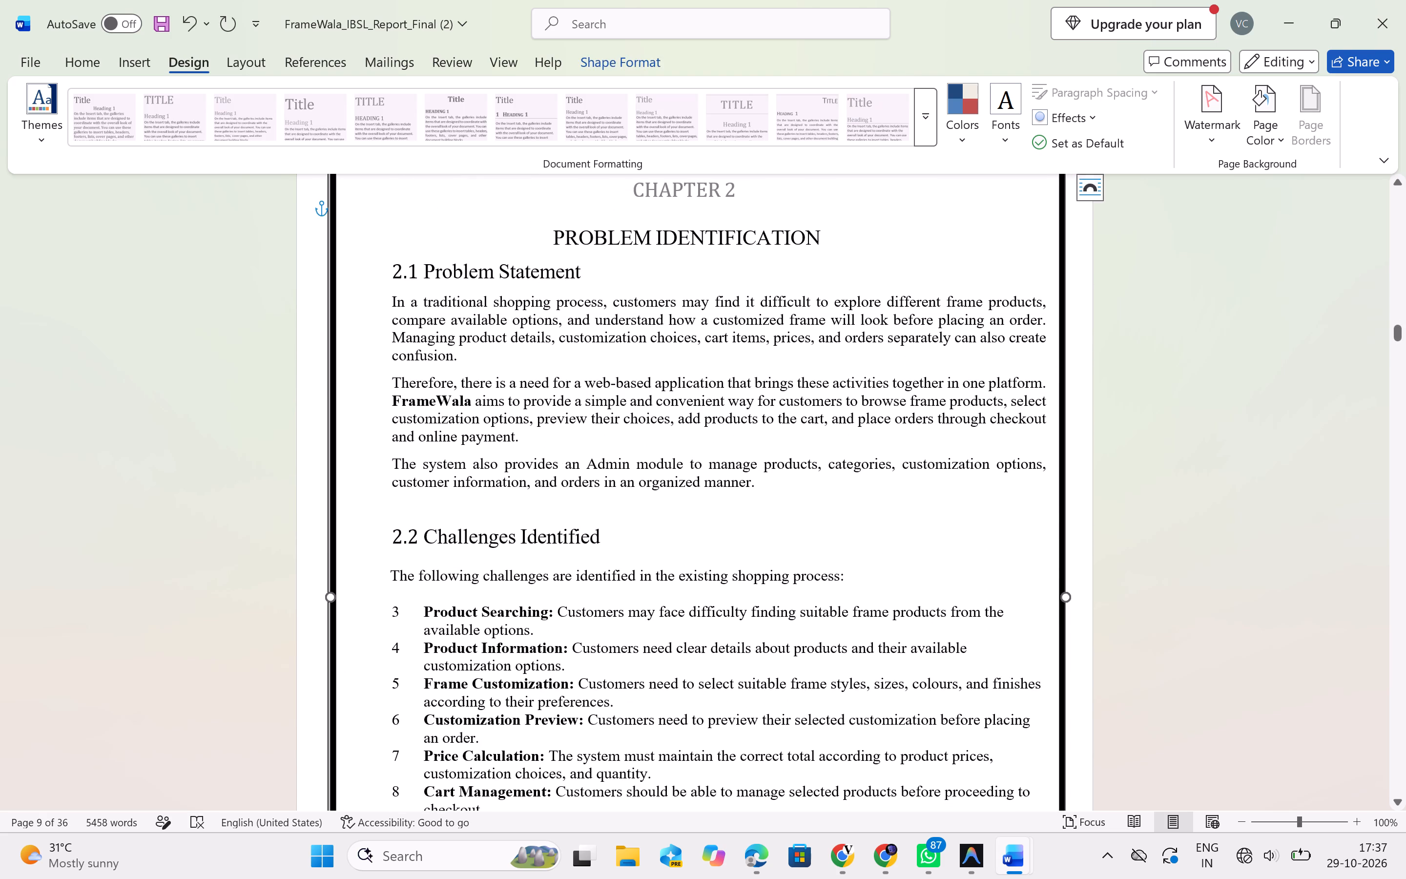
{"action": "key", "text": "Delete"}
{"action": "scroll", "coordinate": [1060, 321], "scroll_direction": "down", "scroll_amount": 8}
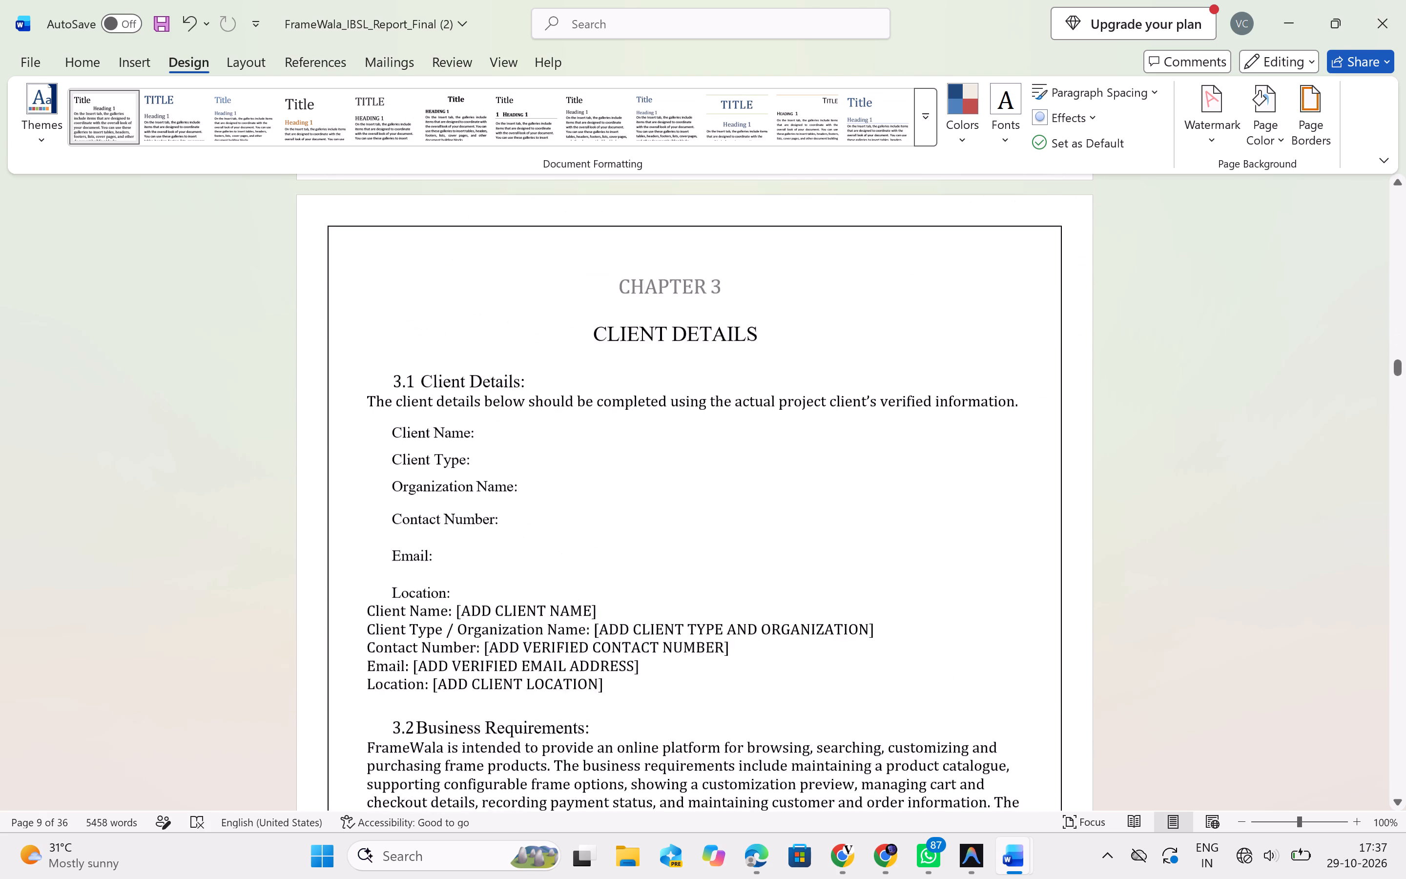
{"action": "scroll", "coordinate": [1060, 321], "scroll_direction": "down", "scroll_amount": 2}
{"action": "left_click", "coordinate": [1064, 342]}
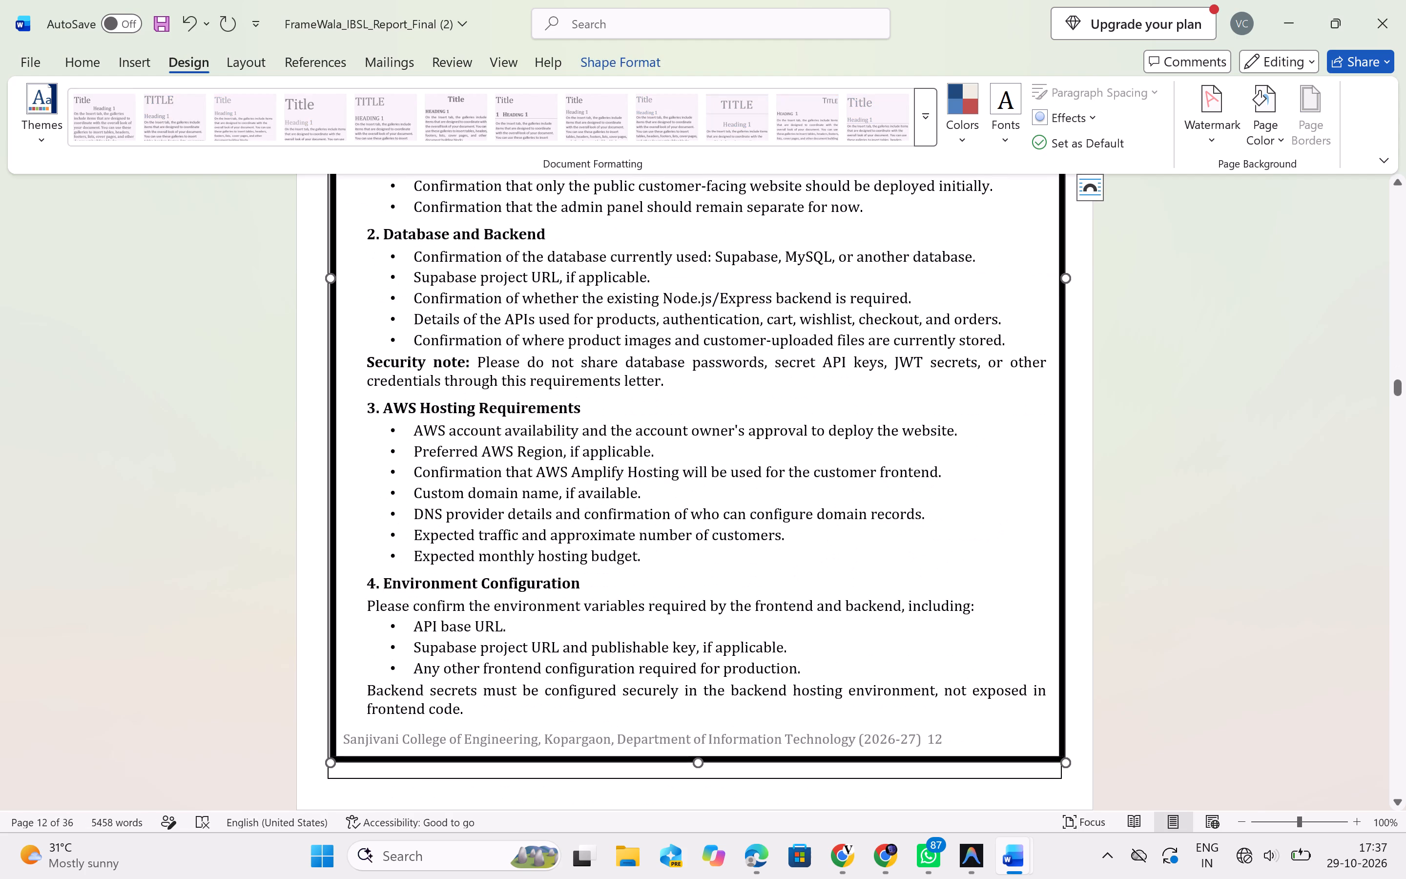
{"action": "key", "text": "Delete"}
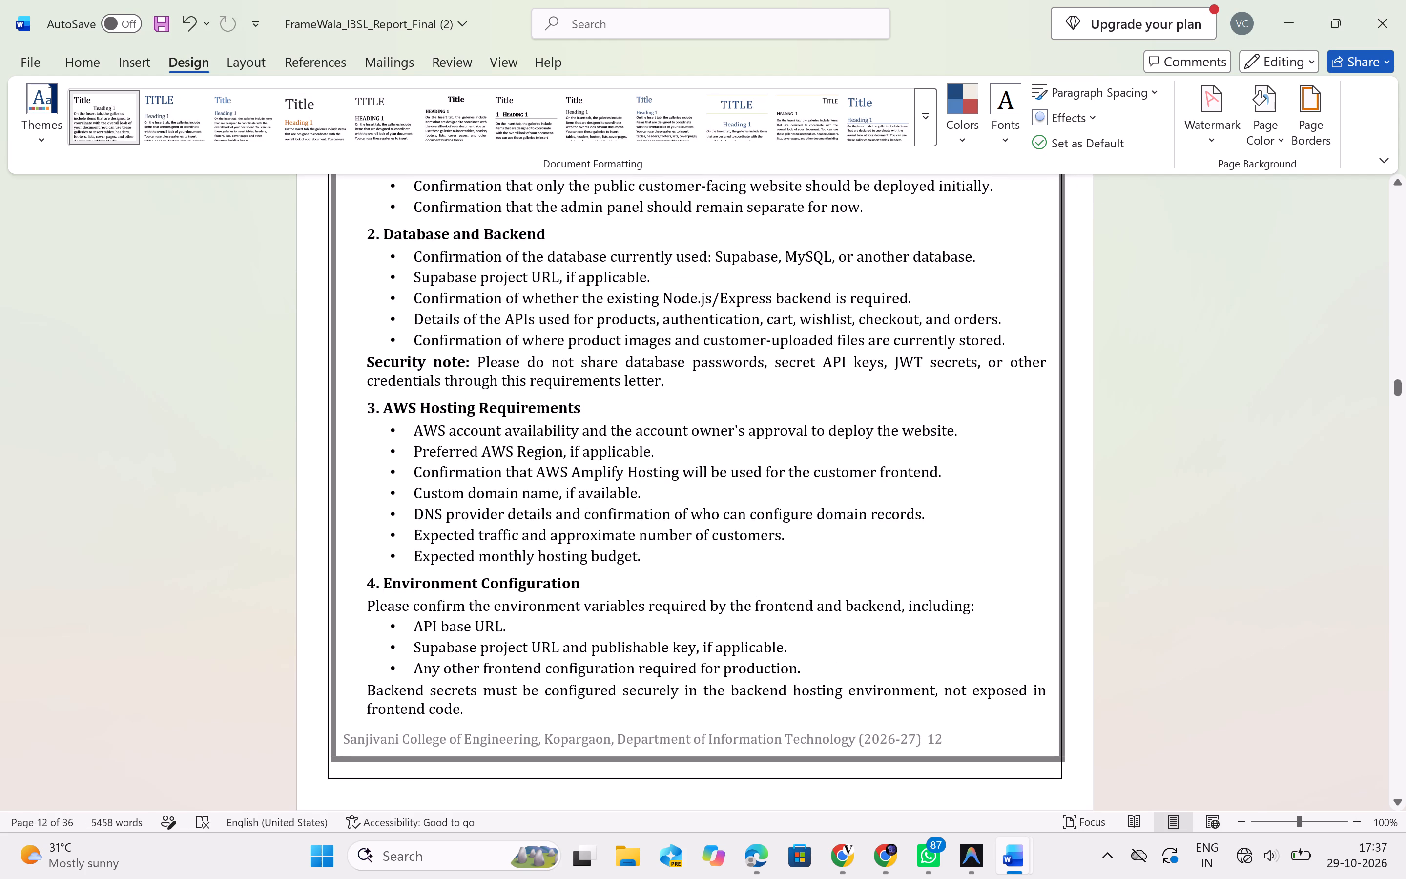
Delete the thick frame anchored in the Section 10 header, around pages 12 and 13, and return to the body text.
{"action": "left_click", "coordinate": [1055, 358]}
{"action": "left_click", "coordinate": [1049, 407]}
{"action": "left_click", "coordinate": [999, 754]}
{"action": "left_click_drag", "start_coordinate": [999, 754], "coordinate": [954, 730]}
{"action": "left_click", "coordinate": [954, 730]}
{"action": "scroll", "coordinate": [934, 682], "scroll_direction": "down", "scroll_amount": 3}
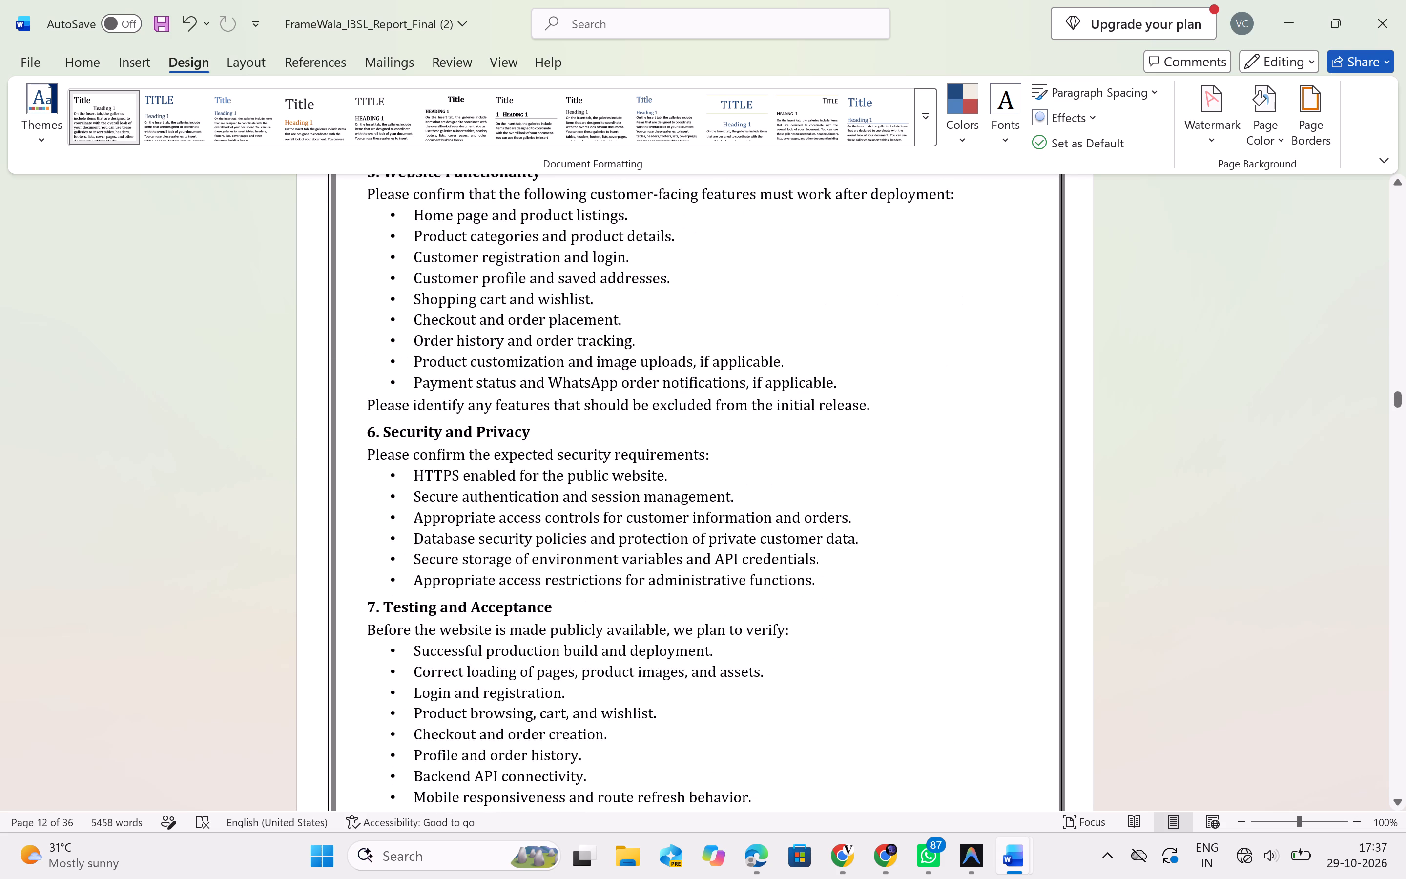
{"action": "scroll", "coordinate": [1034, 588], "scroll_direction": "up", "scroll_amount": 2}
{"action": "left_click", "coordinate": [542, 503]}
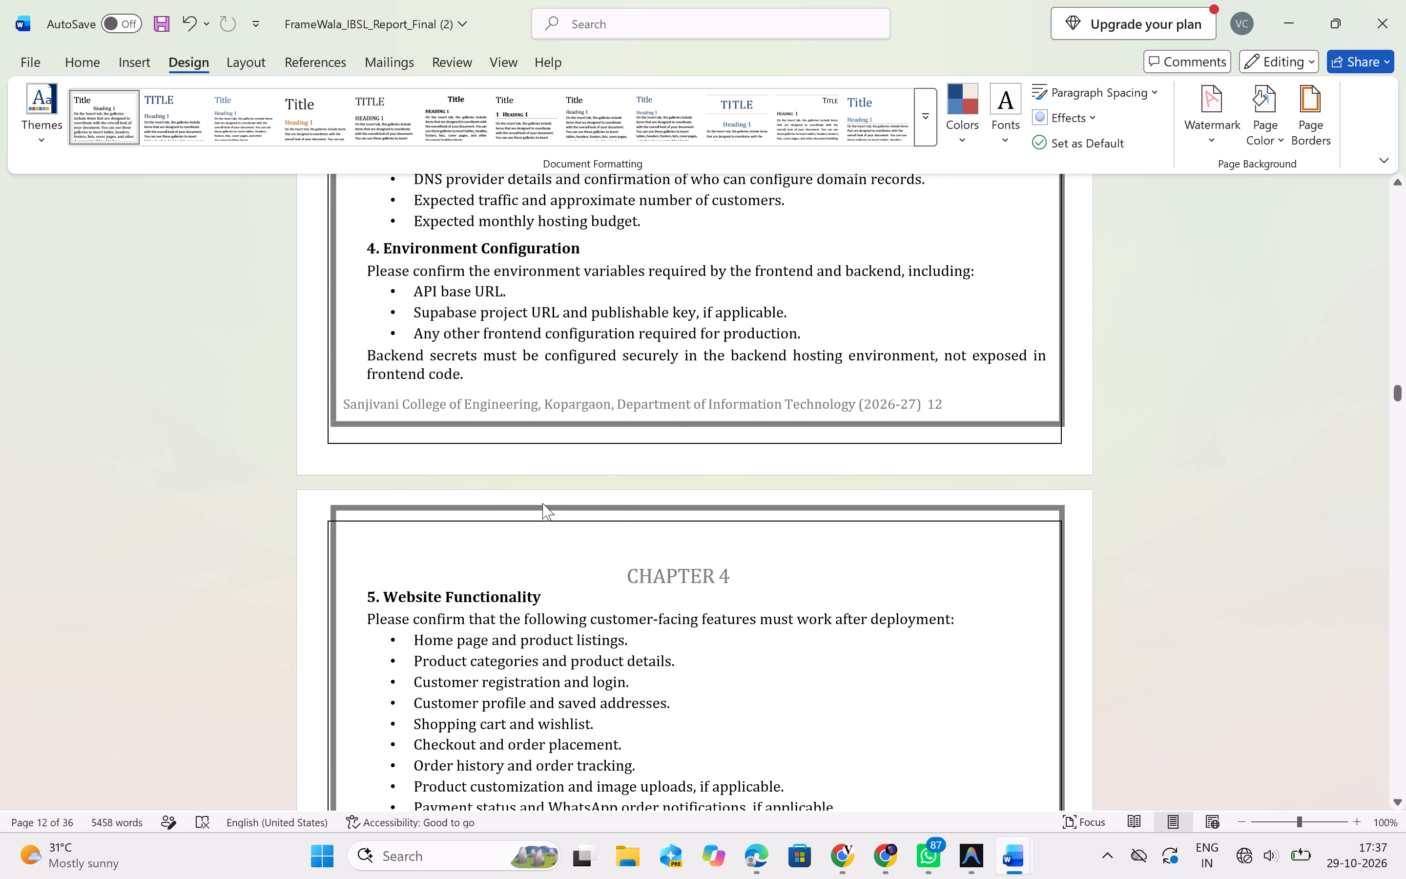
{"action": "double_click", "coordinate": [547, 510]}
{"action": "left_click", "coordinate": [547, 510]}
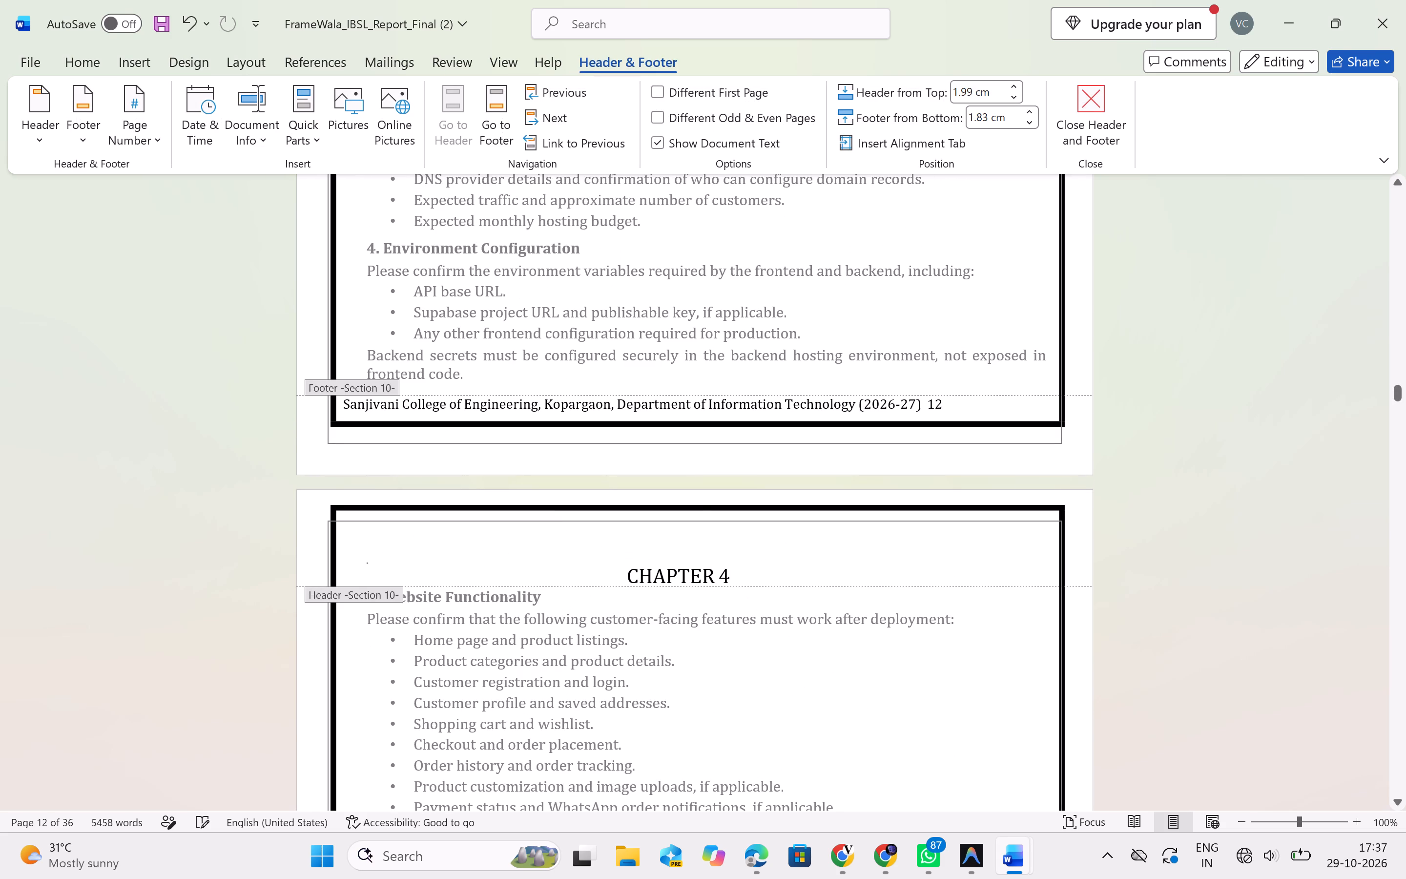
{"action": "key", "text": "Delete"}
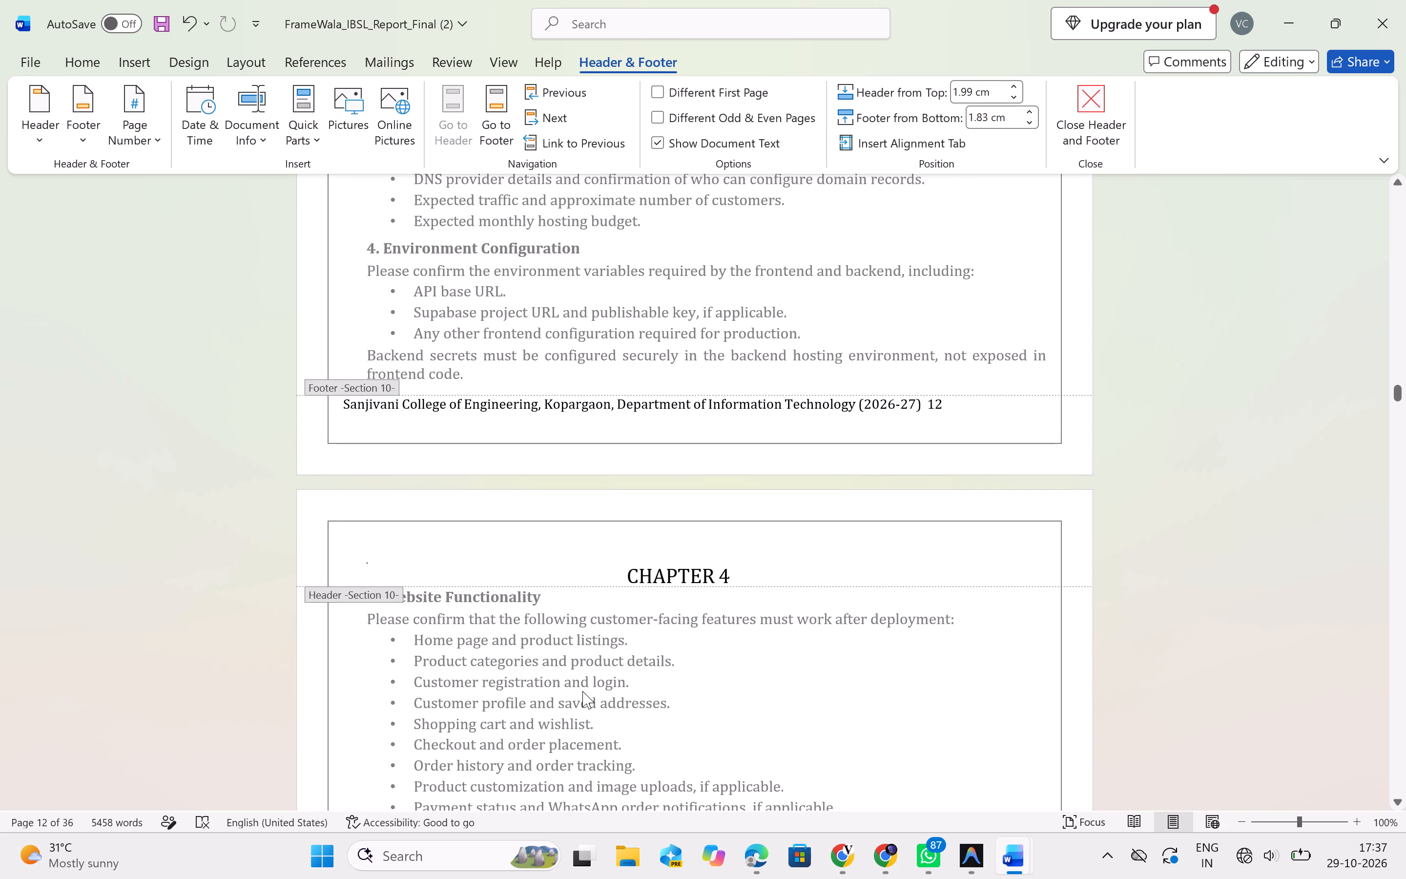
{"action": "left_click", "coordinate": [582, 691]}
{"action": "double_click", "coordinate": [582, 691]}
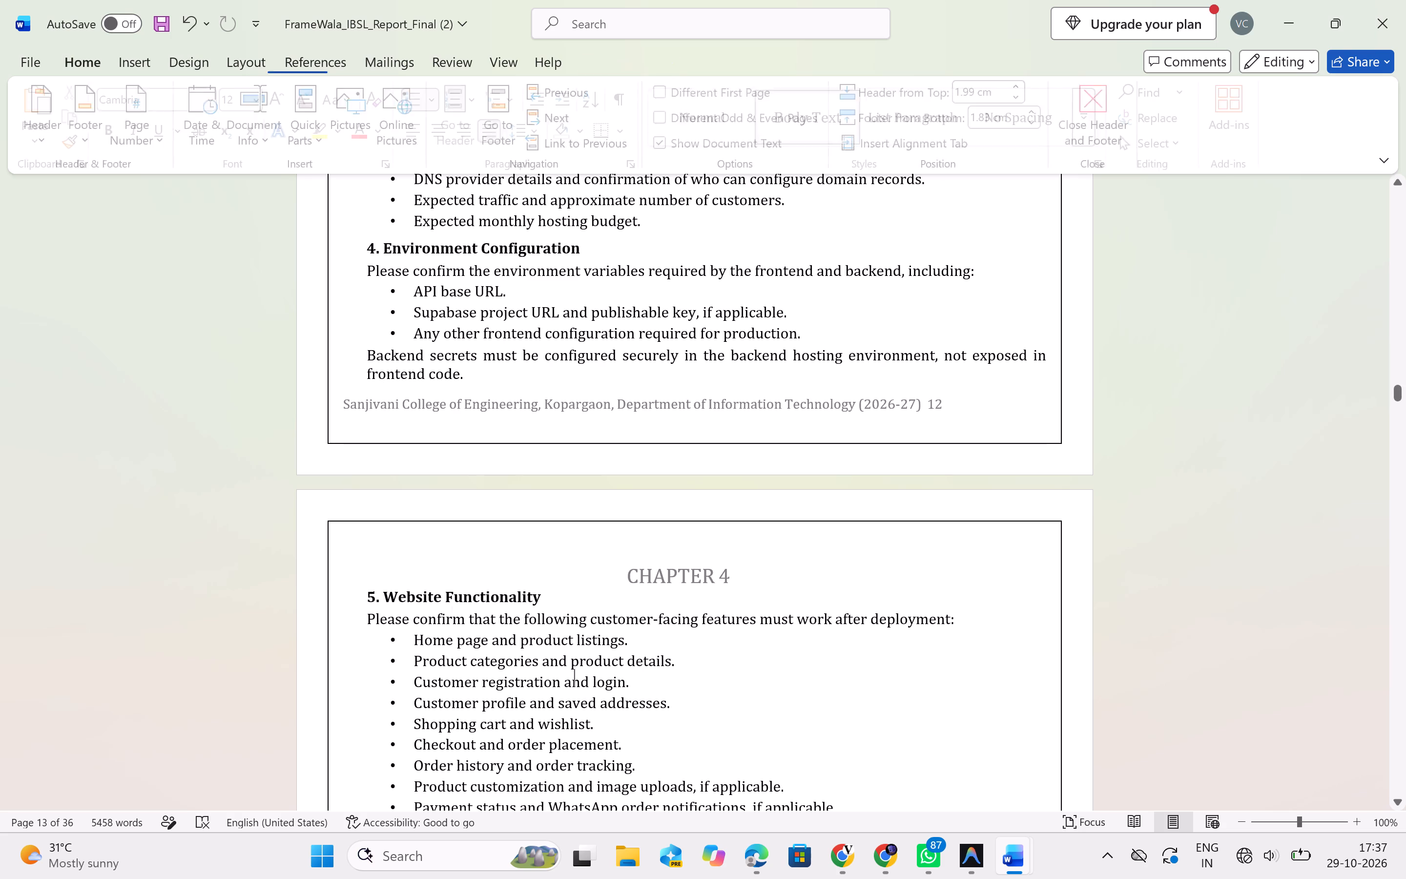
Delete the thick black frames from the Functional Requirements page, the Chapter 6 opening page and page 19.
{"action": "scroll", "coordinate": [647, 691], "scroll_direction": "down", "scroll_amount": 7}
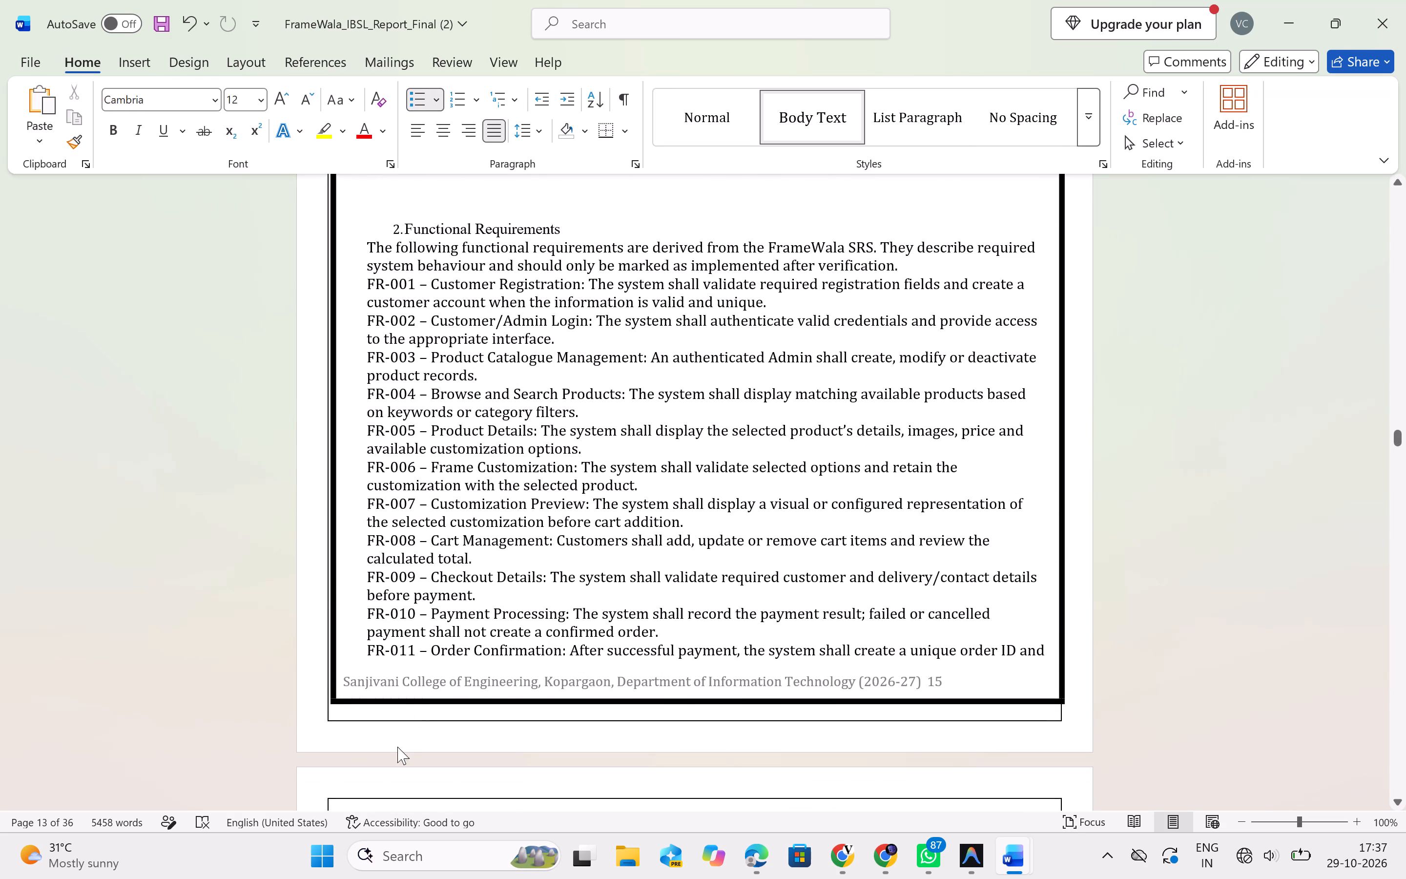
{"action": "left_click", "coordinate": [429, 699]}
{"action": "key", "text": "Delete"}
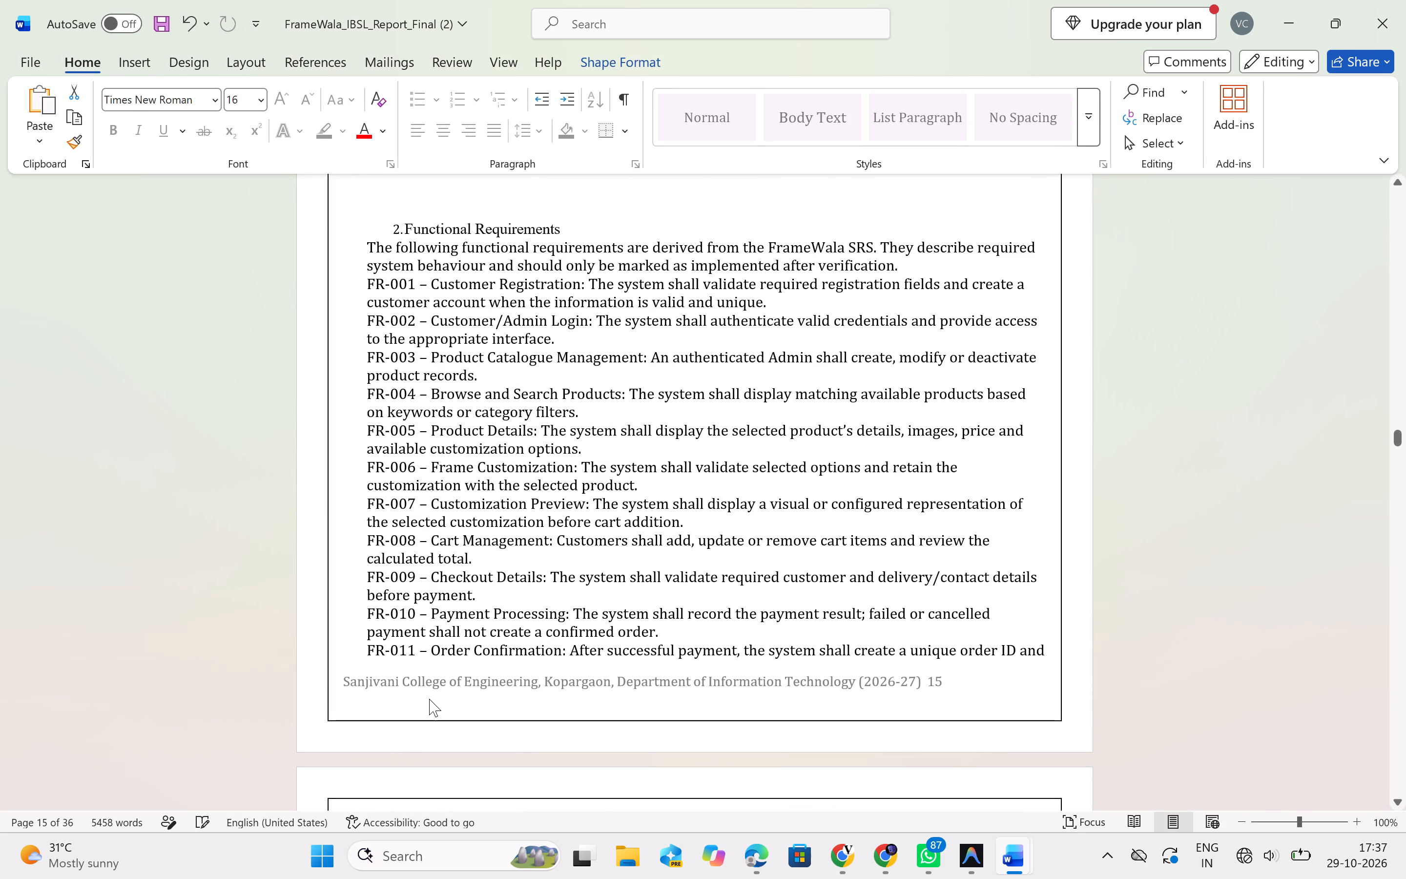
{"action": "scroll", "coordinate": [429, 699], "scroll_direction": "down", "scroll_amount": 7}
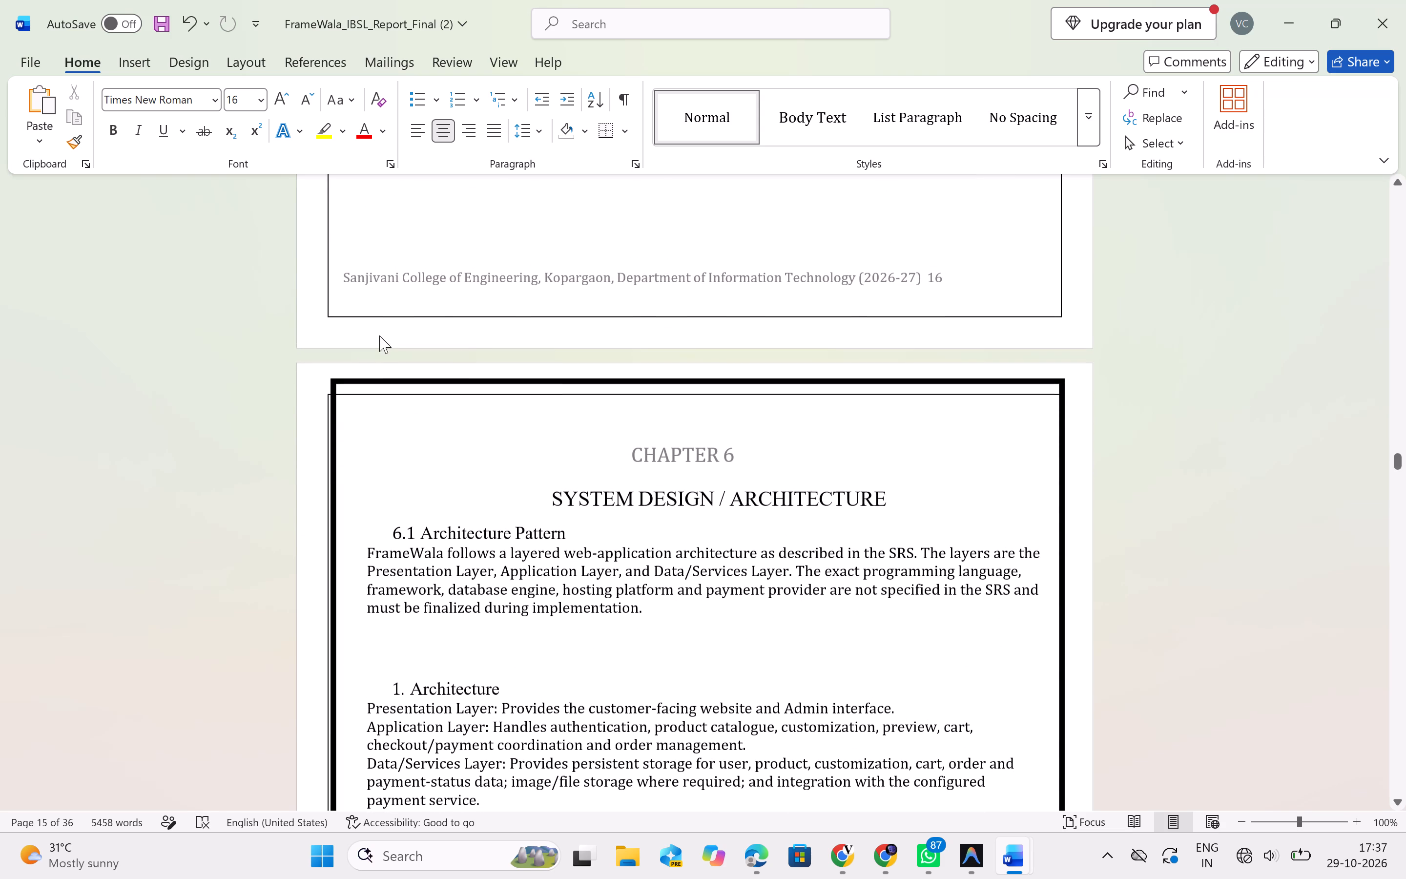
{"action": "left_click", "coordinate": [389, 382]}
{"action": "key", "text": "Delete"}
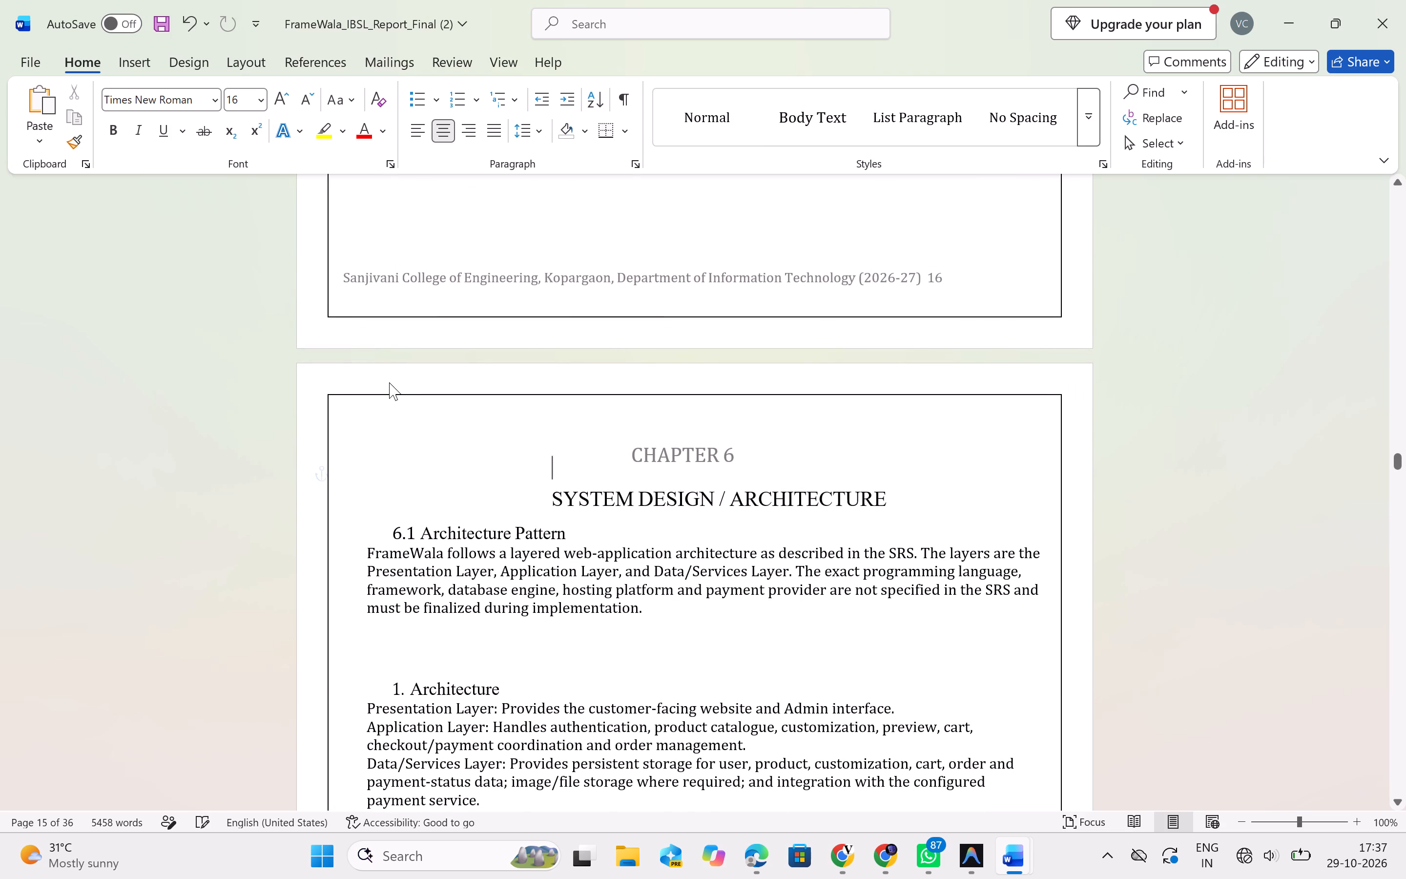
{"action": "scroll", "coordinate": [389, 382], "scroll_direction": "down", "scroll_amount": 3}
{"action": "scroll", "coordinate": [518, 527], "scroll_direction": "down", "scroll_amount": 6}
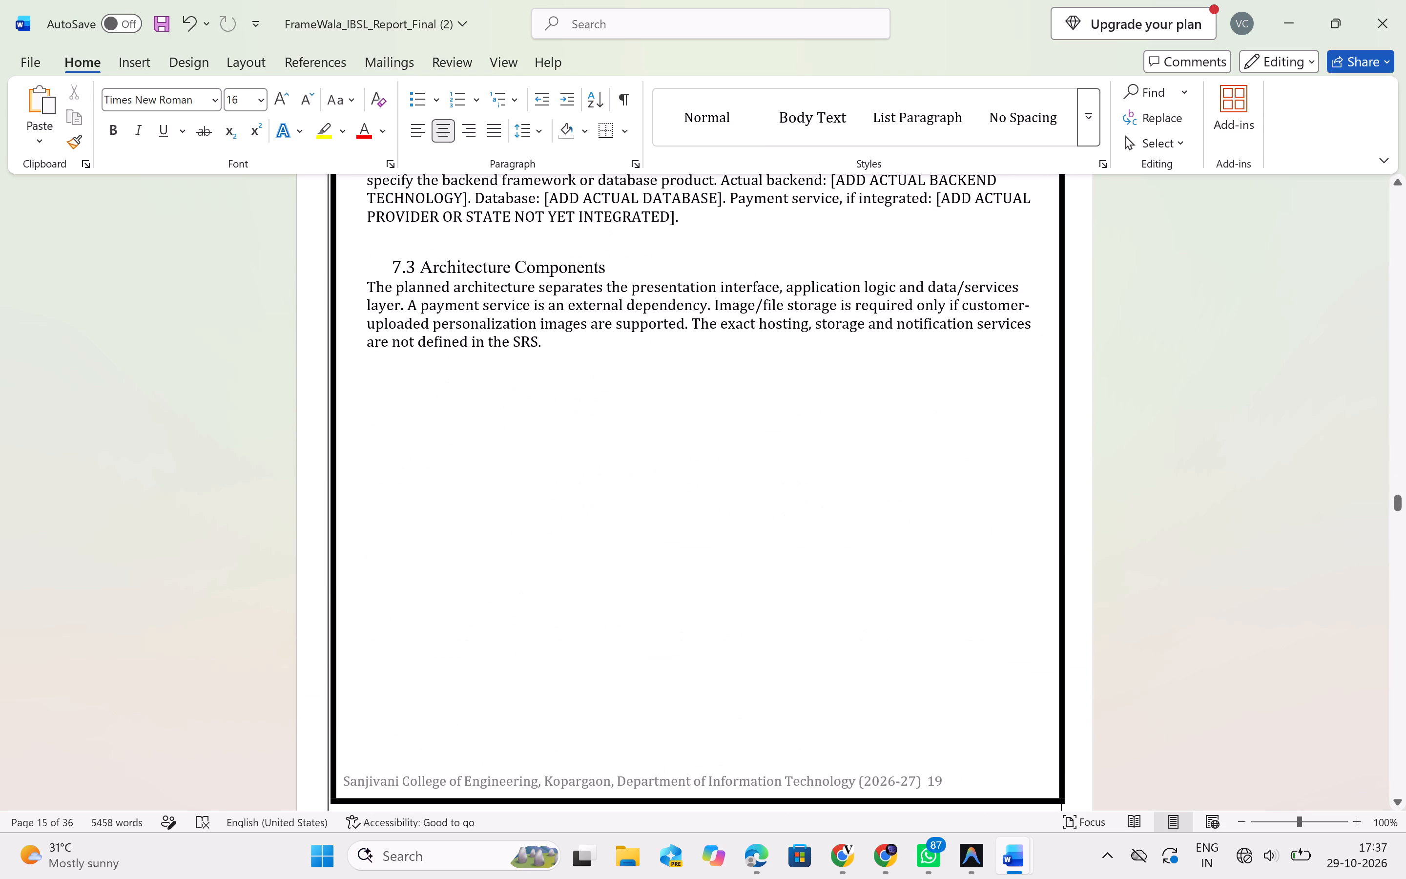
{"action": "left_click", "coordinate": [332, 492]}
{"action": "key", "text": "Delete"}
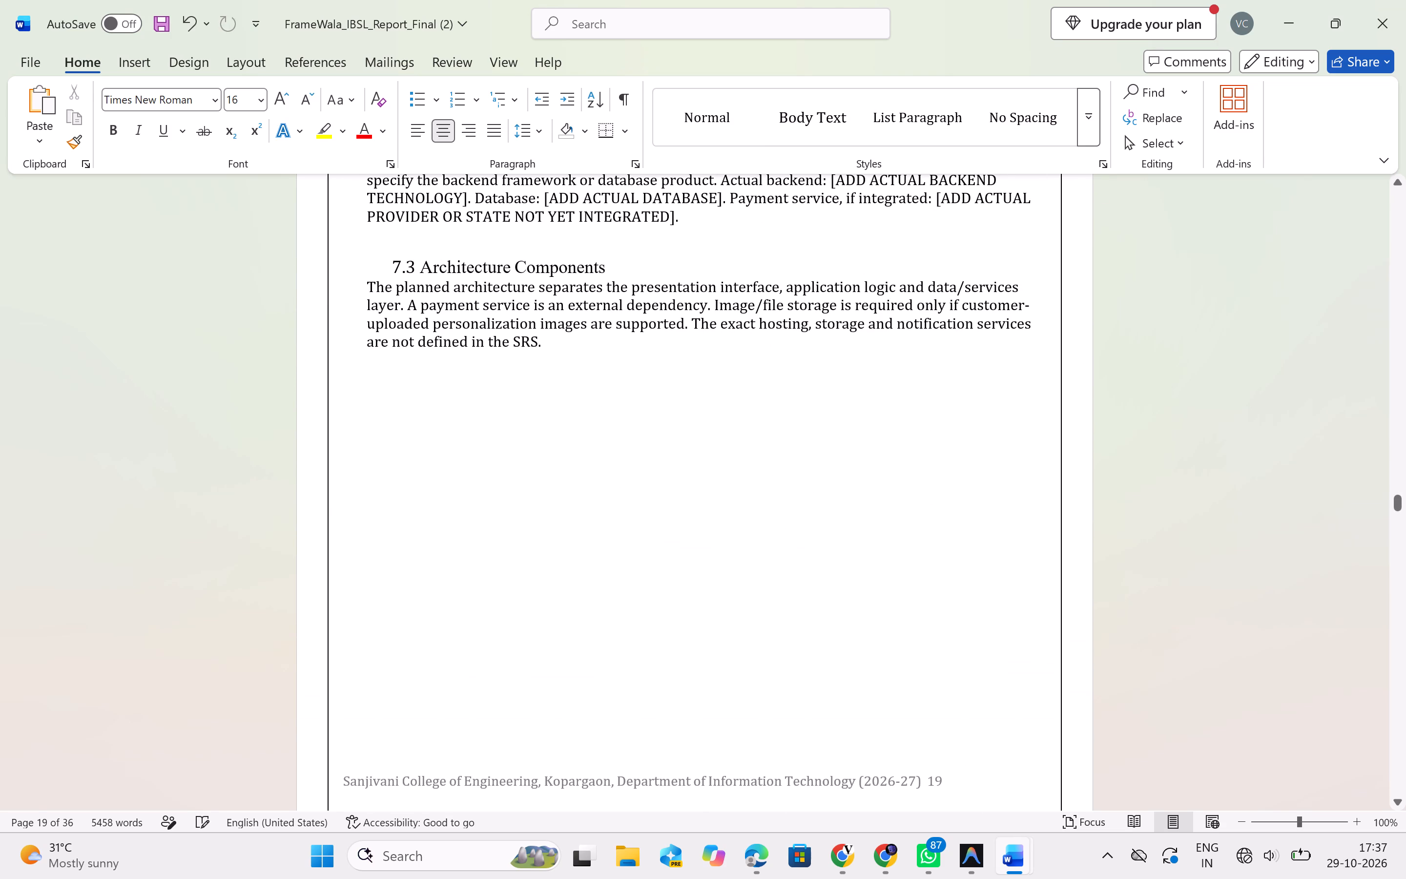
Delete the thick frame anchored in the Section 14 header on the Chapter 8 User Interface Design page and return to the body text.
{"action": "scroll", "coordinate": [332, 492], "scroll_direction": "down", "scroll_amount": 4}
{"action": "scroll", "coordinate": [347, 449], "scroll_direction": "up", "scroll_amount": 1}
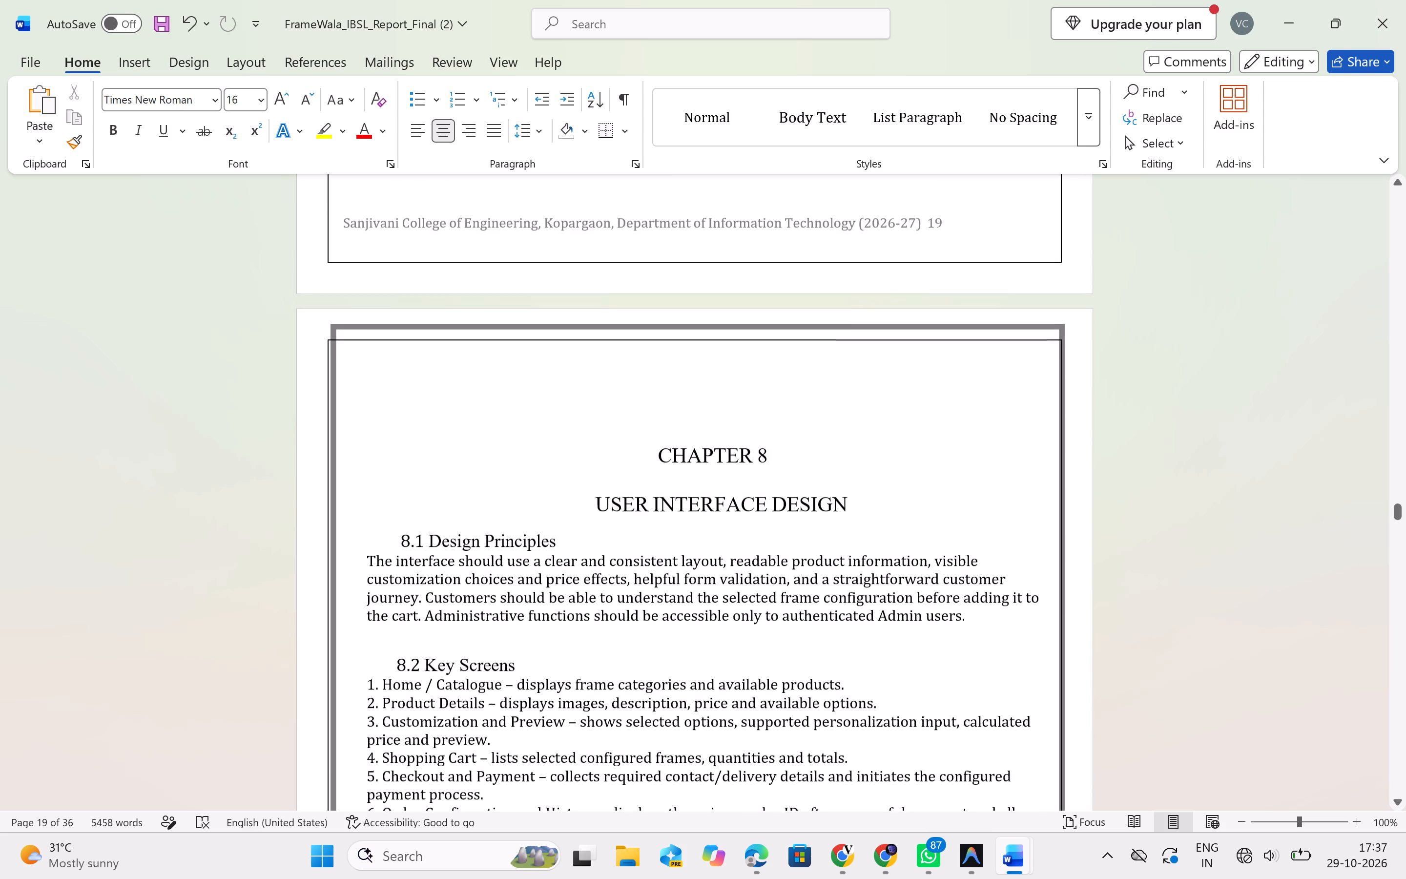
{"action": "left_click", "coordinate": [463, 426]}
{"action": "left_click", "coordinate": [548, 235]}
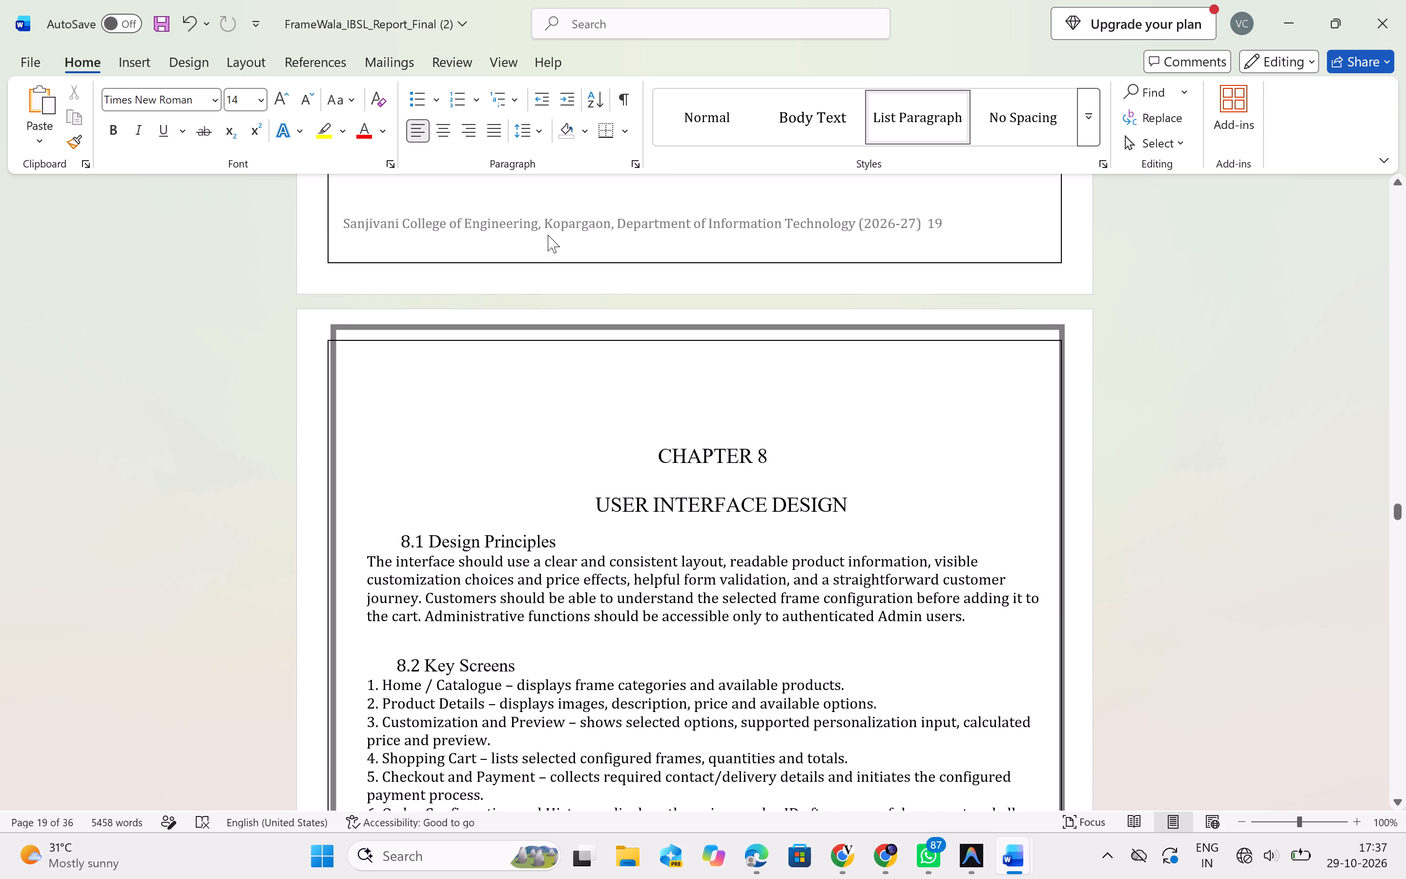
{"action": "double_click", "coordinate": [646, 606]}
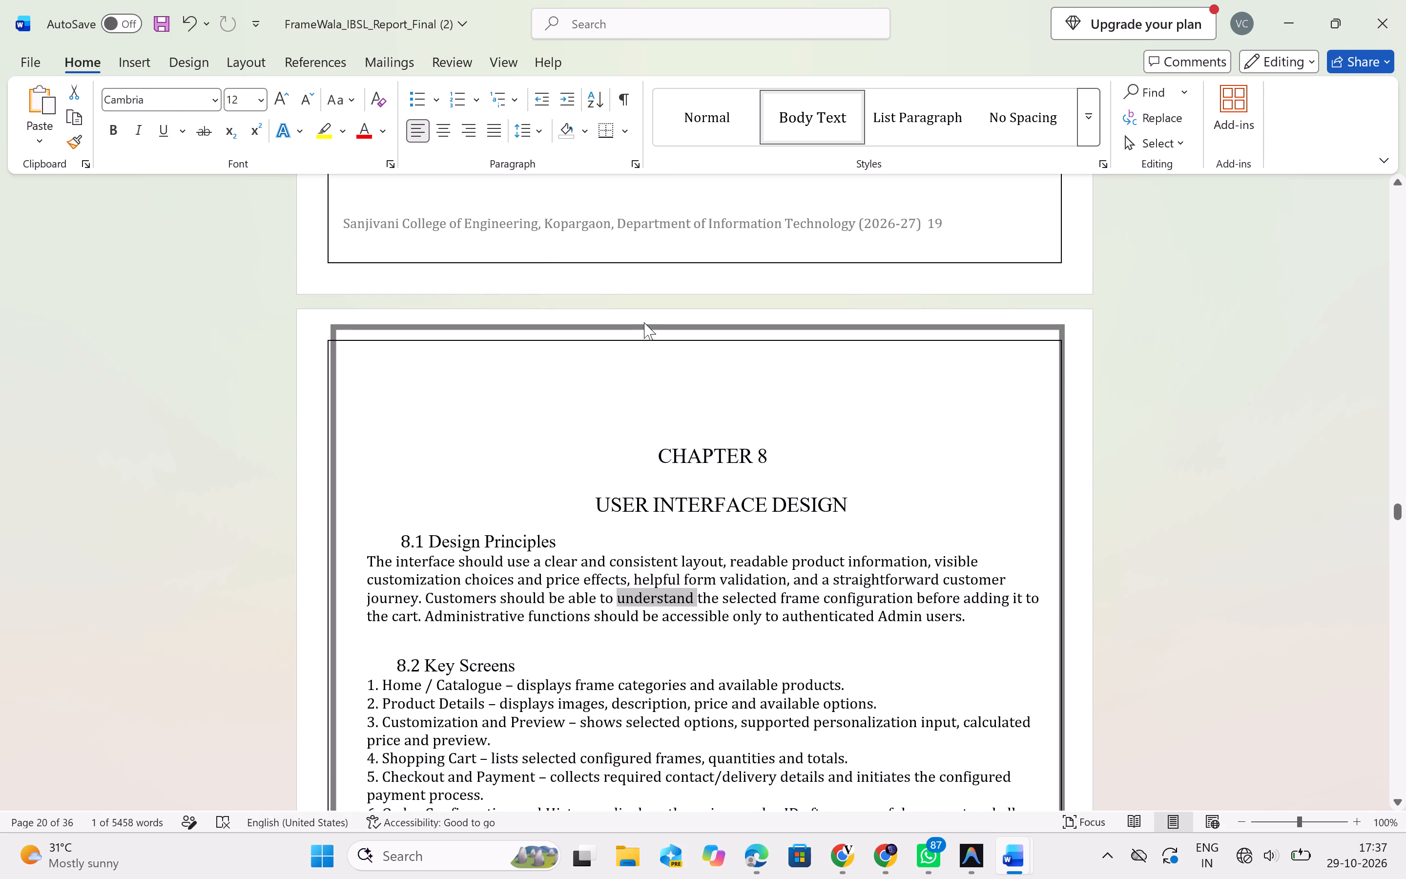
{"action": "left_click", "coordinate": [646, 329]}
{"action": "double_click", "coordinate": [646, 329]}
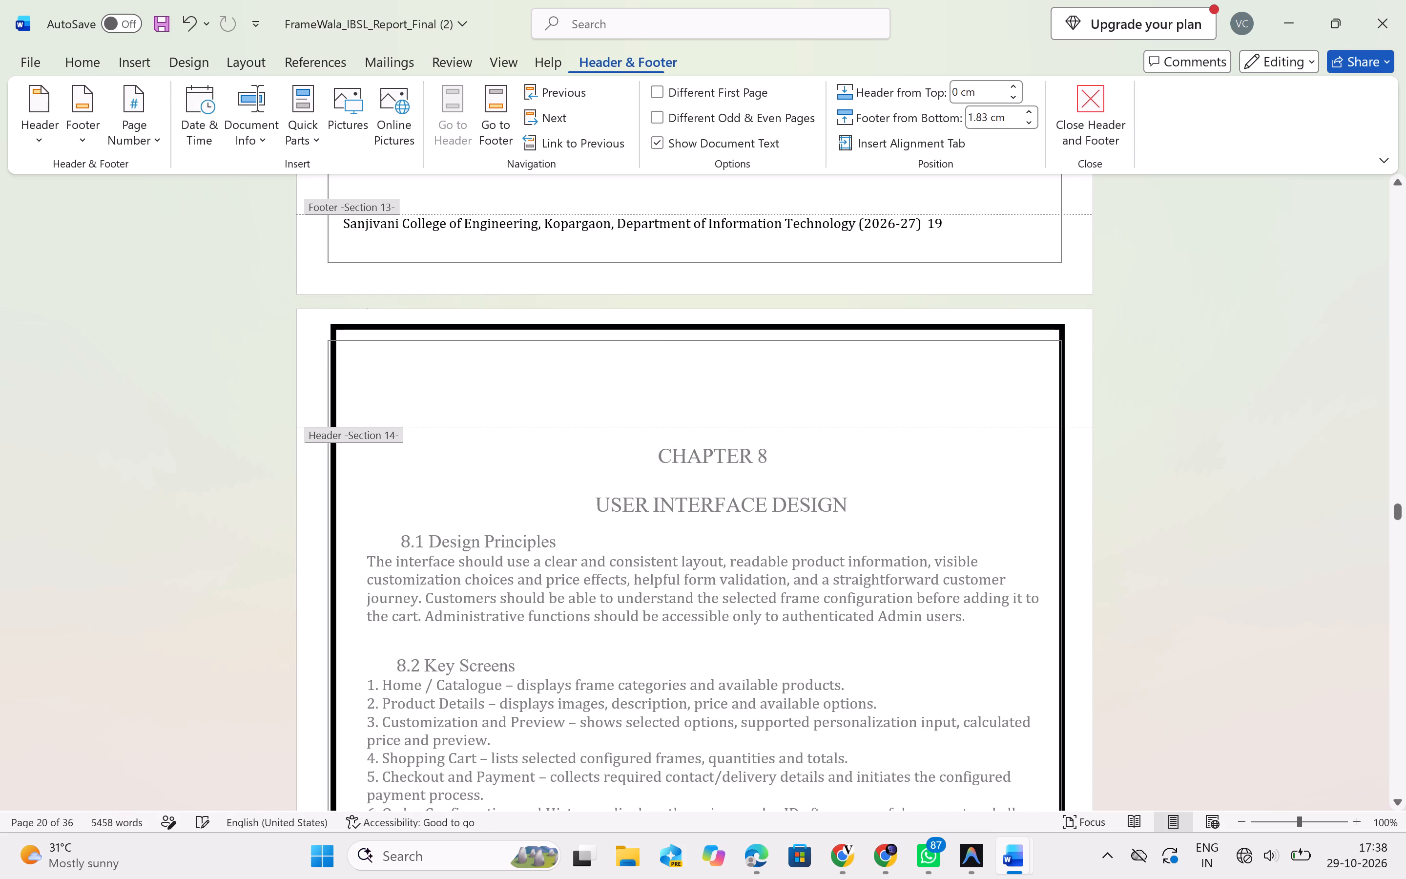
{"action": "left_click", "coordinate": [646, 329]}
{"action": "key", "text": "Delete"}
{"action": "scroll", "coordinate": [691, 601], "scroll_direction": "down", "scroll_amount": 2}
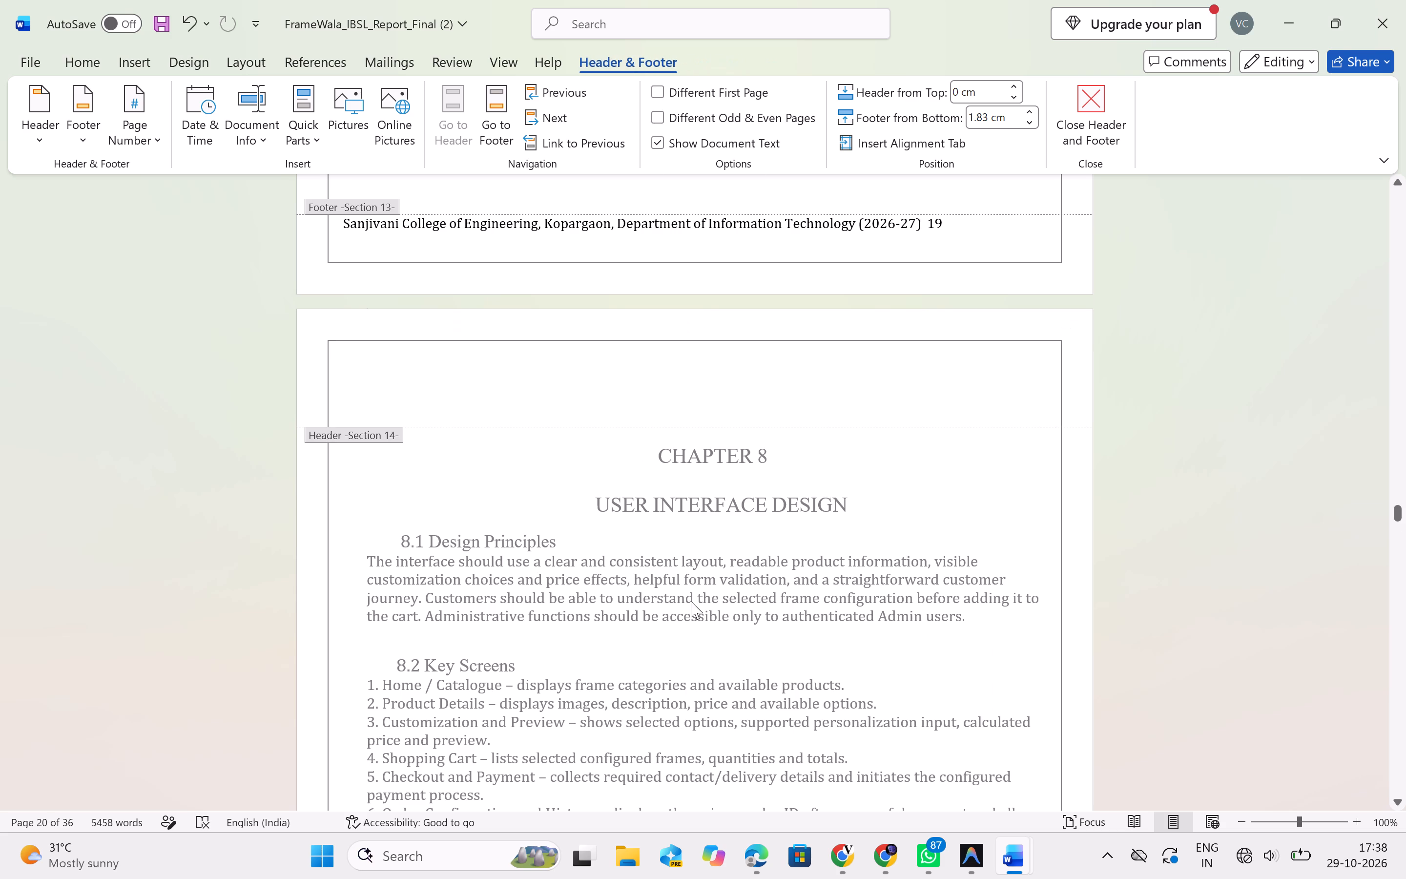
{"action": "scroll", "coordinate": [691, 601], "scroll_direction": "down", "scroll_amount": 3}
{"action": "left_click", "coordinate": [616, 476]}
{"action": "scroll", "coordinate": [616, 476], "scroll_direction": "down", "scroll_amount": 2}
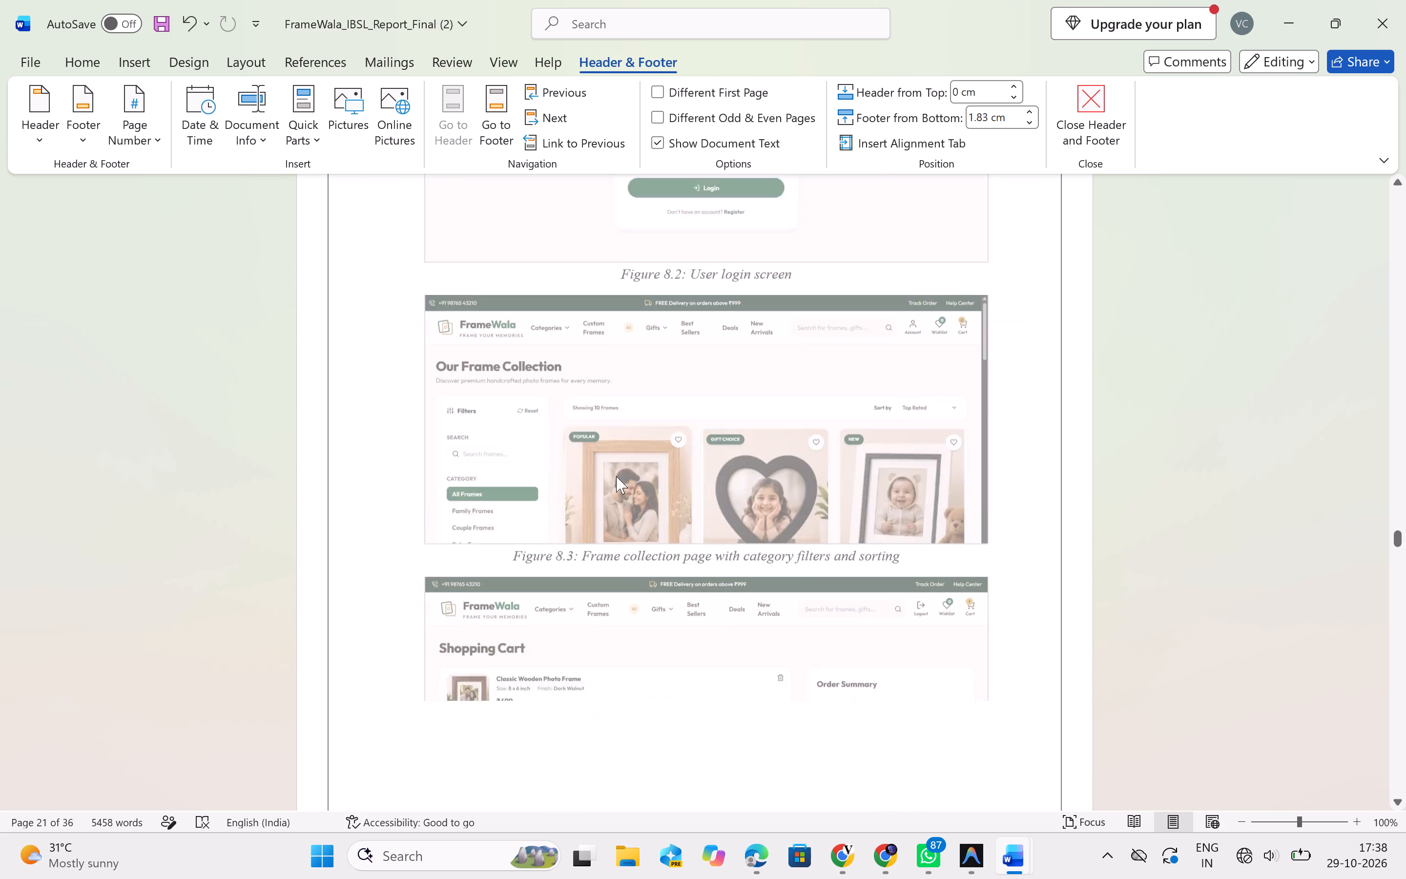
{"action": "scroll", "coordinate": [616, 476], "scroll_direction": "down", "scroll_amount": 5}
{"action": "right_click", "coordinate": [616, 476]}
{"action": "left_click", "coordinate": [616, 476]}
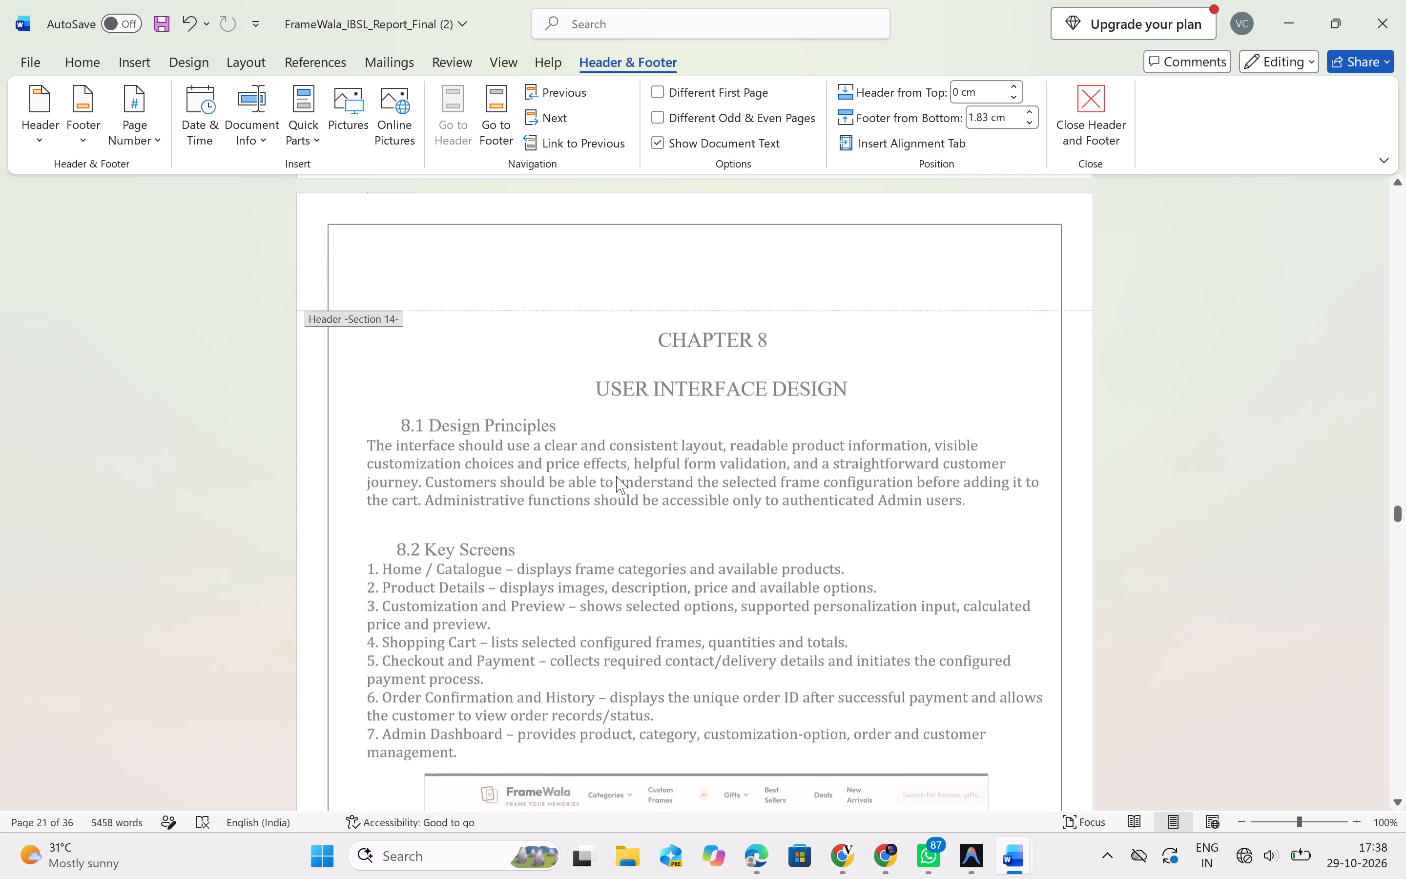
{"action": "scroll", "coordinate": [616, 476], "scroll_direction": "down", "scroll_amount": 7}
{"action": "double_click", "coordinate": [616, 476]}
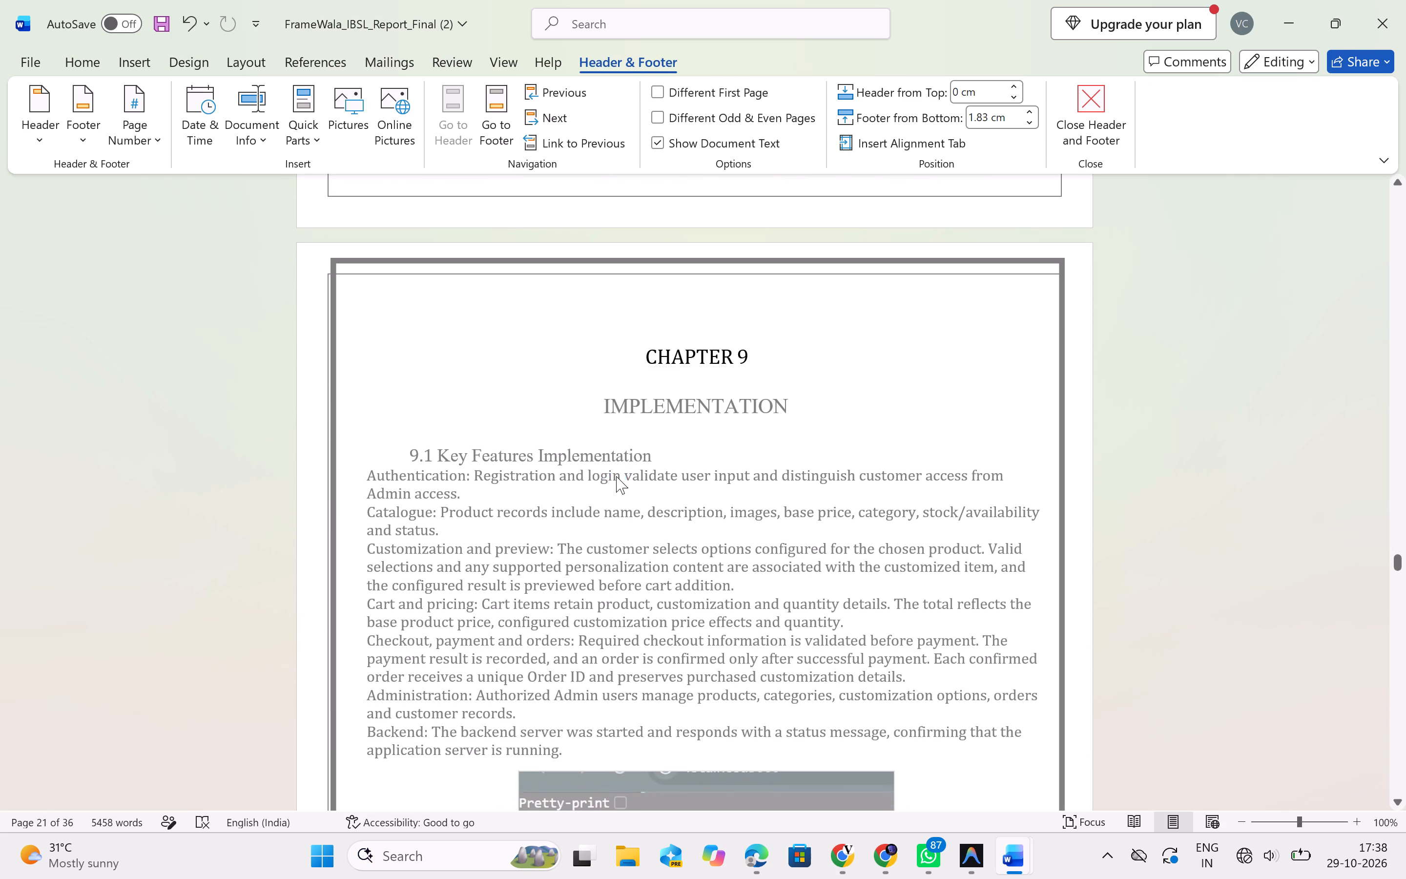
Delete the thick black frames from the Chapter 9 Implementation, Chapter 10 Testing and 10.2 Test Results pages.
{"action": "left_click", "coordinate": [748, 259]}
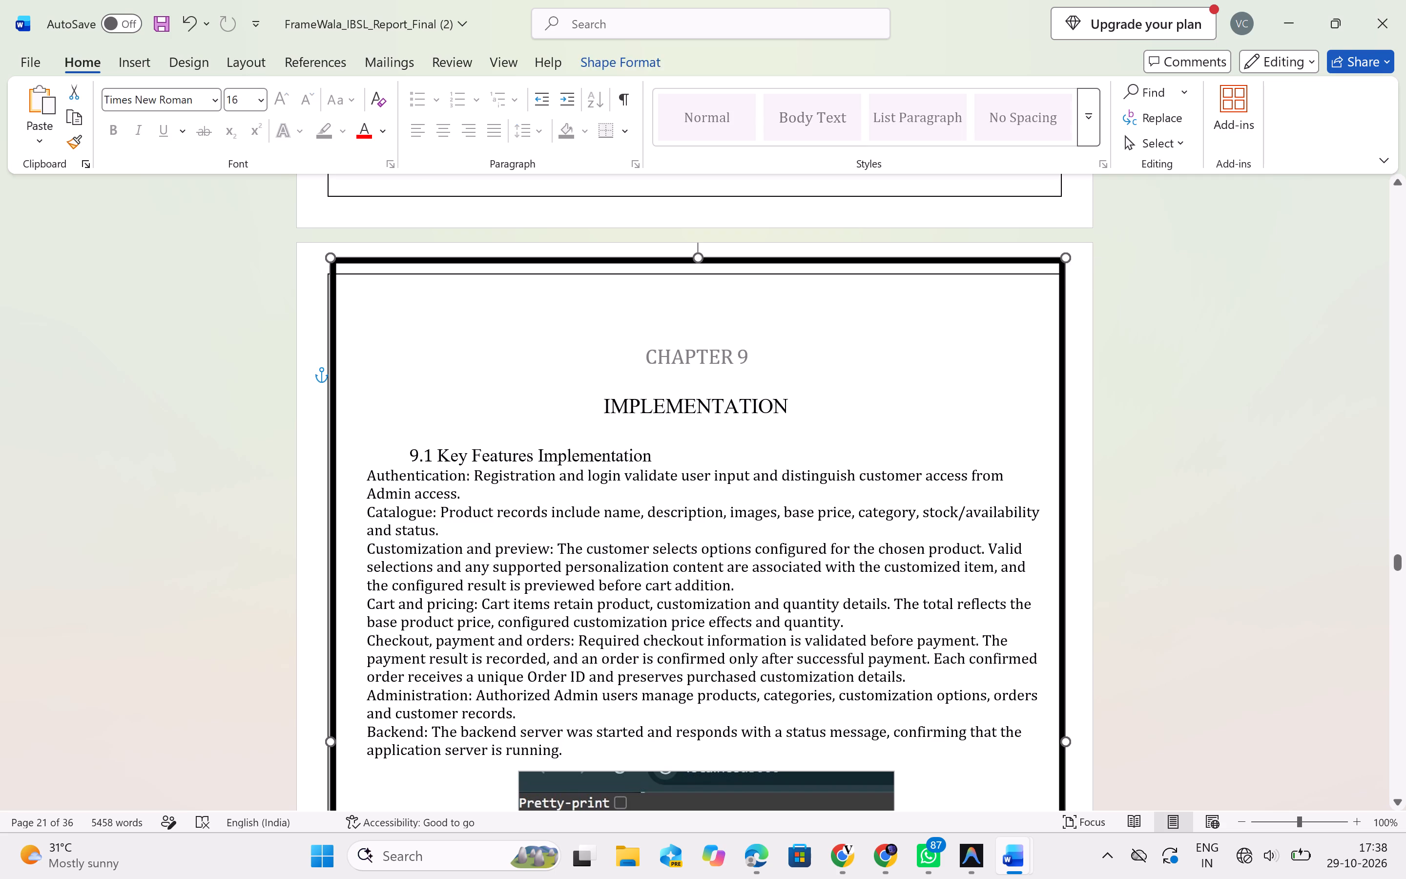
{"action": "key", "text": "Delete"}
{"action": "scroll", "coordinate": [748, 259], "scroll_direction": "down", "scroll_amount": 4}
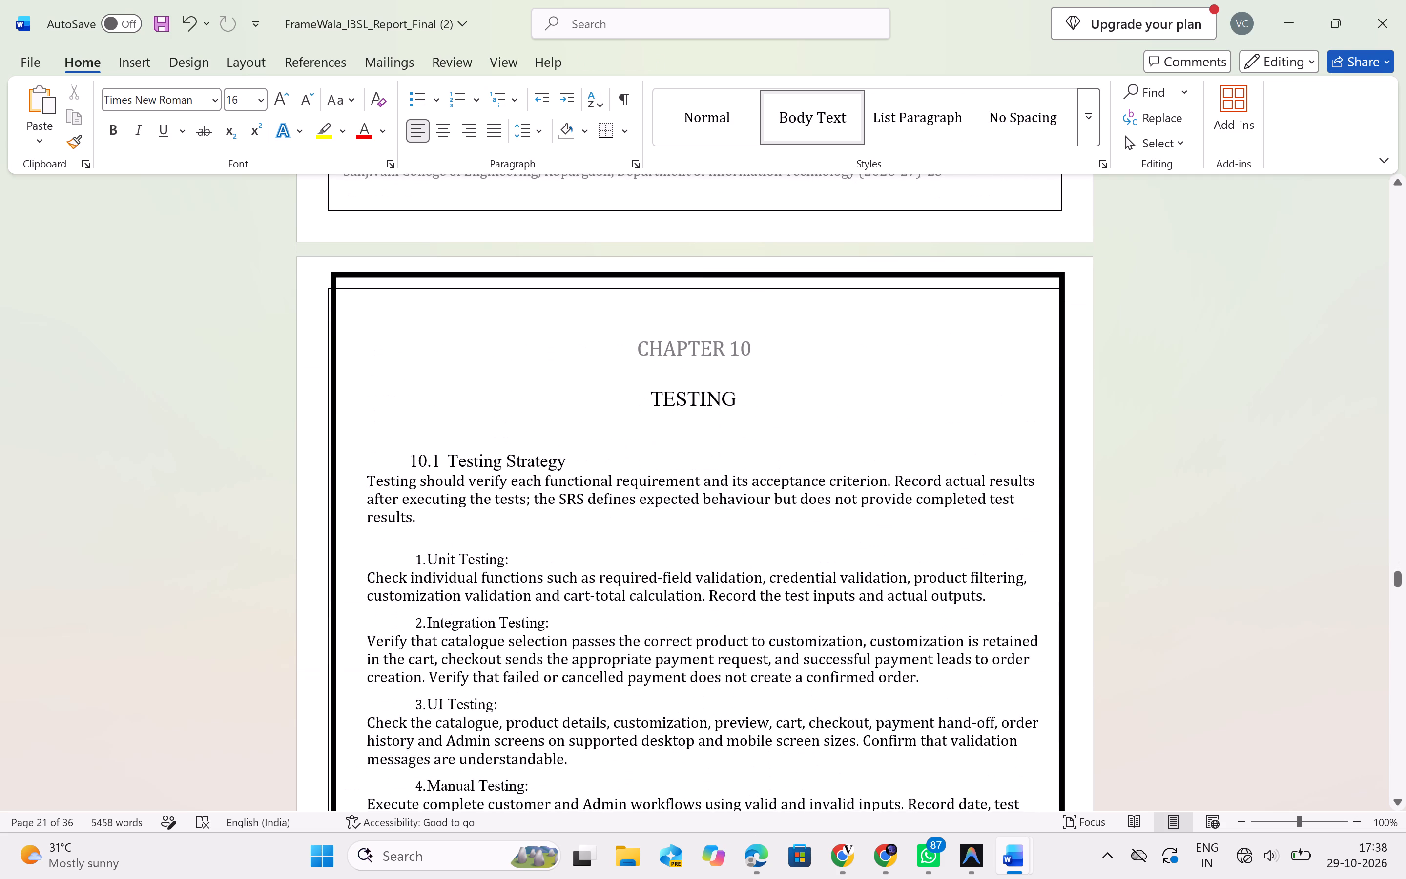
{"action": "left_click", "coordinate": [744, 276]}
{"action": "key", "text": "Delete"}
{"action": "scroll", "coordinate": [744, 276], "scroll_direction": "down", "scroll_amount": 5}
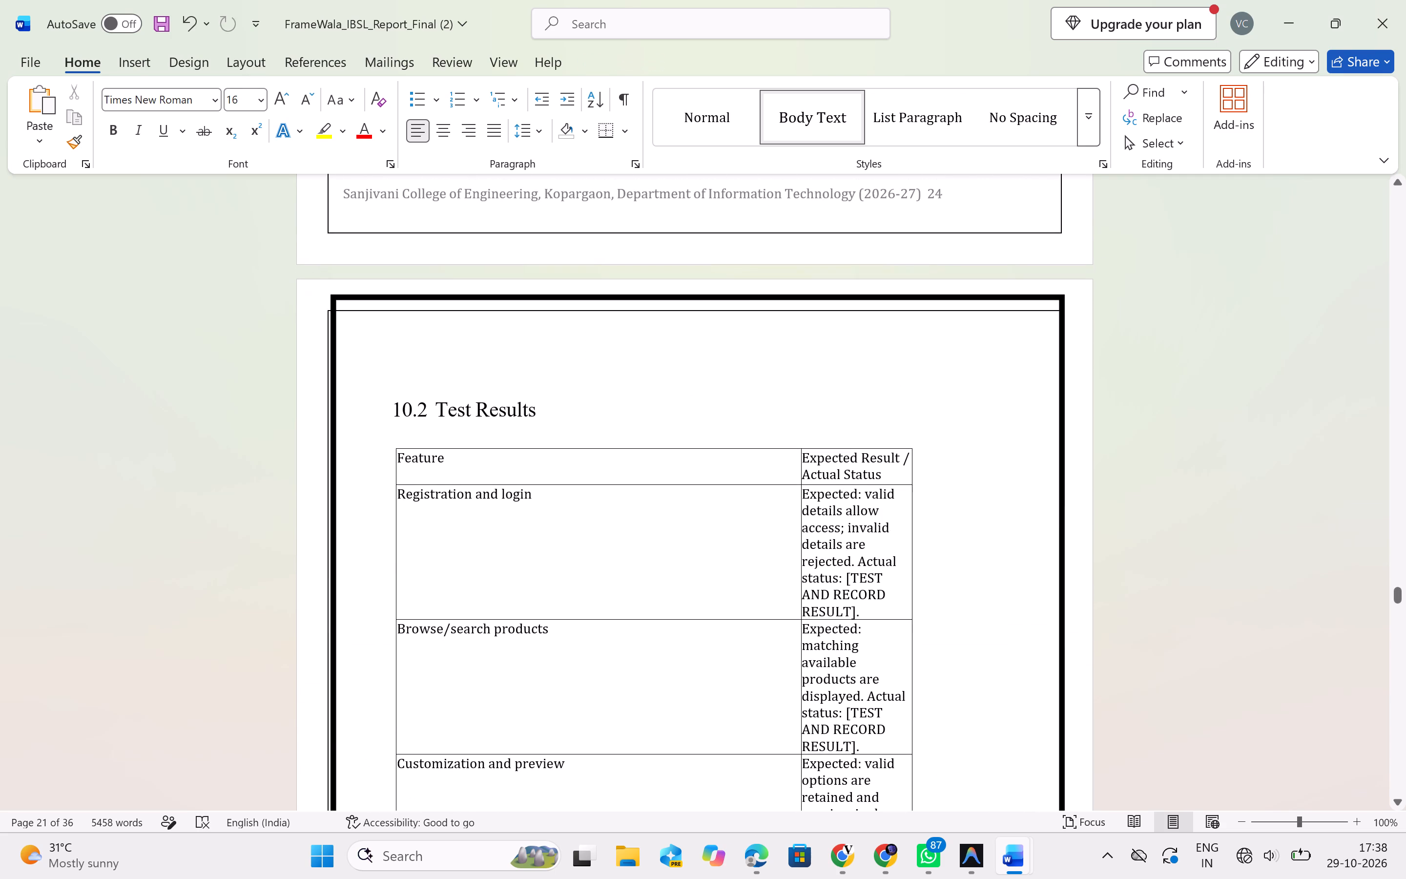
{"action": "left_click", "coordinate": [744, 301]}
{"action": "key", "text": "Delete"}
Delete the thick black frames from the Chapter 11 Conclusion page, the Chapter 12 References page and page 35, checking through to the last page.
{"action": "scroll", "coordinate": [744, 301], "scroll_direction": "down", "scroll_amount": 4}
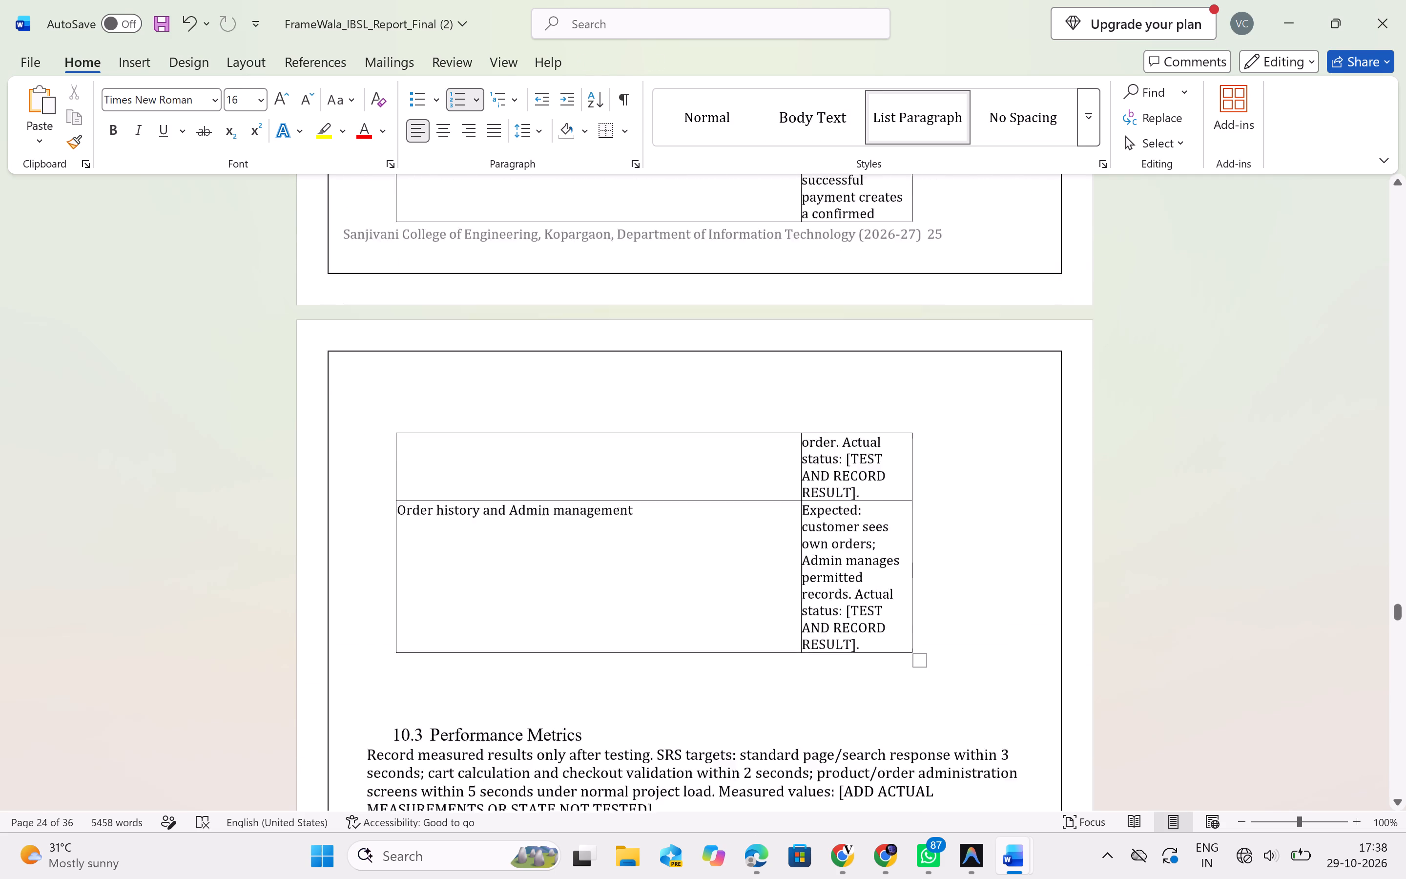
{"action": "scroll", "coordinate": [744, 301], "scroll_direction": "down", "scroll_amount": 10}
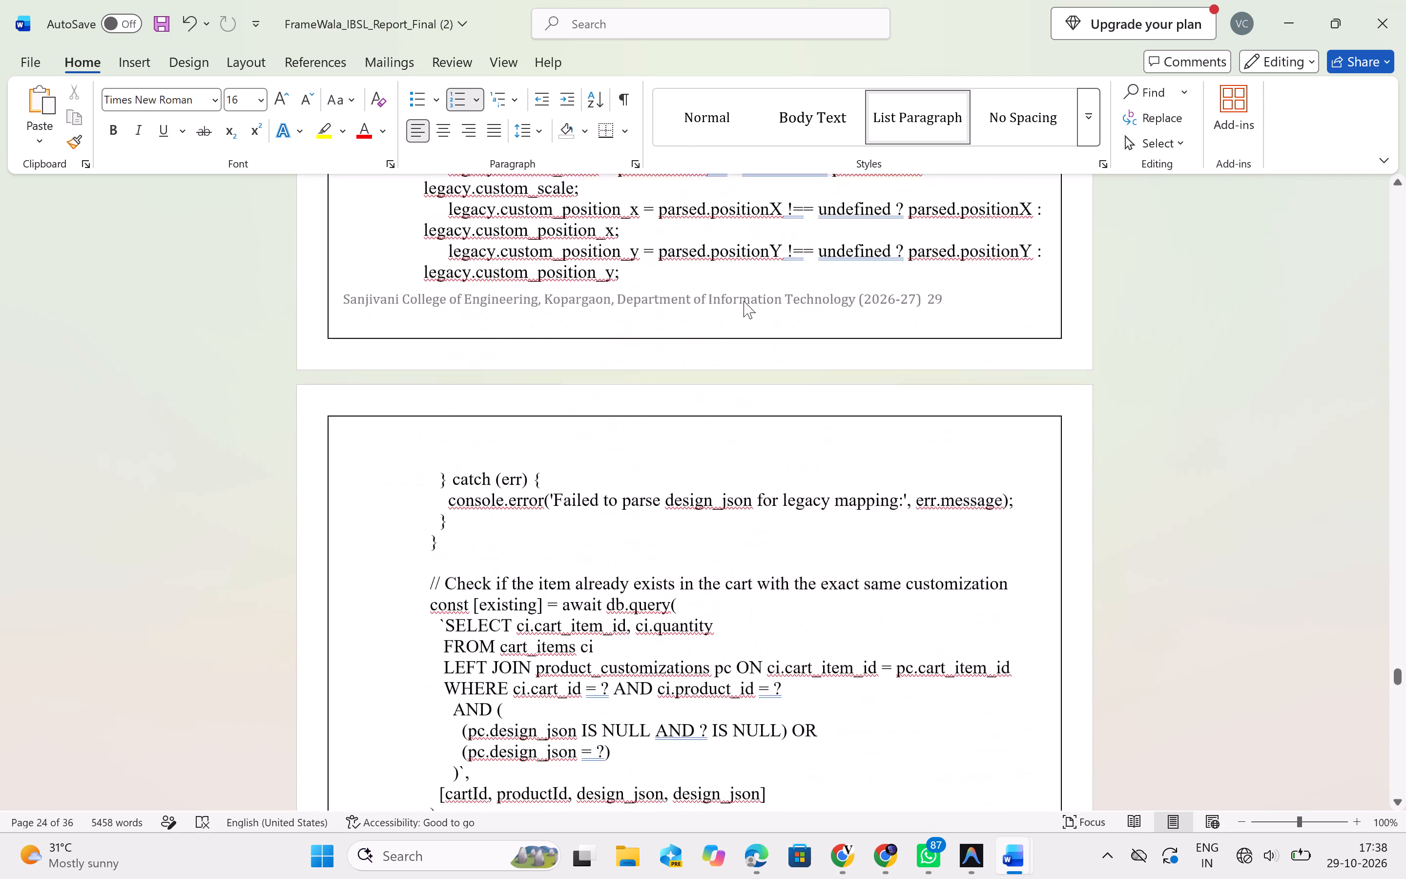
{"action": "scroll", "coordinate": [744, 301], "scroll_direction": "down", "scroll_amount": 9}
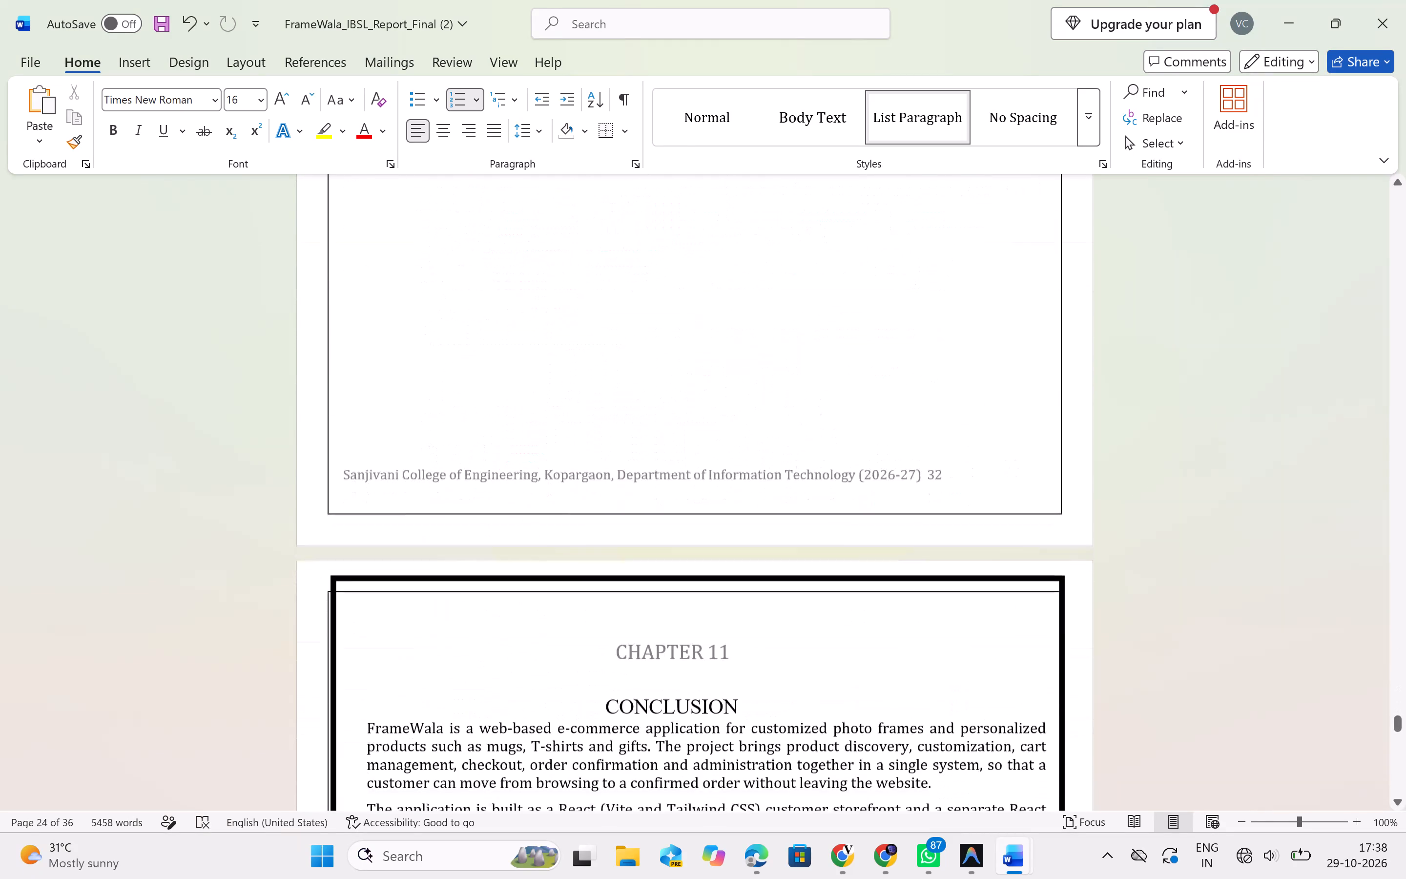
{"action": "scroll", "coordinate": [744, 301], "scroll_direction": "down", "scroll_amount": 5}
{"action": "left_click", "coordinate": [730, 229]}
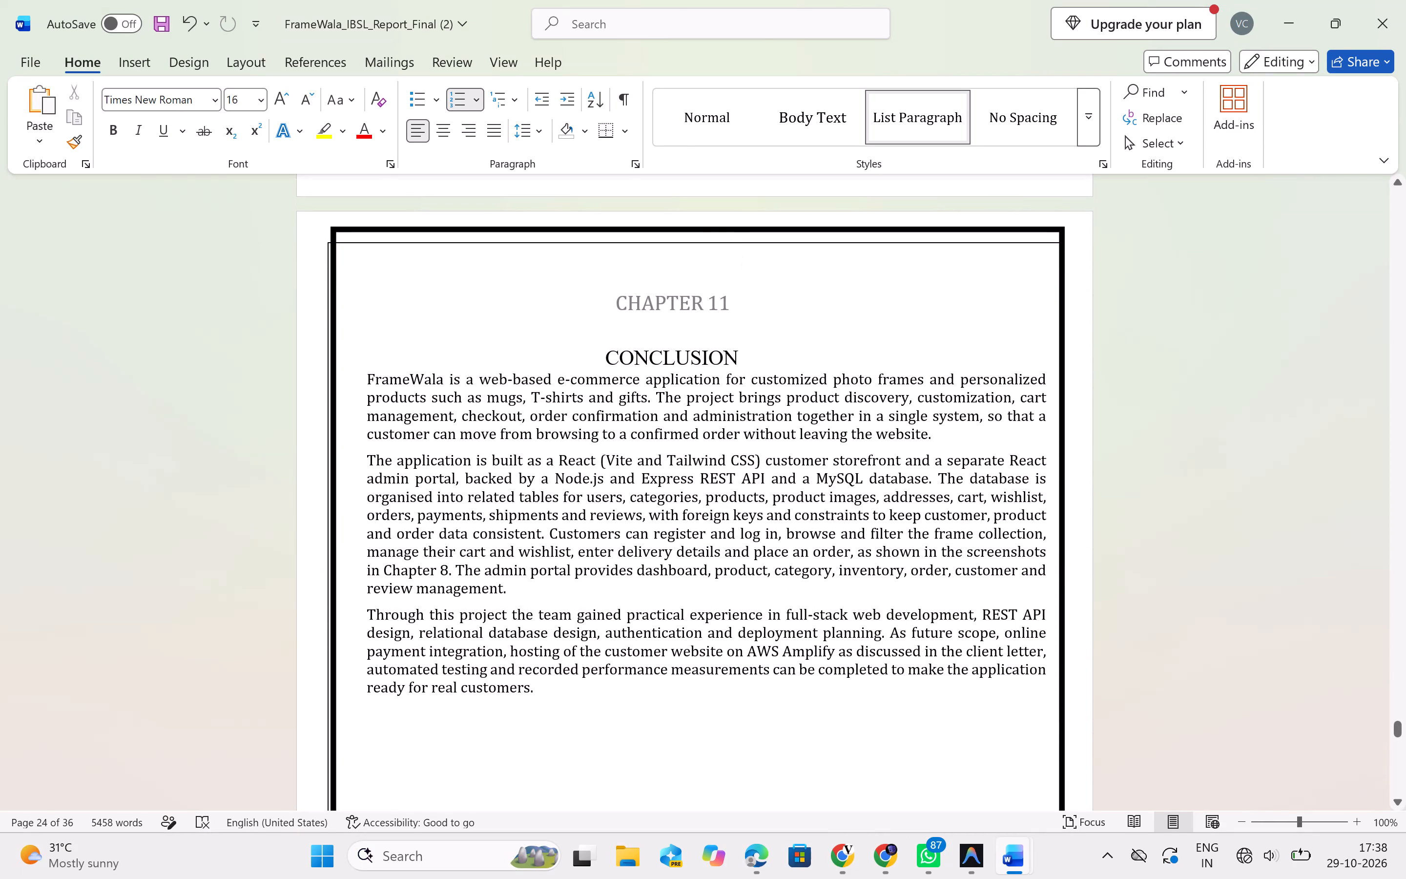
{"action": "key", "text": "Delete"}
{"action": "scroll", "coordinate": [768, 649], "scroll_direction": "down", "scroll_amount": 6}
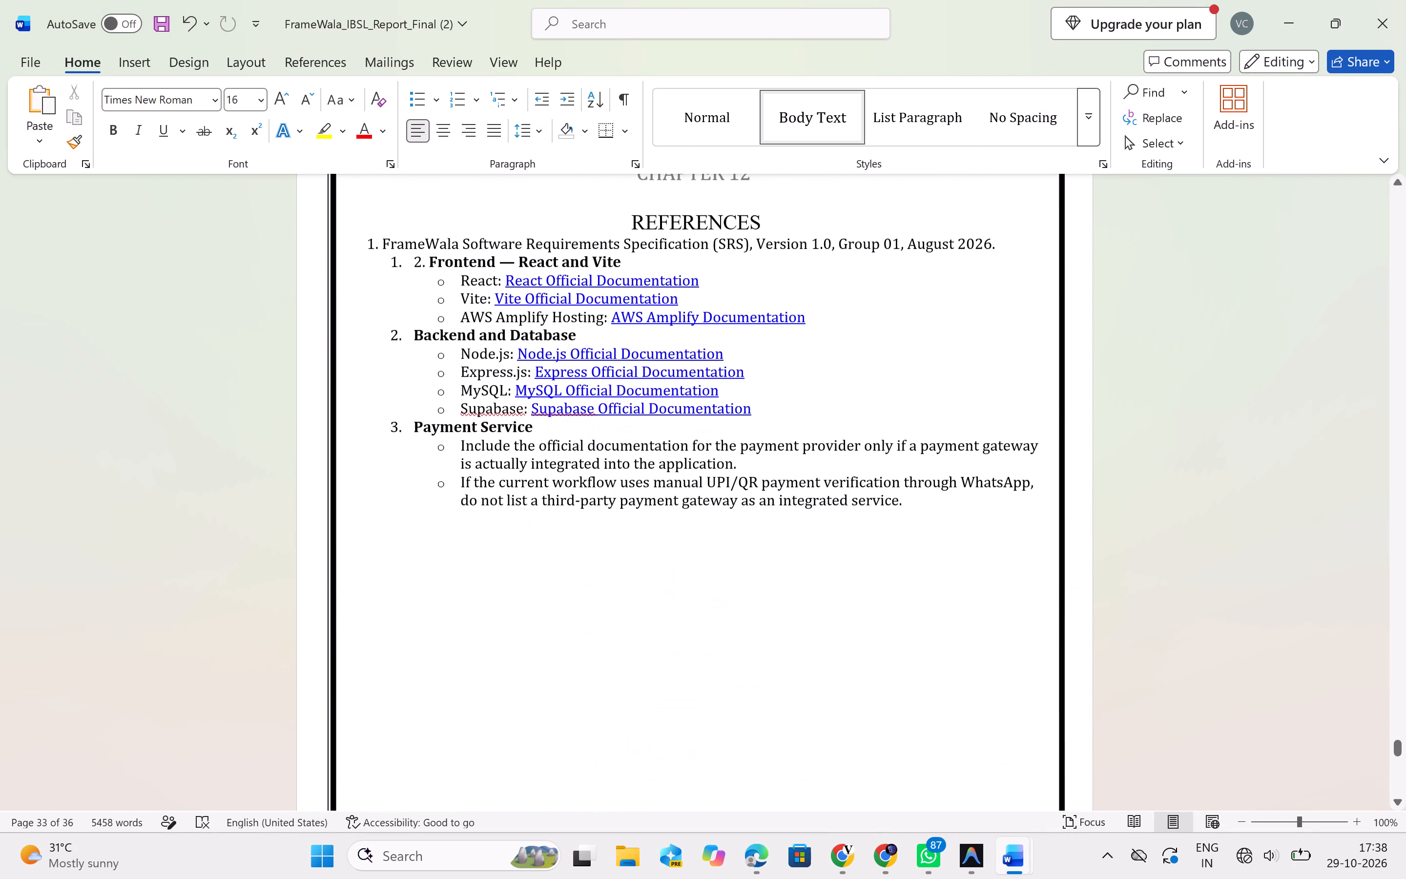
{"action": "left_click", "coordinate": [1060, 571]}
{"action": "key", "text": "Delete"}
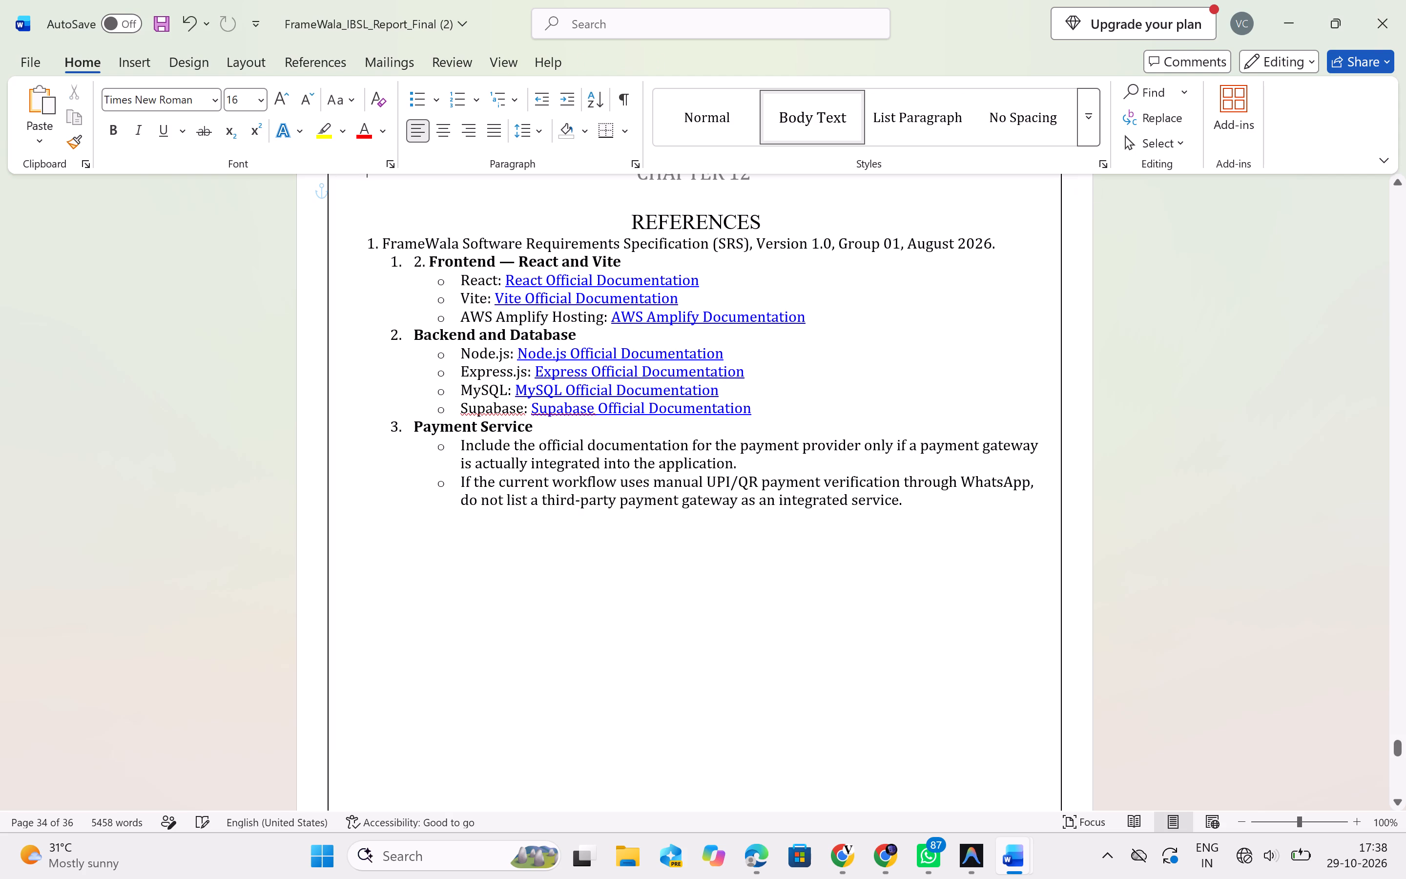
{"action": "scroll", "coordinate": [821, 683], "scroll_direction": "down", "scroll_amount": 6}
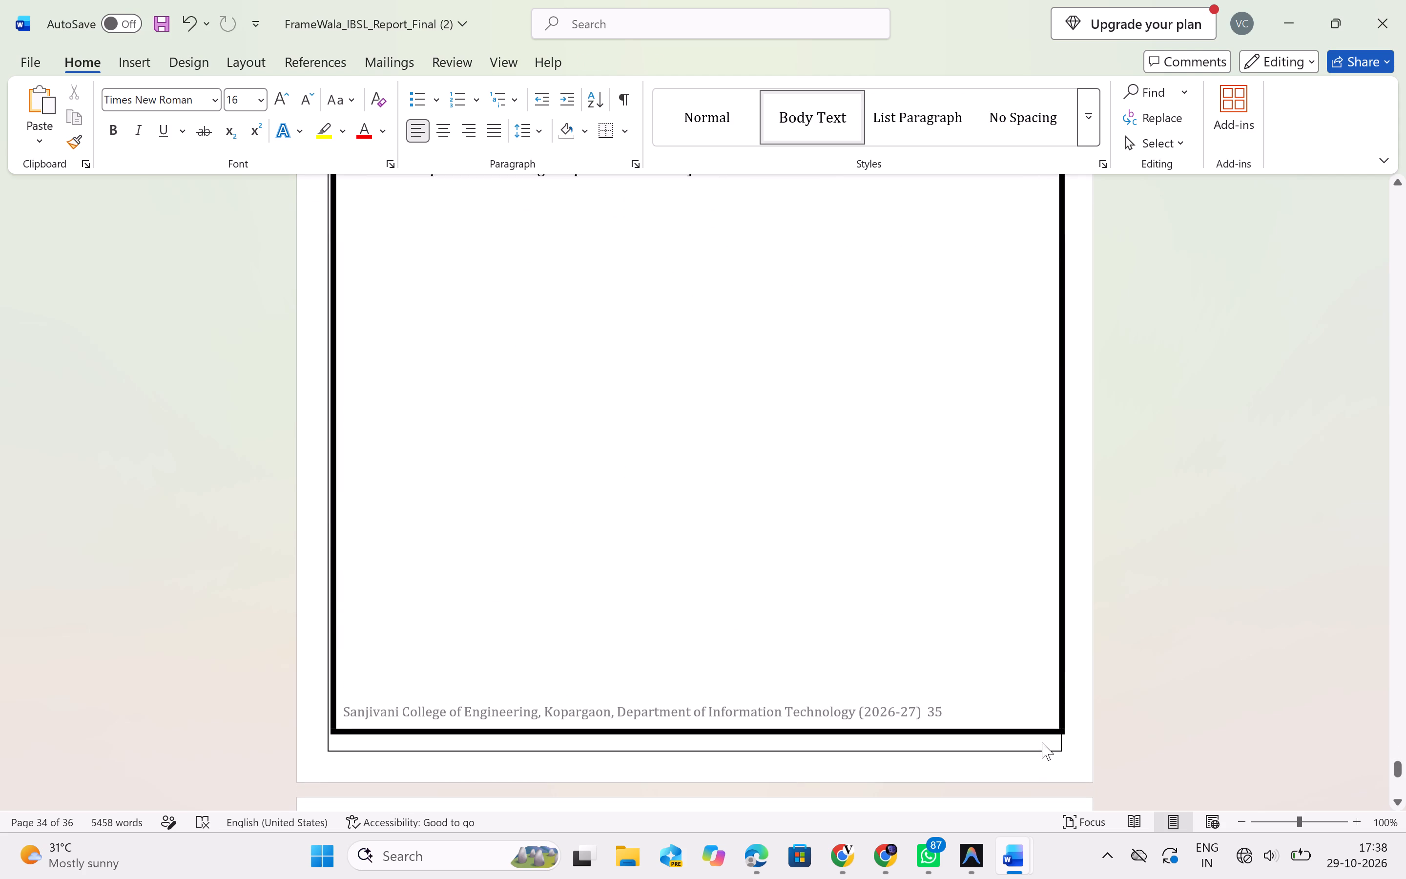
{"action": "left_click", "coordinate": [1032, 729]}
{"action": "key", "text": "Delete"}
{"action": "scroll", "coordinate": [1032, 729], "scroll_direction": "down", "scroll_amount": 6}
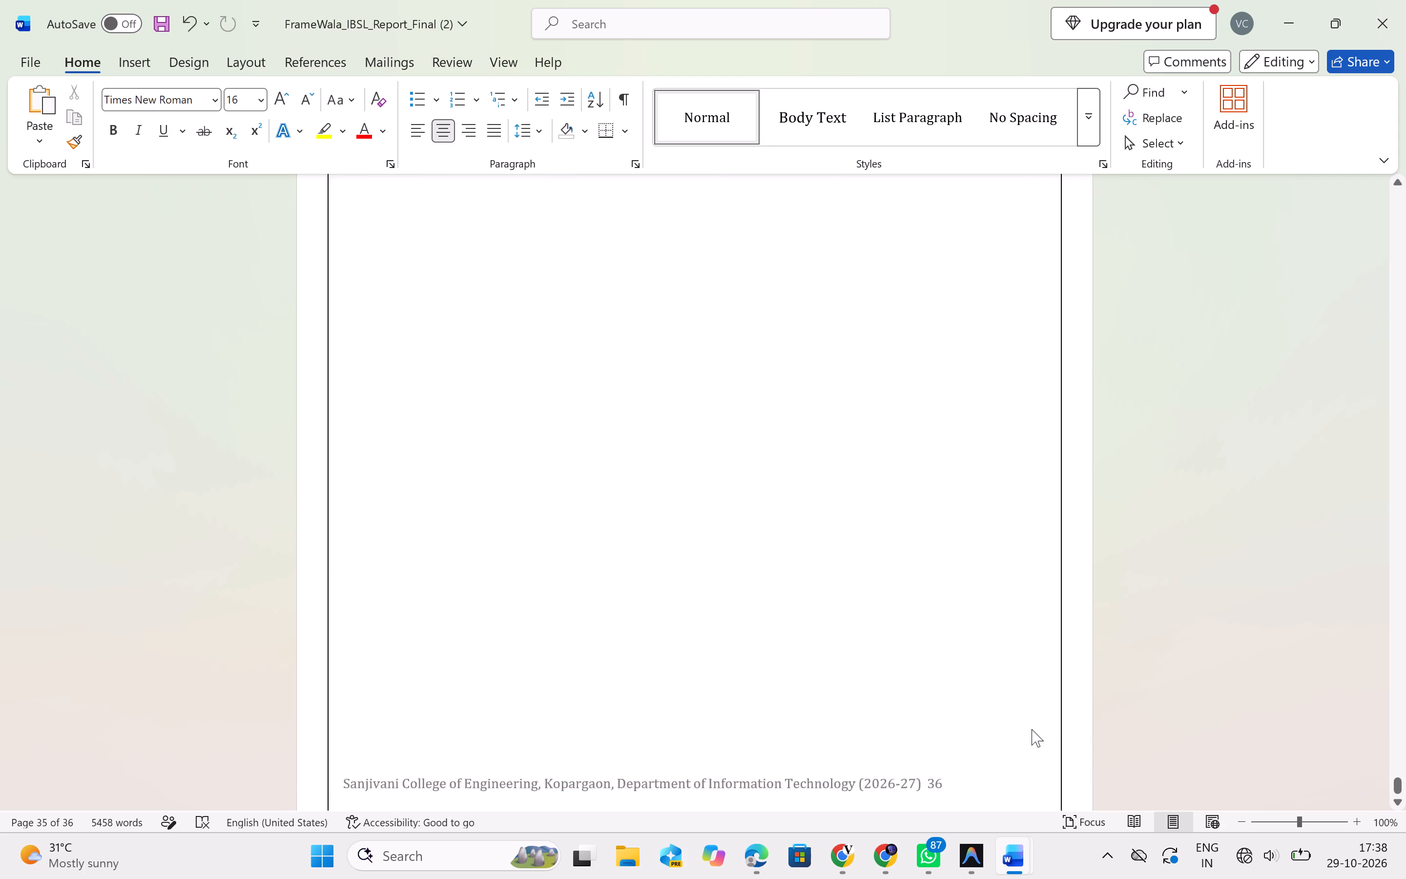
{"action": "scroll", "coordinate": [1032, 729], "scroll_direction": "down", "scroll_amount": 10}
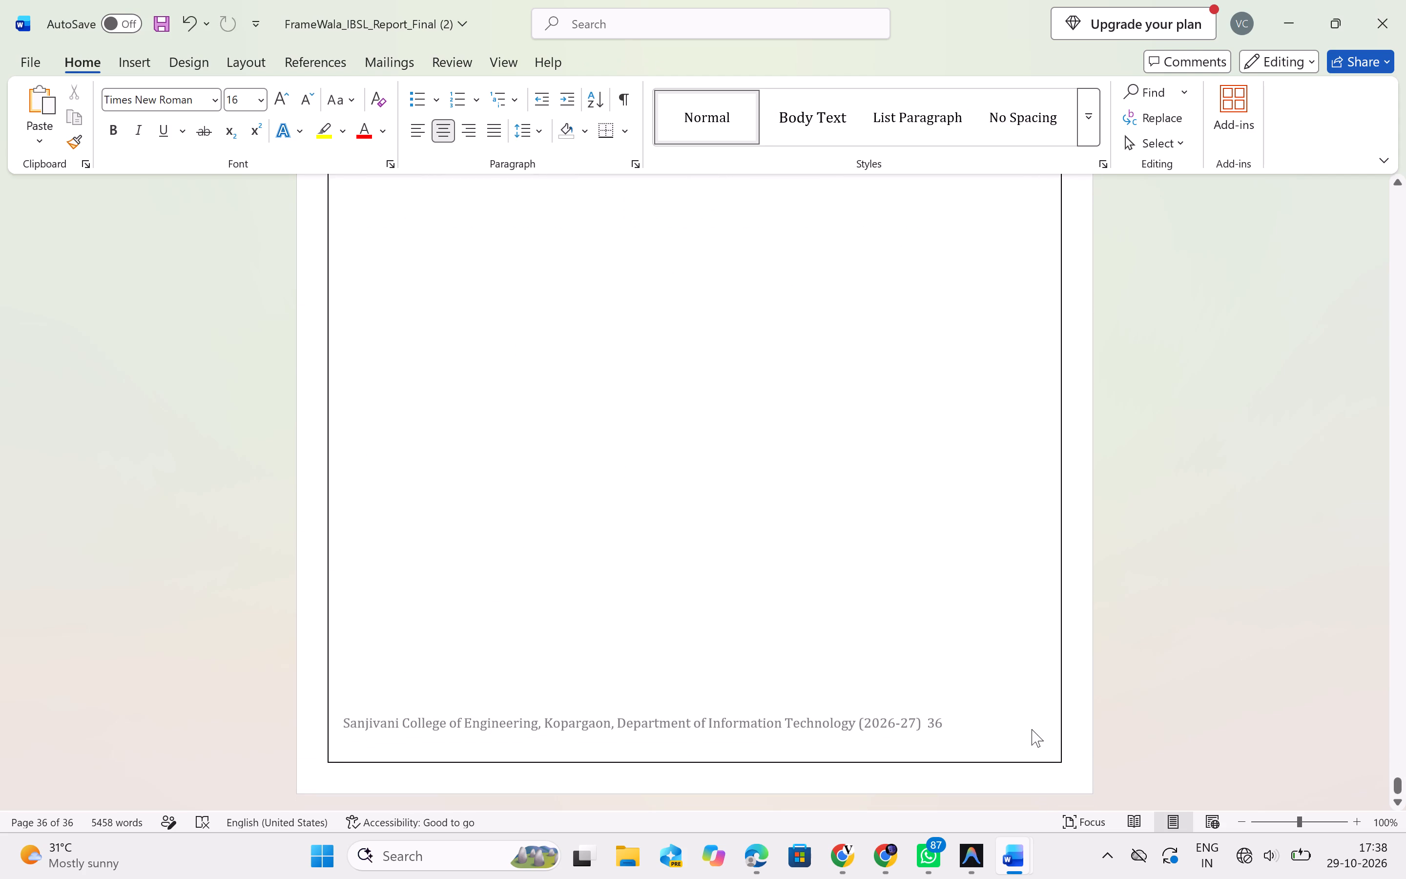
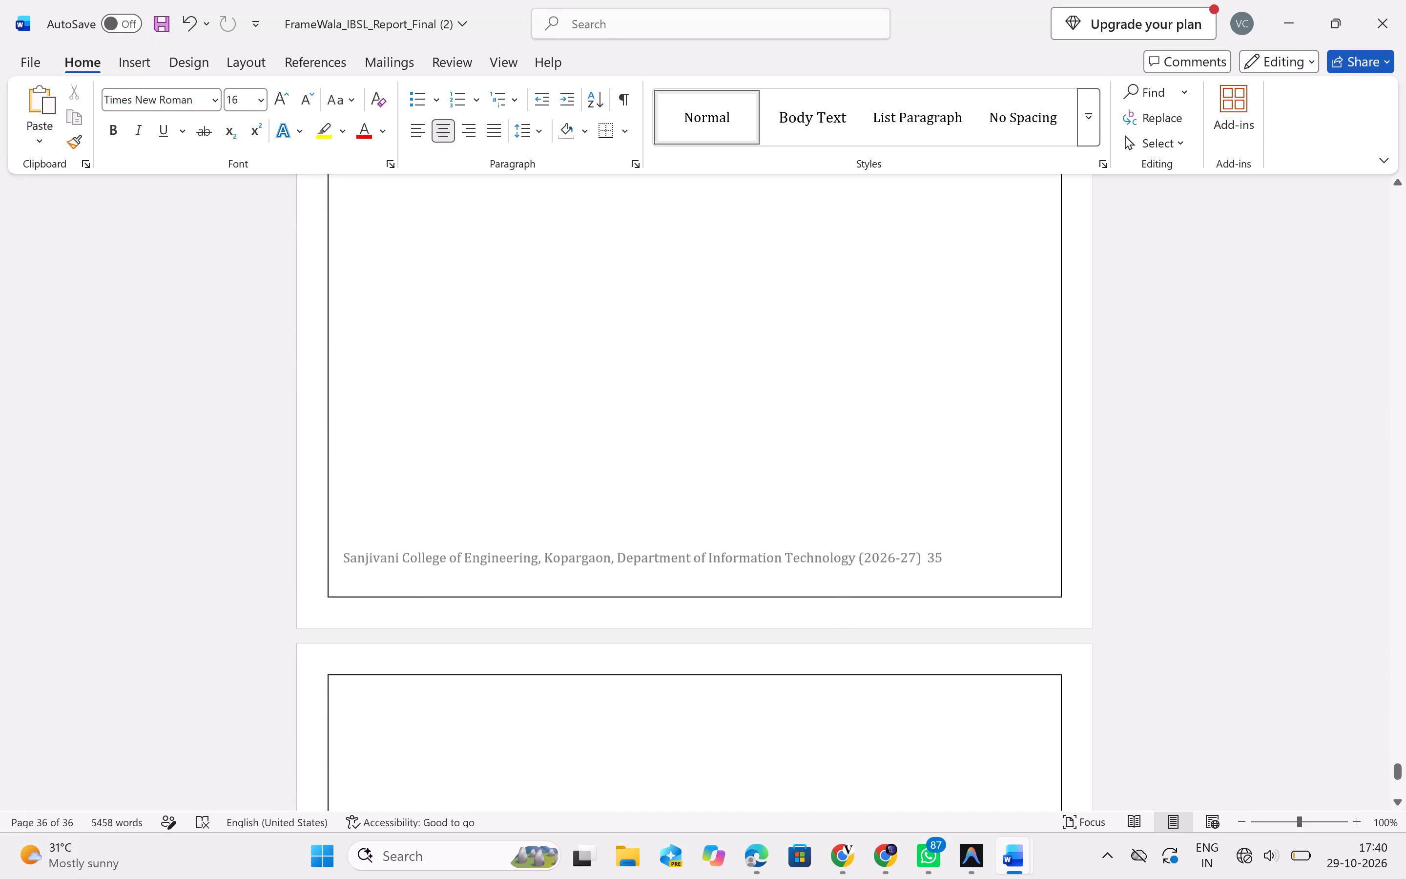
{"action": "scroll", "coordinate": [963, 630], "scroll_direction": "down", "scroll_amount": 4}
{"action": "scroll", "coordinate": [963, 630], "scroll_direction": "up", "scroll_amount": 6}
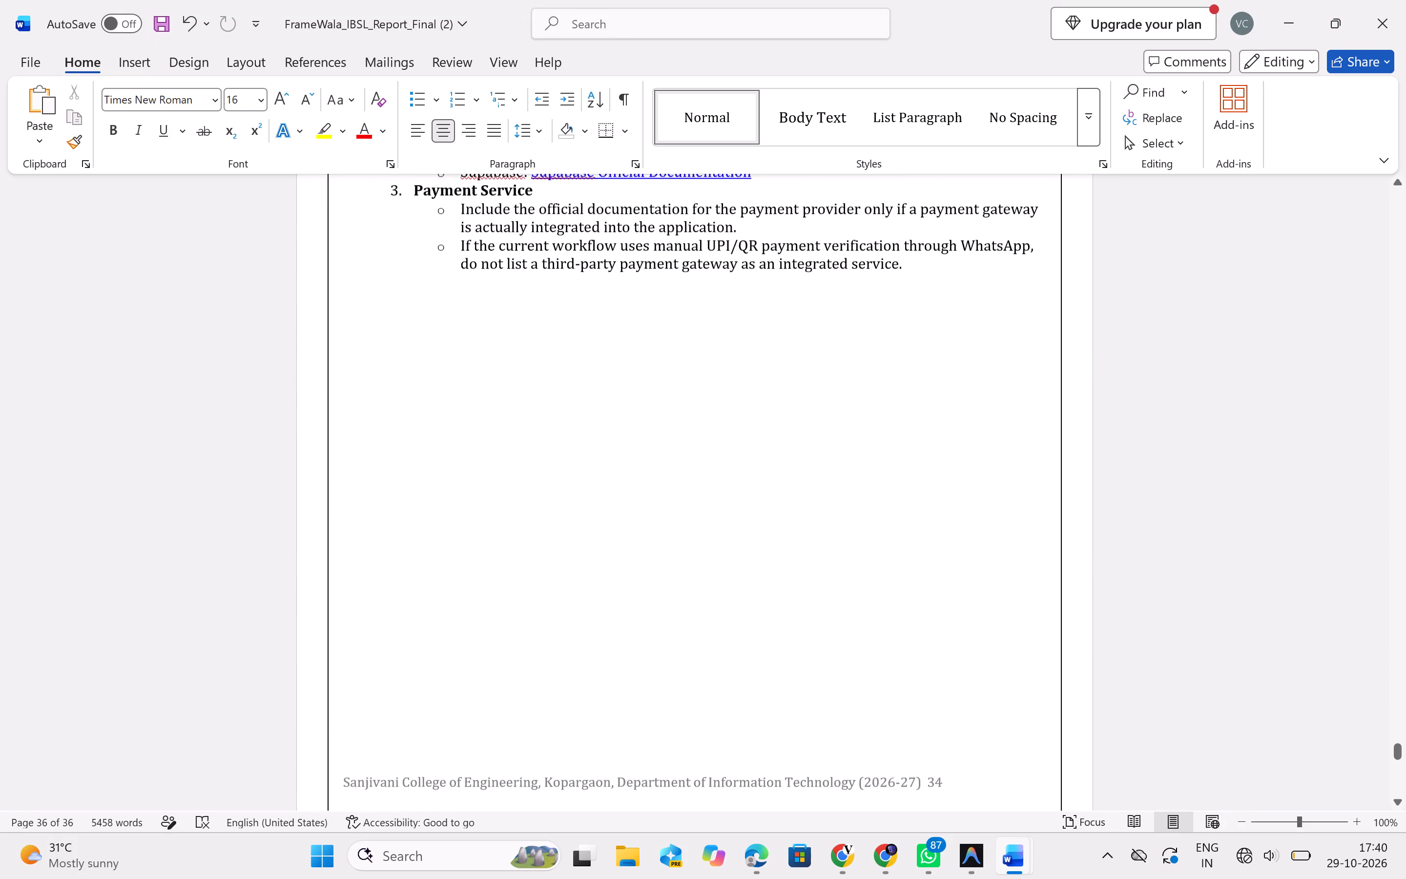
Review the pages from Chapter 12 References back to Chapter 6, then forward through the Chapter 8 screenshots to Chapter 9 Implementation.
{"action": "scroll", "coordinate": [963, 630], "scroll_direction": "up", "scroll_amount": 6}
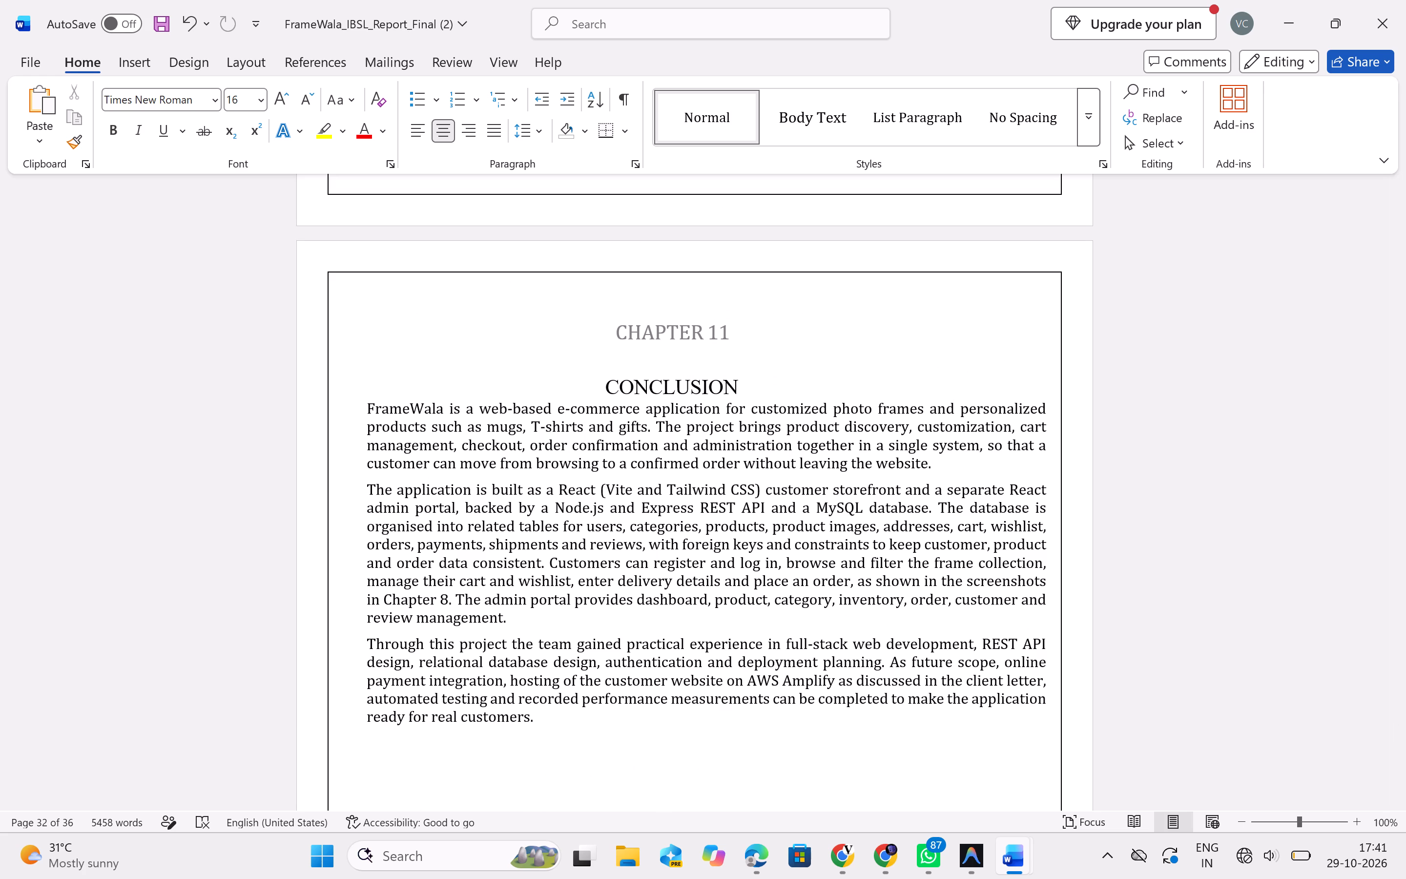
{"action": "scroll", "coordinate": [781, 706], "scroll_direction": "up", "scroll_amount": 4}
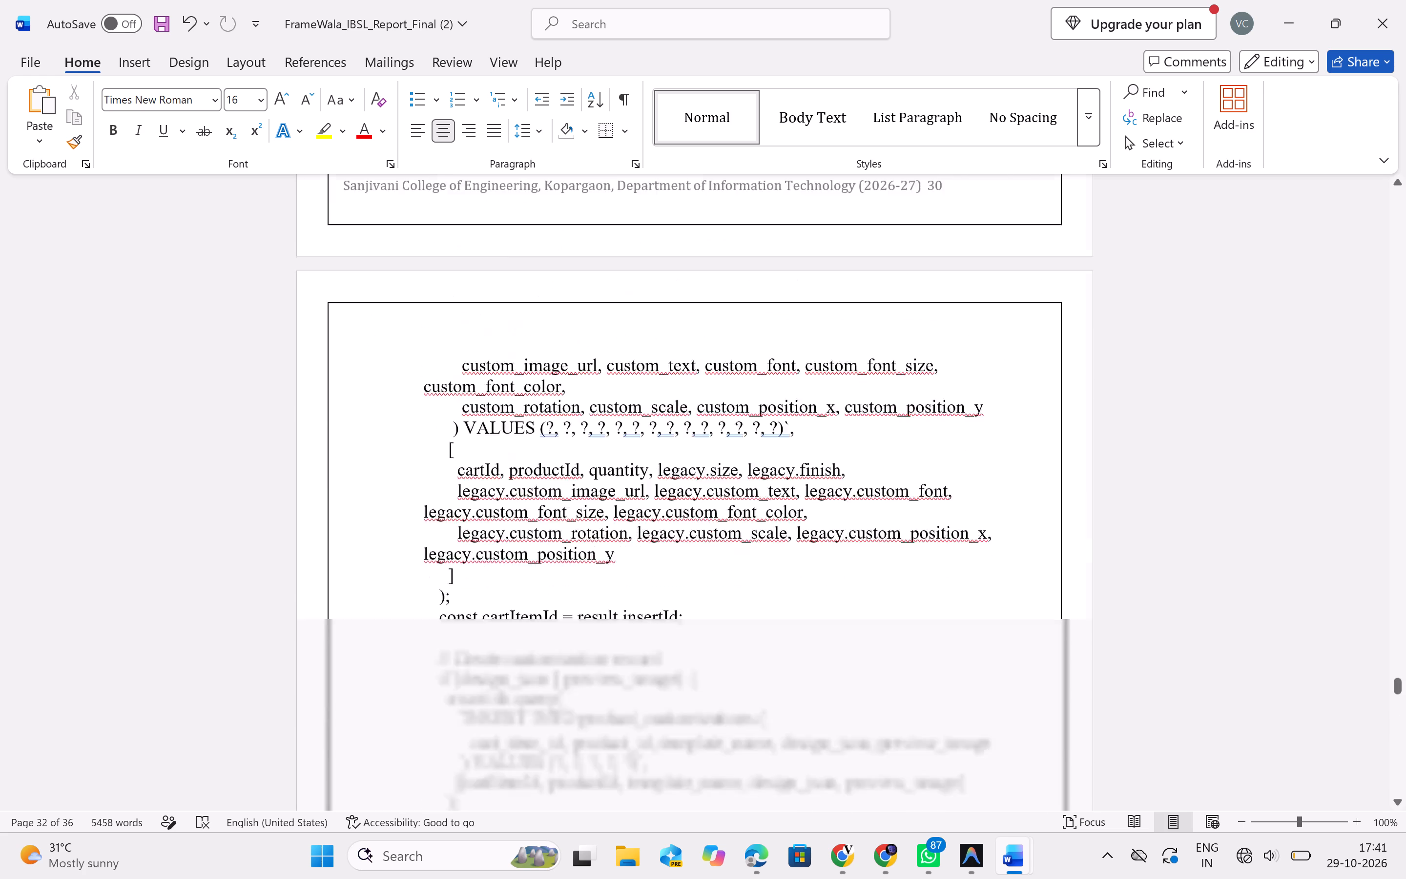
{"action": "scroll", "coordinate": [781, 706], "scroll_direction": "up", "scroll_amount": 10}
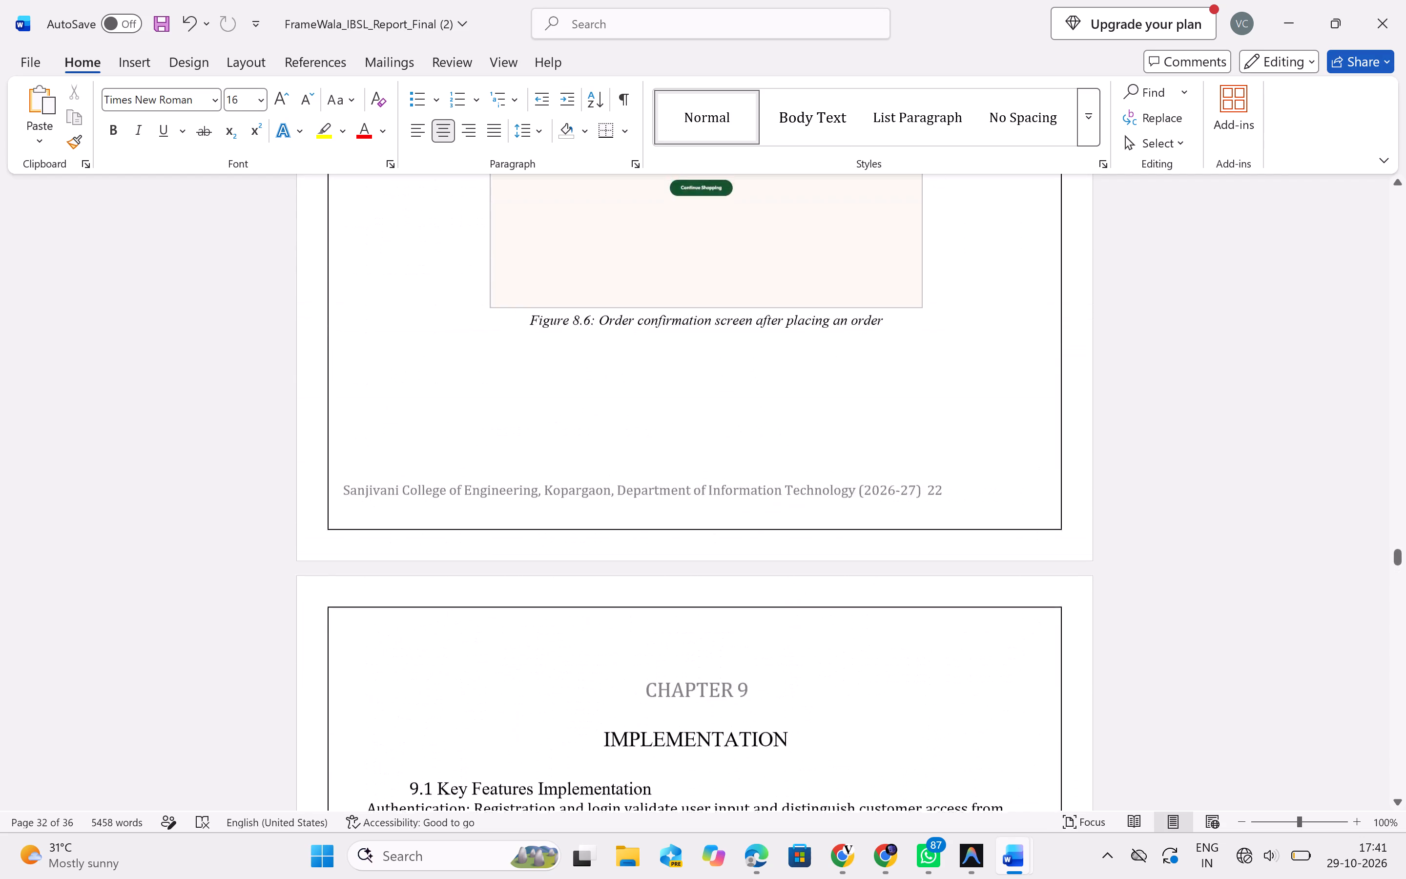
{"action": "scroll", "coordinate": [781, 706], "scroll_direction": "up", "scroll_amount": 9}
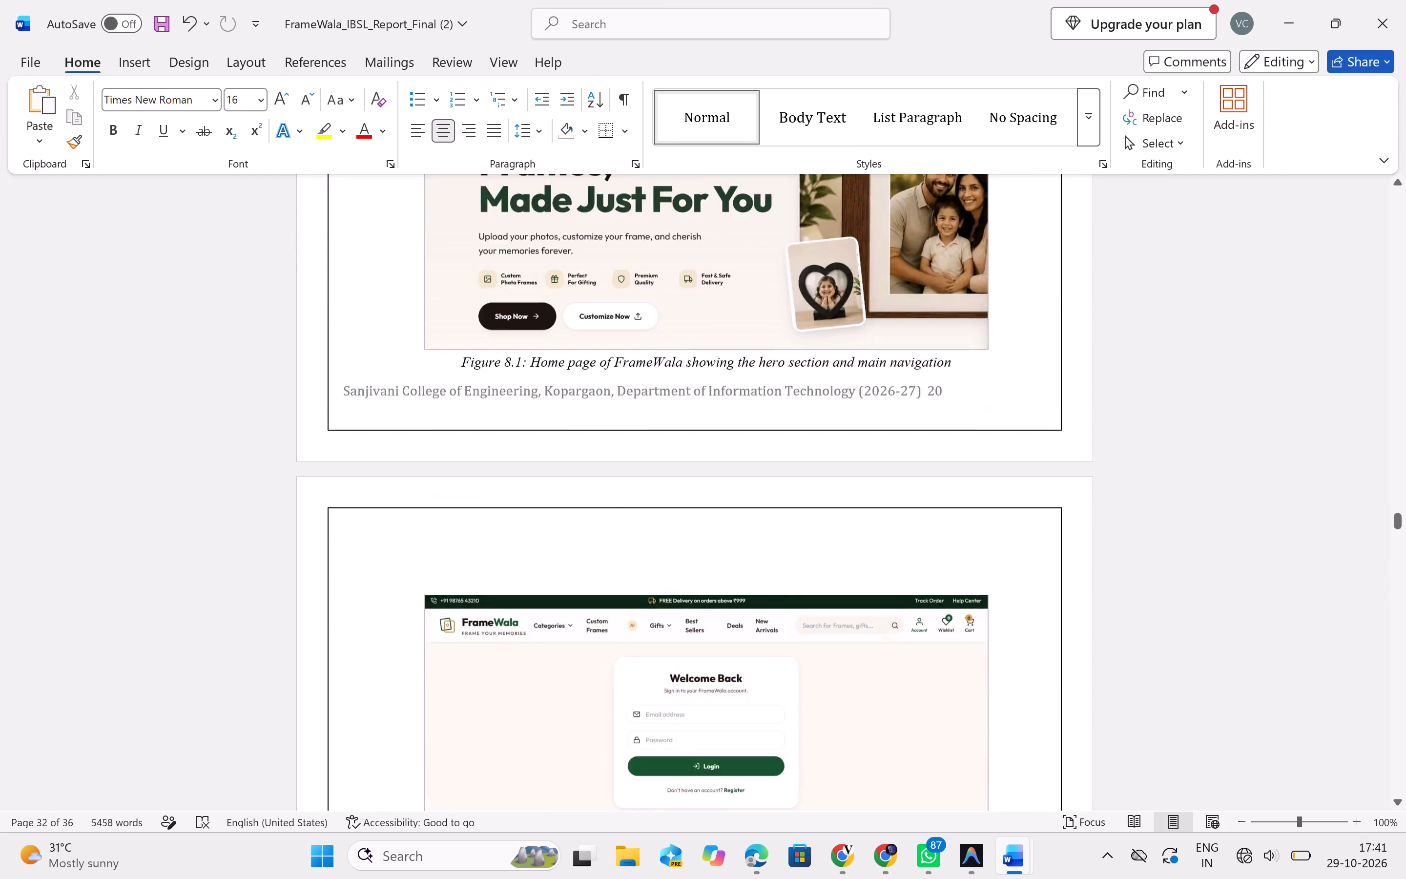
{"action": "scroll", "coordinate": [781, 706], "scroll_direction": "up", "scroll_amount": 14}
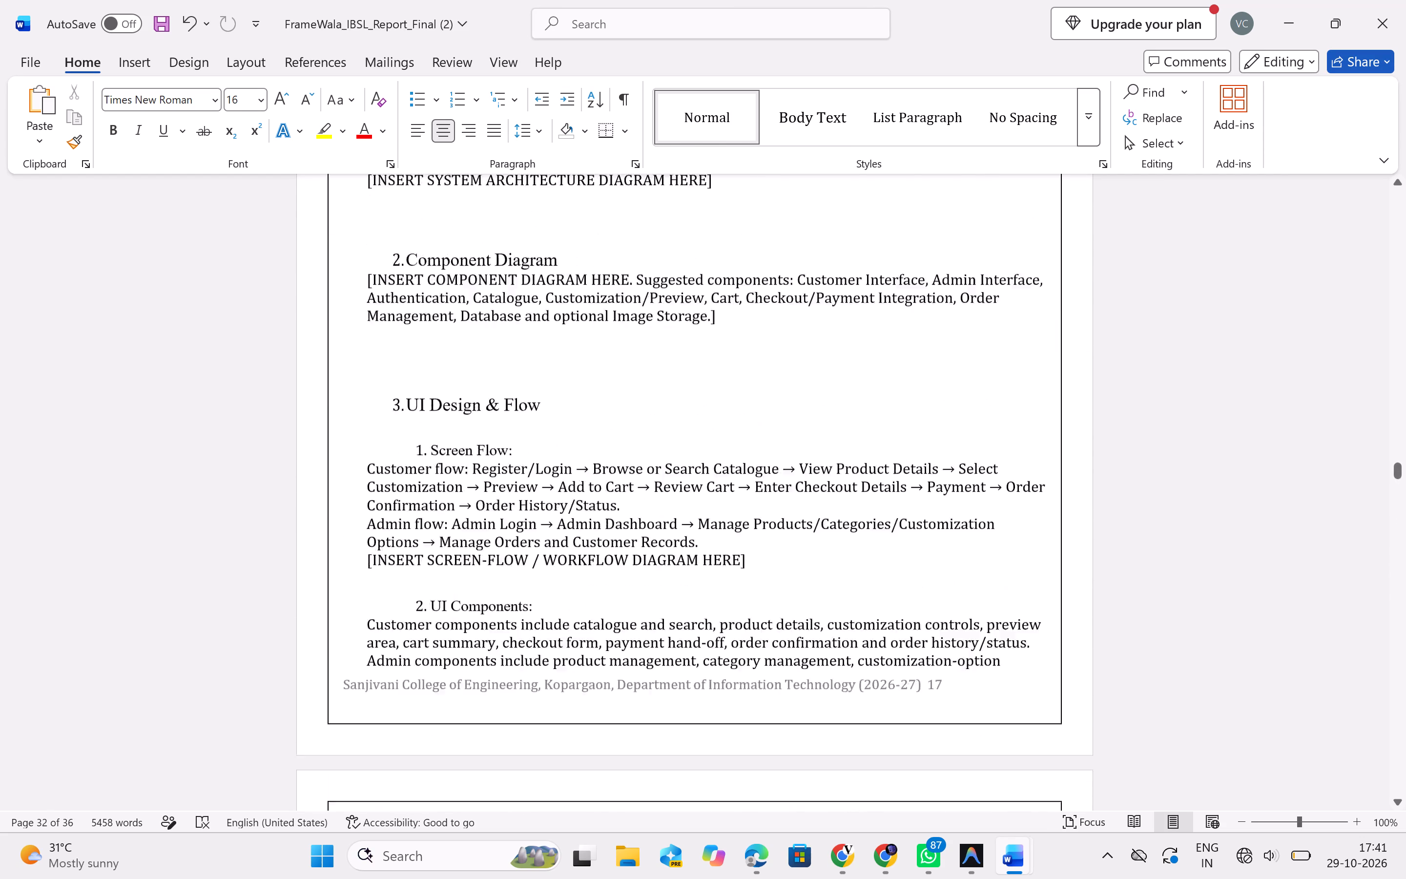
{"action": "scroll", "coordinate": [781, 706], "scroll_direction": "up", "scroll_amount": 5}
{"action": "scroll", "coordinate": [781, 706], "scroll_direction": "down", "scroll_amount": 6}
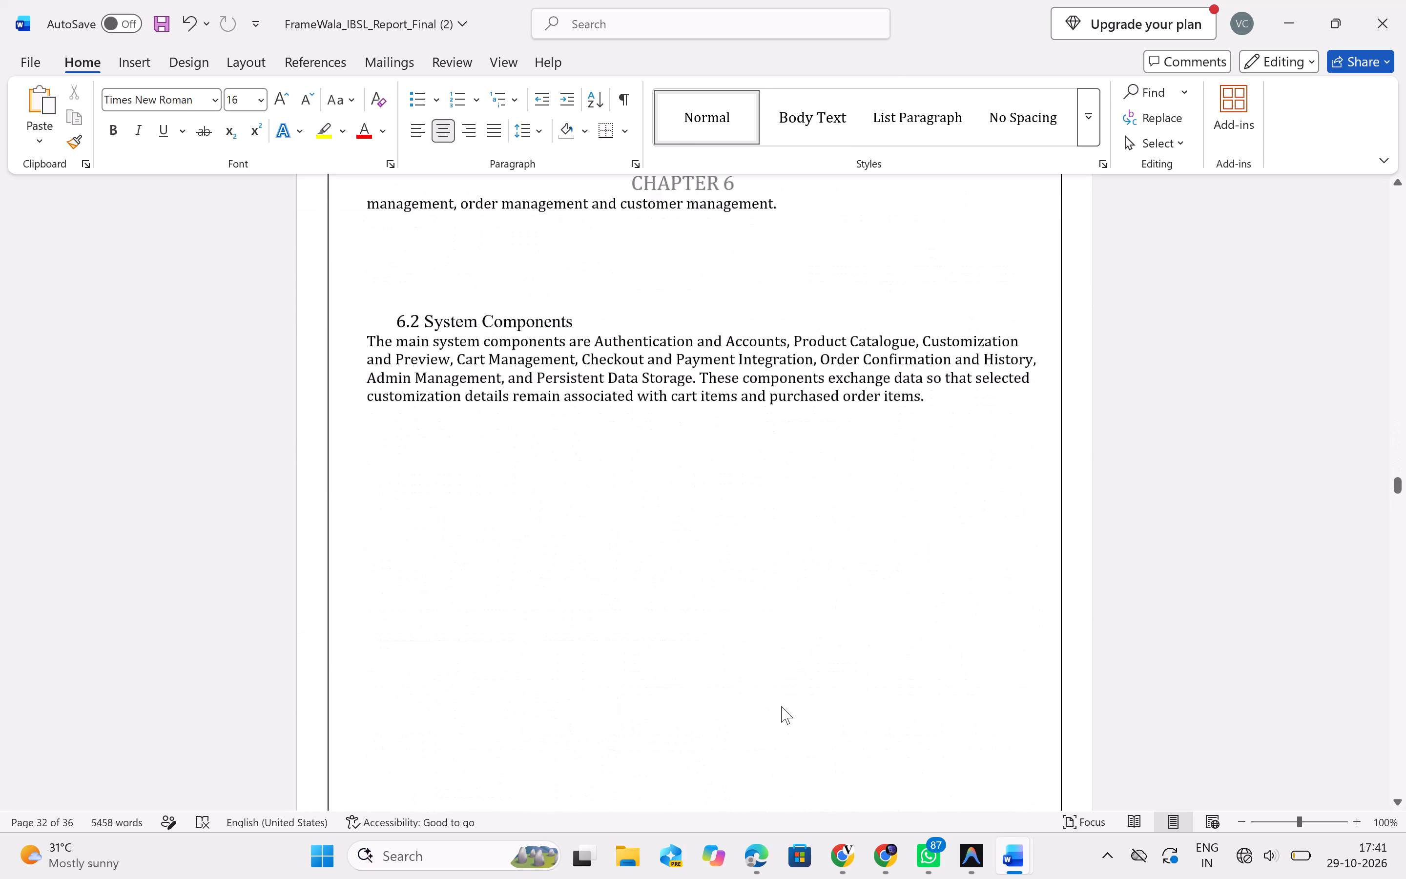
{"action": "scroll", "coordinate": [781, 706], "scroll_direction": "down", "scroll_amount": 15}
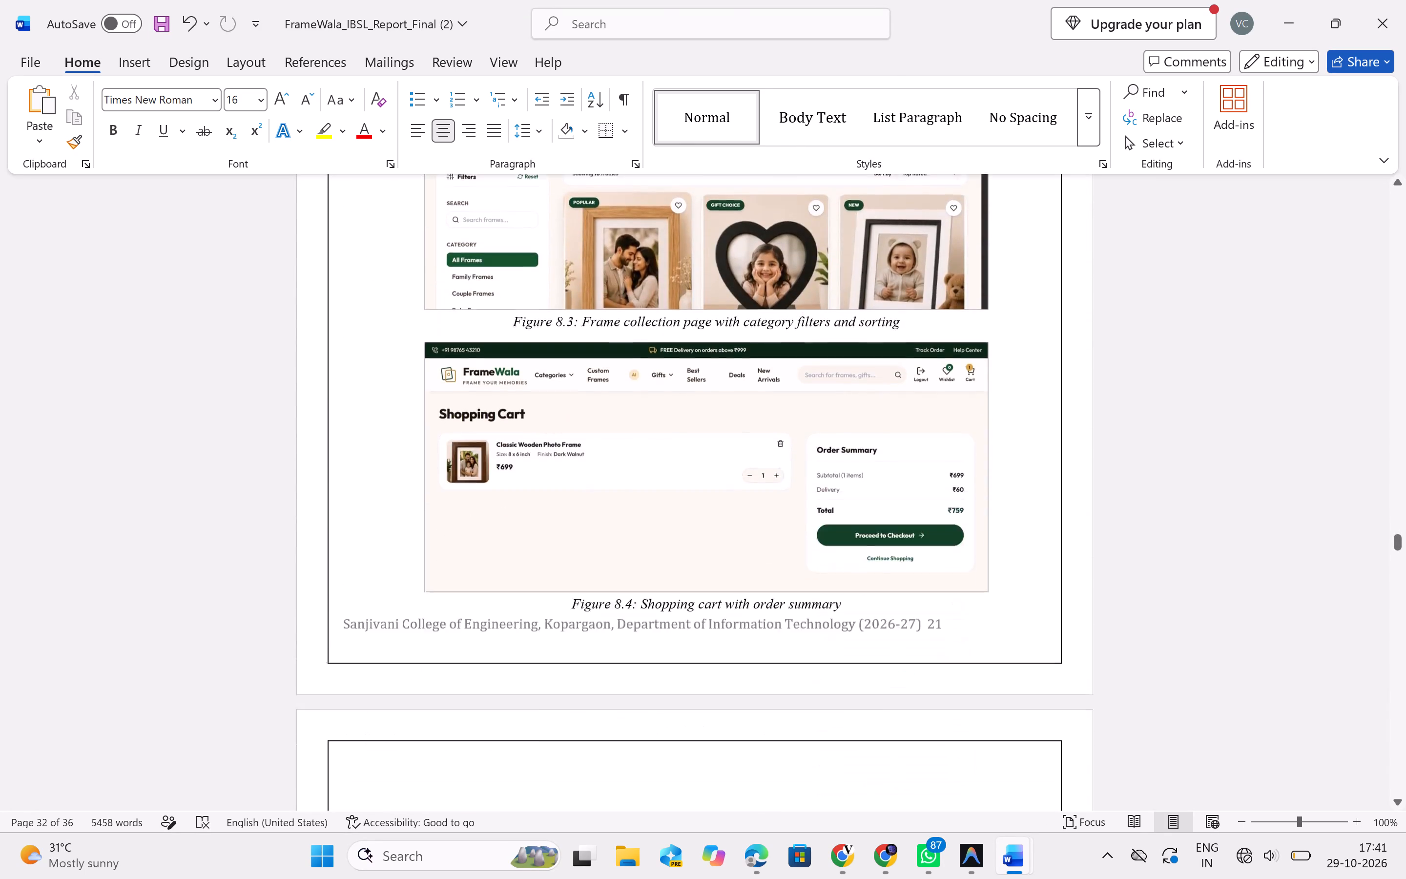
{"action": "scroll", "coordinate": [781, 706], "scroll_direction": "up", "scroll_amount": 2}
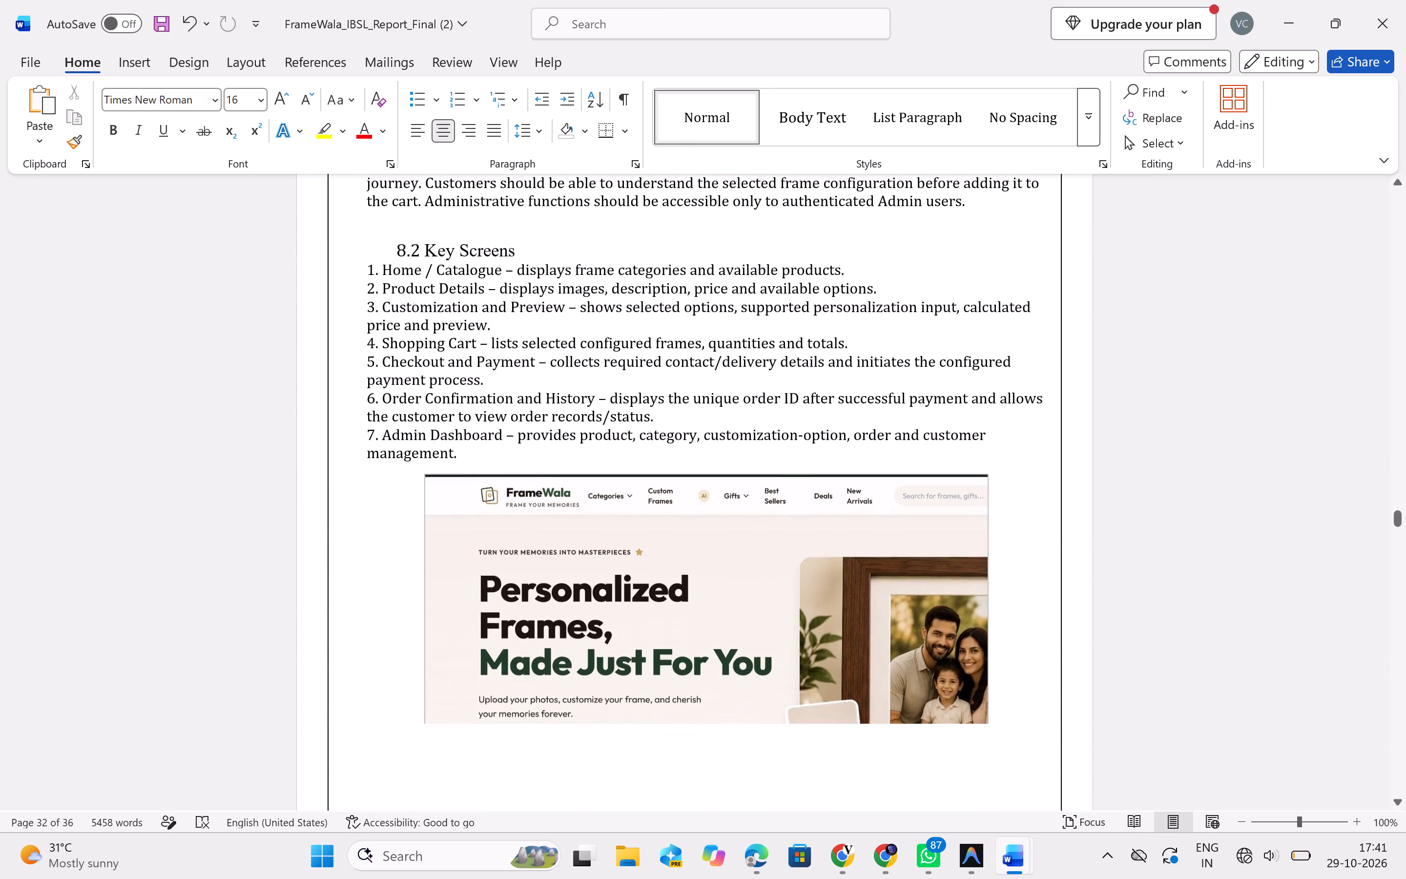
{"action": "scroll", "coordinate": [781, 706], "scroll_direction": "up", "scroll_amount": 1}
{"action": "scroll", "coordinate": [781, 706], "scroll_direction": "down", "scroll_amount": 1}
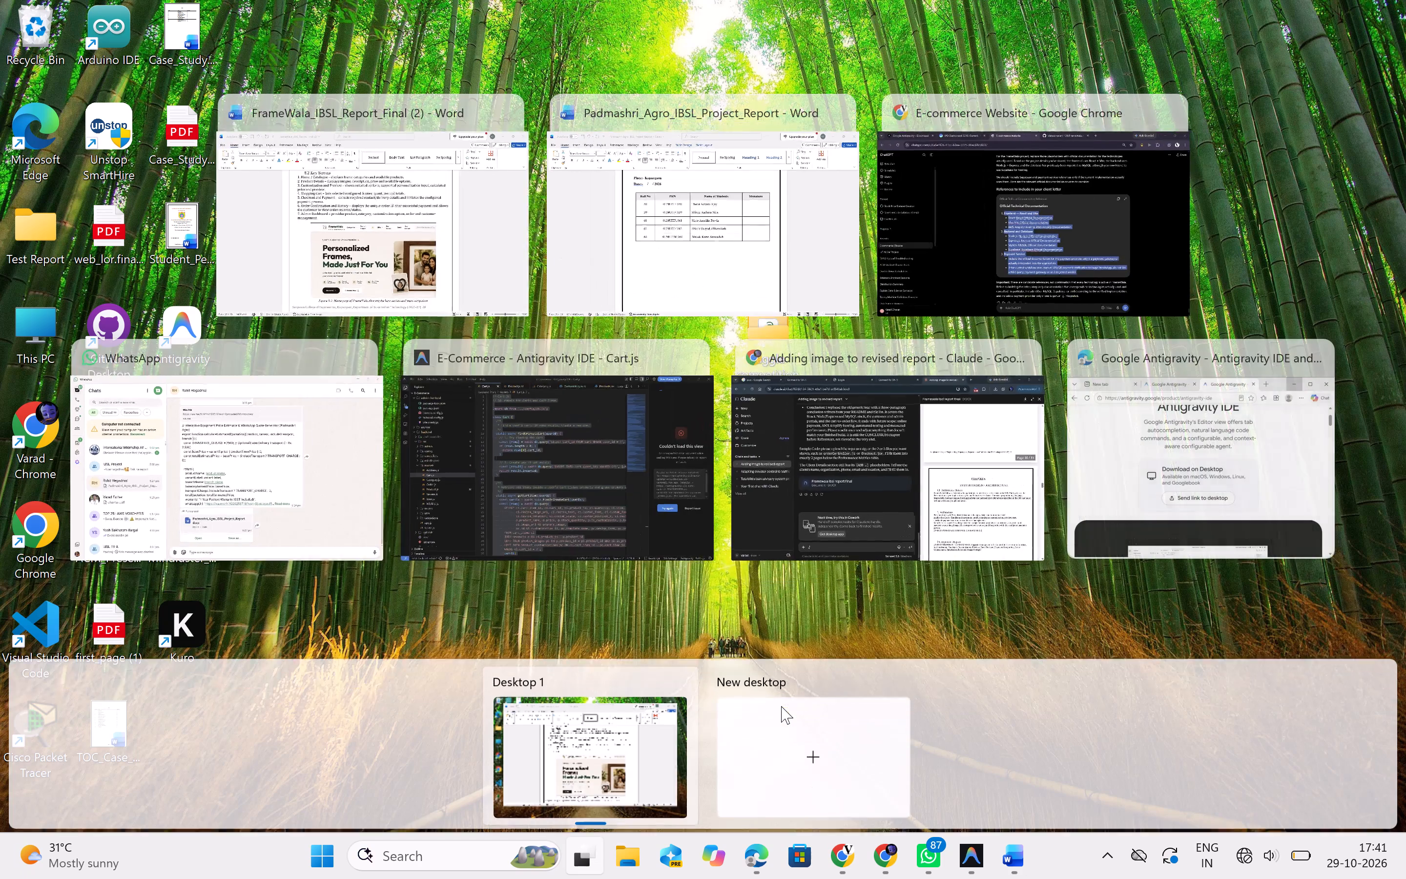
{"action": "left_click", "coordinate": [427, 272]}
{"action": "scroll", "coordinate": [633, 533], "scroll_direction": "down", "scroll_amount": 3}
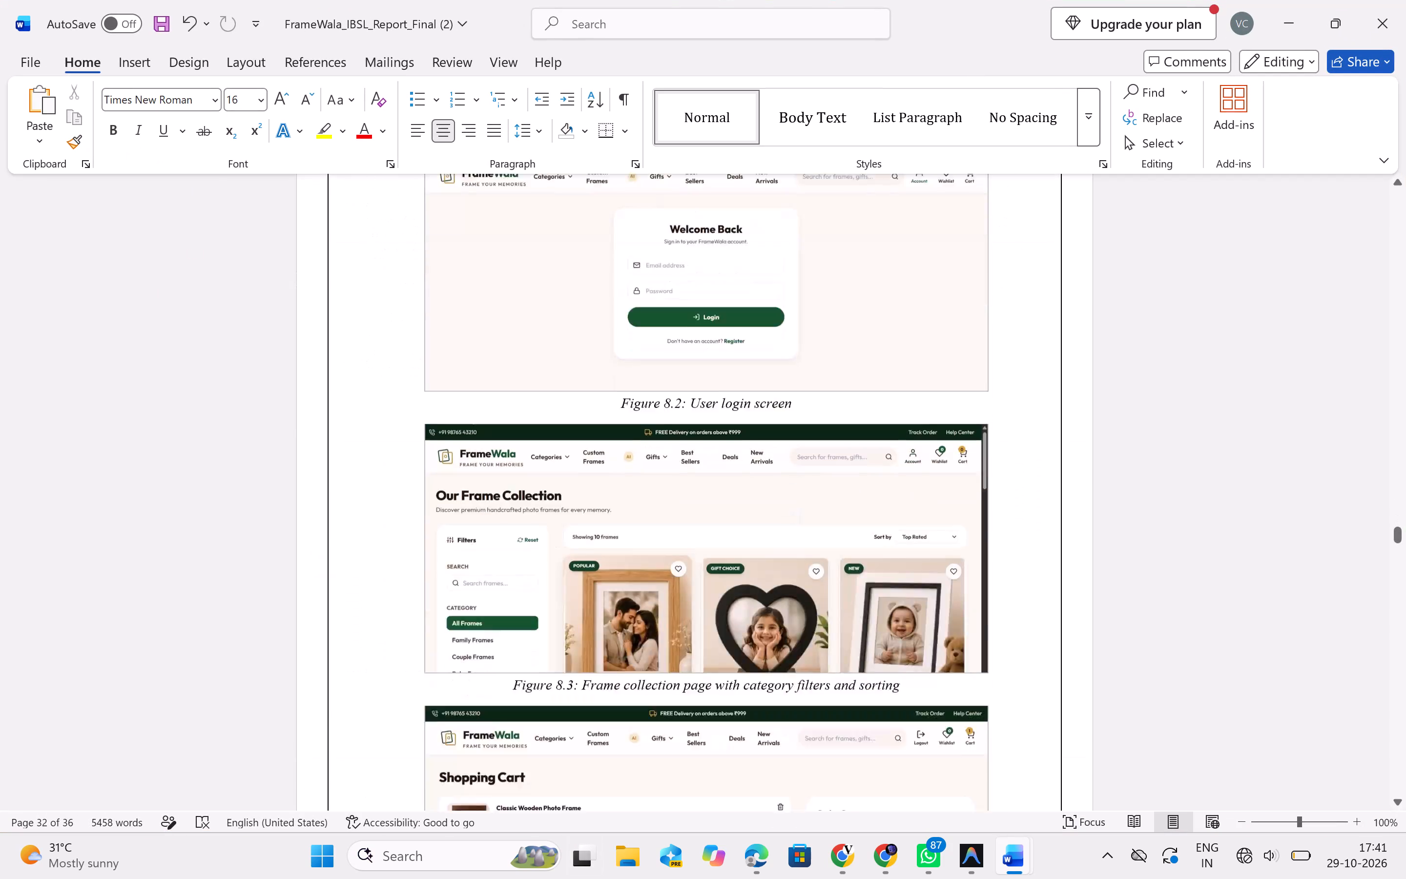
{"action": "scroll", "coordinate": [633, 533], "scroll_direction": "down", "scroll_amount": 8}
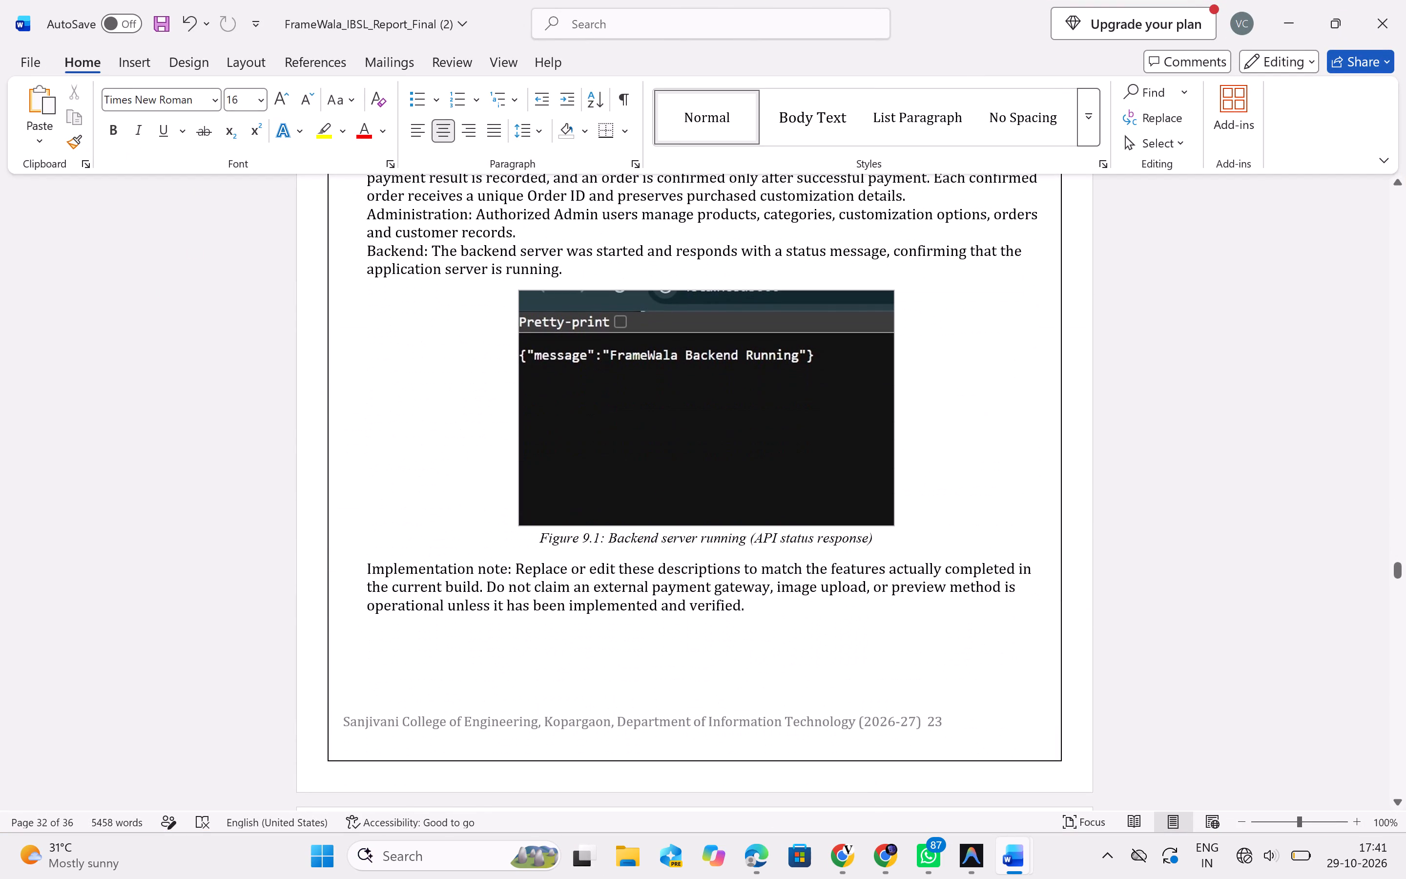
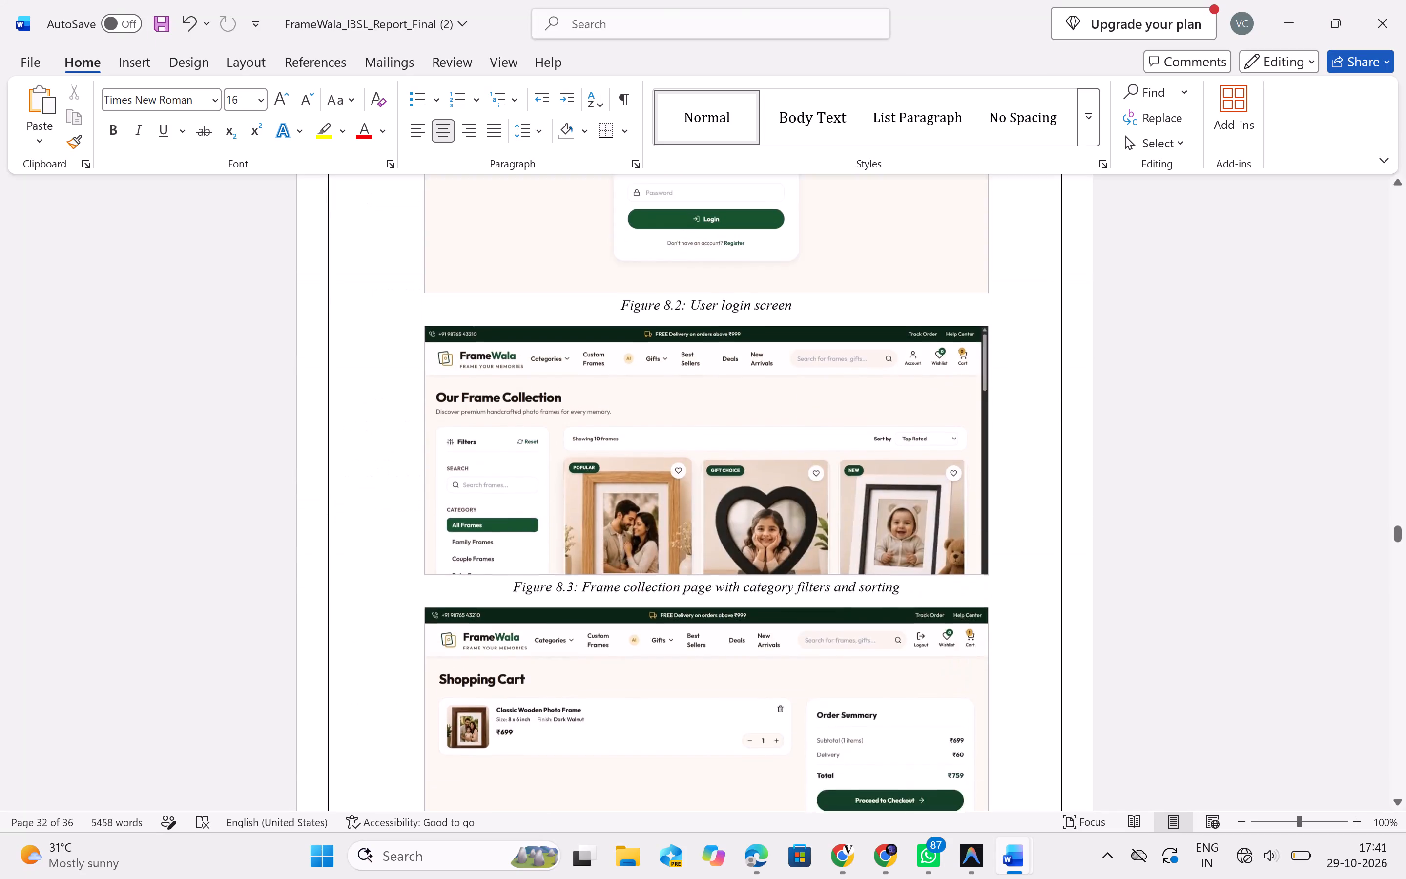
Paste the copied content at the Figure 8.1 home page picture.
{"action": "scroll", "coordinate": [879, 492], "scroll_direction": "up", "scroll_amount": 2}
{"action": "left_click", "coordinate": [754, 433]}
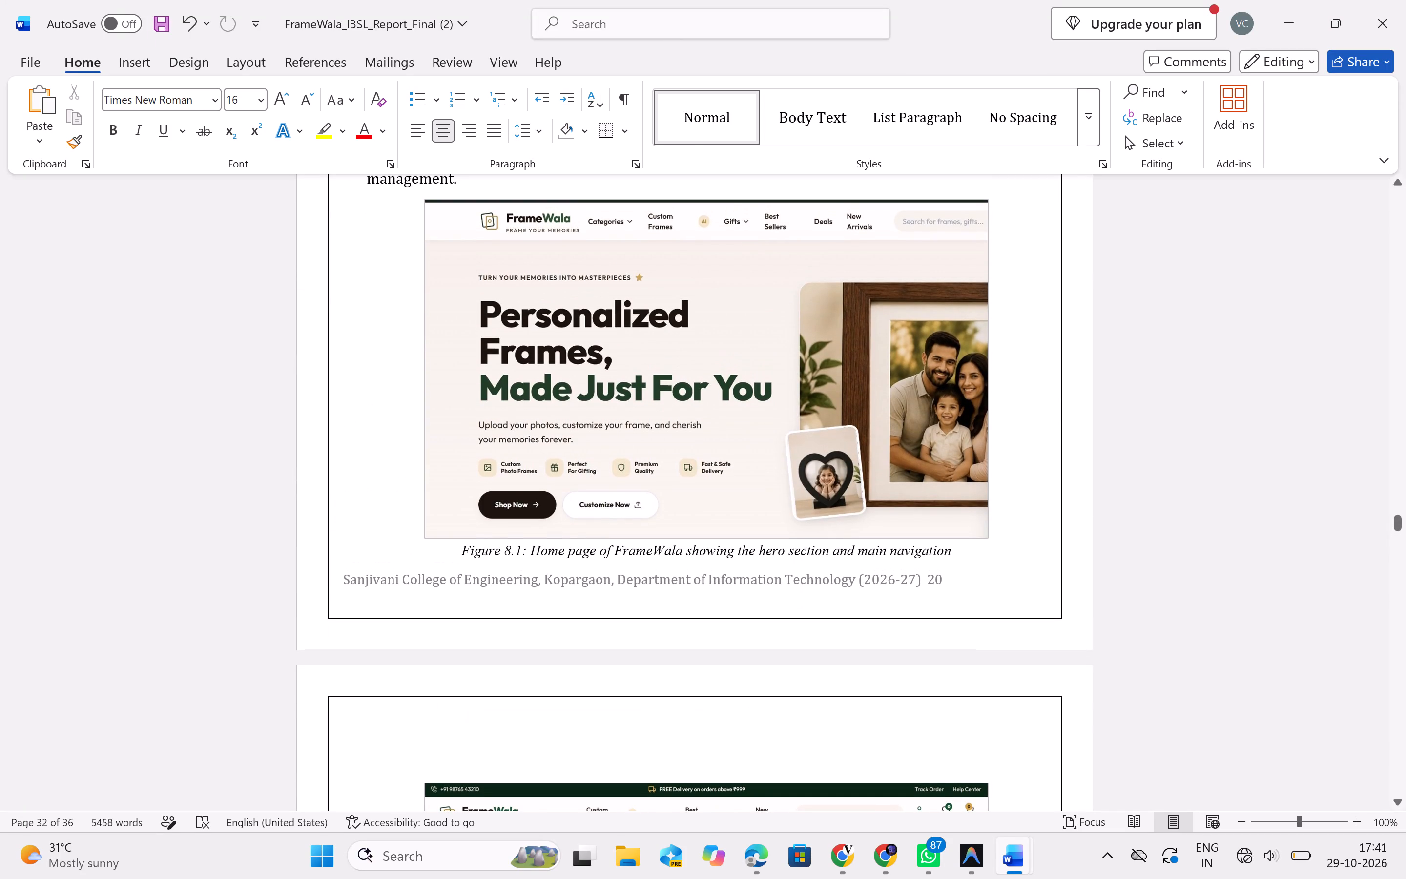
{"action": "left_click", "coordinate": [713, 417]}
{"action": "key", "text": "ctrl+v"}
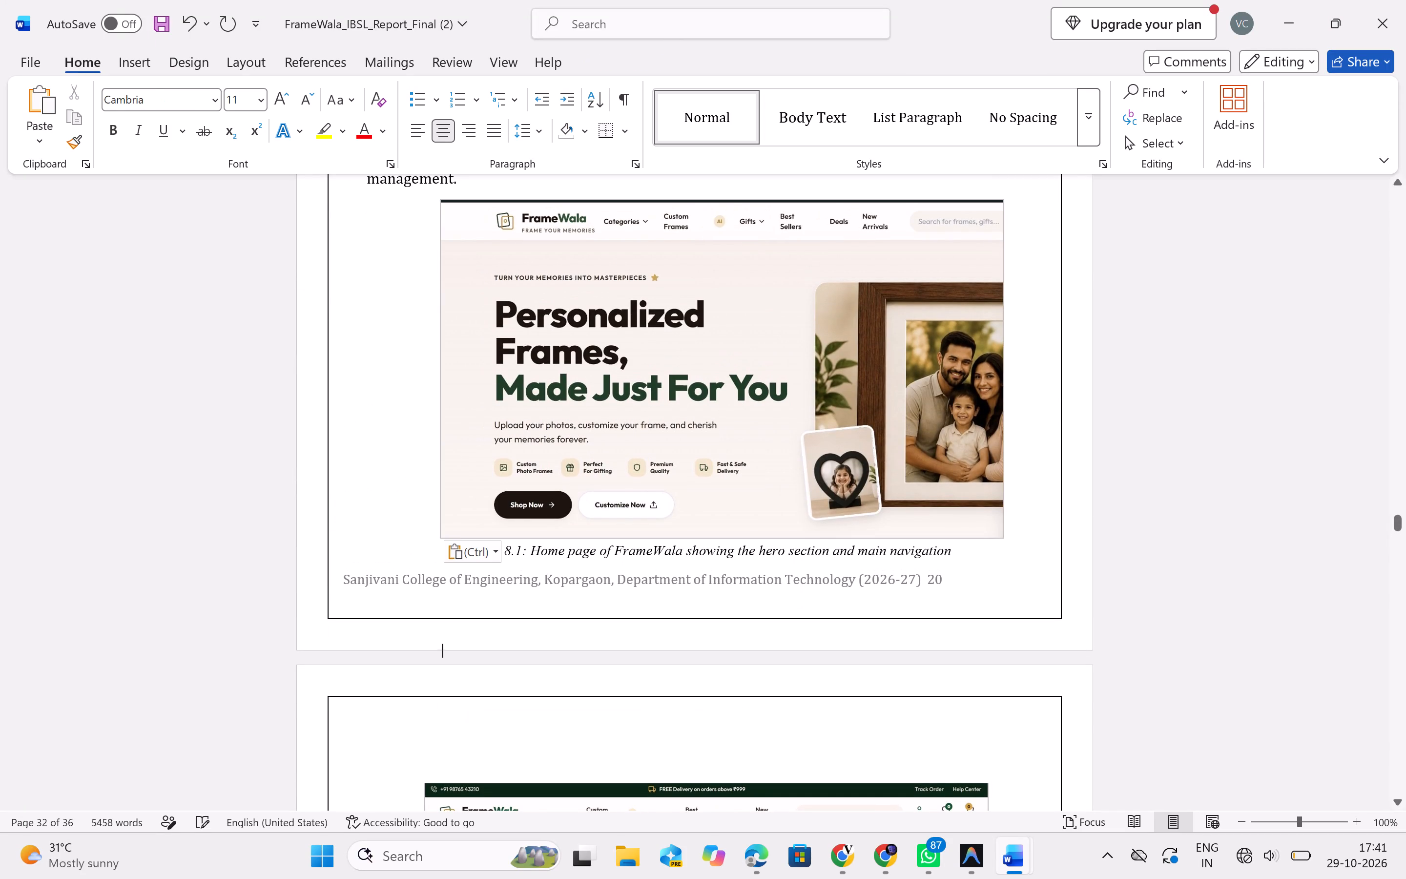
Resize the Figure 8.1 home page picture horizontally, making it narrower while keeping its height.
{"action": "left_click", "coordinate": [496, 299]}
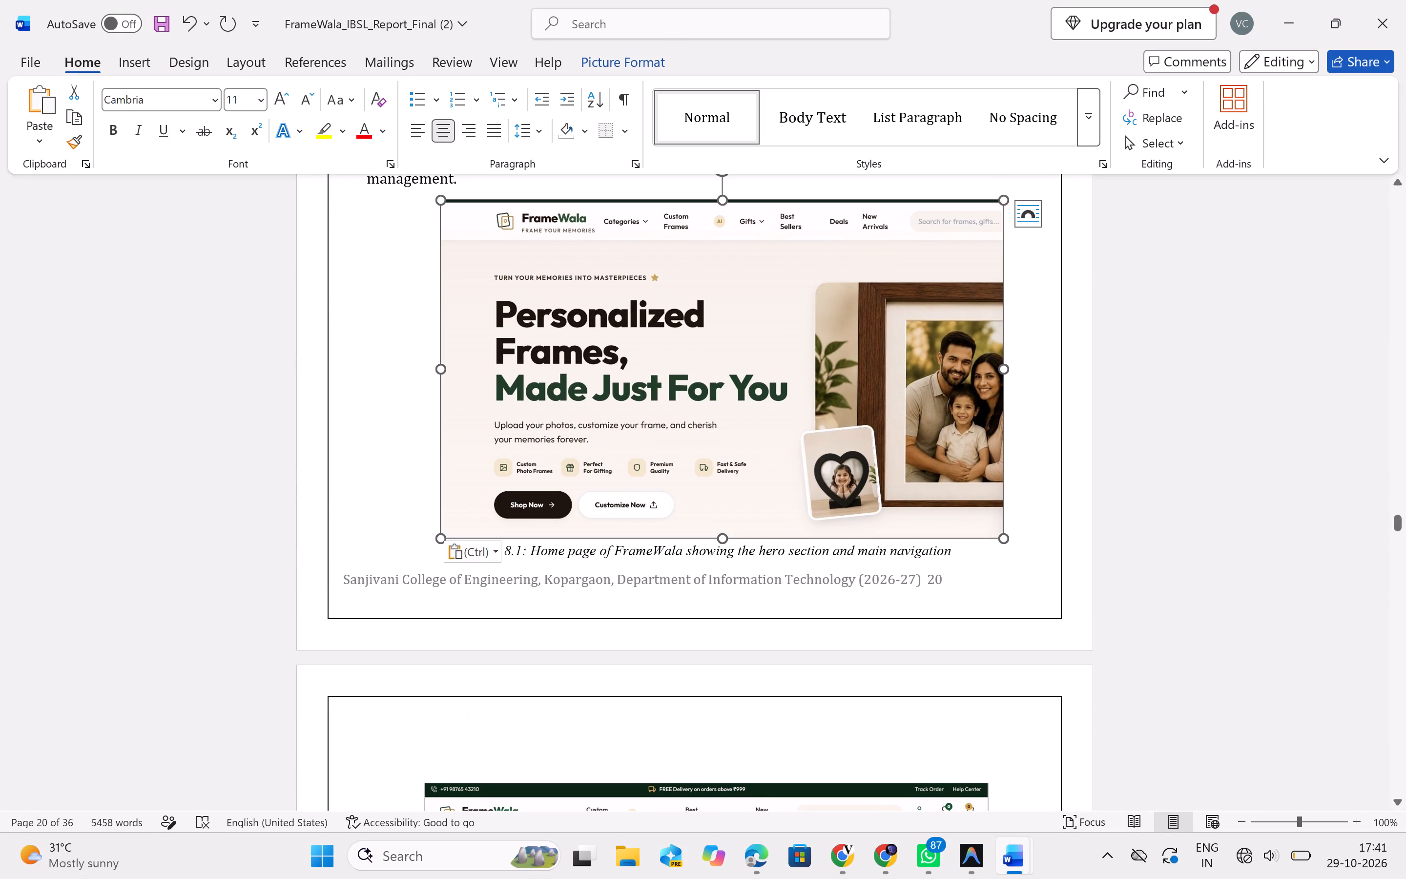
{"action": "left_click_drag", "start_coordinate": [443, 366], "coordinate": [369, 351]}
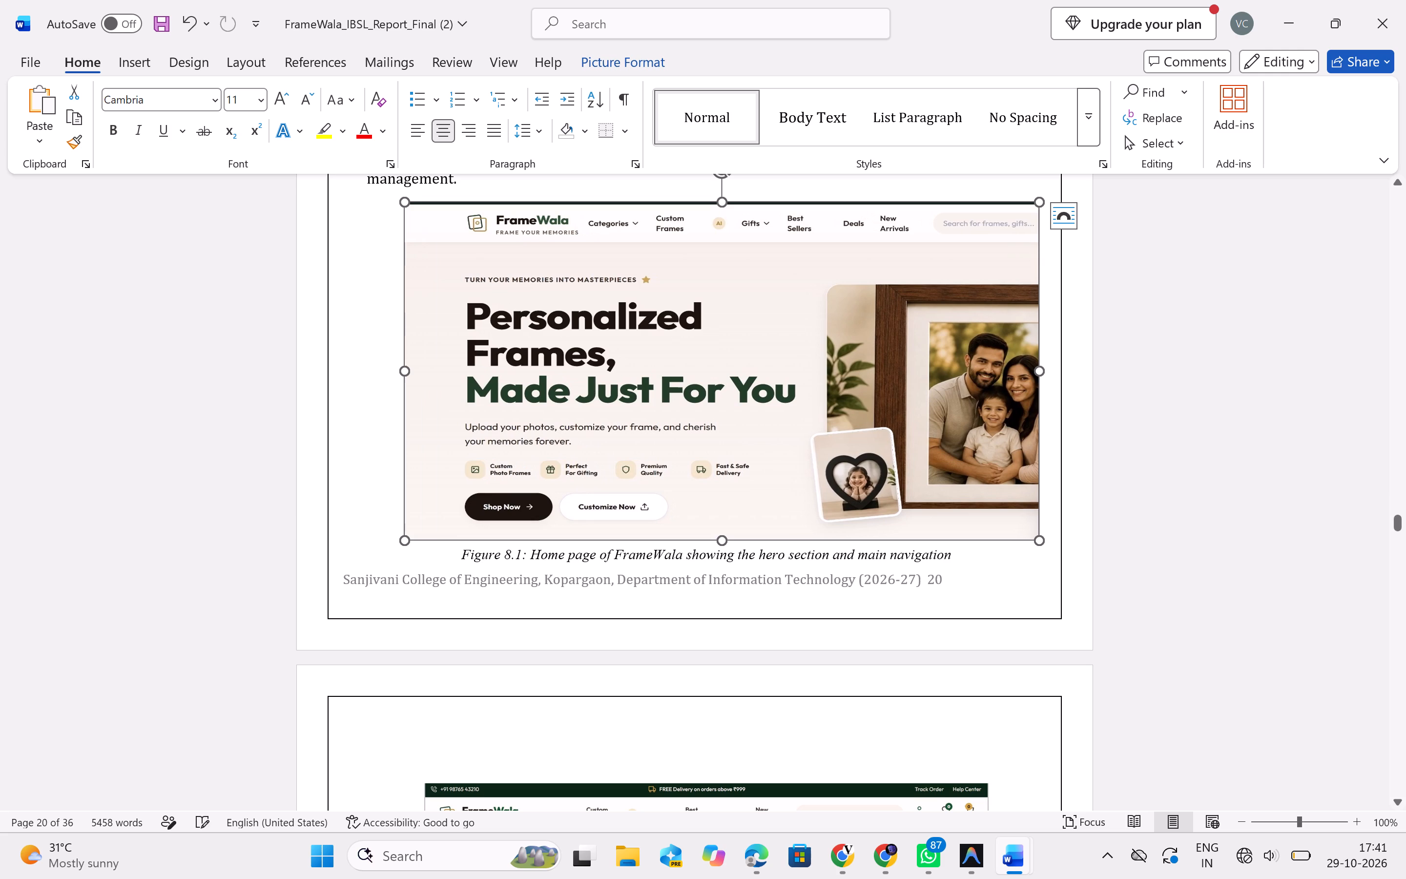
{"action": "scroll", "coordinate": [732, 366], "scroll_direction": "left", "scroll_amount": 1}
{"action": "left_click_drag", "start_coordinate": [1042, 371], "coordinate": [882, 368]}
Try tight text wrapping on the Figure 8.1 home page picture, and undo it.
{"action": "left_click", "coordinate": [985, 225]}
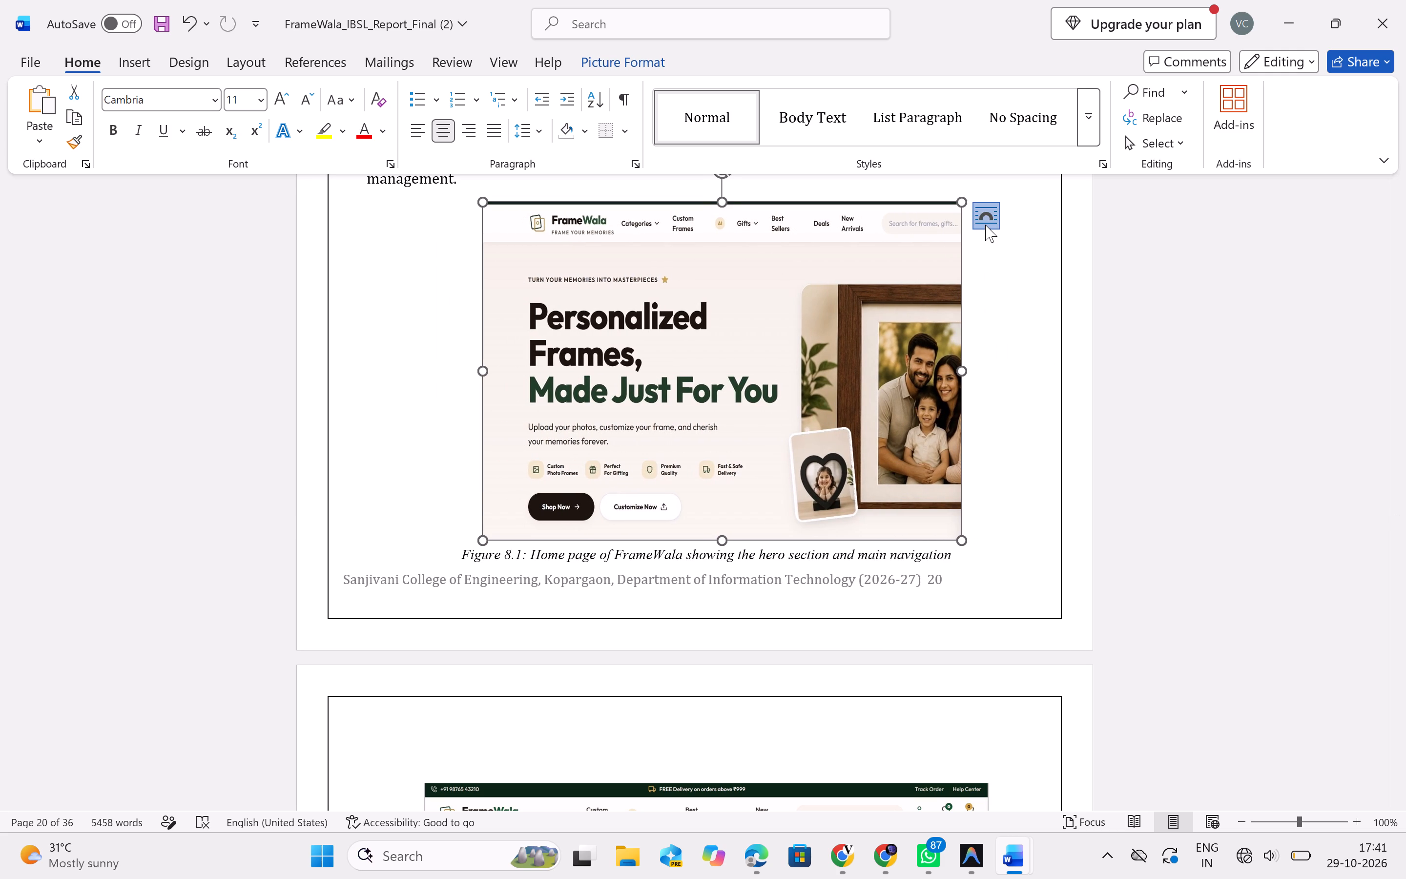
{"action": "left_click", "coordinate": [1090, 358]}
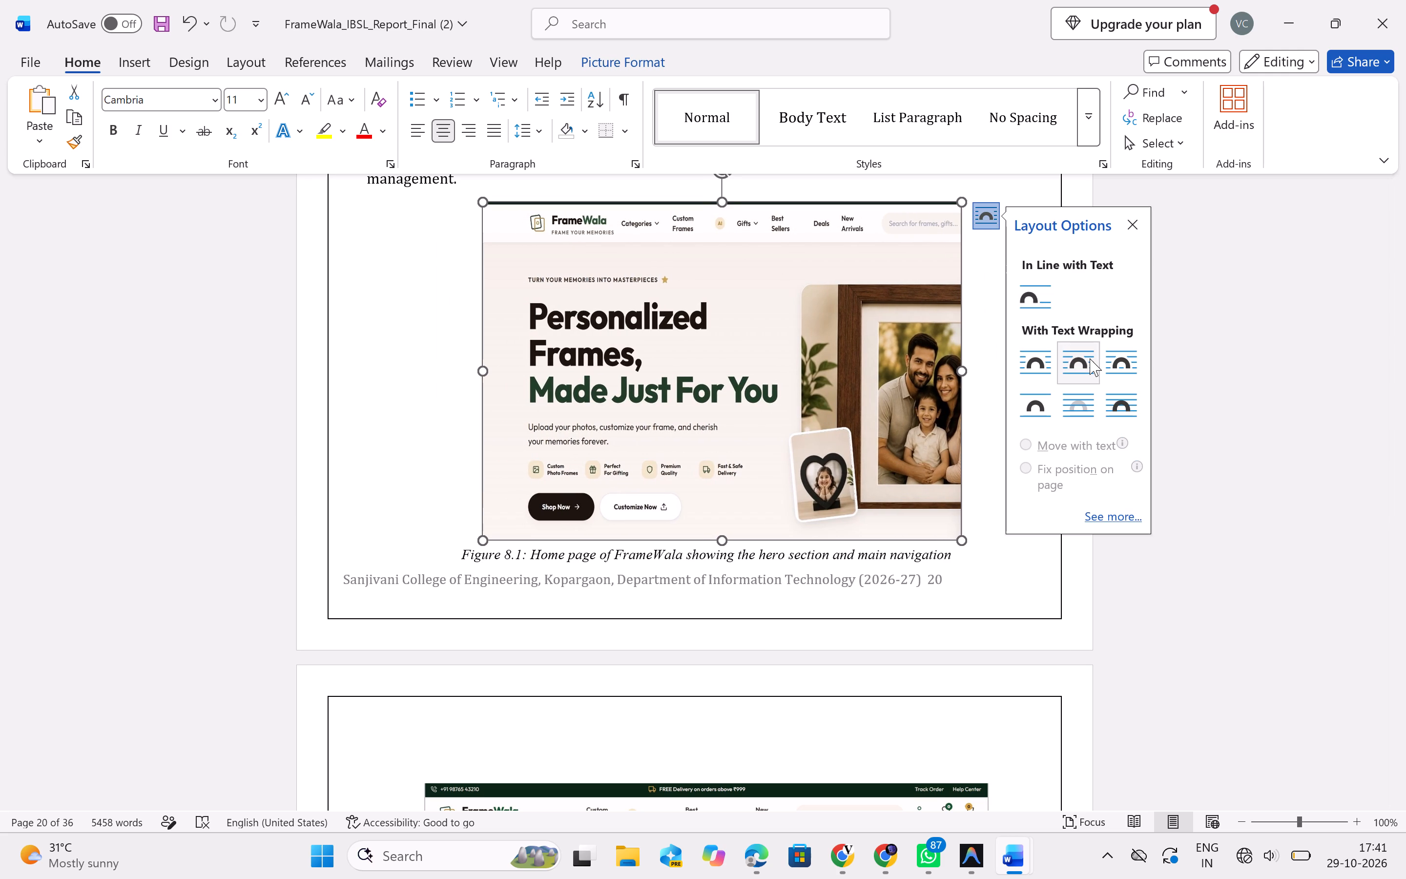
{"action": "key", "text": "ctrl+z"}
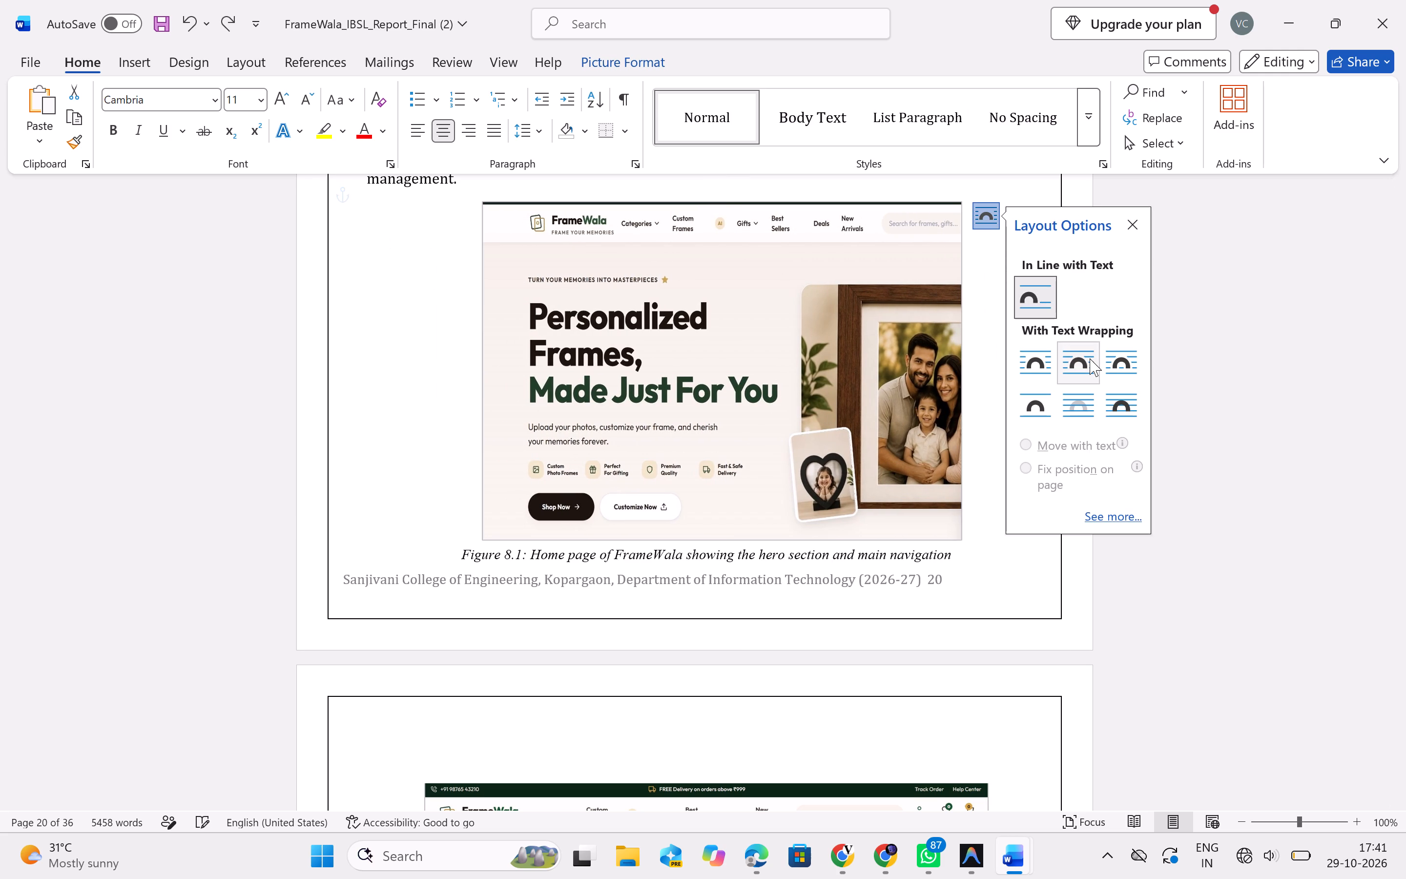
Delete the home page picture above the Figure 8.1 caption.
{"action": "left_click", "coordinate": [747, 346]}
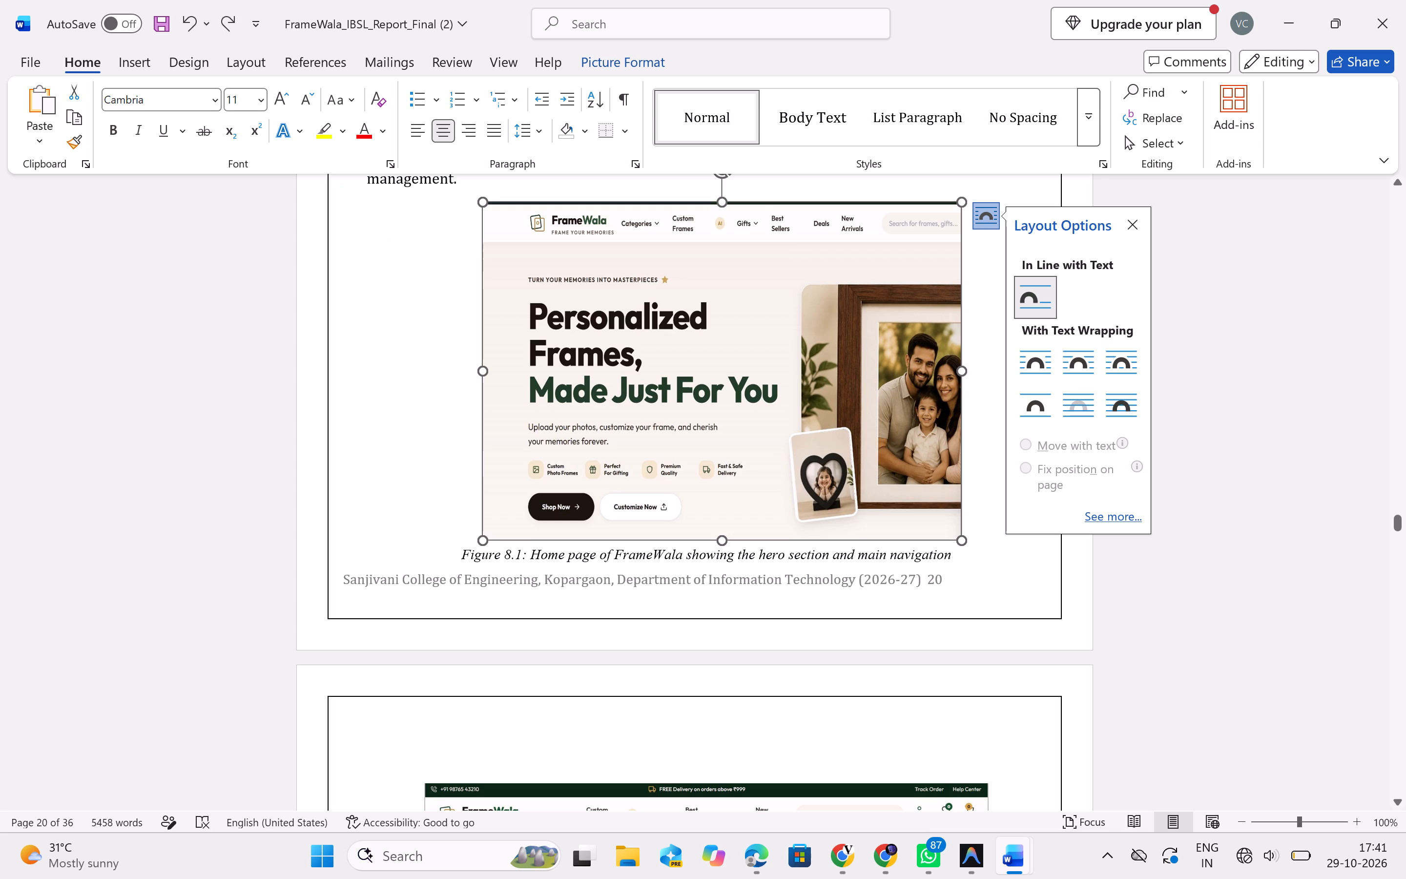
{"action": "key", "text": "Delete"}
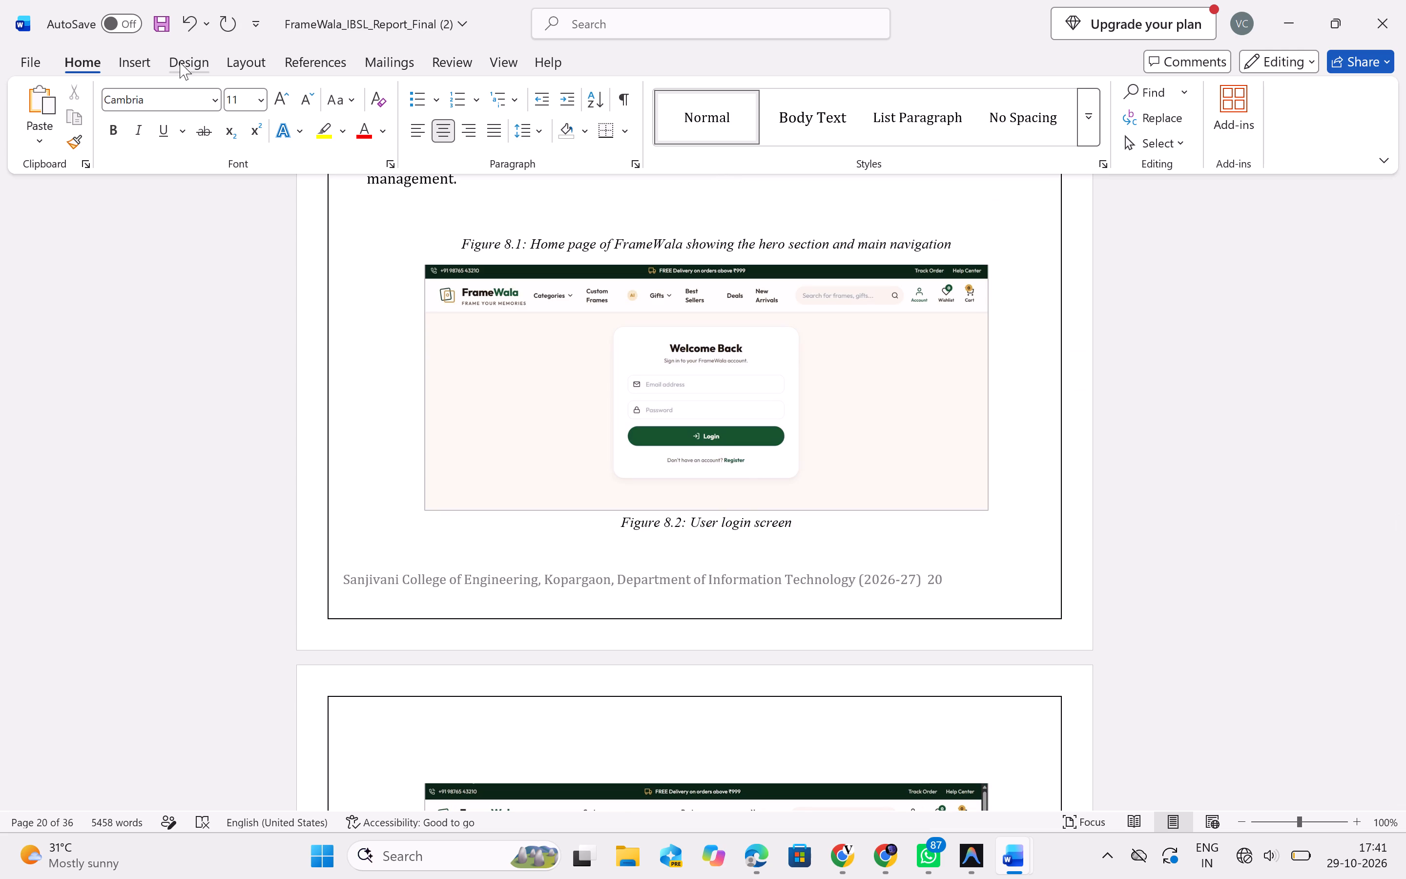
Paste the copied replacement content into the empty line above the Figure 8.1 caption, using the clipboard history.
{"action": "left_click", "coordinate": [137, 55]}
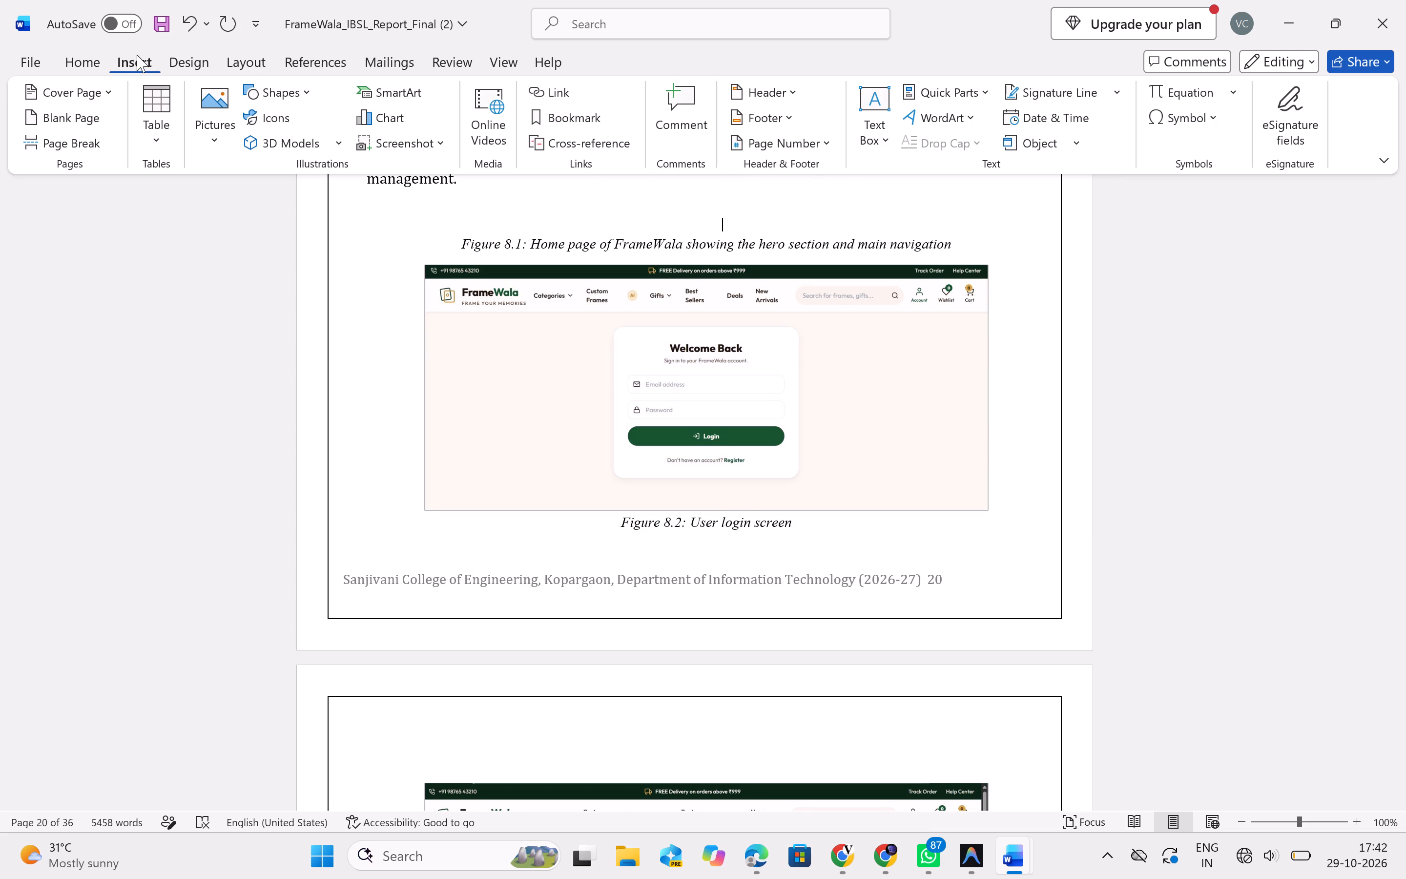
{"action": "left_click", "coordinate": [79, 66]}
{"action": "key", "text": "ctrl+v"}
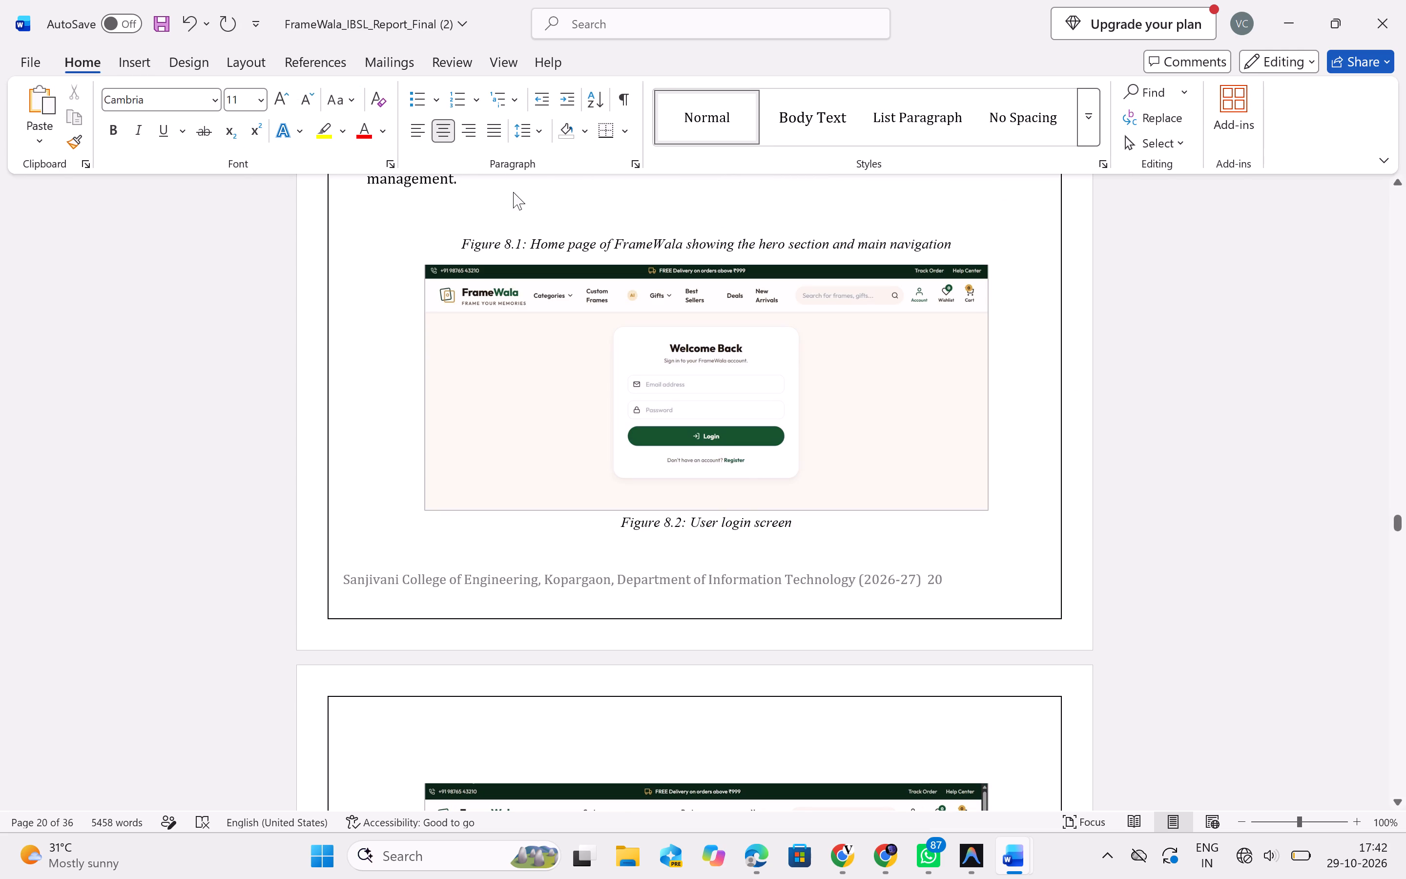
{"action": "scroll", "coordinate": [703, 258], "scroll_direction": "up", "scroll_amount": 1}
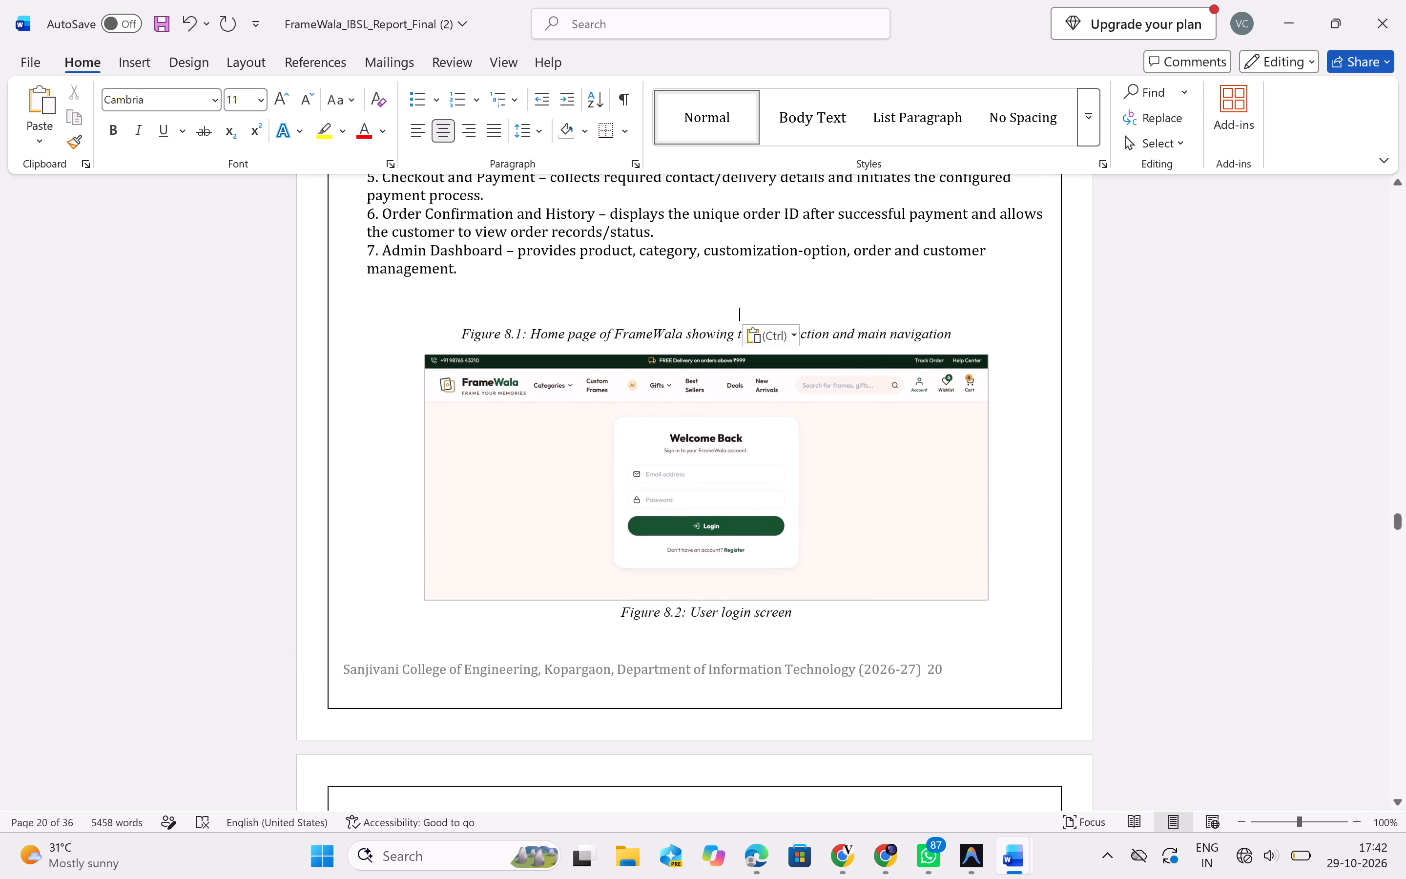
{"action": "key", "text": "super+v"}
{"action": "left_click", "coordinate": [870, 480]}
{"action": "key", "text": "ctrl+v"}
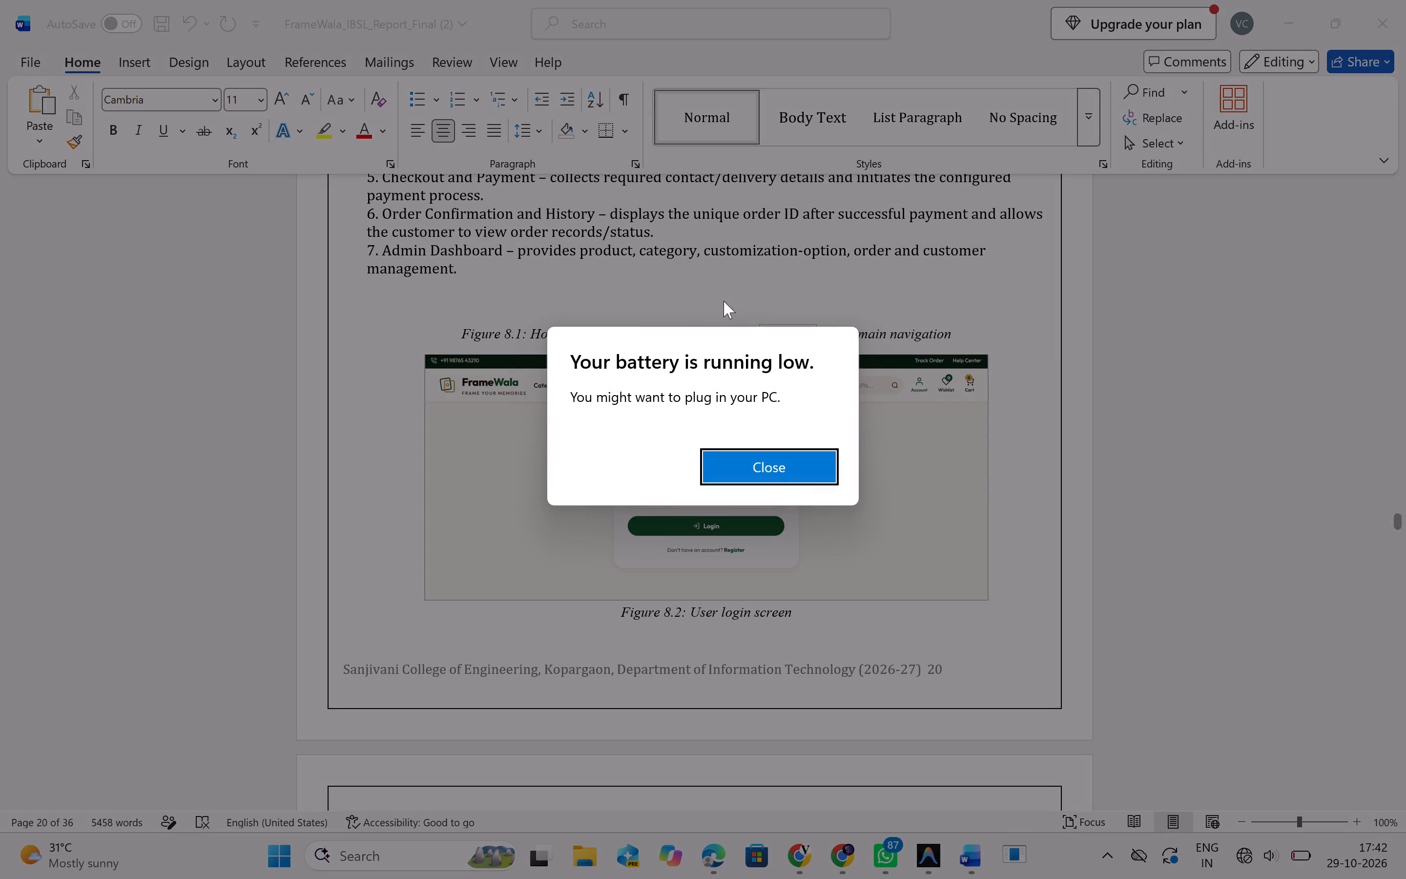
Dismiss the low-battery notification covering the report.
{"action": "left_click", "coordinate": [775, 466]}
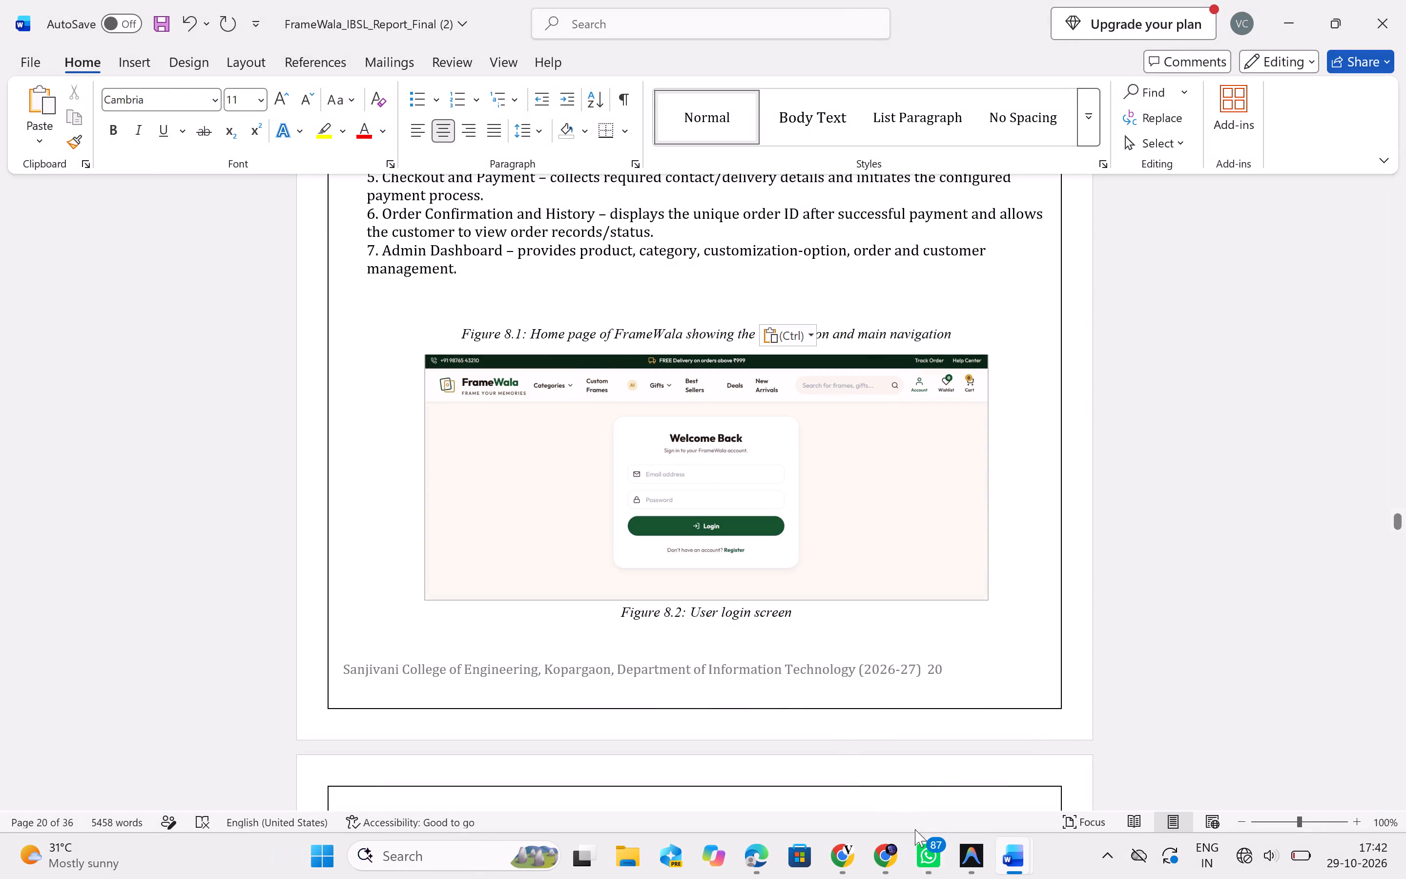
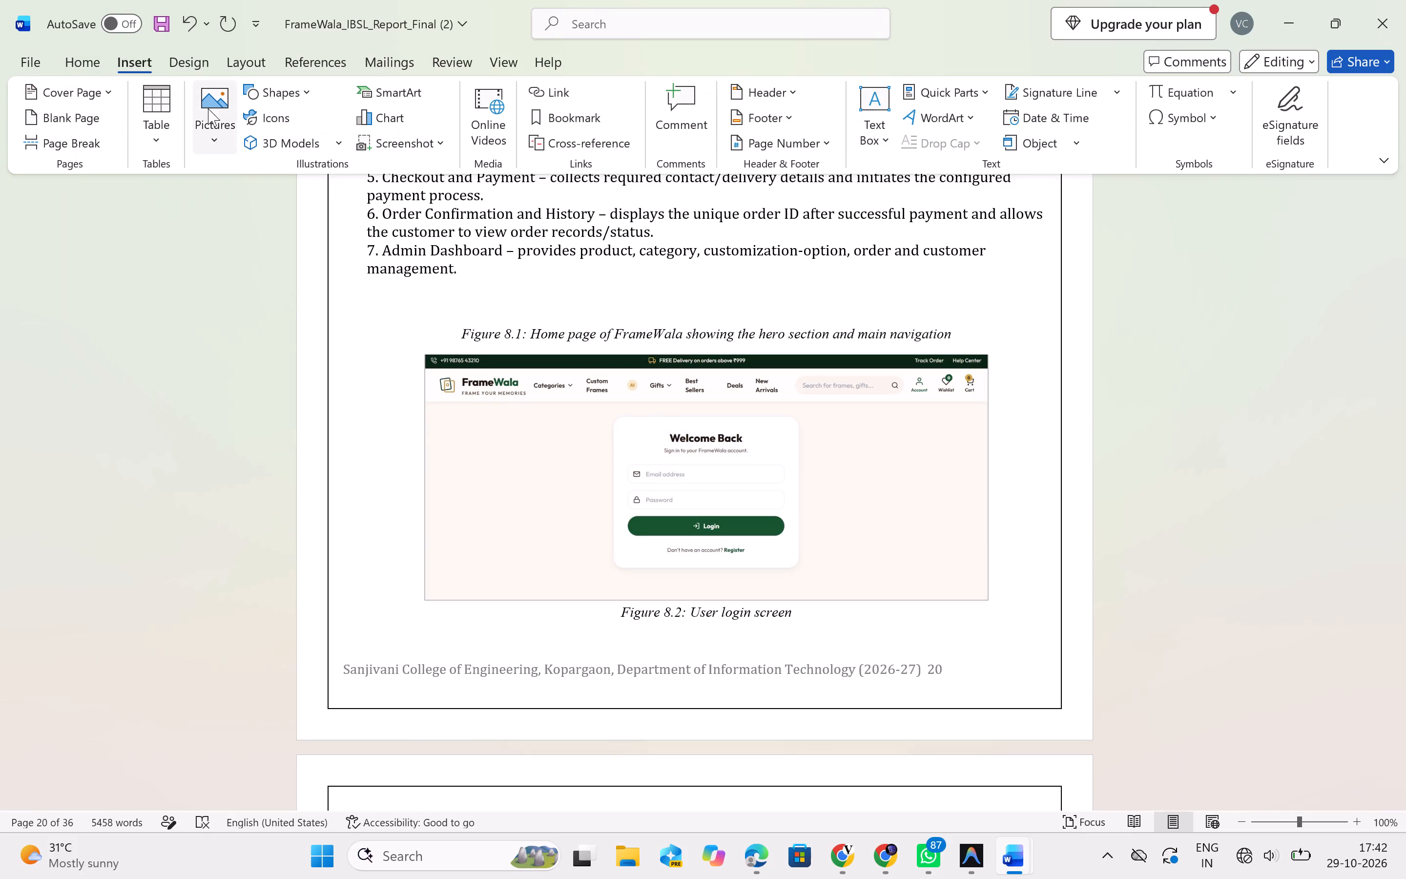
Insert the picture "WhatsApp Image 2026-10-09 at 9.05.59 PM" from the Downloads folder above the Figure 8.1 caption.
{"action": "left_click", "coordinate": [212, 140]}
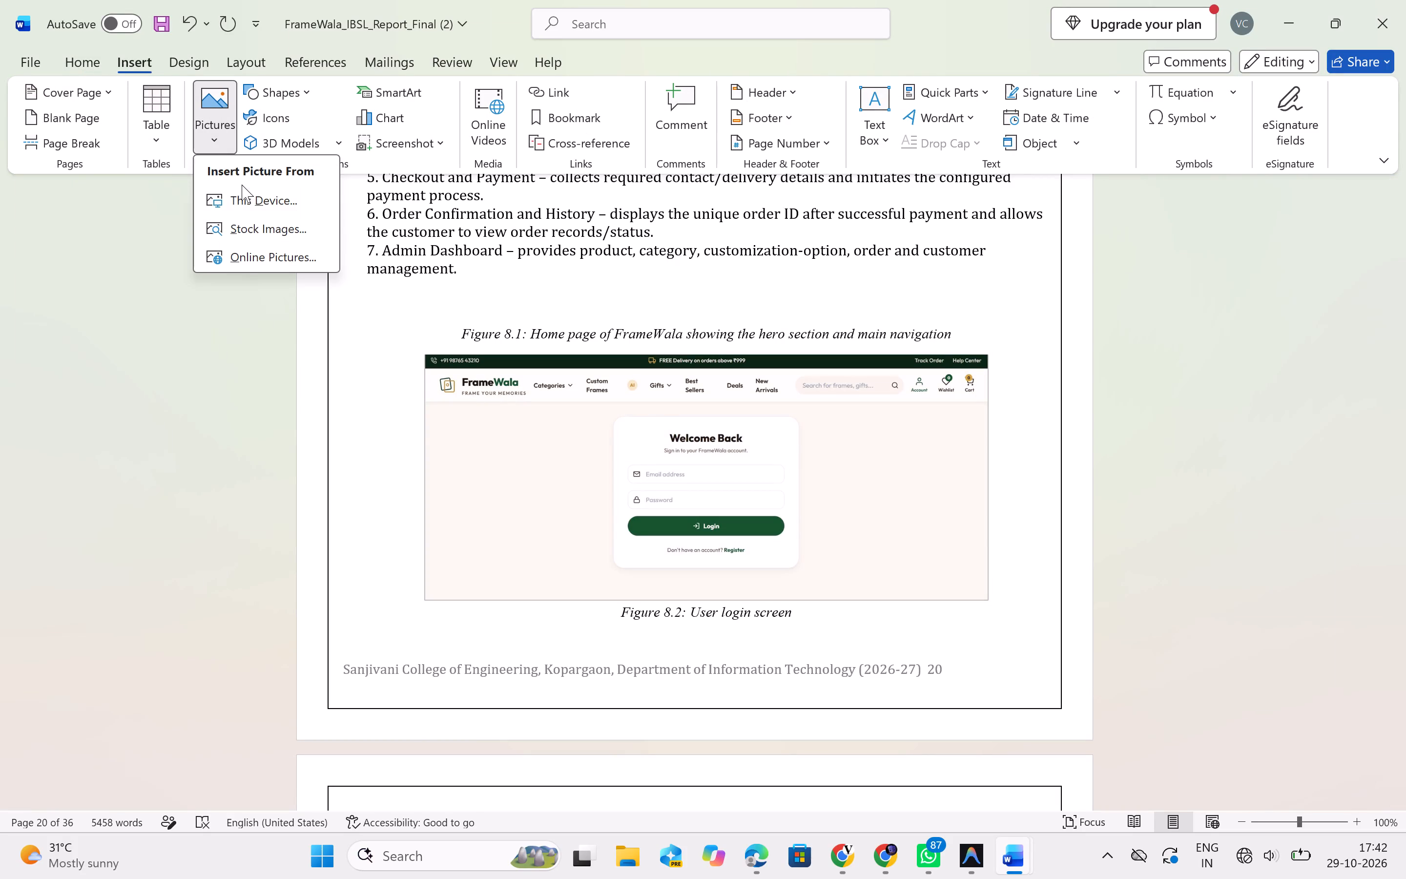
{"action": "left_click", "coordinate": [245, 191]}
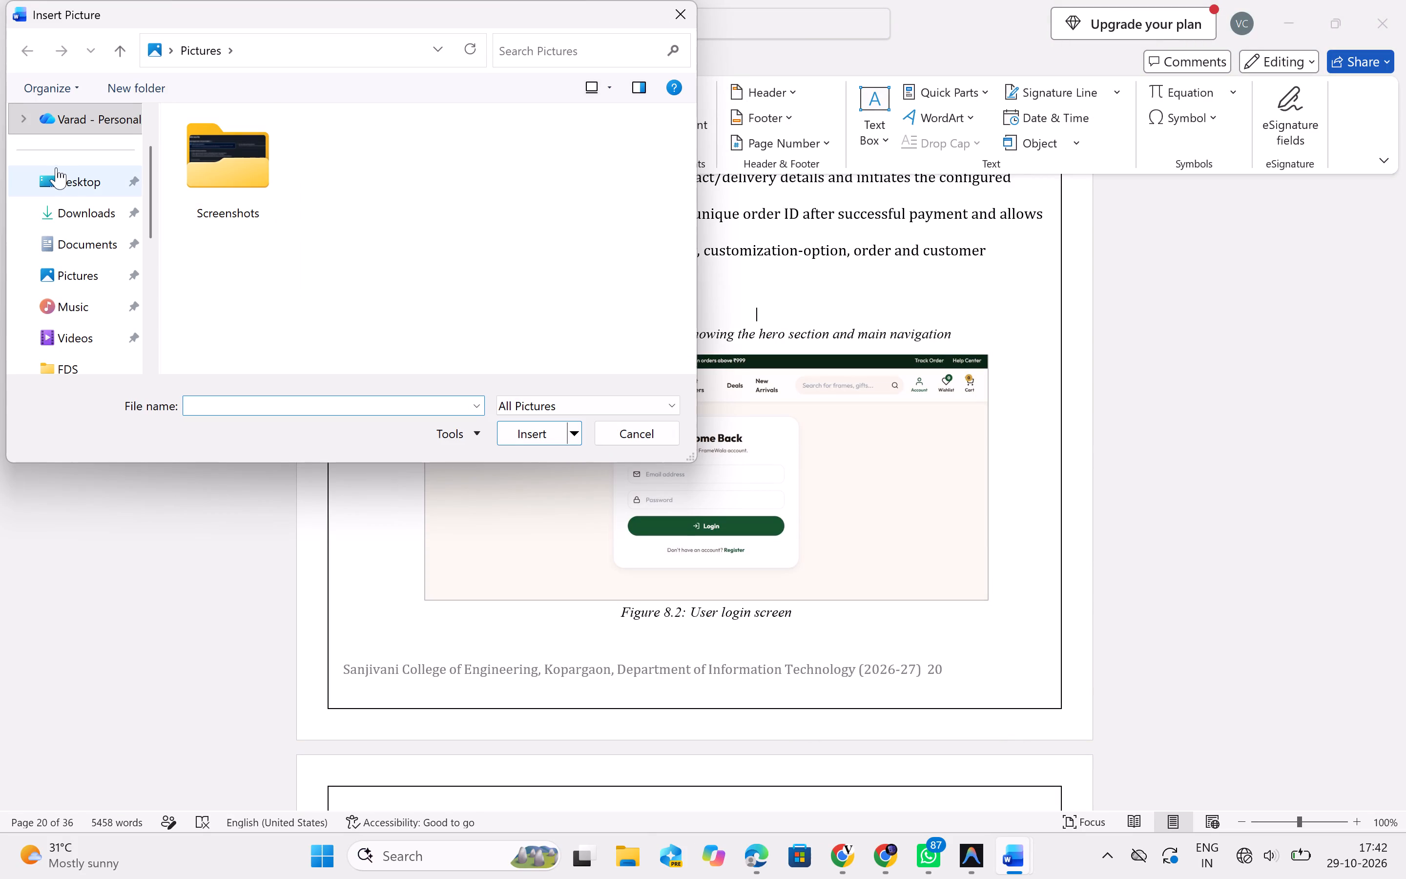
{"action": "left_click", "coordinate": [65, 204]}
{"action": "left_click", "coordinate": [233, 176]}
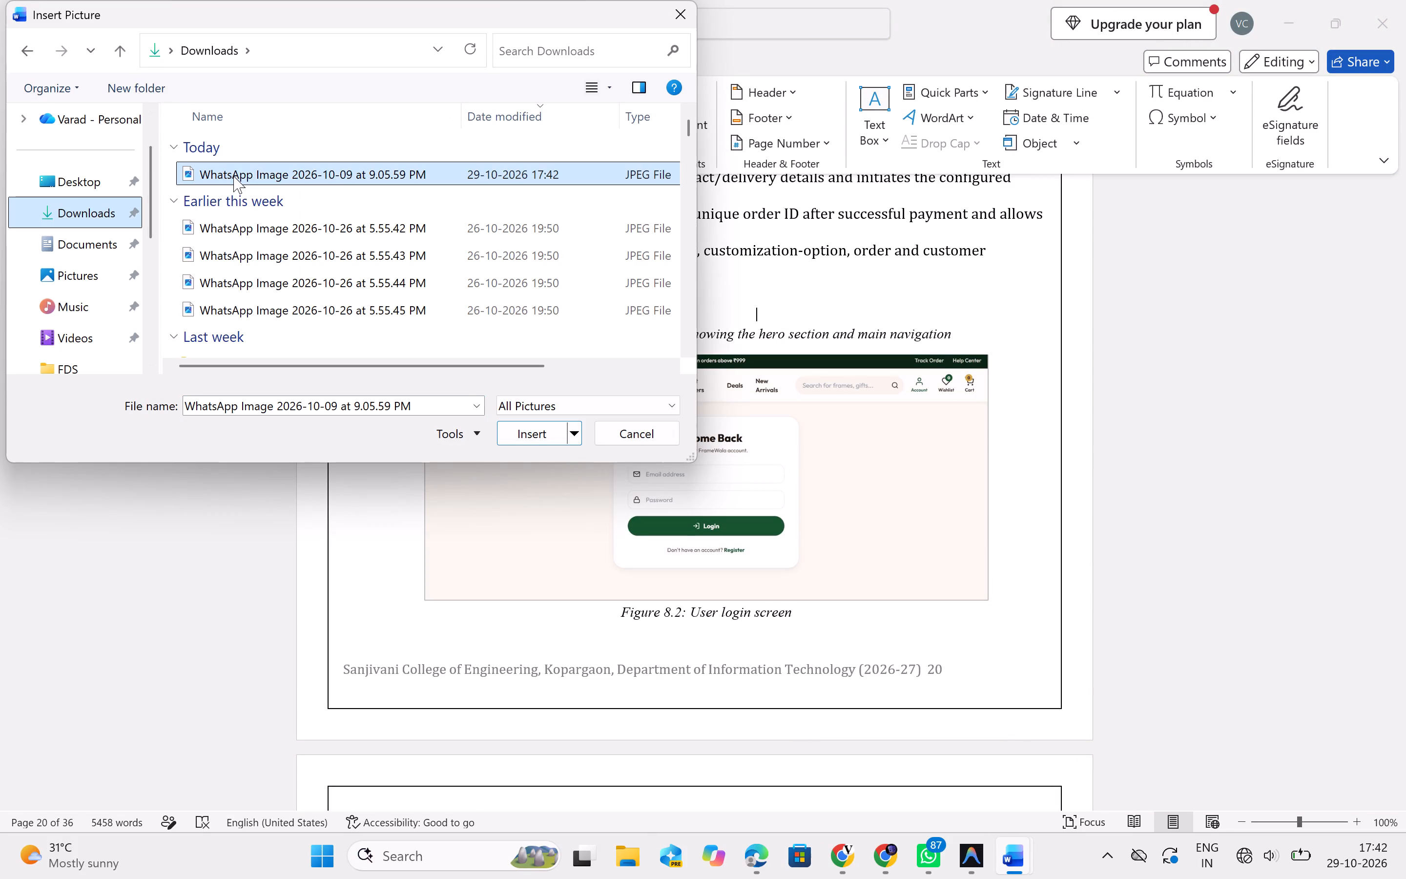
{"action": "left_click", "coordinate": [523, 432]}
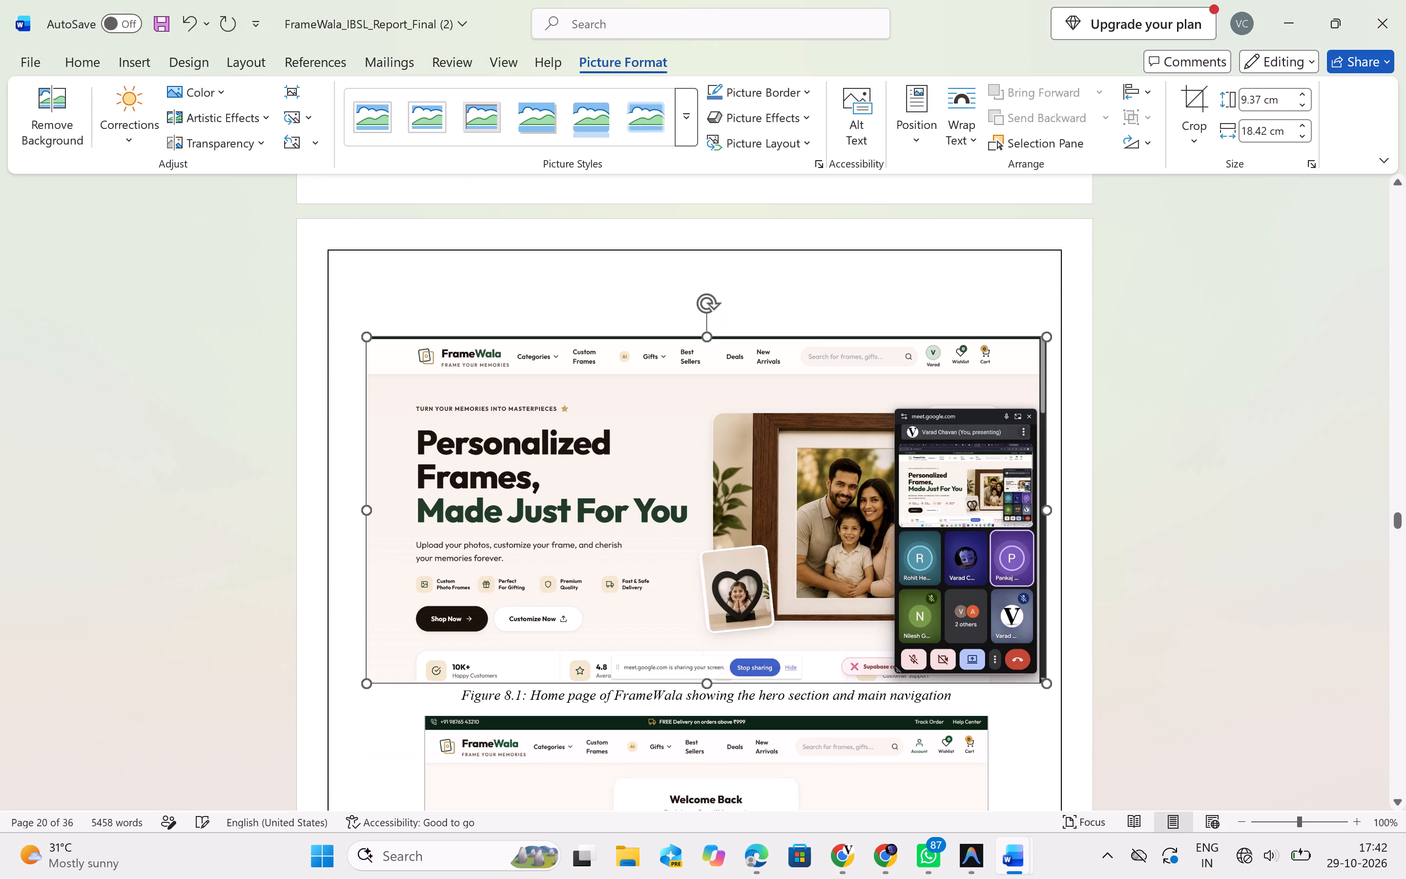
Shrink the new home page picture above the Figure 8.1 caption proportionally, making it narrower than the text width.
{"action": "scroll", "coordinate": [627, 407], "scroll_direction": "up", "scroll_amount": 3}
{"action": "scroll", "coordinate": [627, 407], "scroll_direction": "down", "scroll_amount": 1}
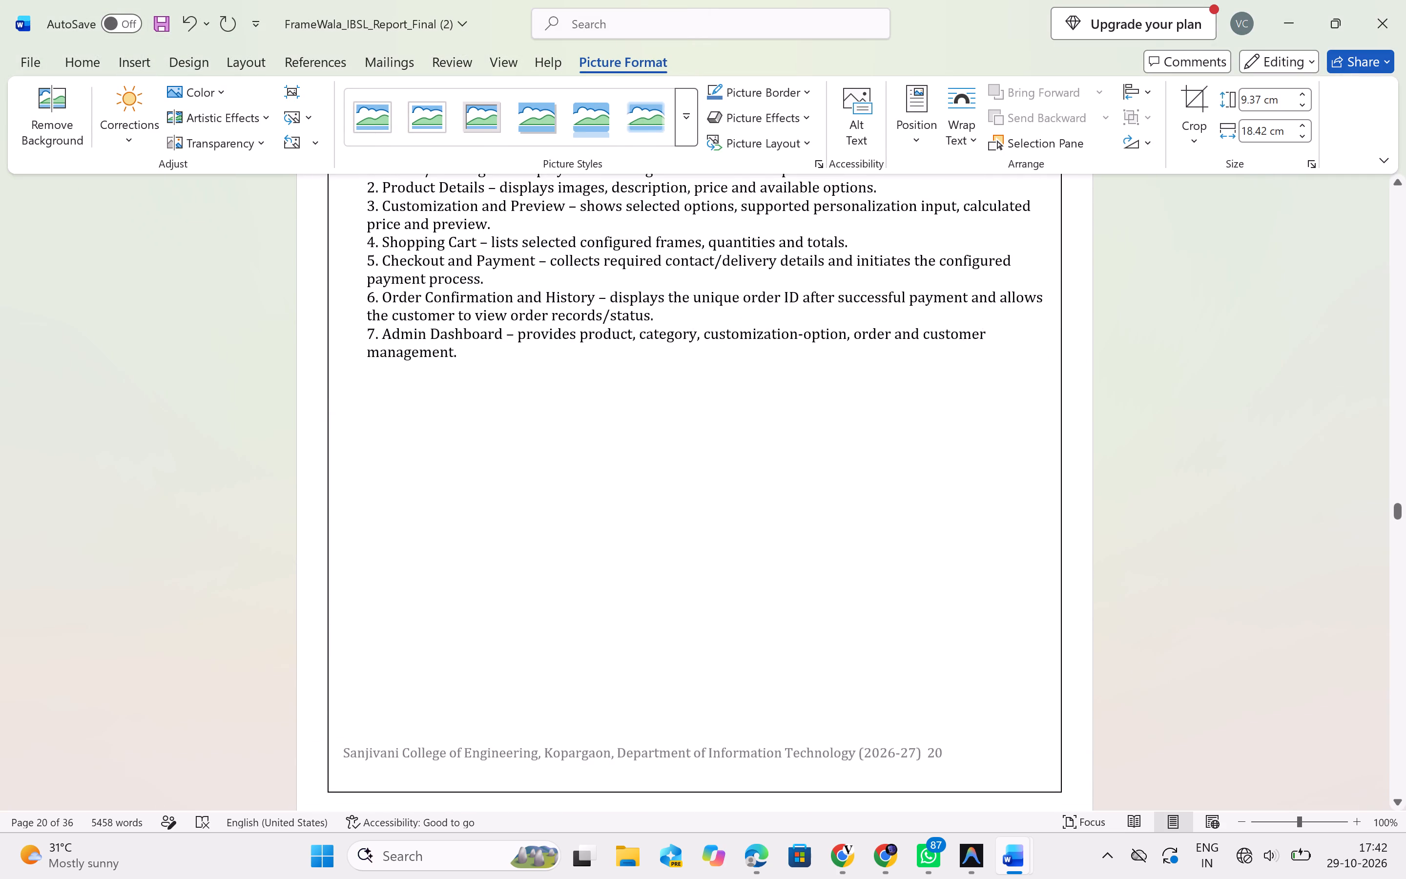
{"action": "scroll", "coordinate": [627, 407], "scroll_direction": "down", "scroll_amount": 1}
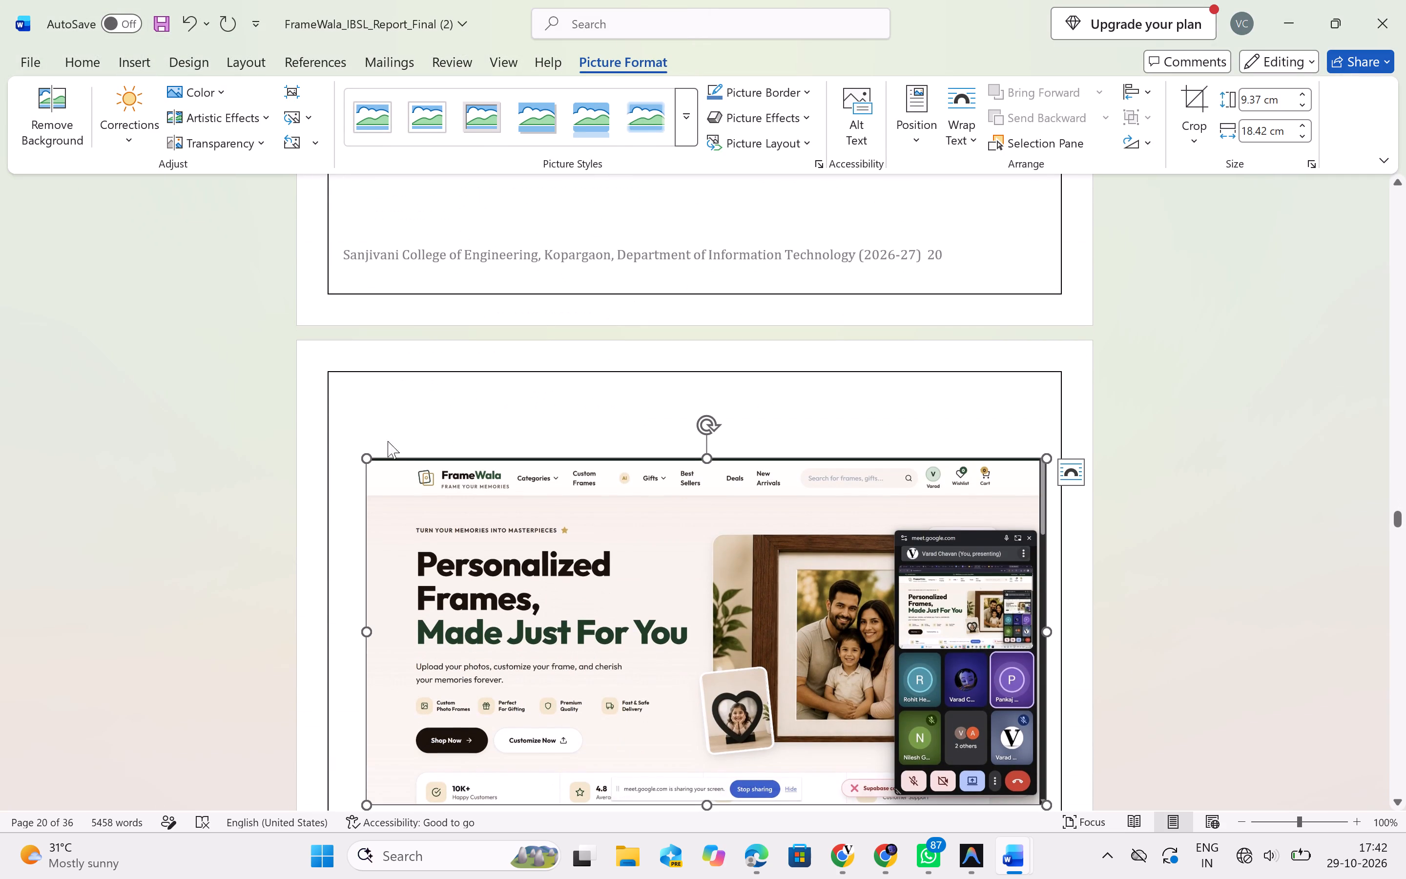
{"action": "left_click_drag", "start_coordinate": [367, 456], "coordinate": [402, 482]}
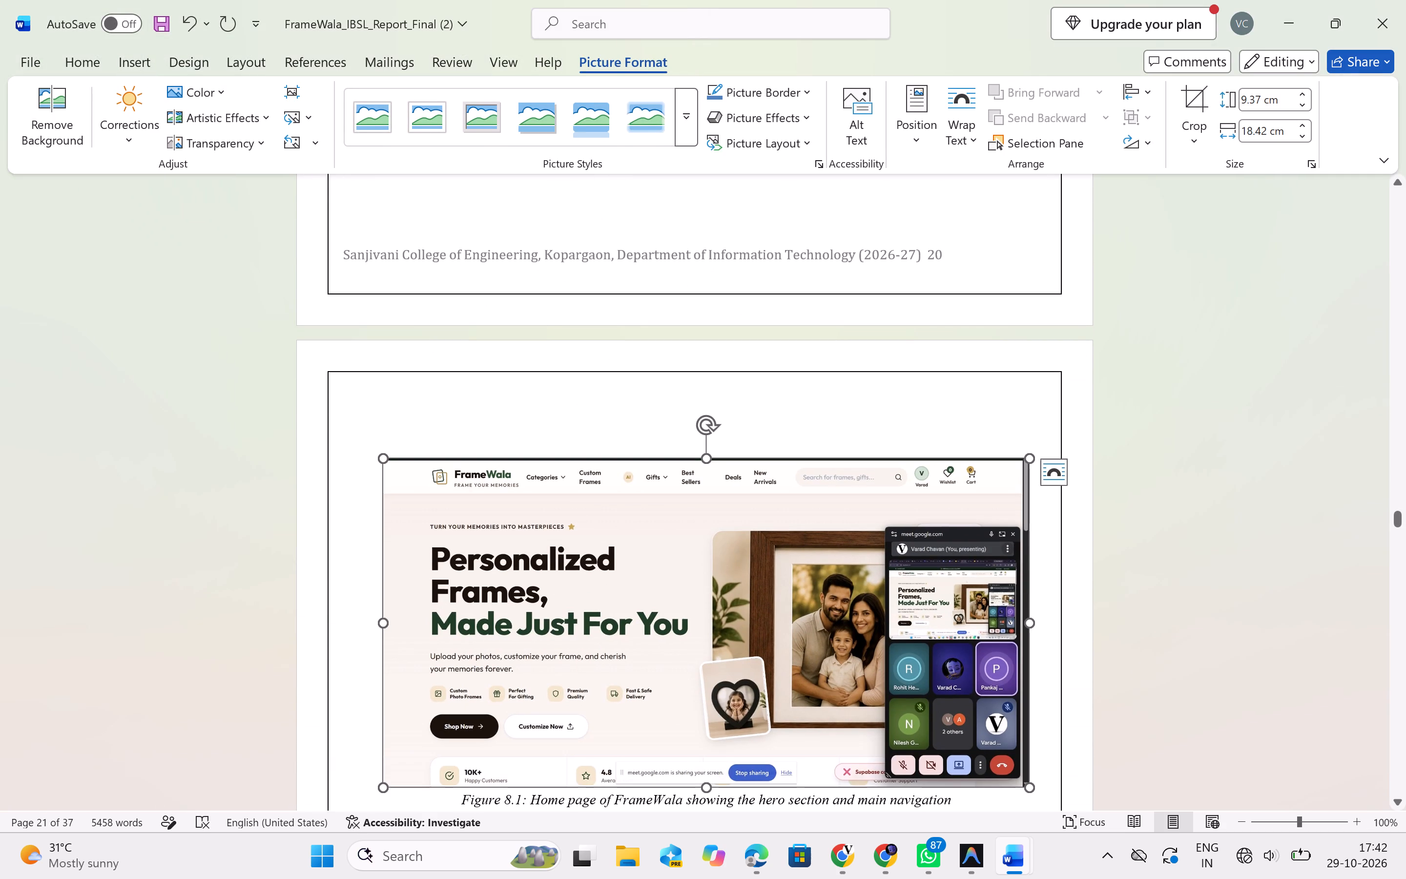
{"action": "left_click_drag", "start_coordinate": [382, 457], "coordinate": [434, 499]}
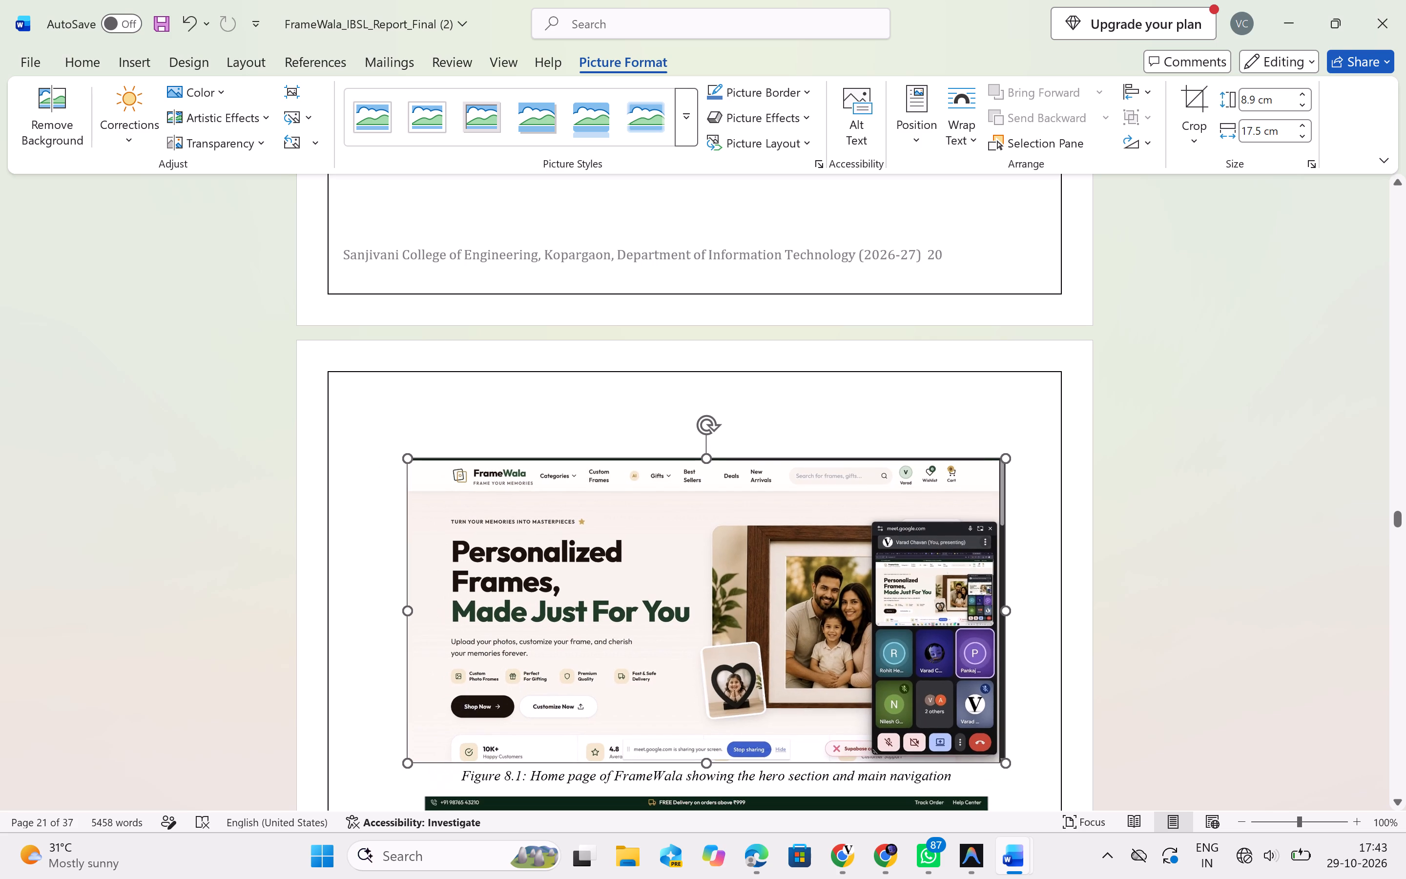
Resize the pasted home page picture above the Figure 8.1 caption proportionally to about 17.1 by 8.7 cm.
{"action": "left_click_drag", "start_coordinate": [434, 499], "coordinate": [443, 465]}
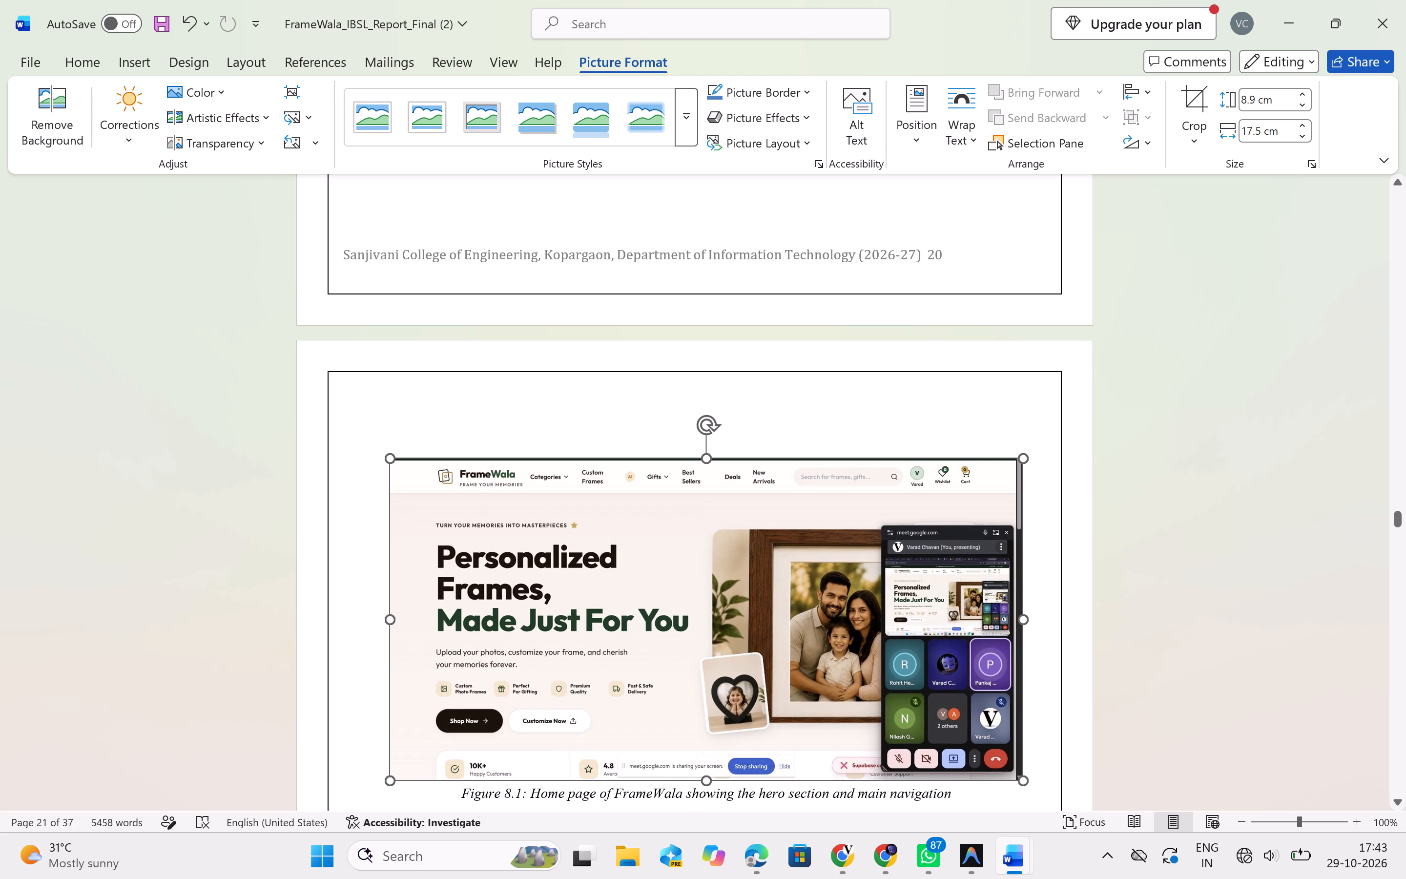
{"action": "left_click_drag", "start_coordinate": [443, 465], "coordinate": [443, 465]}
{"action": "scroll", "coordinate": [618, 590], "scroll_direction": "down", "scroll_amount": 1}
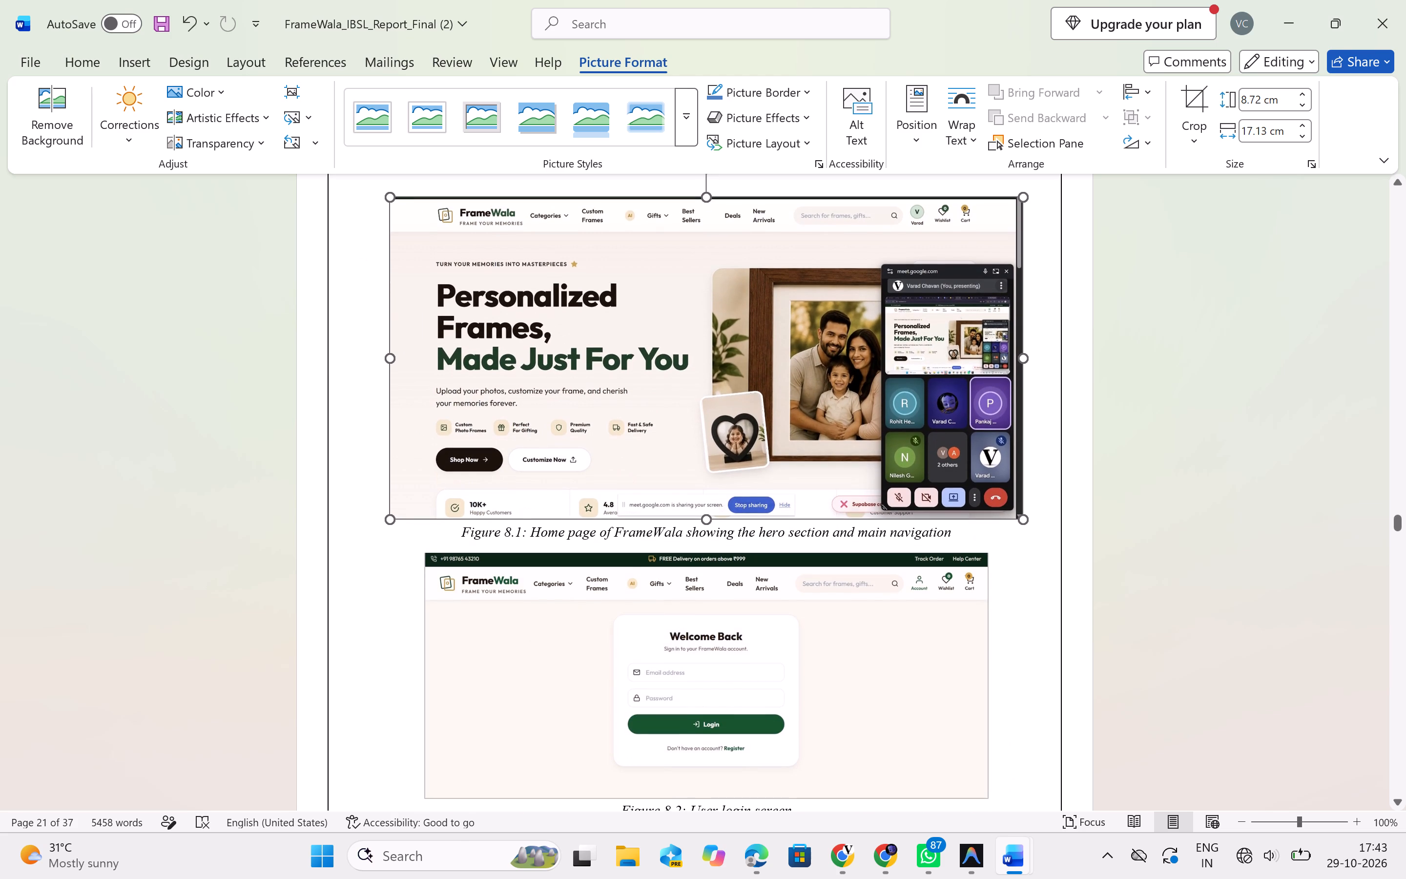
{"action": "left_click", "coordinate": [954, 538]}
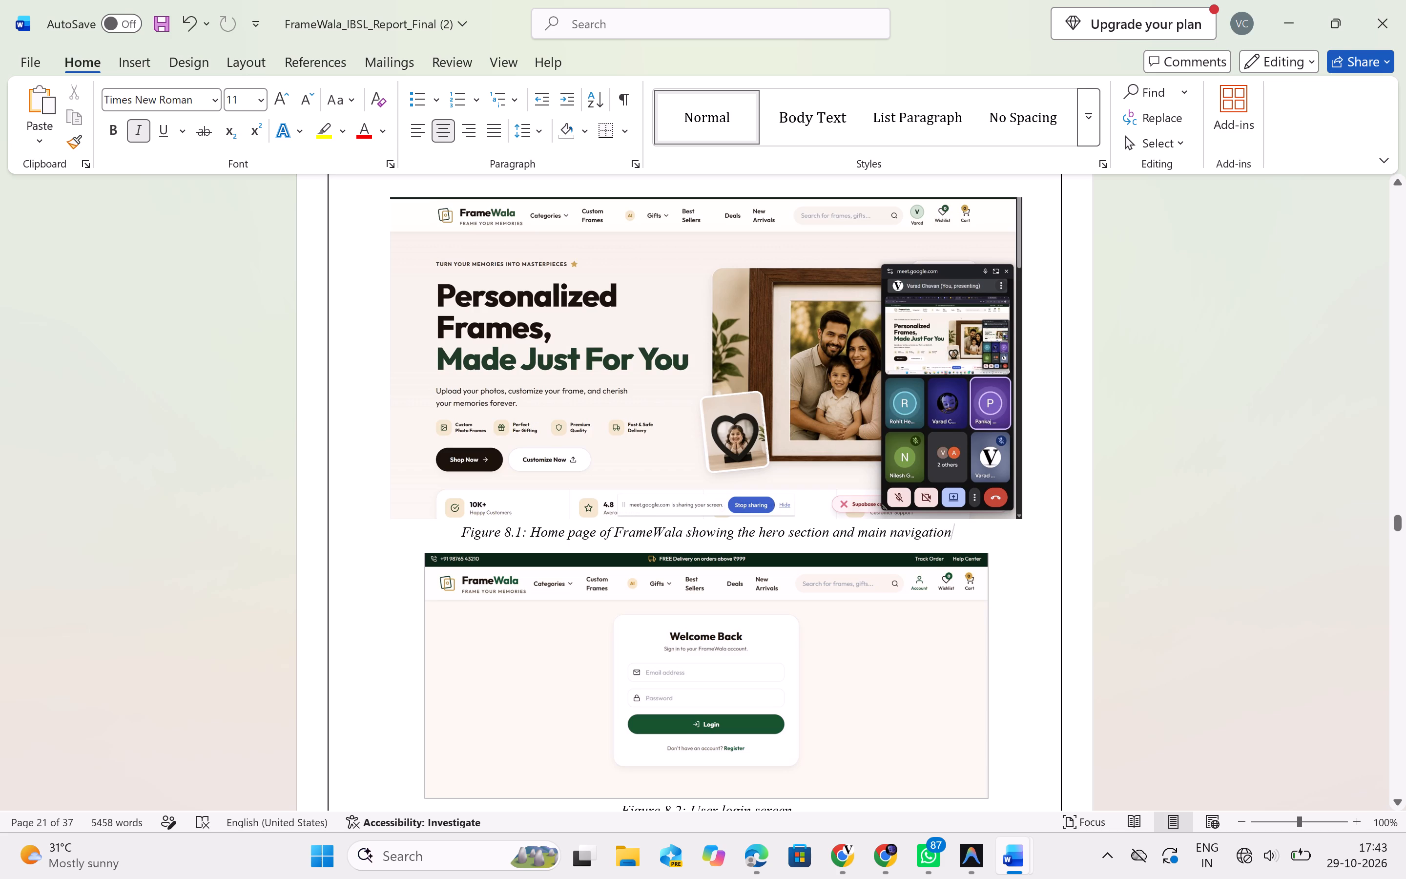
Undo the recent edits to the home page picture above the Figure 8.1 caption, including its resizing and the pasted replacement.
{"action": "key", "text": "ctrl+z"}
{"action": "key", "text": "ctrl+z"}
{"action": "key", "text": "ctrl+z"}
{"action": "key", "text": "ctrl+z"}
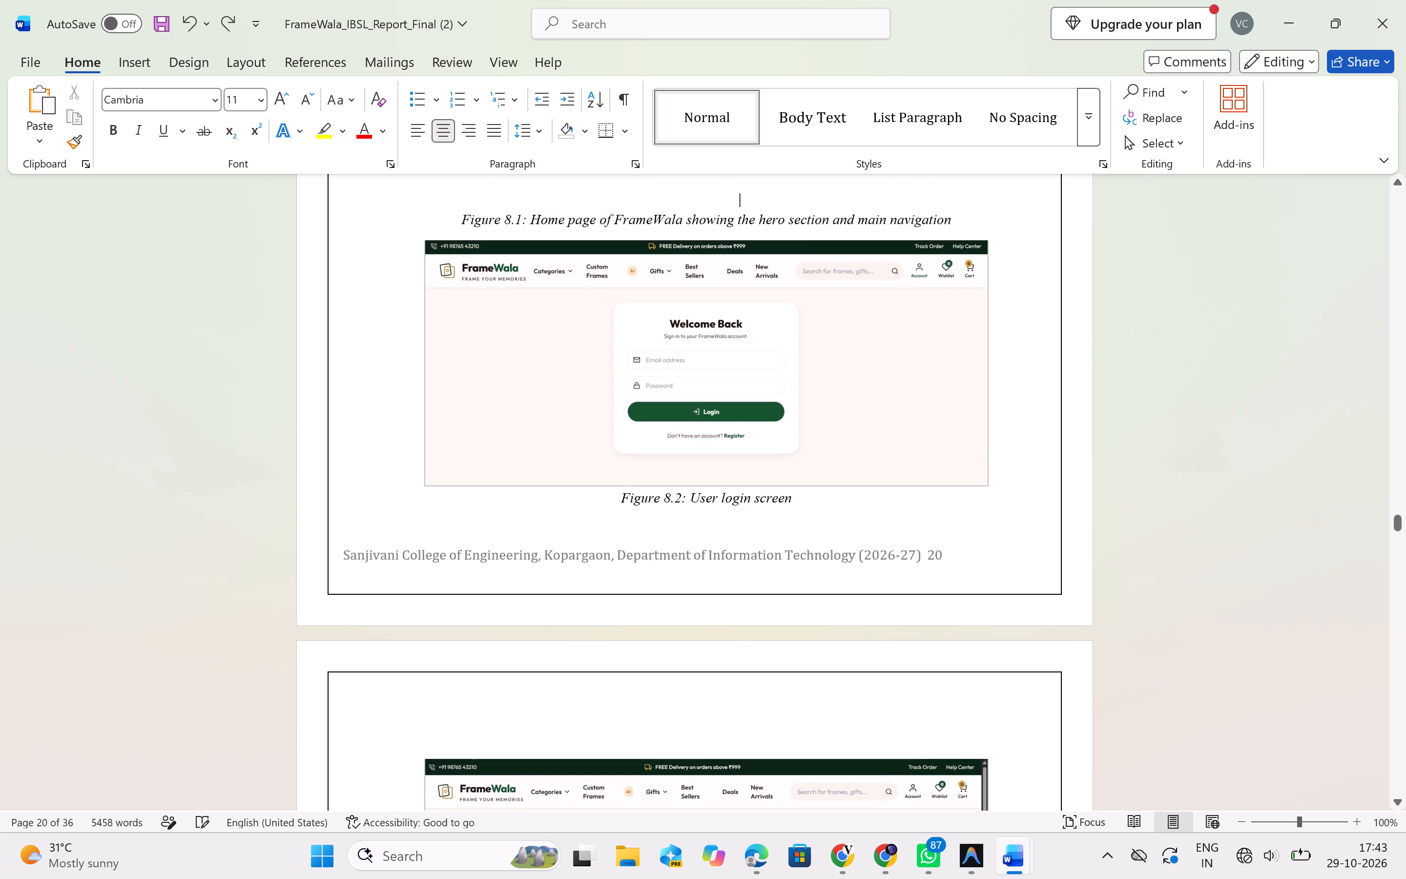
{"action": "key", "text": "ctrl+z"}
{"action": "key", "text": "ctrl+z"}
{"action": "key", "text": "ctrl+z"}
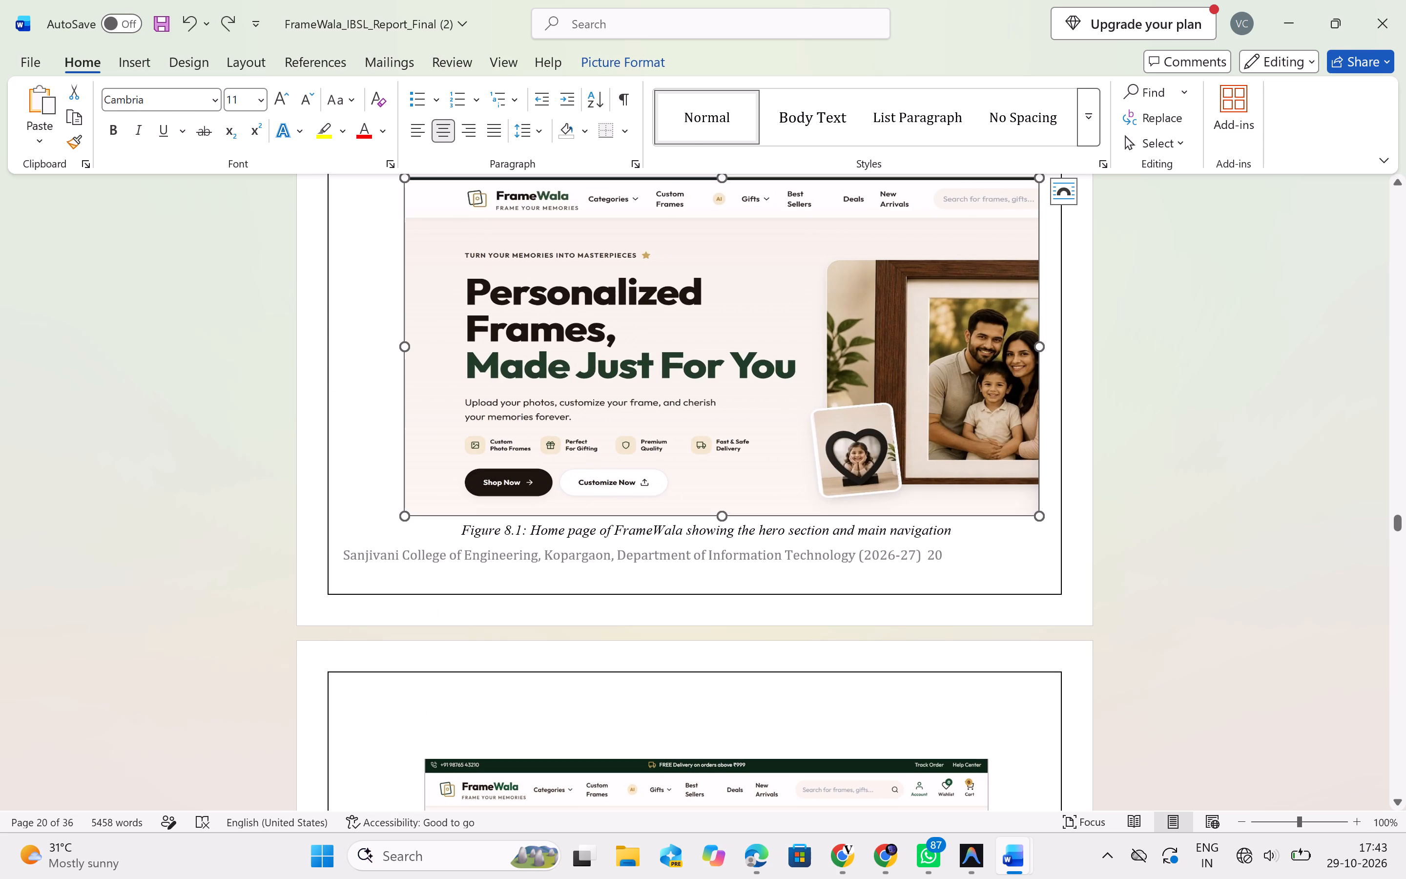
Delete the geo-tagged photo placeholder text below Location Screen in Chapter 13, leaving an empty line for the picture.
{"action": "scroll", "coordinate": [866, 565], "scroll_direction": "down", "scroll_amount": 8}
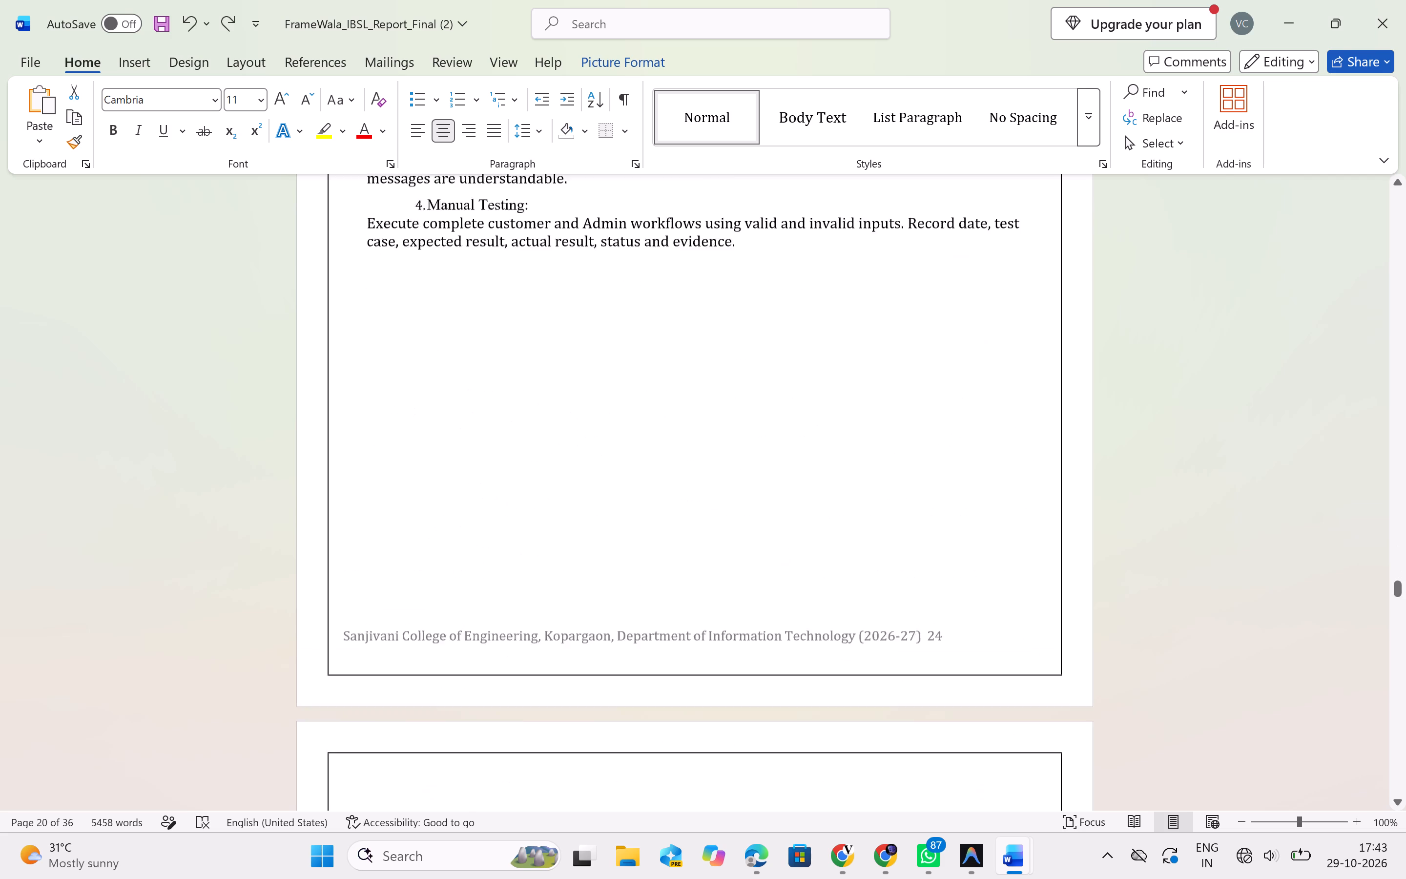
{"action": "scroll", "coordinate": [866, 565], "scroll_direction": "down", "scroll_amount": 16}
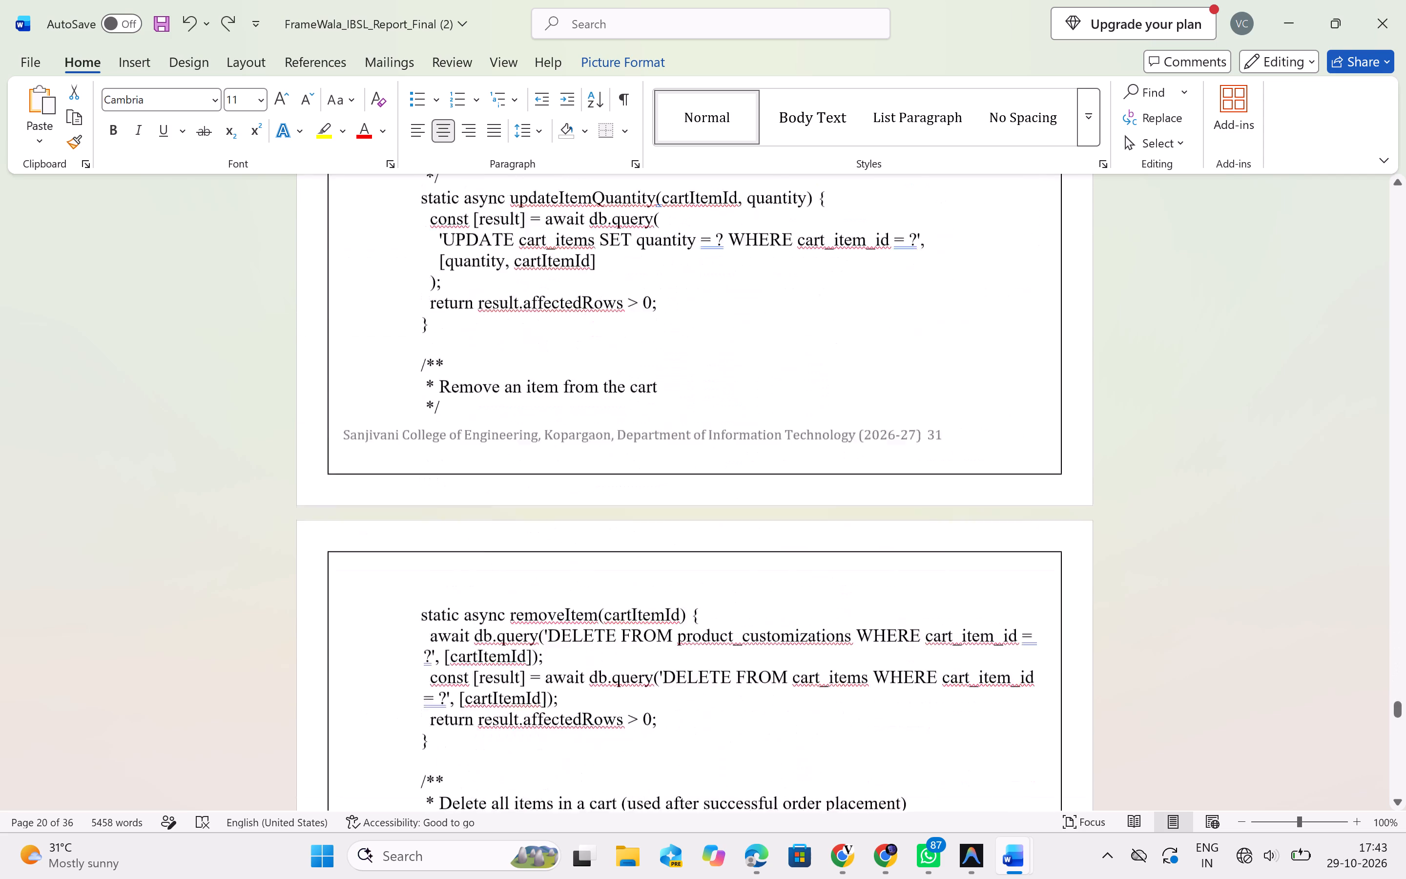
{"action": "scroll", "coordinate": [866, 565], "scroll_direction": "down", "scroll_amount": 6}
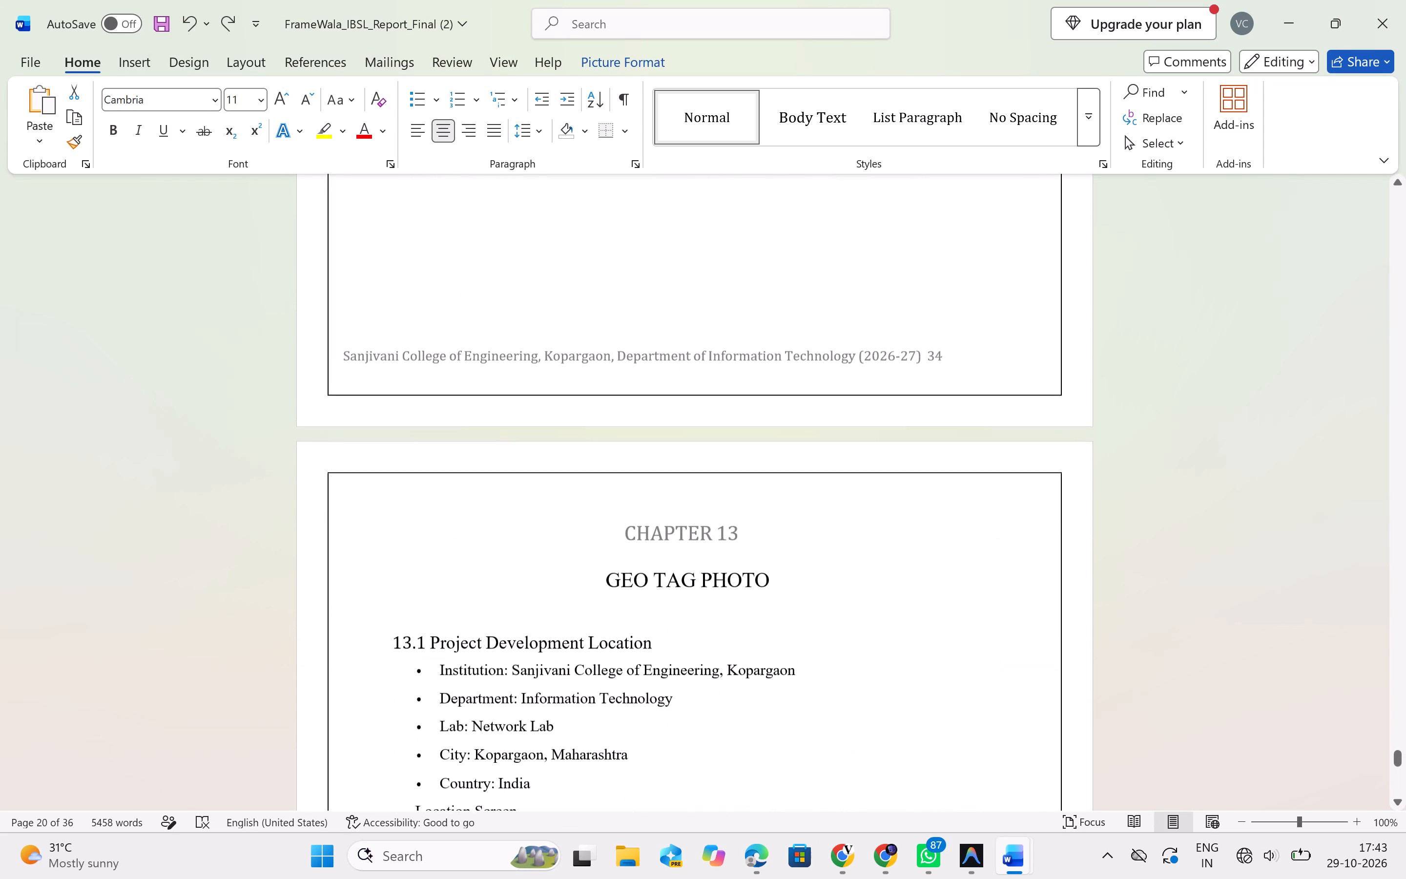
{"action": "scroll", "coordinate": [754, 670], "scroll_direction": "down", "scroll_amount": 2}
{"action": "scroll", "coordinate": [754, 670], "scroll_direction": "up", "scroll_amount": 2}
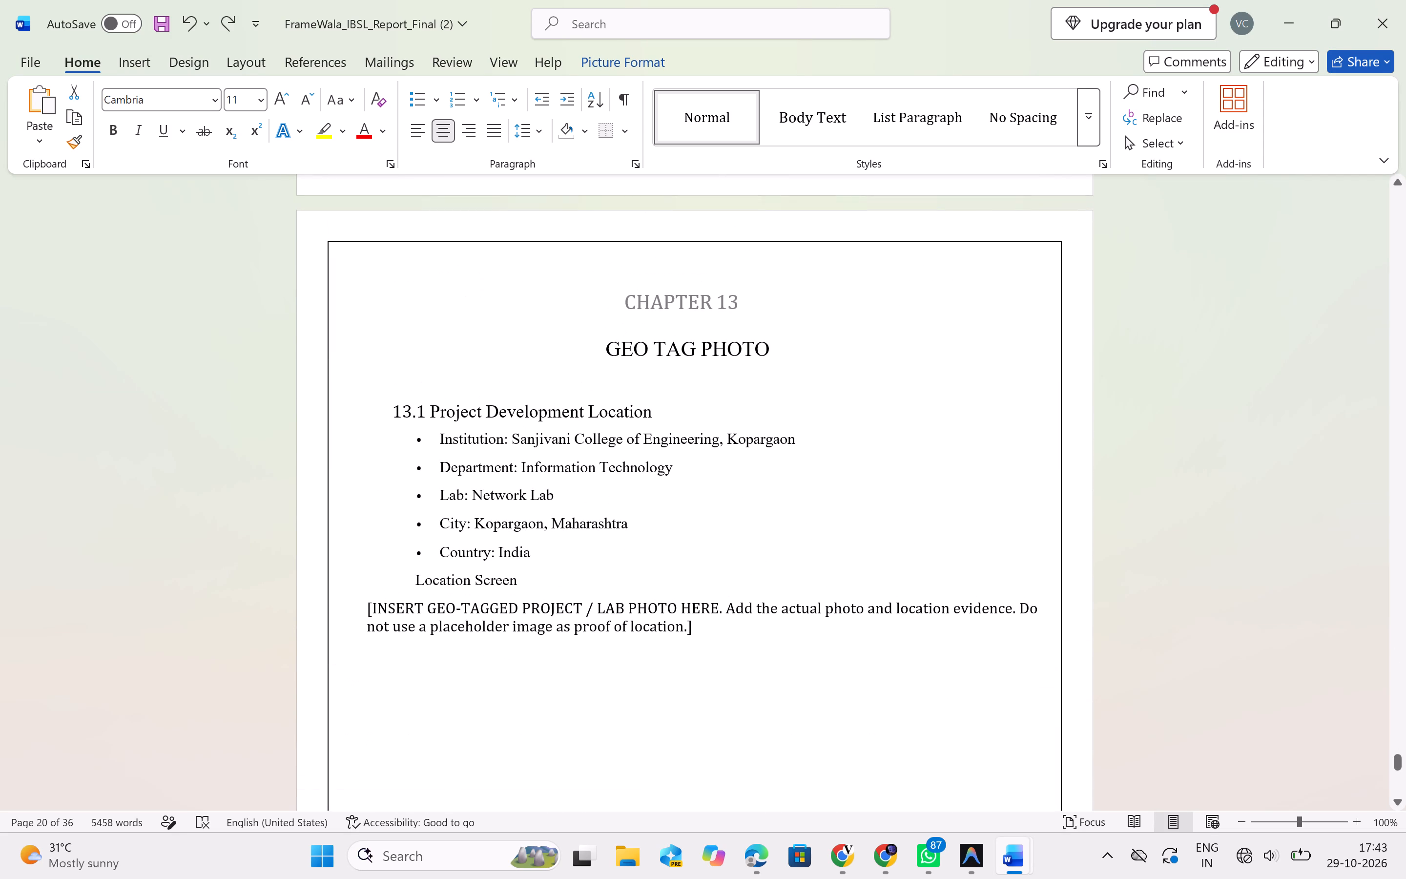
{"action": "left_click_drag", "start_coordinate": [713, 627], "coordinate": [374, 608]}
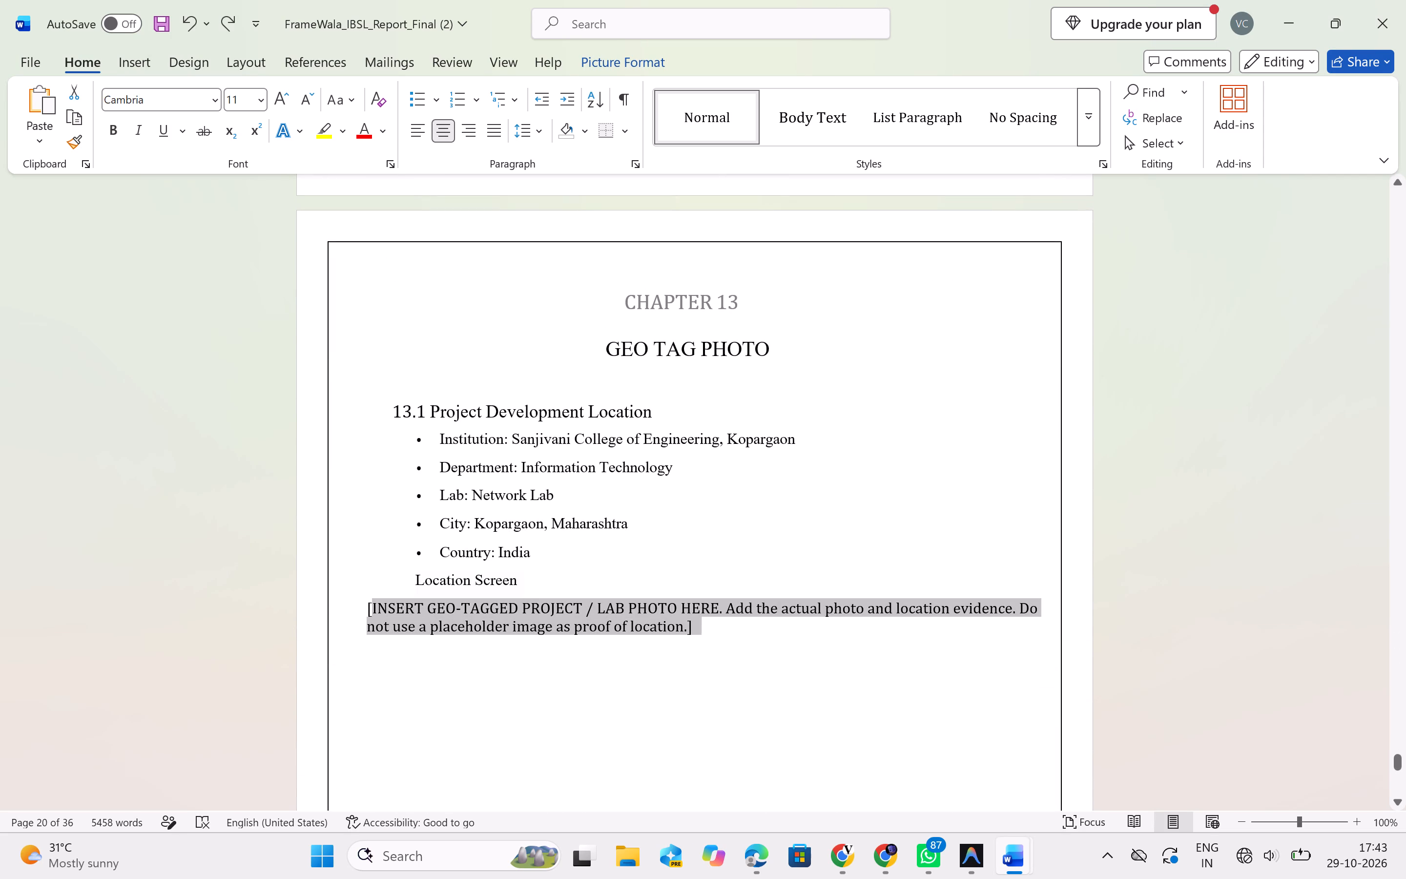
{"action": "left_click_drag", "start_coordinate": [374, 608], "coordinate": [365, 609]}
{"action": "key", "text": "BackSpace"}
{"action": "key", "text": "Return"}
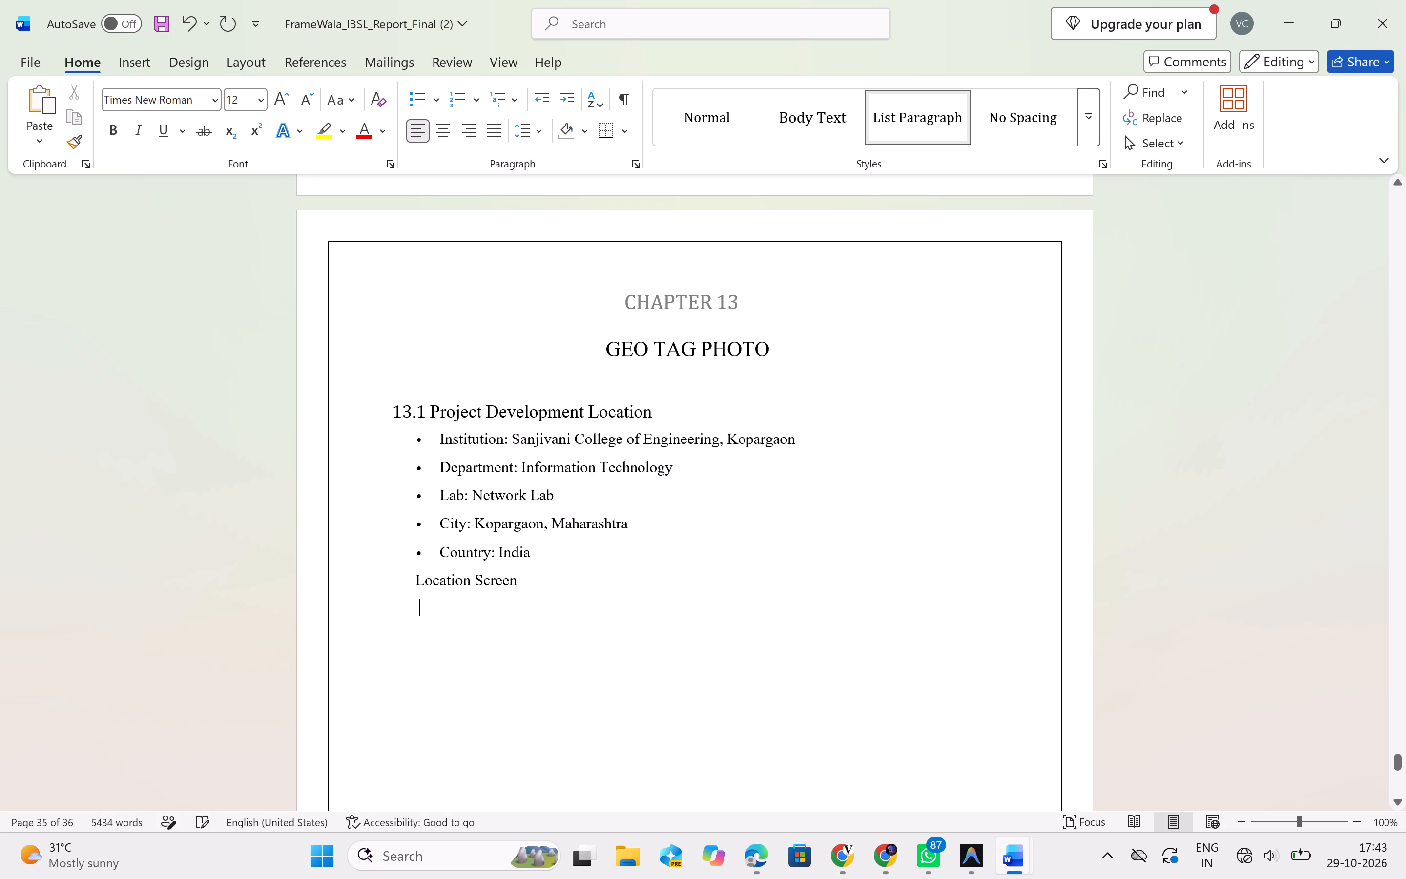
Insert the picture WhatsApp Image 2026-10-09 at 9.05.59 PM from the Downloads folder below Location Screen.
{"action": "left_click", "coordinate": [143, 63]}
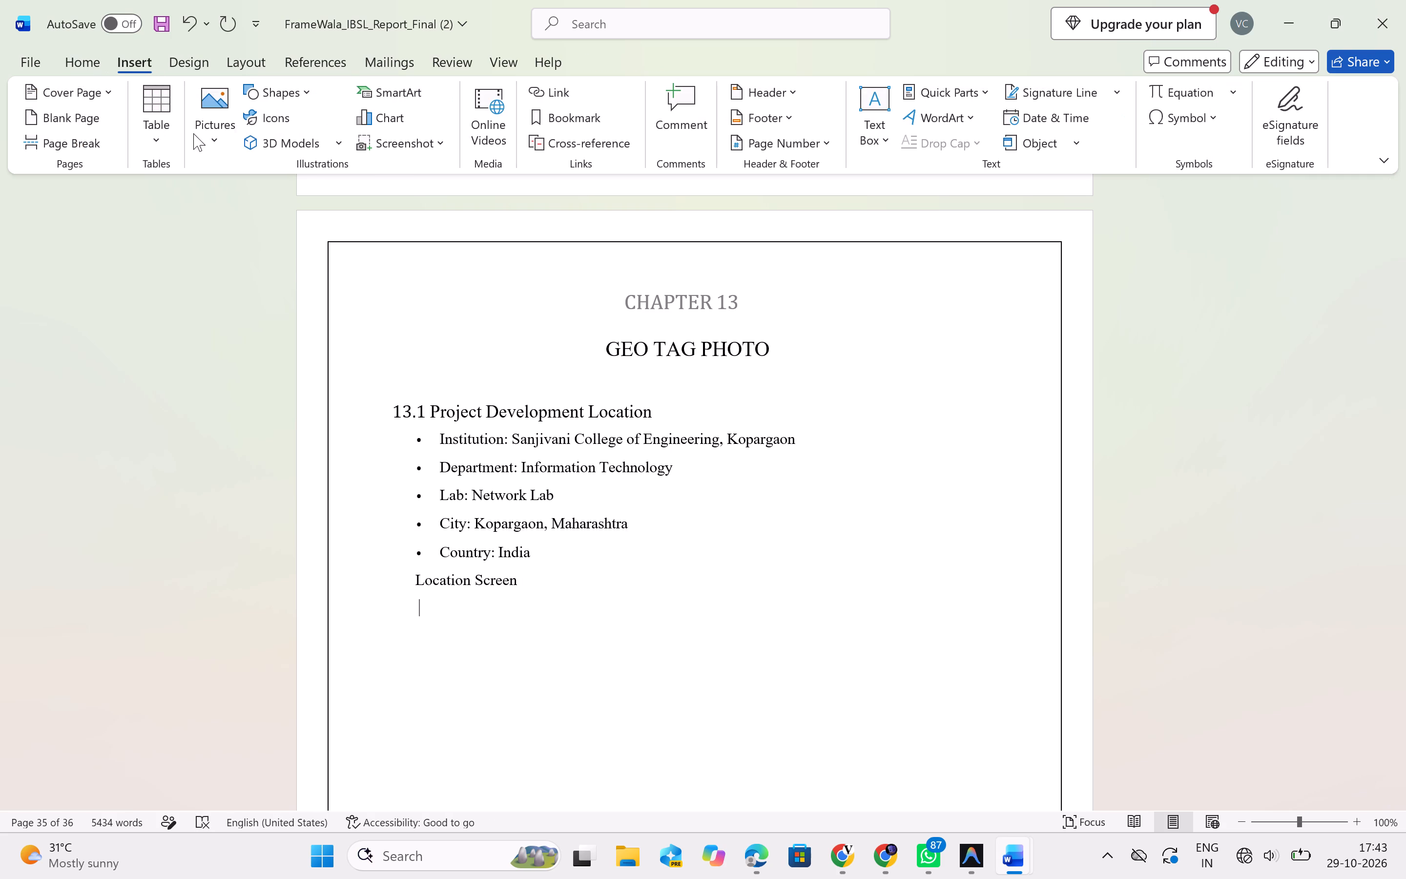
{"action": "left_click", "coordinate": [206, 140]}
{"action": "left_click", "coordinate": [228, 193]}
{"action": "left_click", "coordinate": [304, 173]}
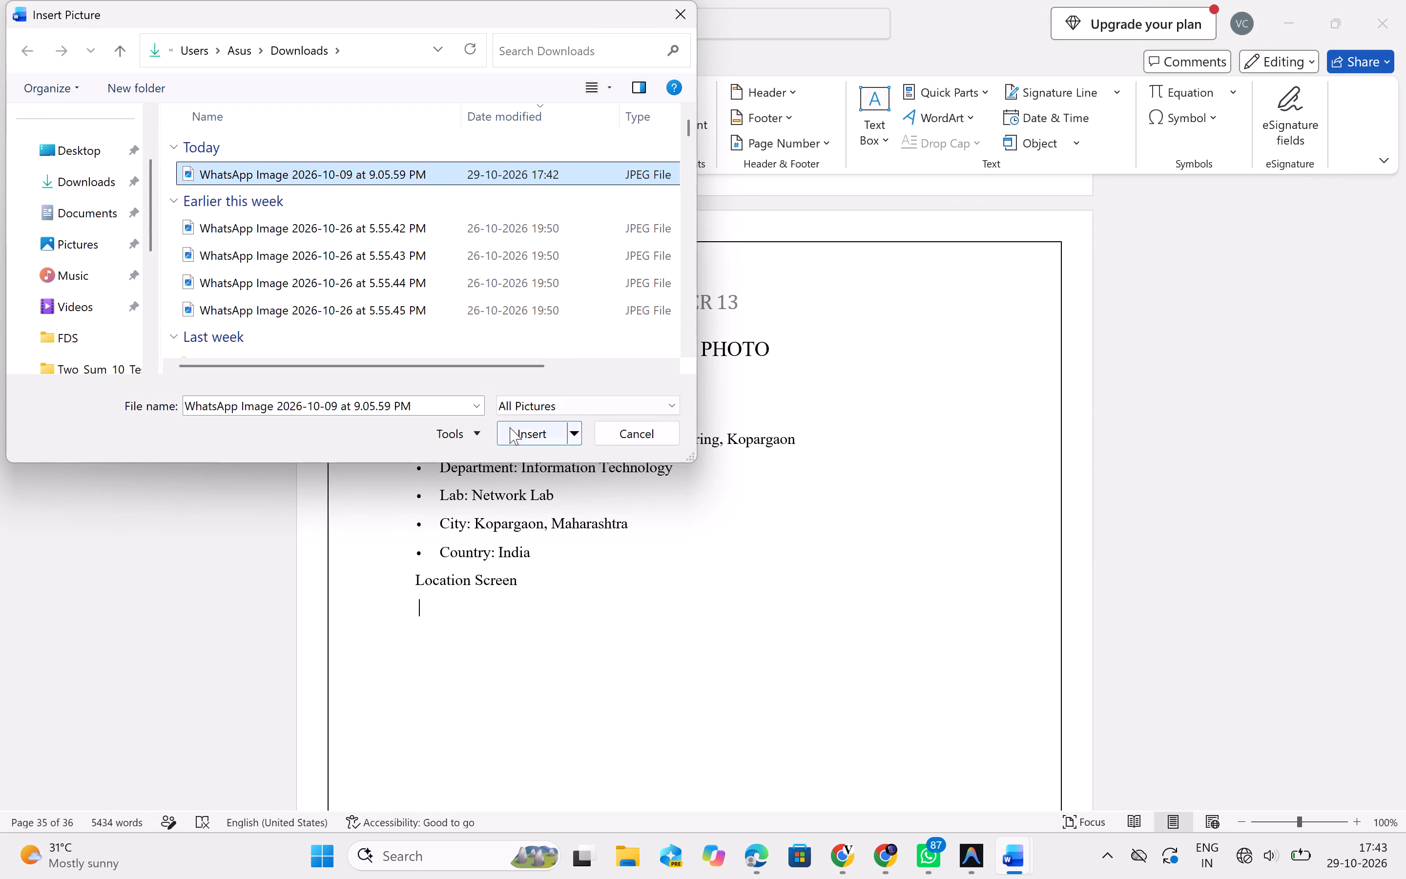
{"action": "left_click", "coordinate": [513, 429]}
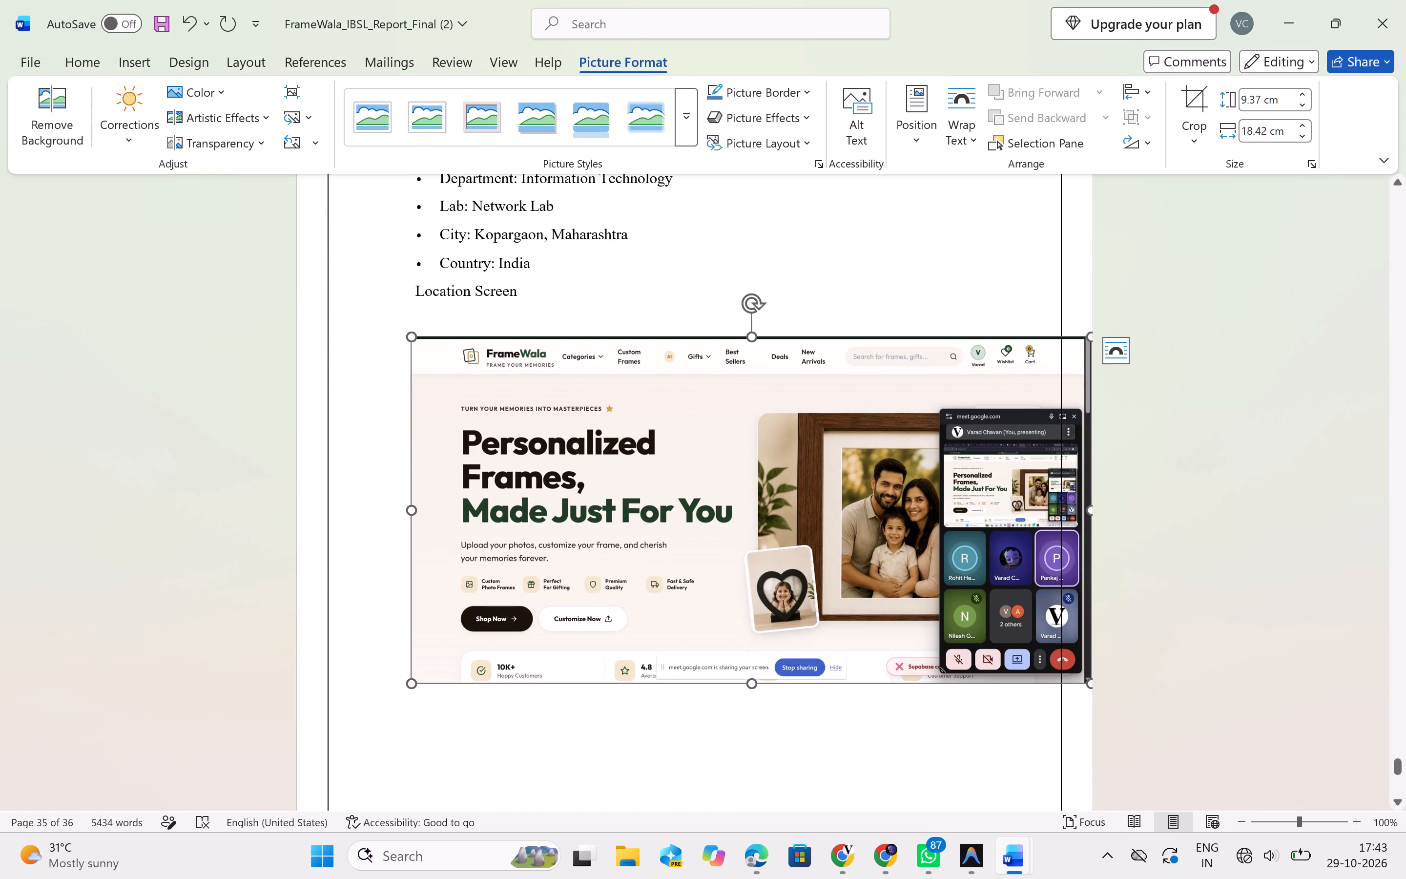
Adjust only the width of the picture below Location Screen, narrowing it to about 17.4 cm and widening it leftward to about 18.4 cm.
{"action": "left_click_drag", "start_coordinate": [699, 412], "coordinate": [691, 412]}
{"action": "left_click_drag", "start_coordinate": [691, 412], "coordinate": [656, 415]}
{"action": "left_click_drag", "start_coordinate": [1089, 510], "coordinate": [1083, 511]}
{"action": "left_click_drag", "start_coordinate": [1083, 511], "coordinate": [1054, 519]}
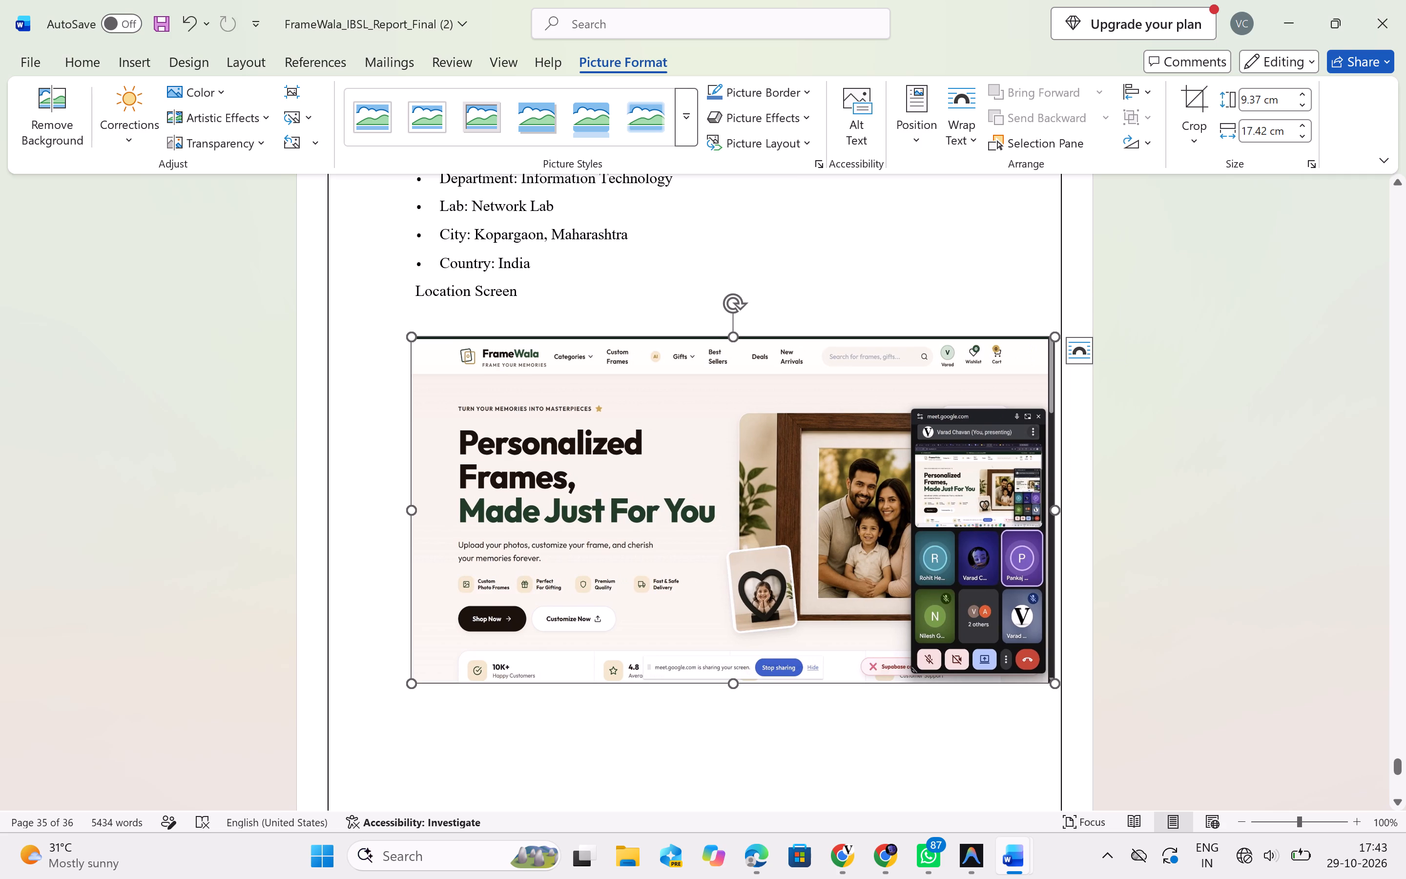
{"action": "left_click_drag", "start_coordinate": [408, 513], "coordinate": [374, 509]}
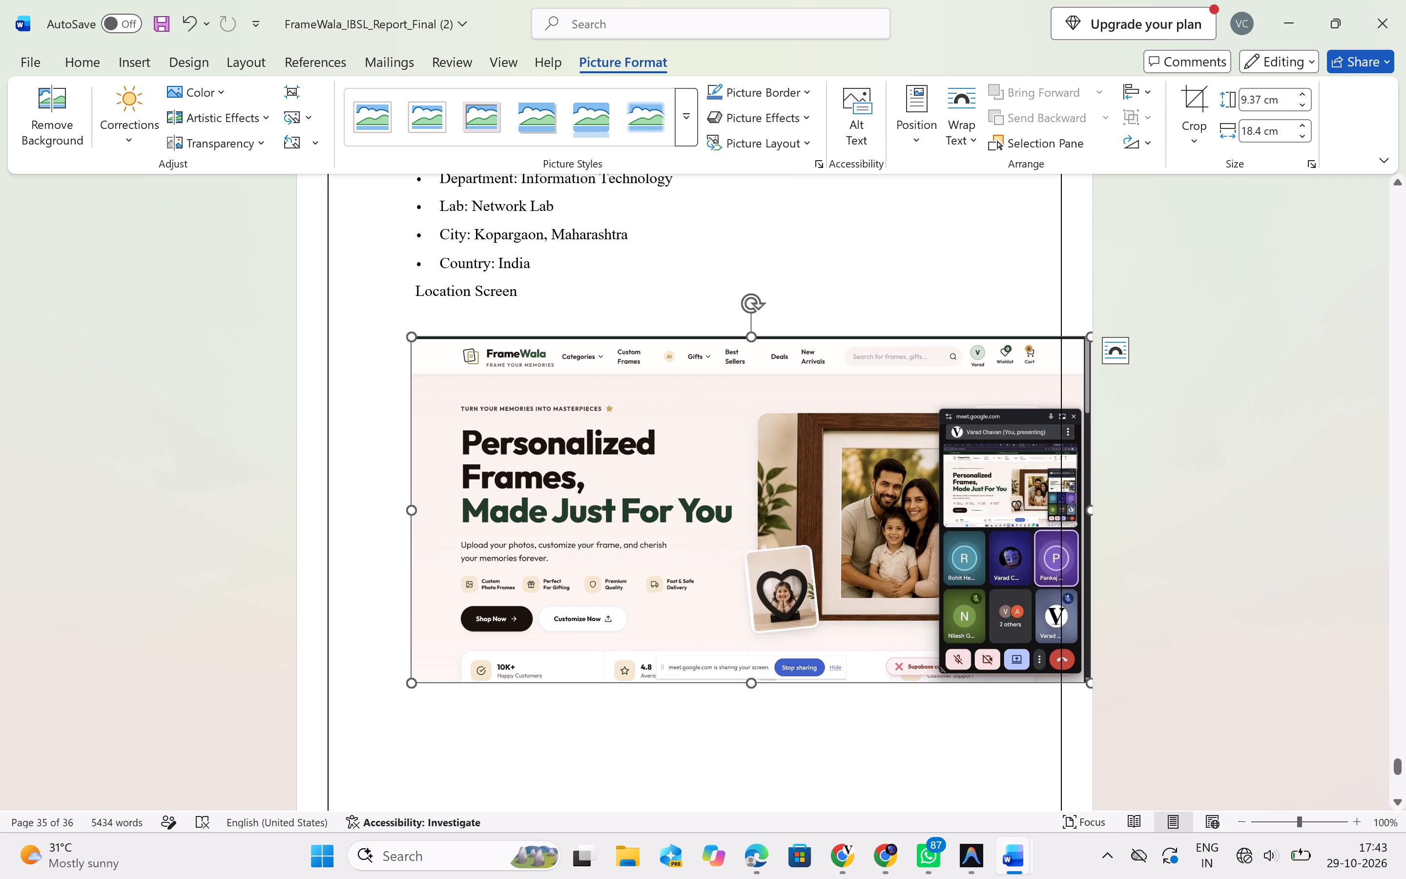
Narrow the home page picture under Location Screen to about 17 cm so it fits inside the page border, keeping its height.
{"action": "left_click_drag", "start_coordinate": [1091, 513], "coordinate": [1038, 509]}
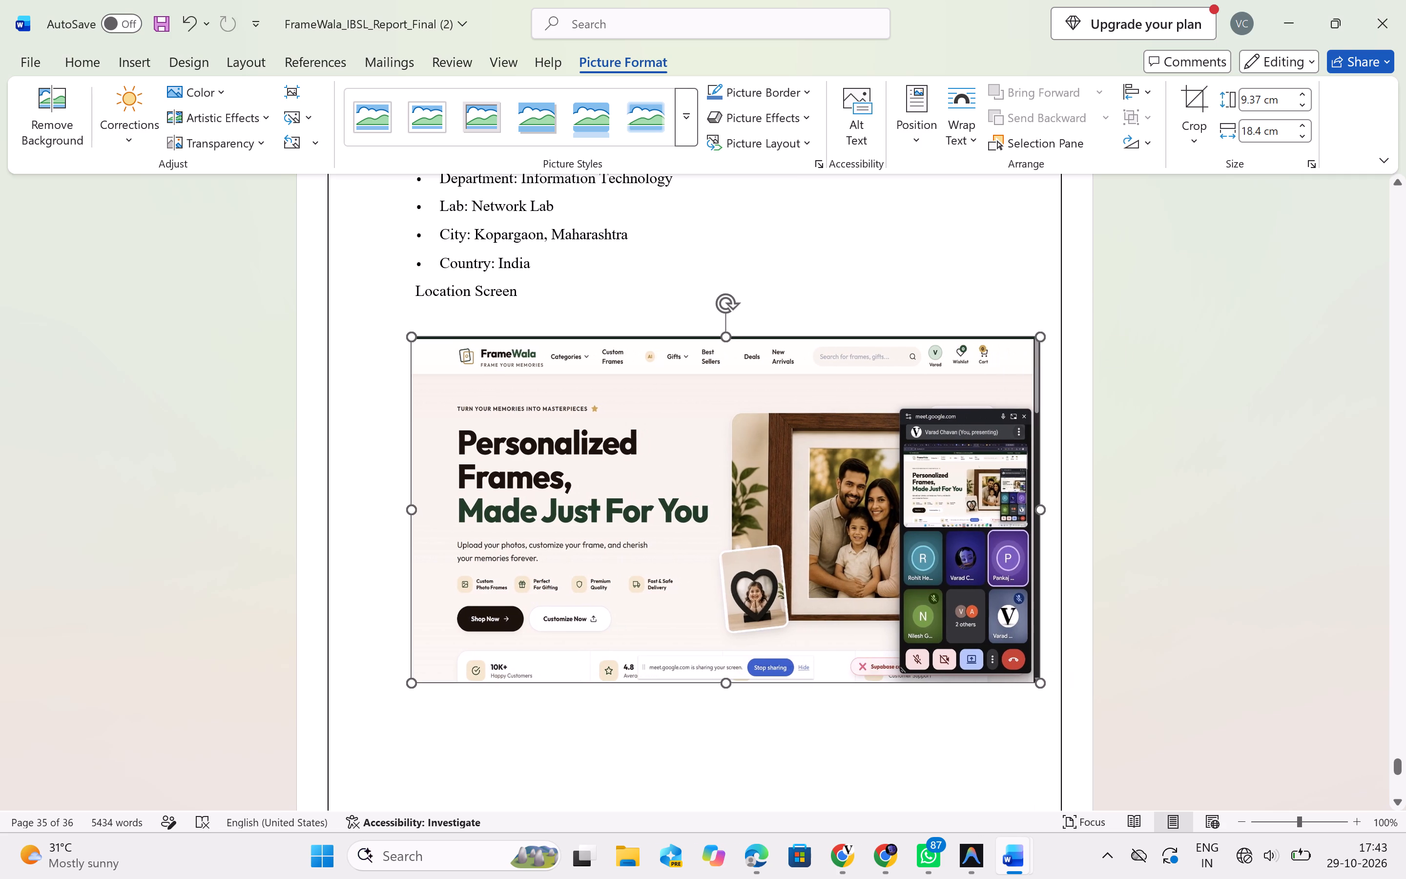
{"action": "left_click_drag", "start_coordinate": [1038, 509], "coordinate": [1047, 511]}
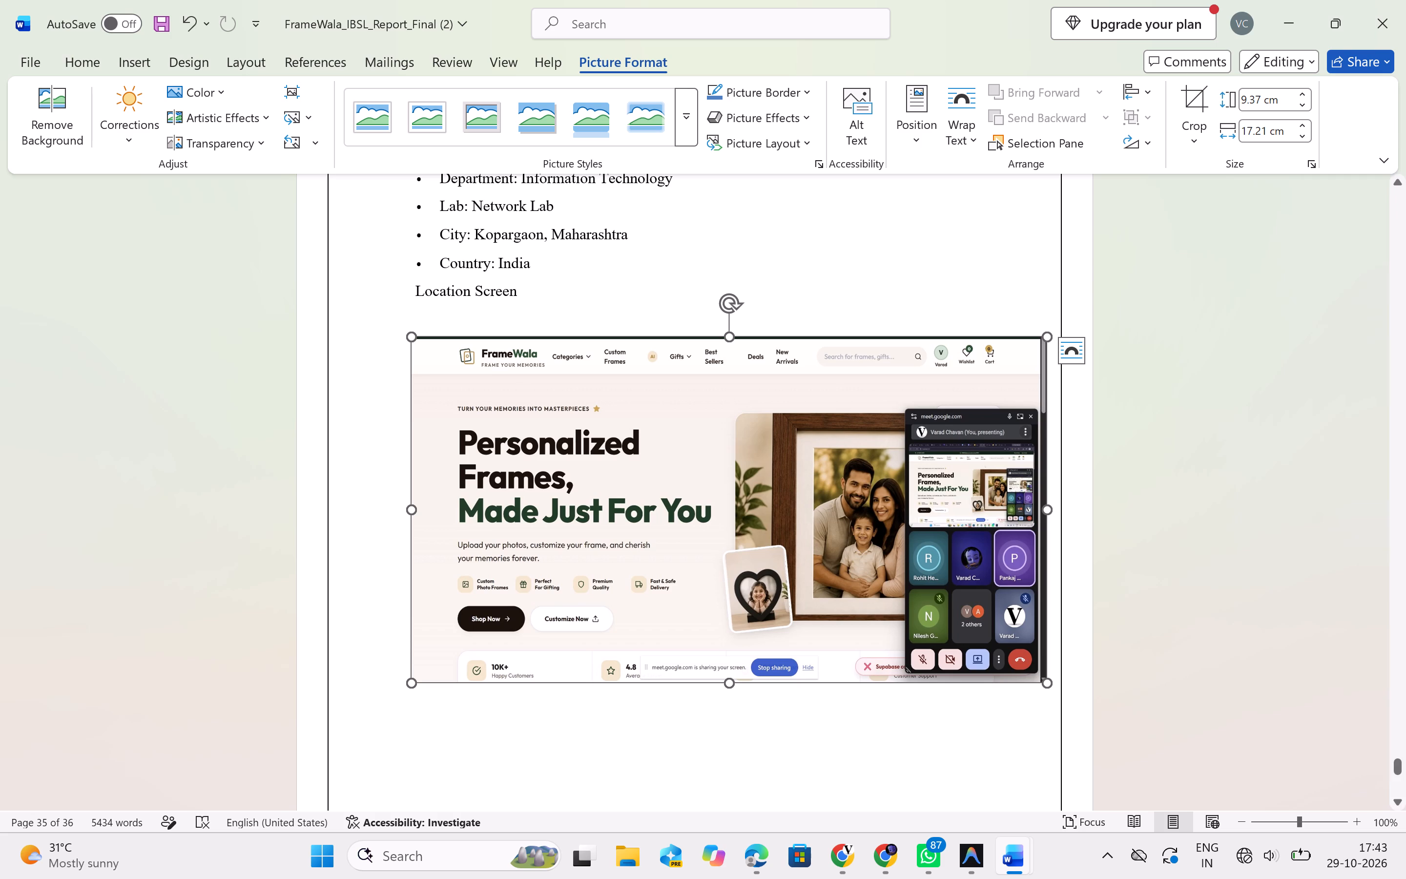
{"action": "left_click", "coordinate": [679, 725]}
Examine the report's last pages for their content, page border and footer.
{"action": "scroll", "coordinate": [679, 725], "scroll_direction": "down", "scroll_amount": 3}
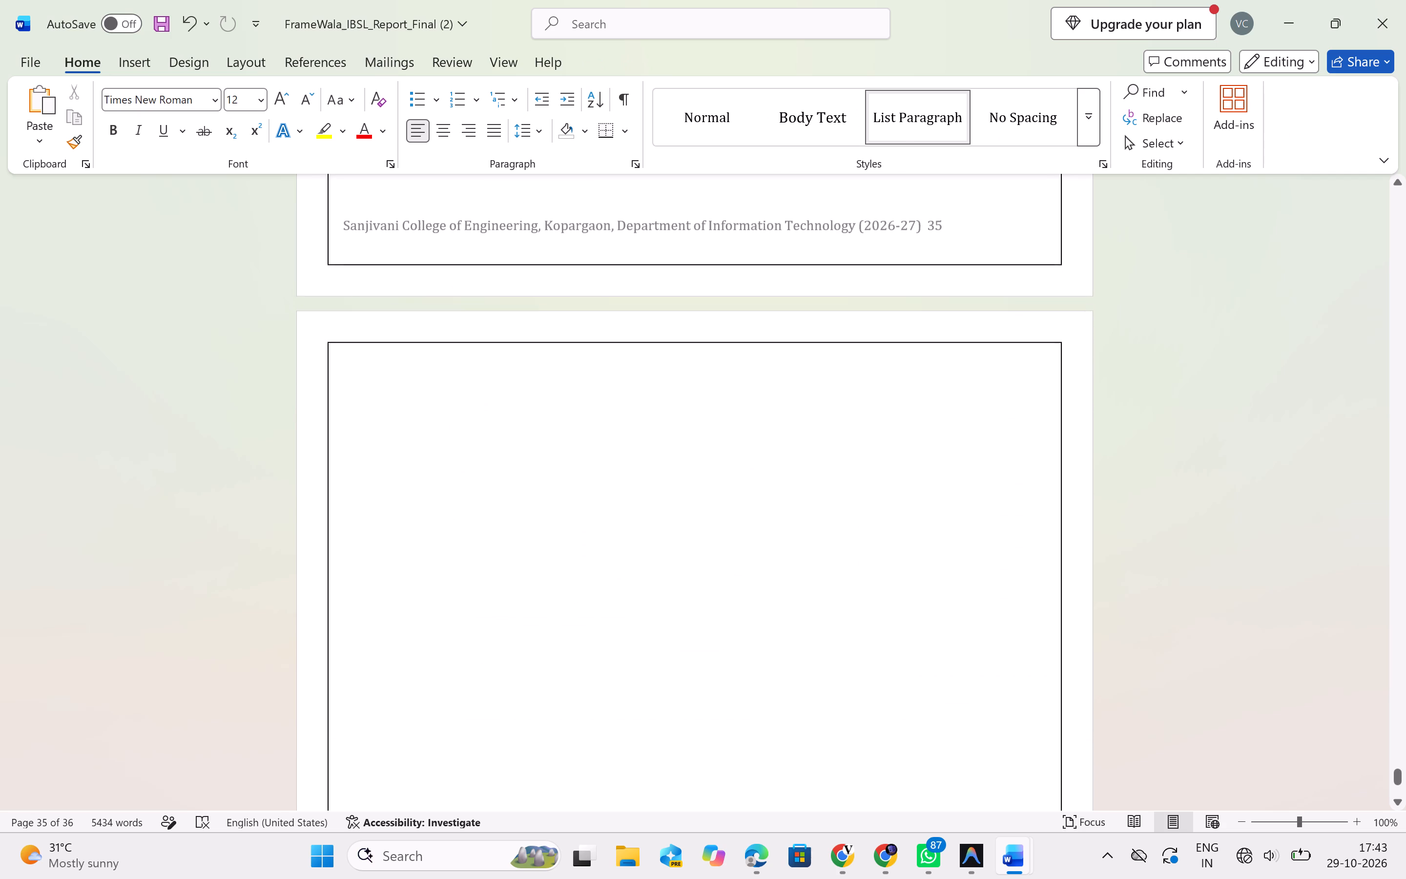
{"action": "scroll", "coordinate": [679, 725], "scroll_direction": "down", "scroll_amount": 5}
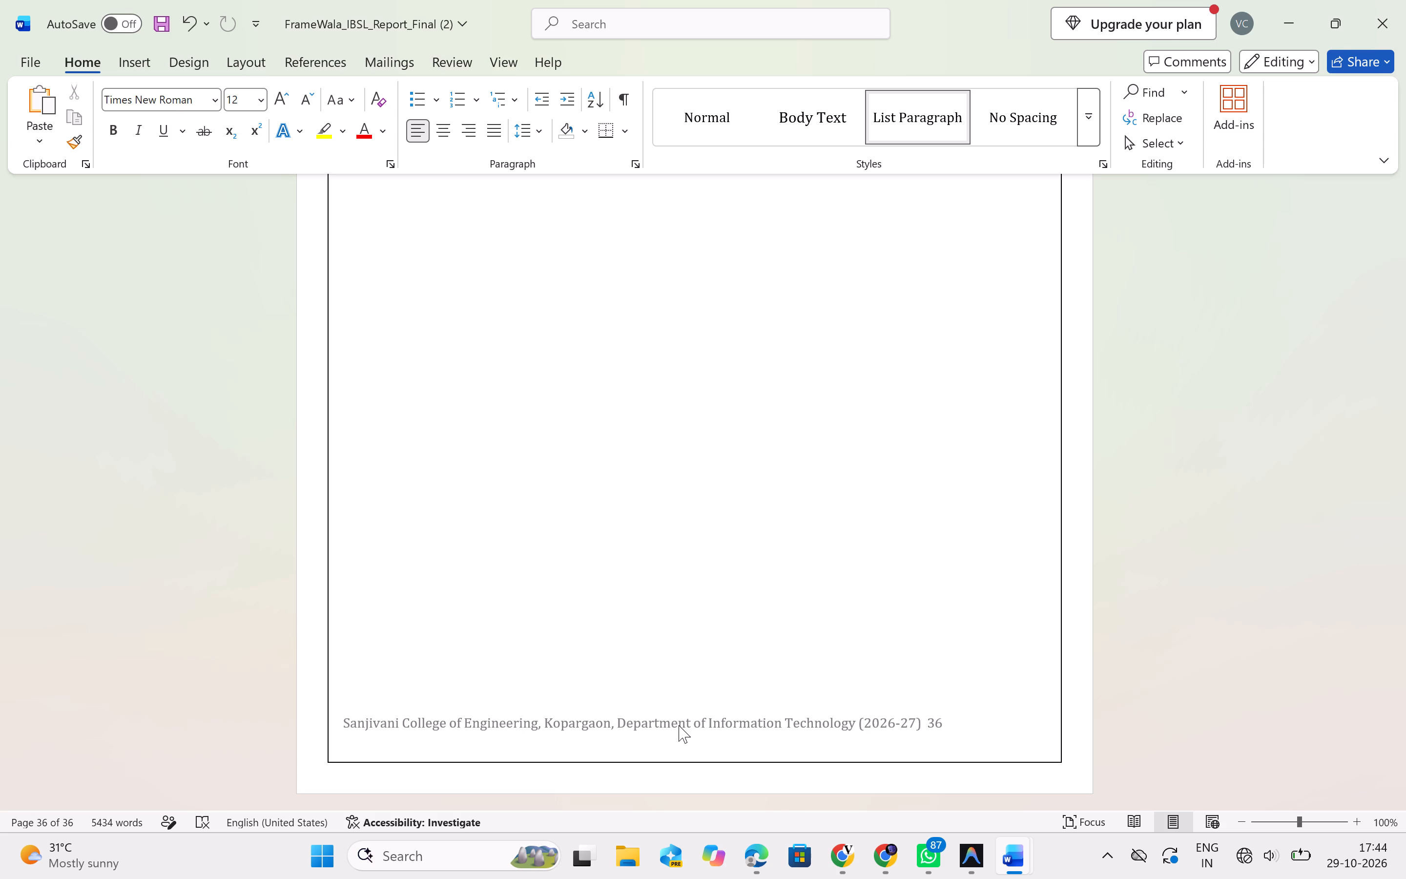
{"action": "scroll", "coordinate": [559, 622], "scroll_direction": "up", "scroll_amount": 3}
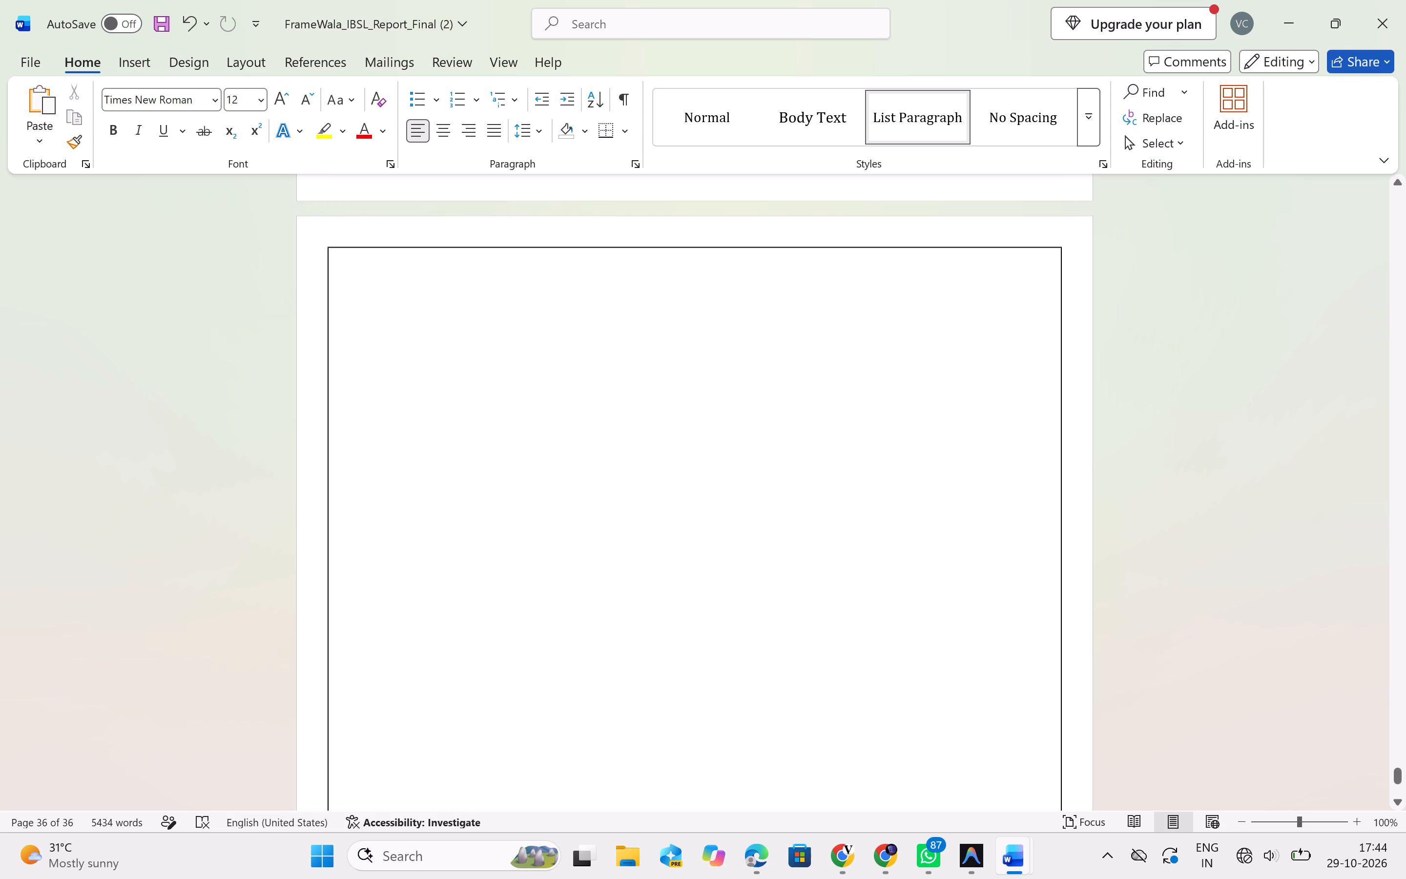
{"action": "scroll", "coordinate": [559, 622], "scroll_direction": "up", "scroll_amount": 2}
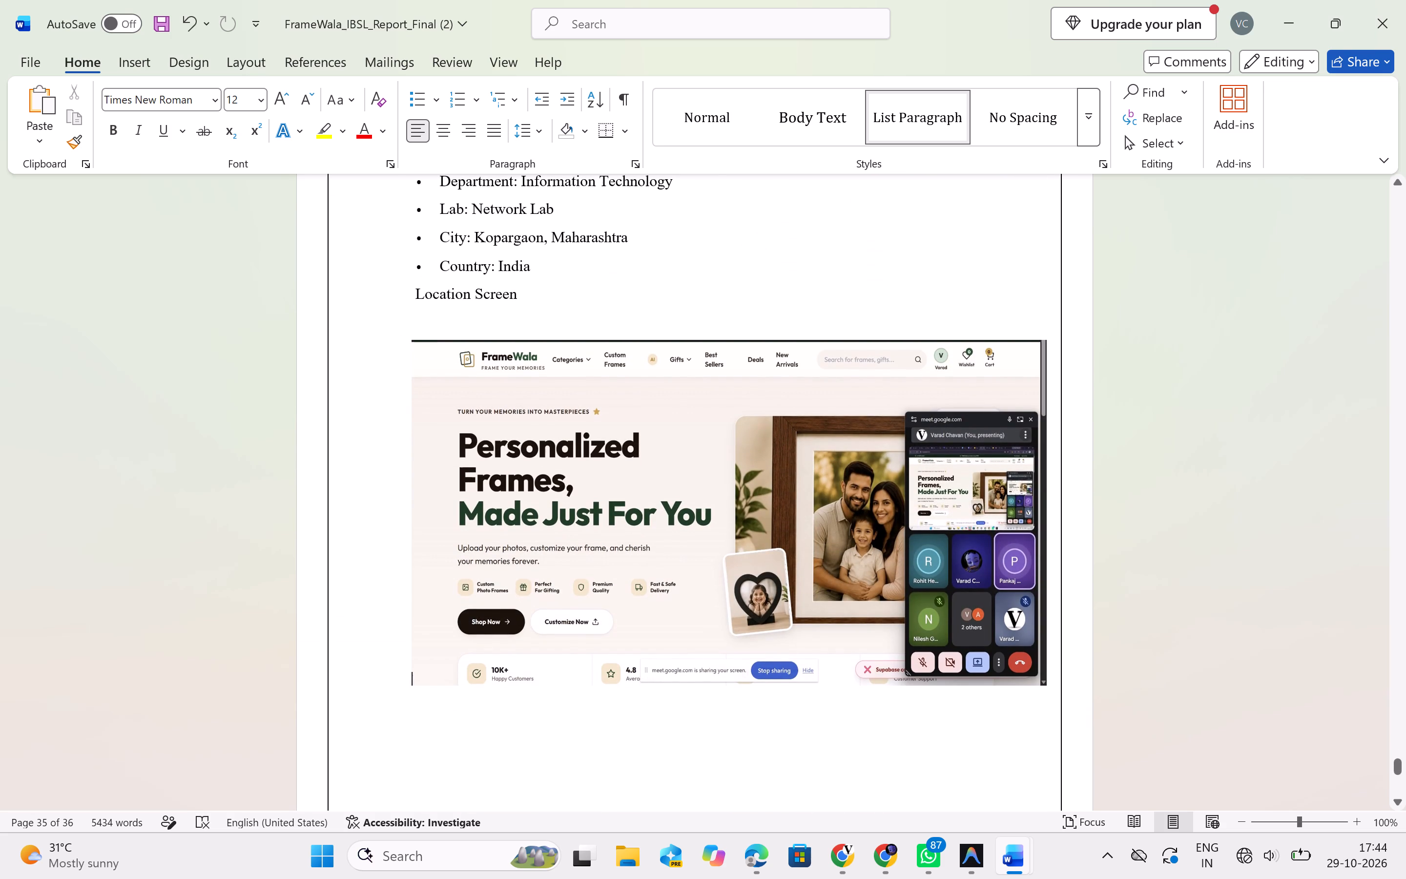
Switch the computer's Wi-Fi connection to the secured Varad network, keeping automatic connection on, and return to the report.
{"action": "left_click", "coordinate": [1251, 860]}
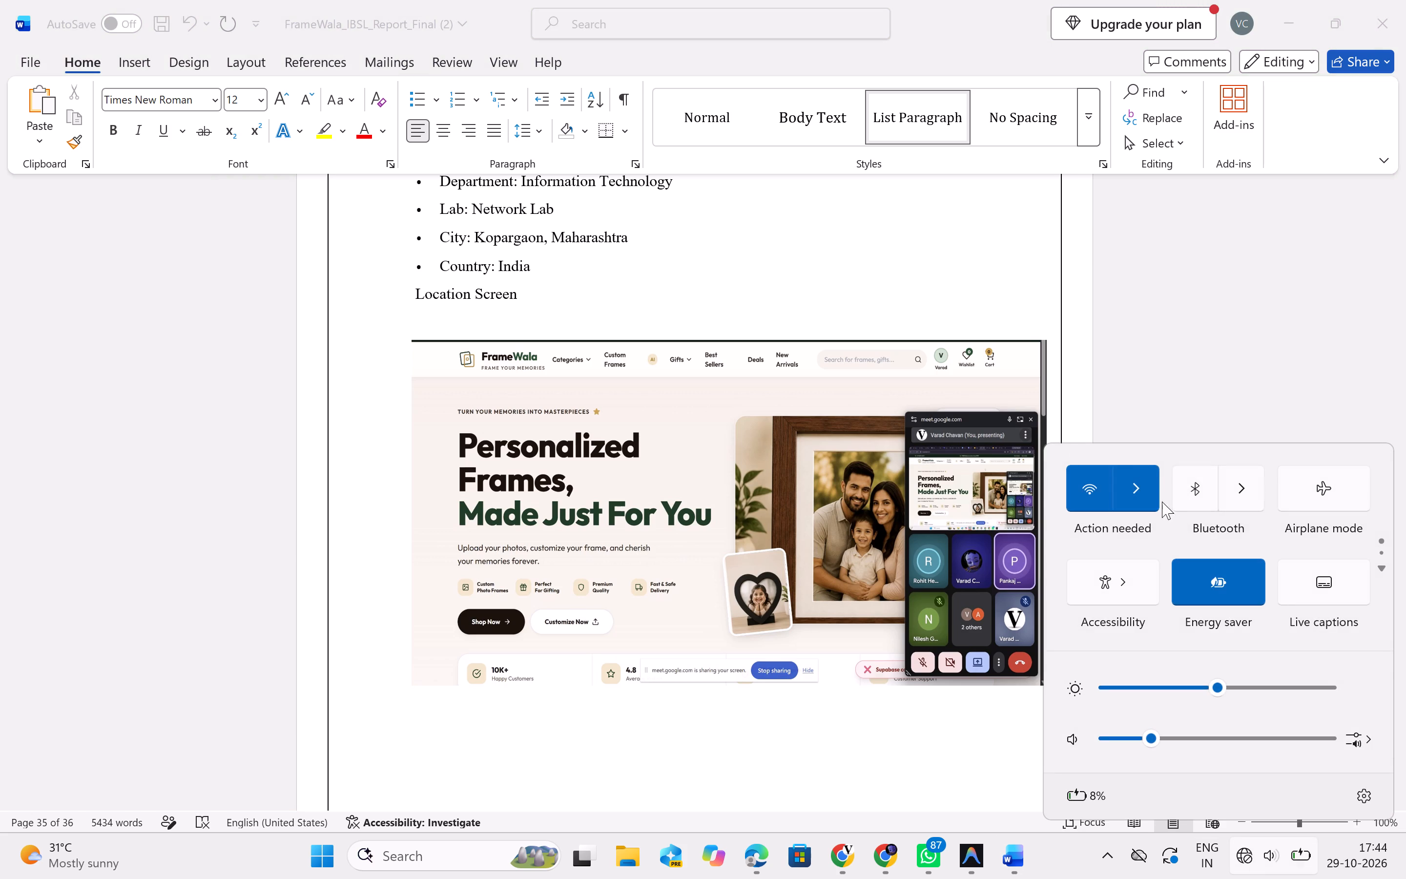
{"action": "left_click", "coordinate": [1139, 488]}
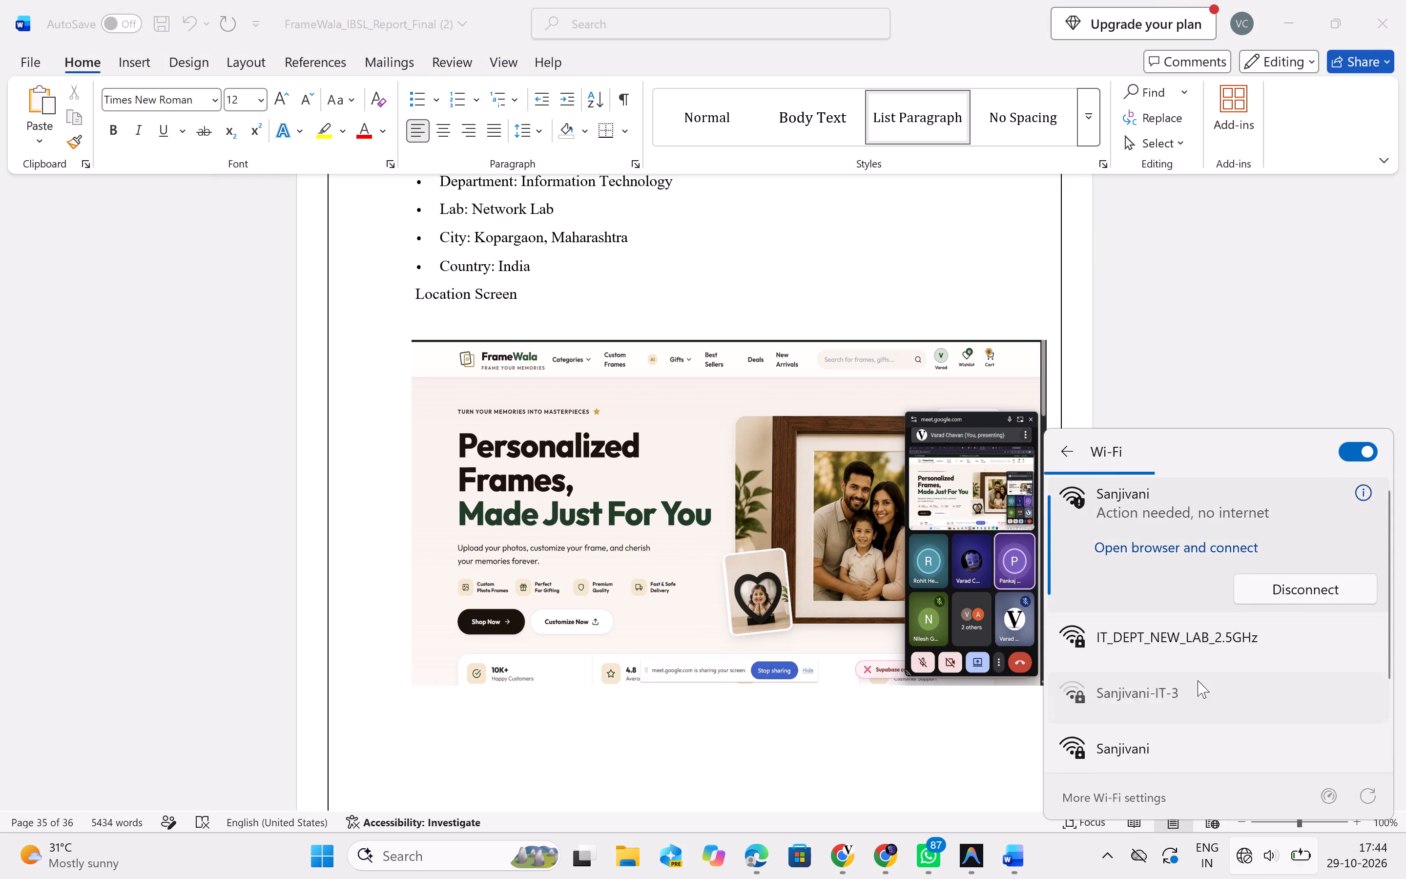
{"action": "scroll", "coordinate": [1193, 700], "scroll_direction": "down", "scroll_amount": 3}
{"action": "scroll", "coordinate": [1193, 700], "scroll_direction": "up", "scroll_amount": 6}
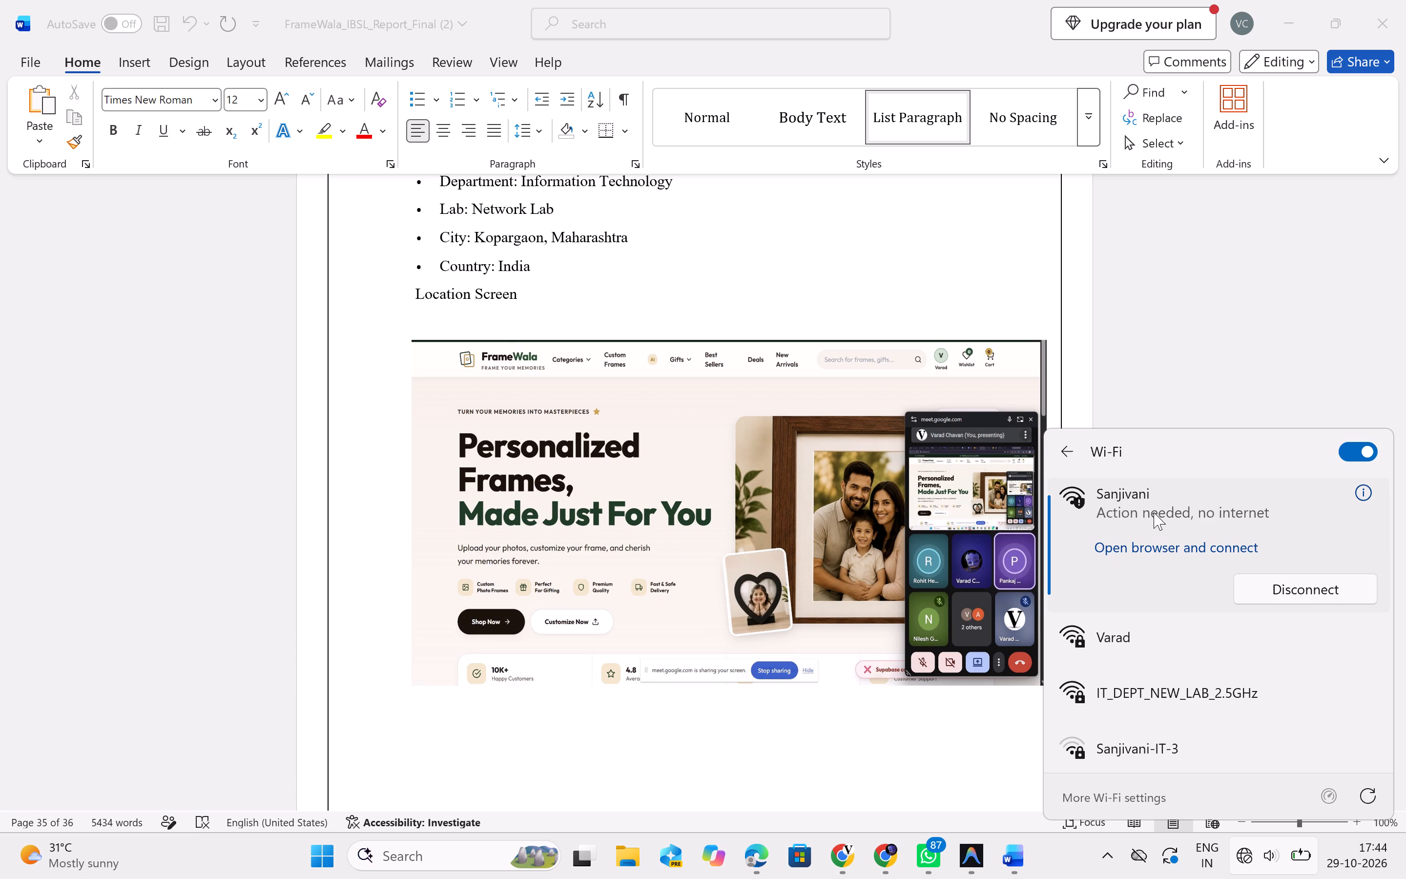
{"action": "left_click", "coordinate": [1171, 623]}
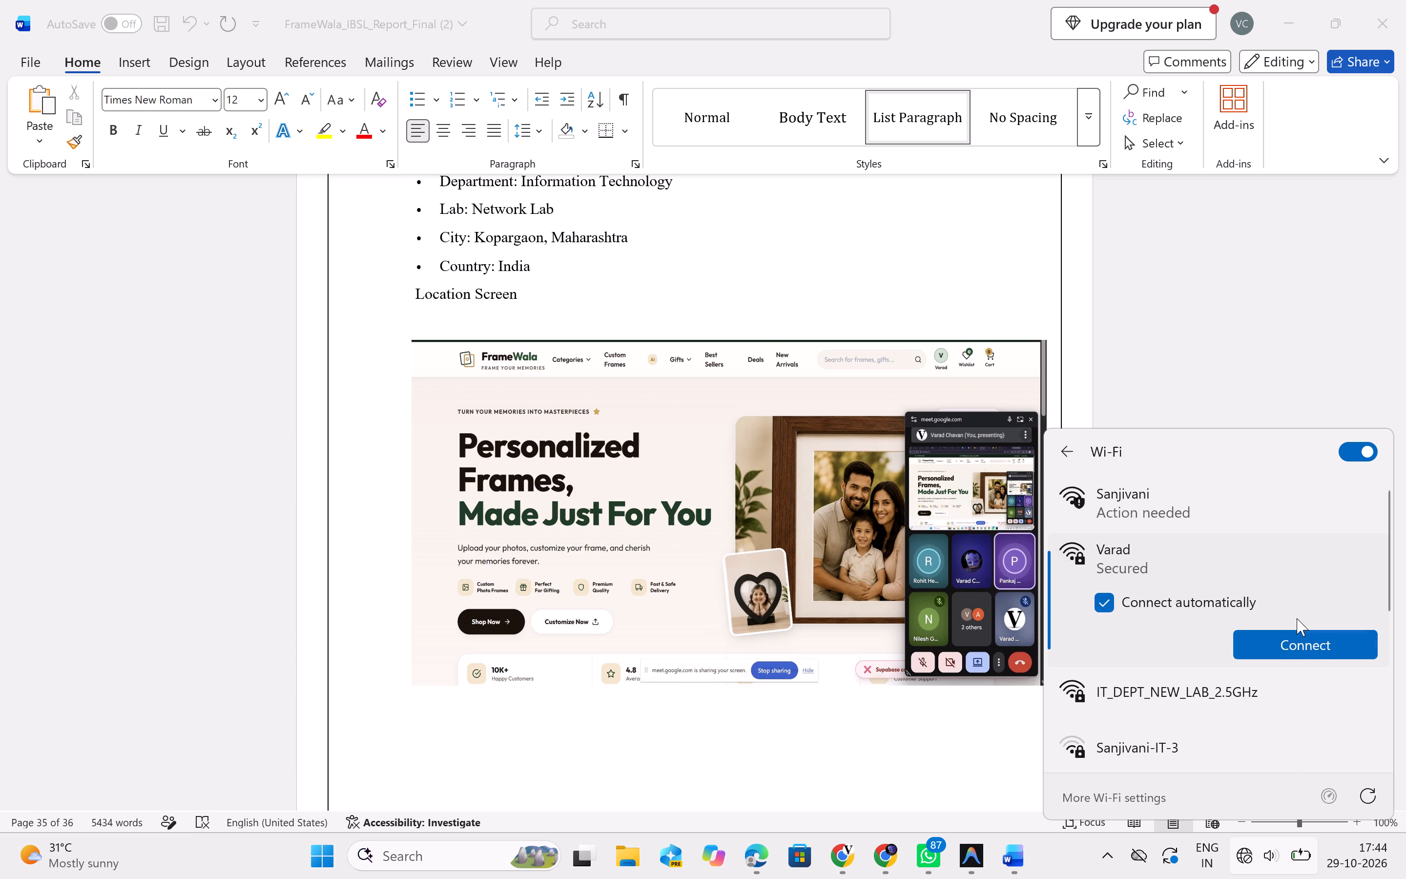
{"action": "left_click", "coordinate": [1313, 641]}
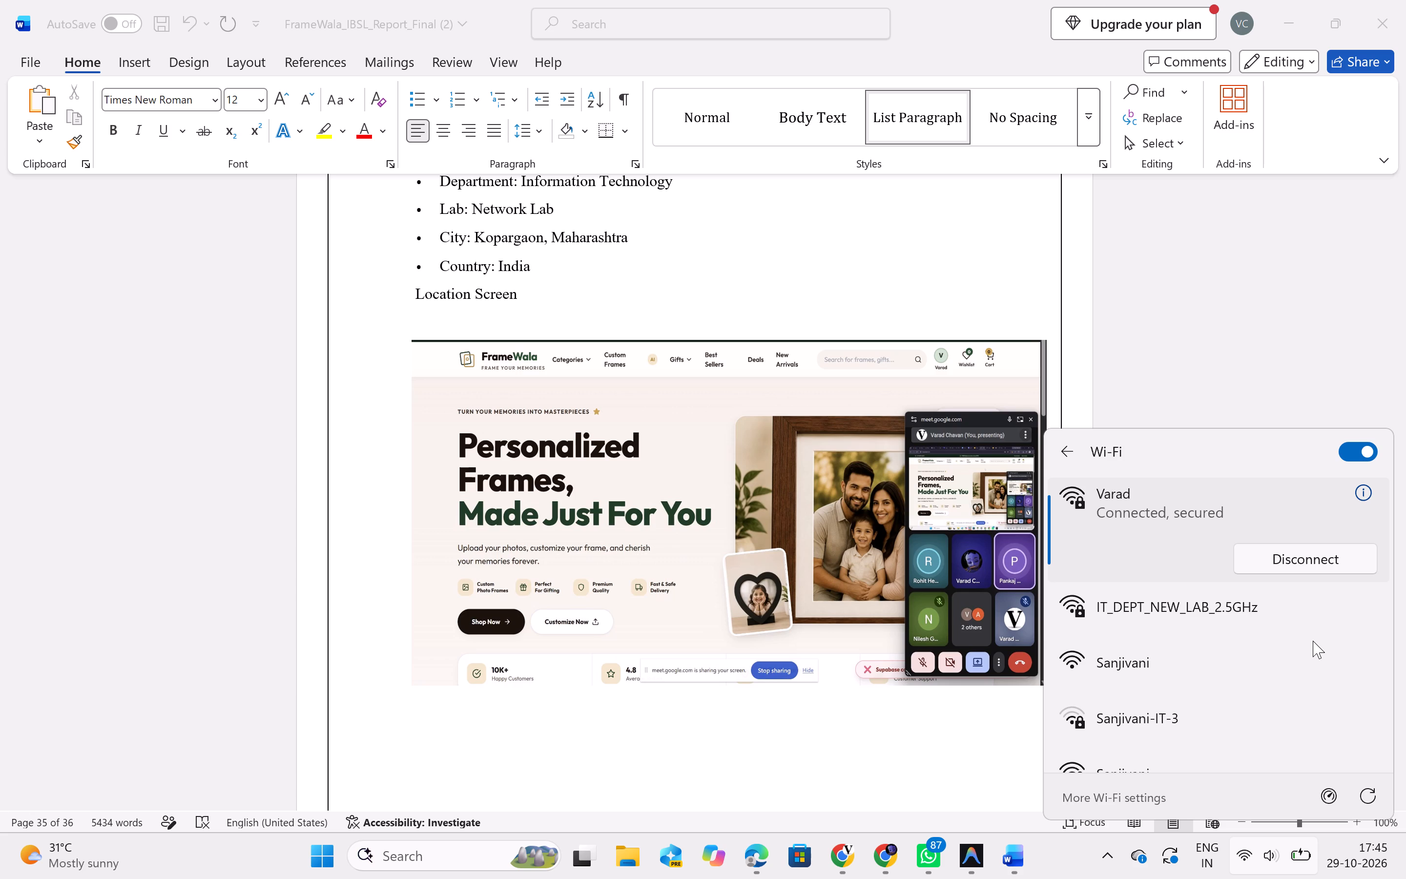
{"action": "left_click", "coordinate": [928, 733]}
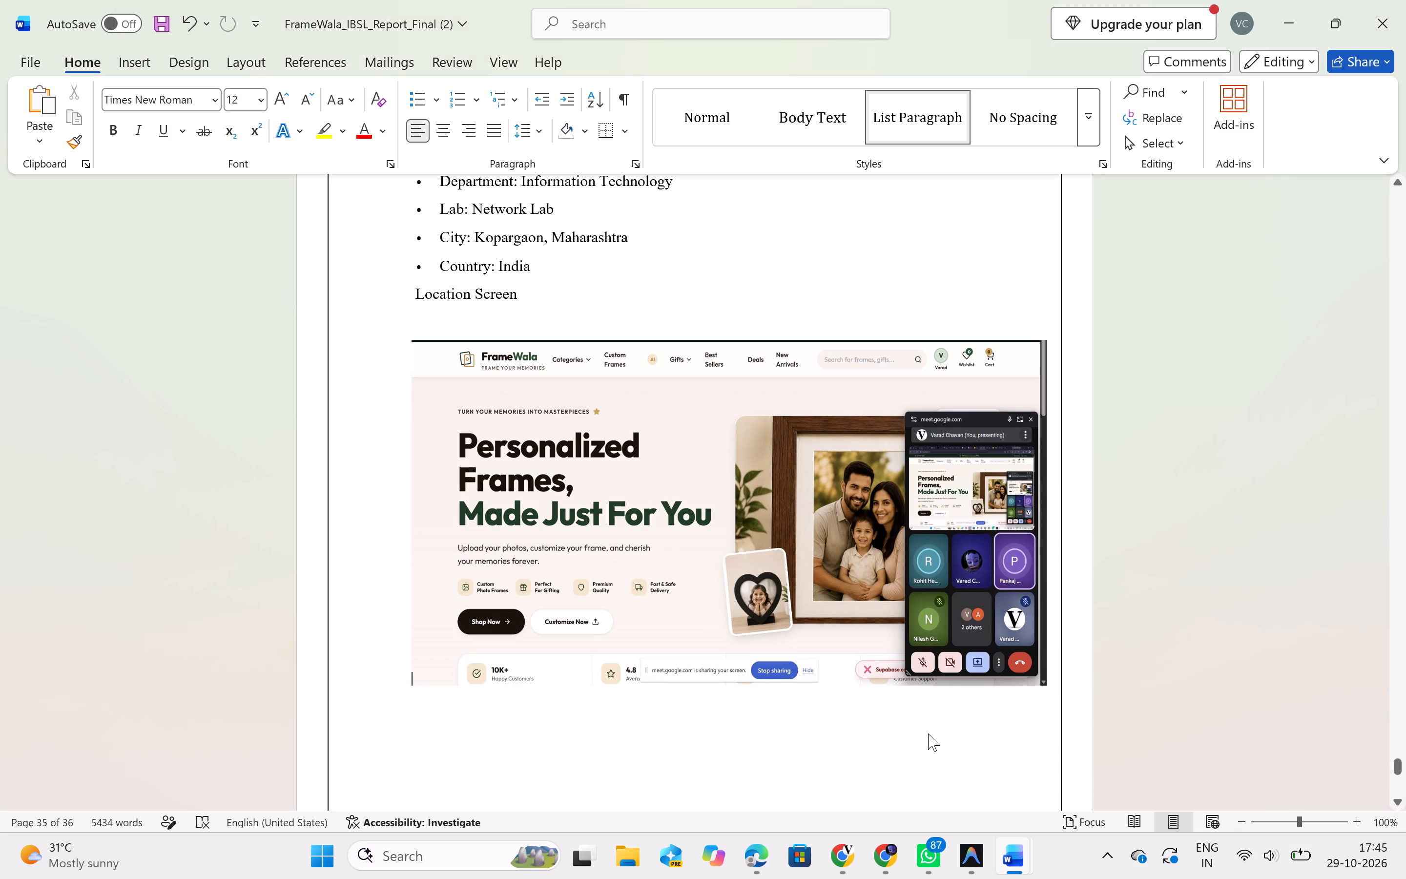
Save a copy of the FrameWala report as a PDF in the Downloads folder.
{"action": "scroll", "coordinate": [928, 733], "scroll_direction": "up", "scroll_amount": 5}
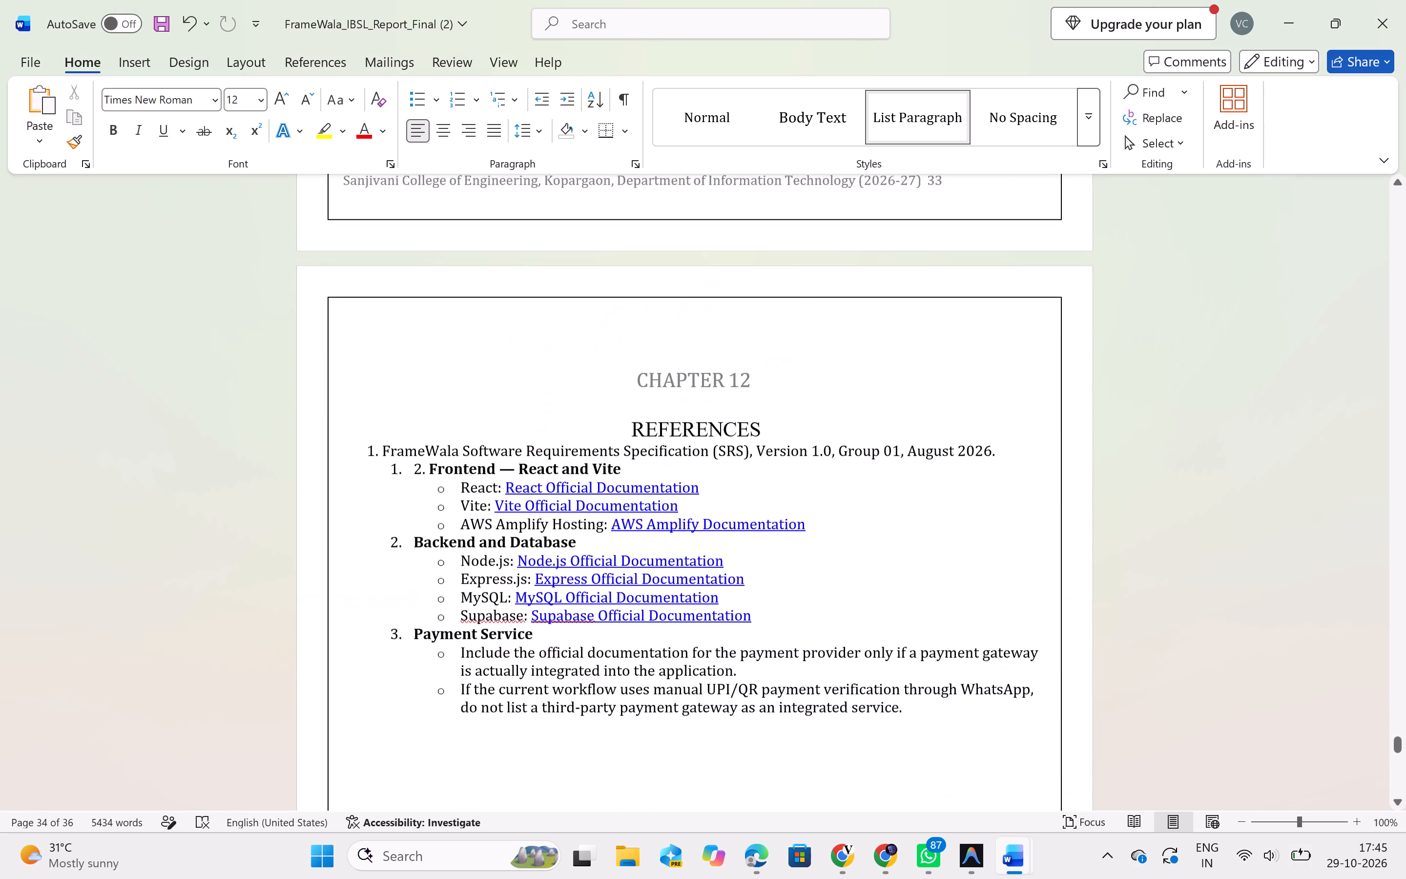
{"action": "scroll", "coordinate": [928, 733], "scroll_direction": "up", "scroll_amount": 2}
{"action": "key", "text": "ctrl+p"}
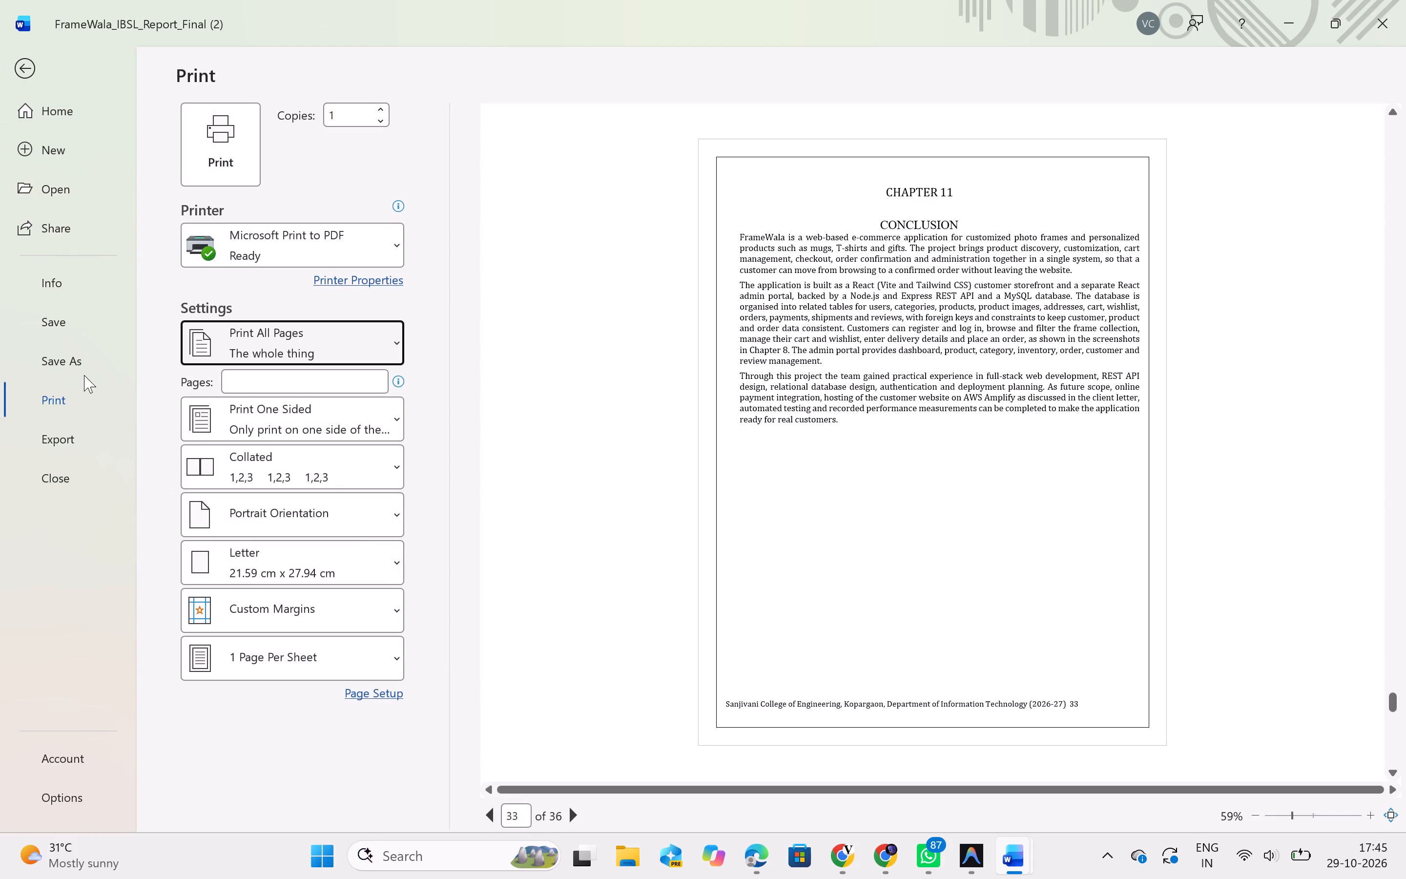
{"action": "left_click", "coordinate": [83, 373]}
{"action": "left_click", "coordinate": [652, 233]}
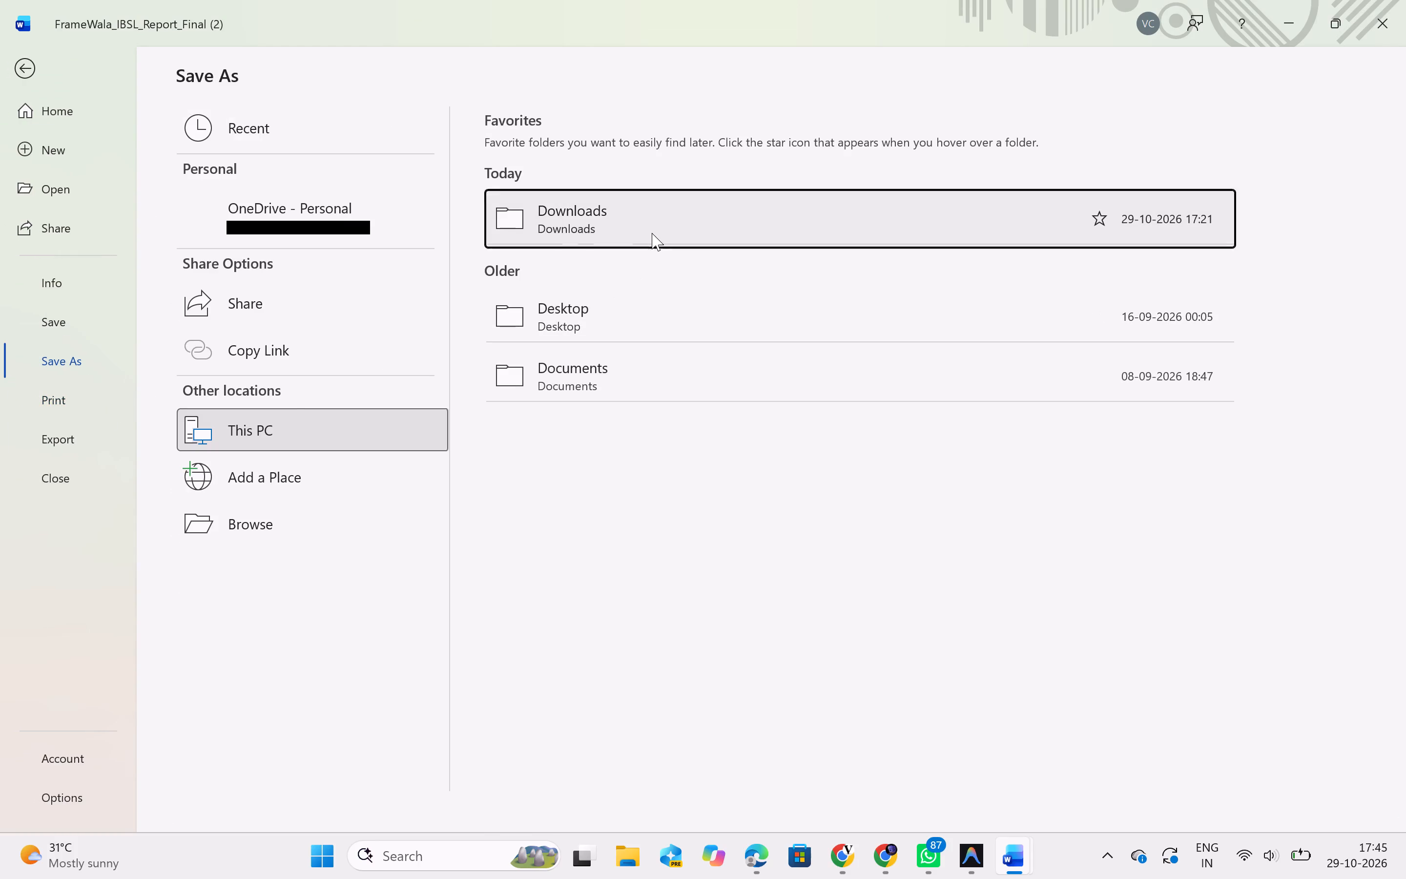
{"action": "left_click", "coordinate": [298, 342]}
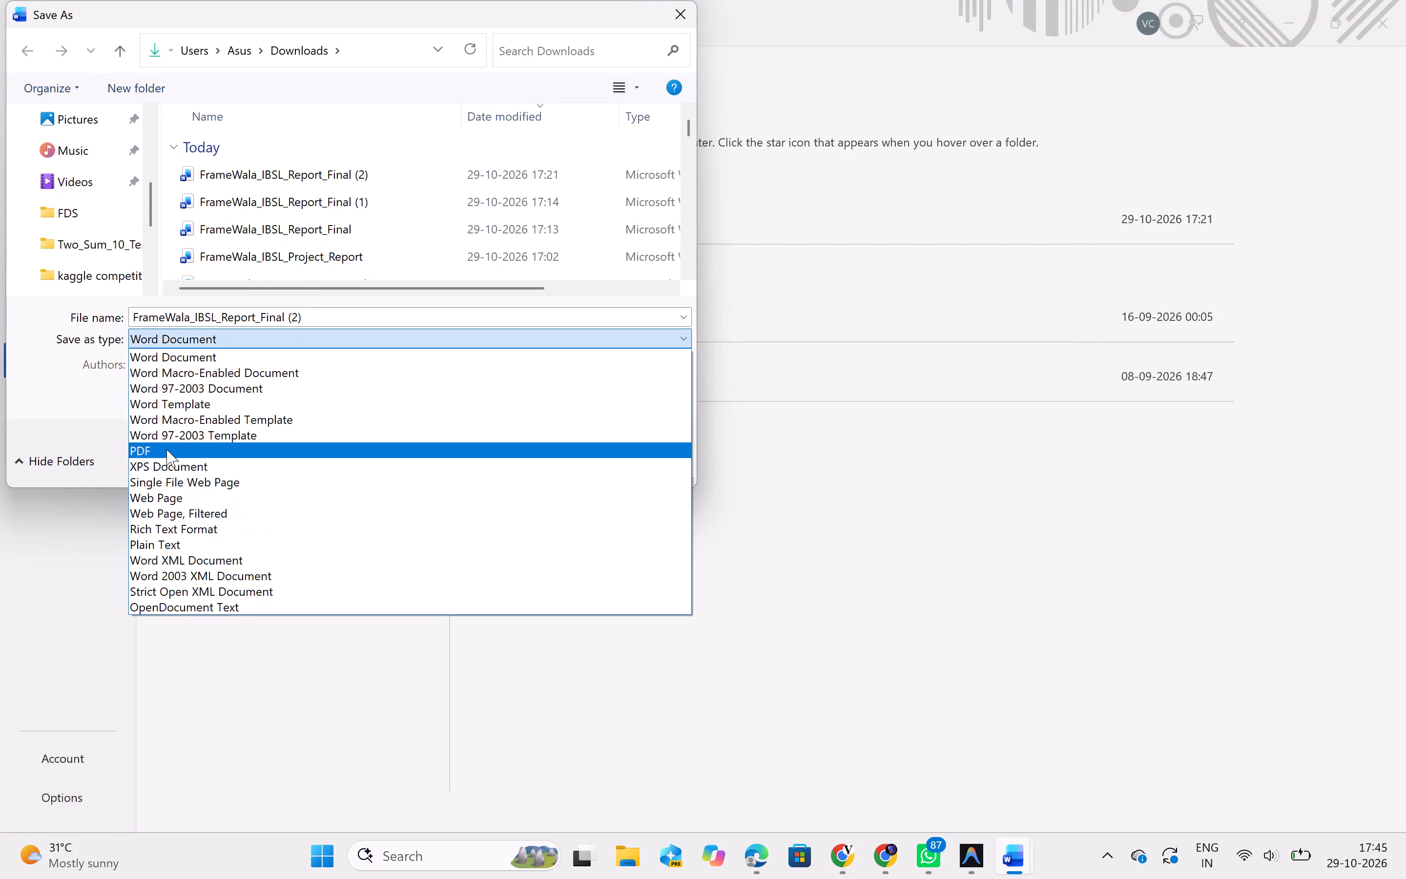
Save the report in Downloads as a PDF named FrameWala_IBSL_Report_Final (2).
{"action": "left_click", "coordinate": [157, 451]}
{"action": "left_click", "coordinate": [565, 504]}
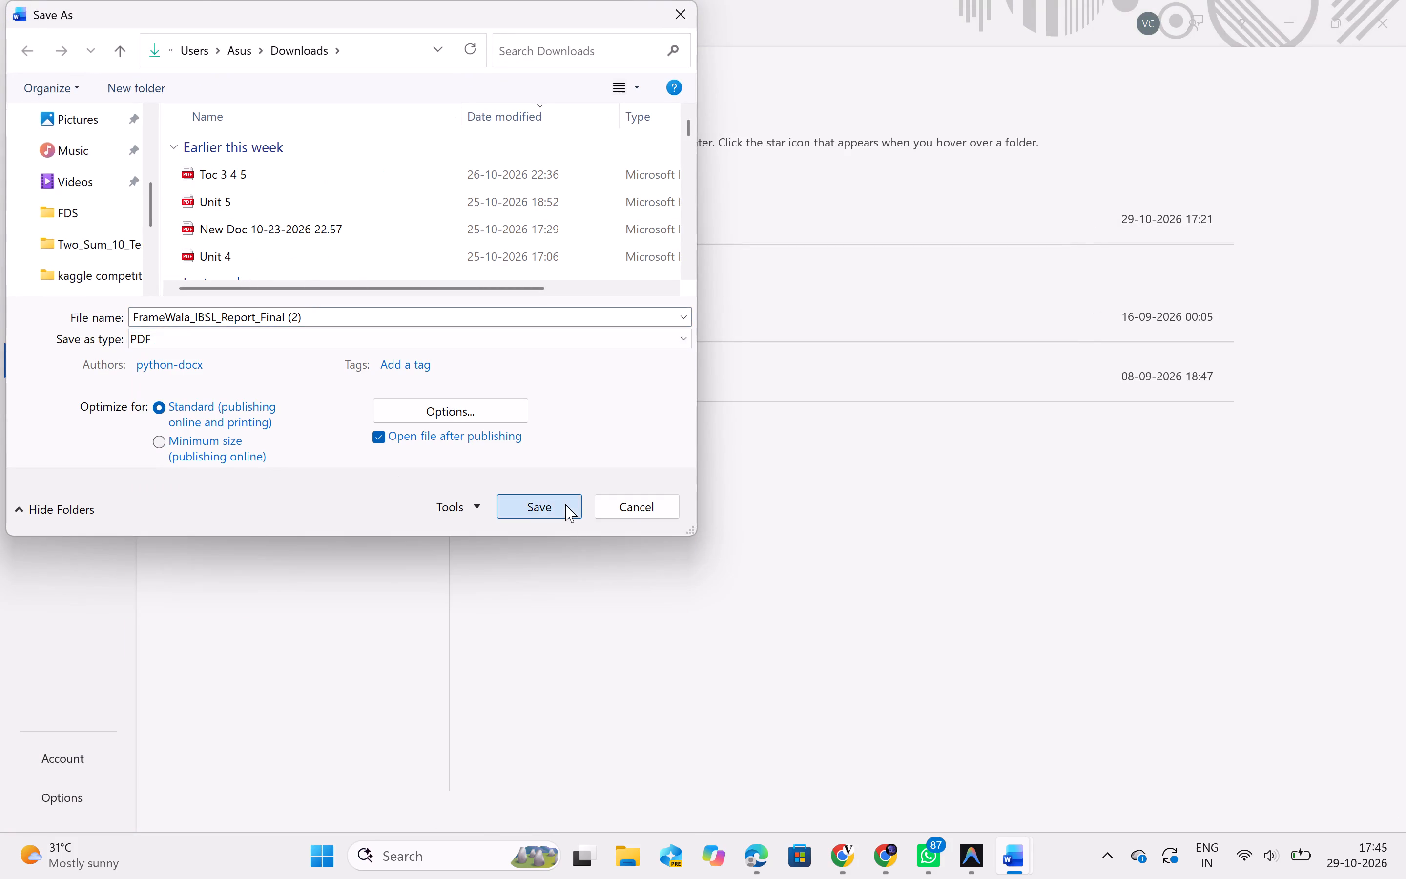
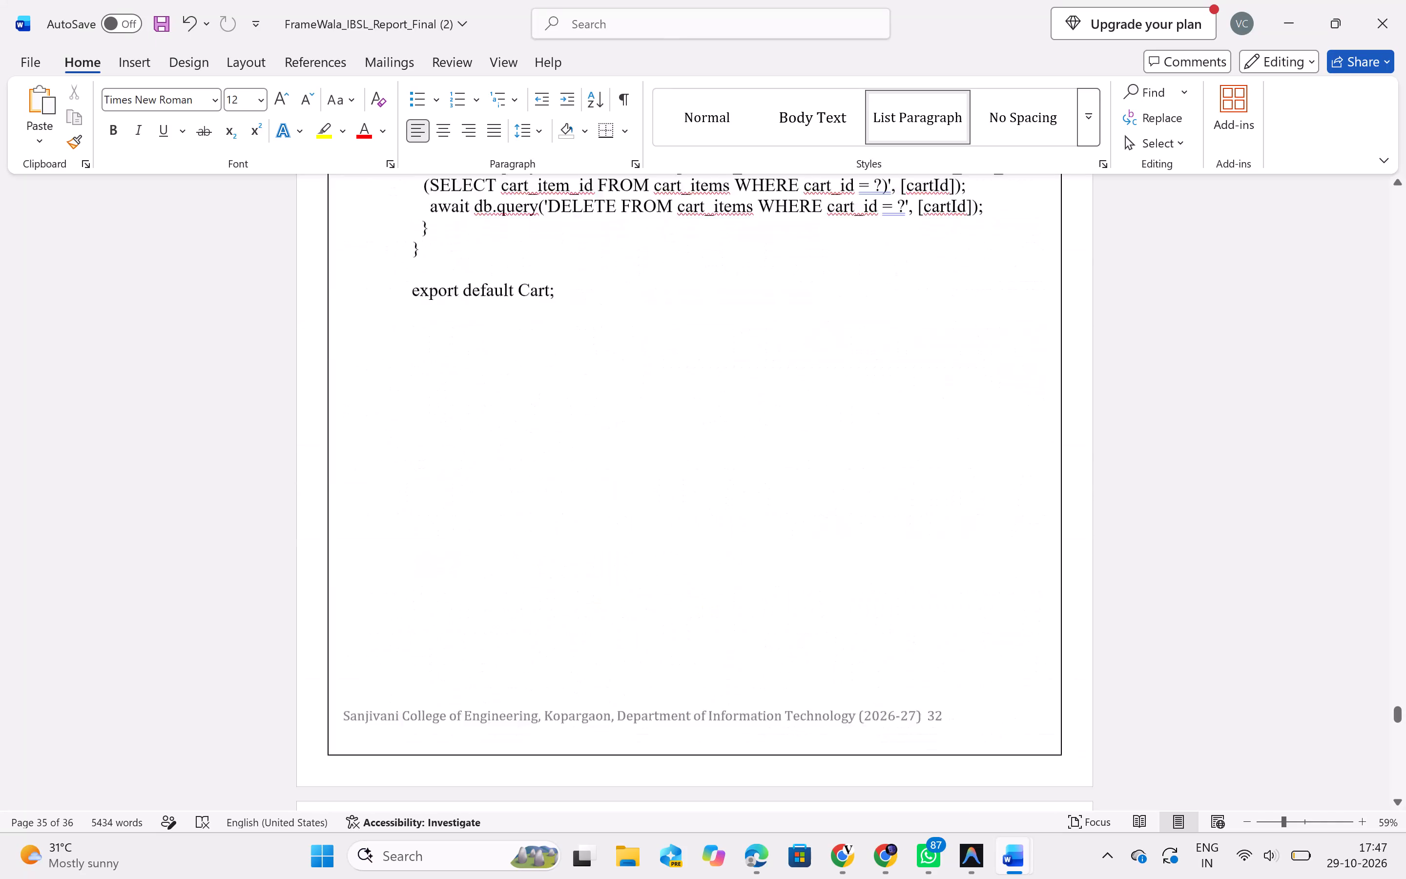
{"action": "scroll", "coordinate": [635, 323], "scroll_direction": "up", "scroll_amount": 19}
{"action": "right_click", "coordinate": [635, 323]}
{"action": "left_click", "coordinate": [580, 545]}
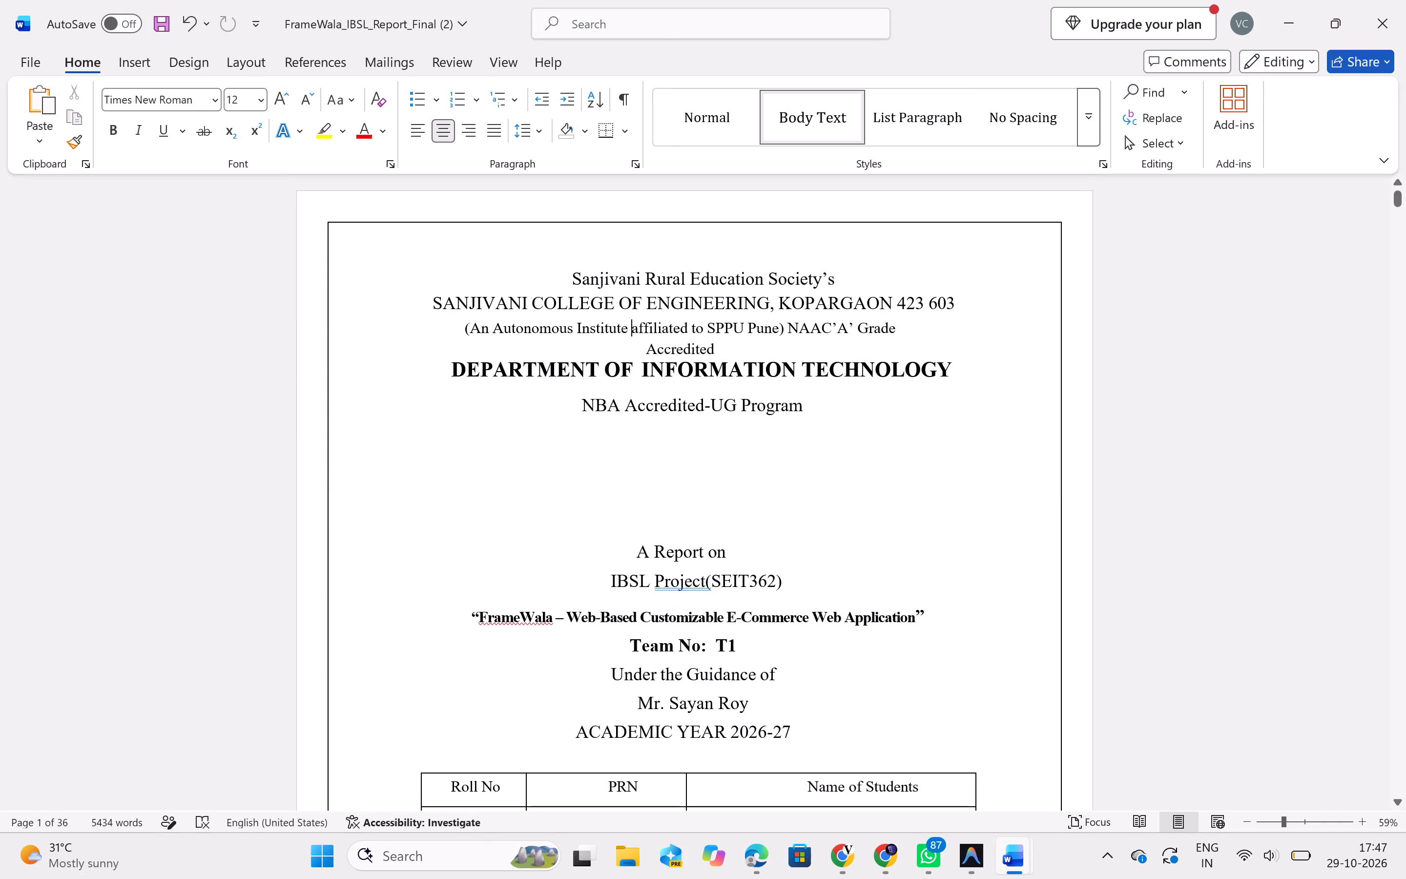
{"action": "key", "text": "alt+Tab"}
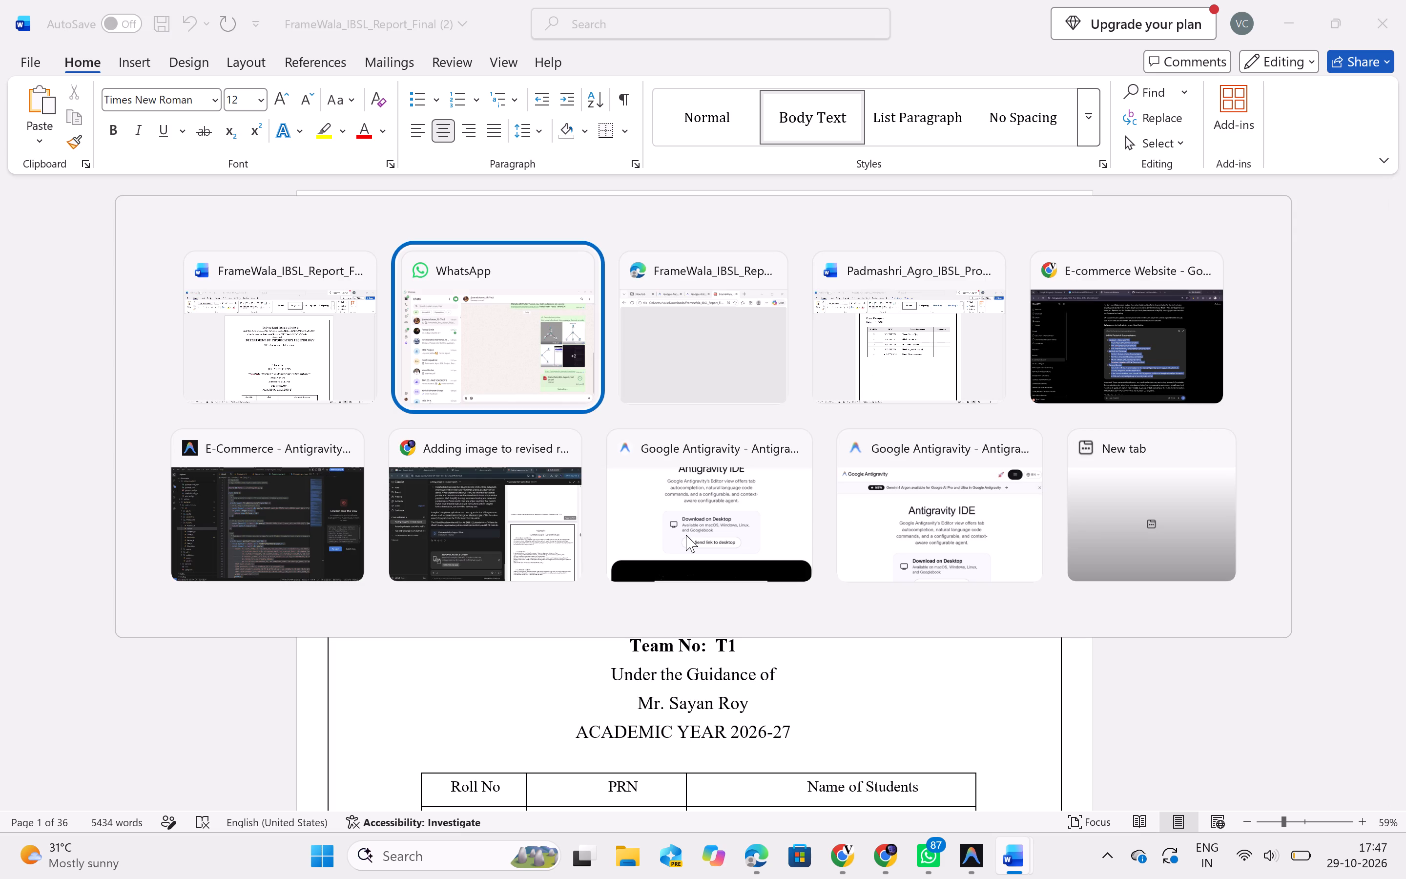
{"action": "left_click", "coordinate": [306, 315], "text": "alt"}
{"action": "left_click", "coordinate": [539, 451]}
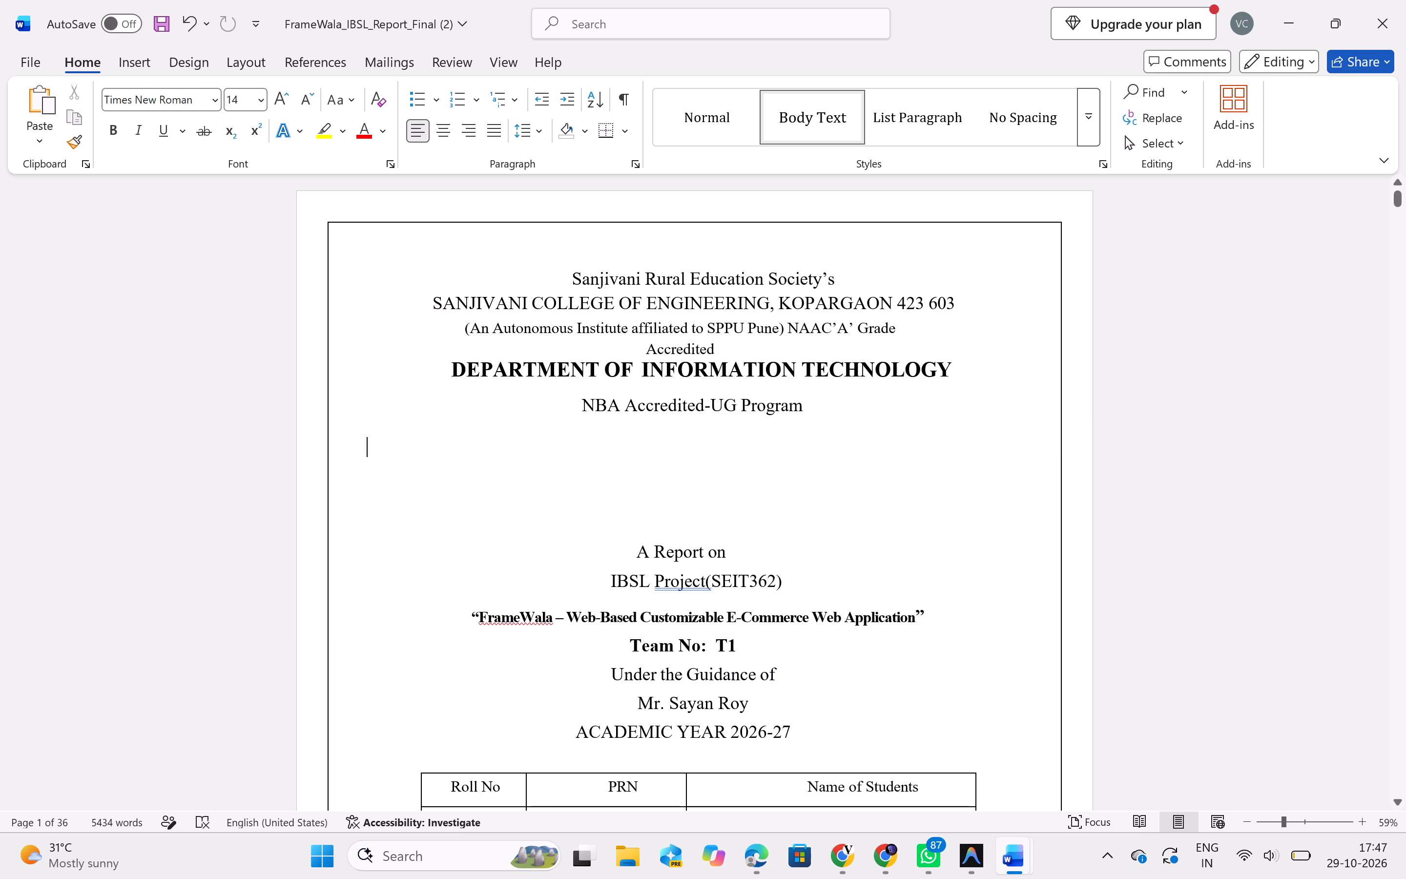
Undo the last two edits to the home page picture under Location Screen.
{"action": "key", "text": "ctrl+z"}
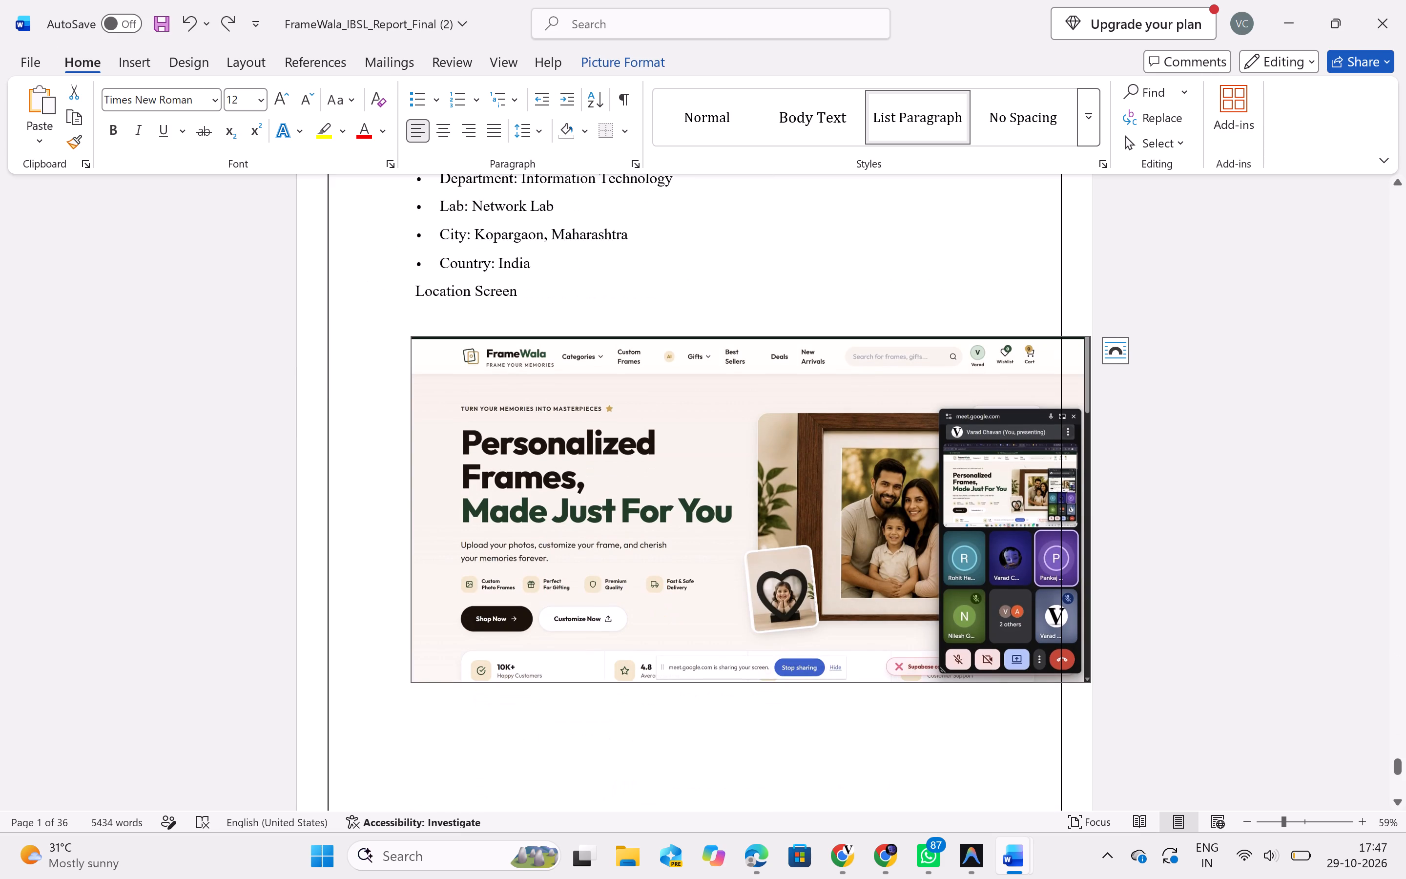
{"action": "key", "text": "ctrl+z"}
Examine the report's cover, certificate and index pages for their content, page border and footer.
{"action": "scroll", "coordinate": [674, 450], "scroll_direction": "up", "scroll_amount": 20}
{"action": "scroll", "coordinate": [674, 450], "scroll_direction": "up", "scroll_amount": 1}
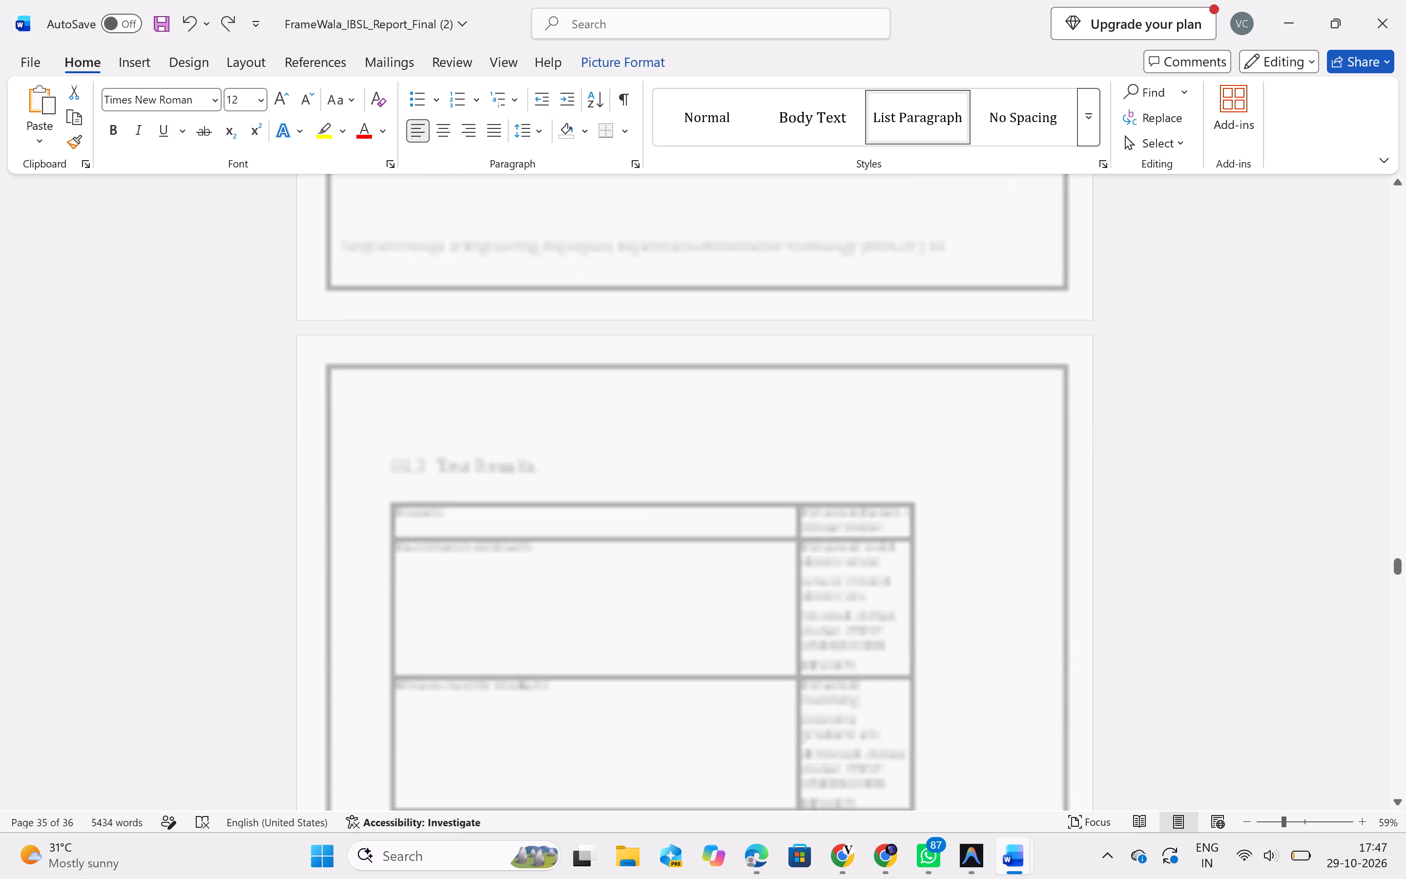
{"action": "scroll", "coordinate": [851, 705], "scroll_direction": "up", "scroll_amount": 20}
{"action": "scroll", "coordinate": [851, 705], "scroll_direction": "up", "scroll_amount": 11}
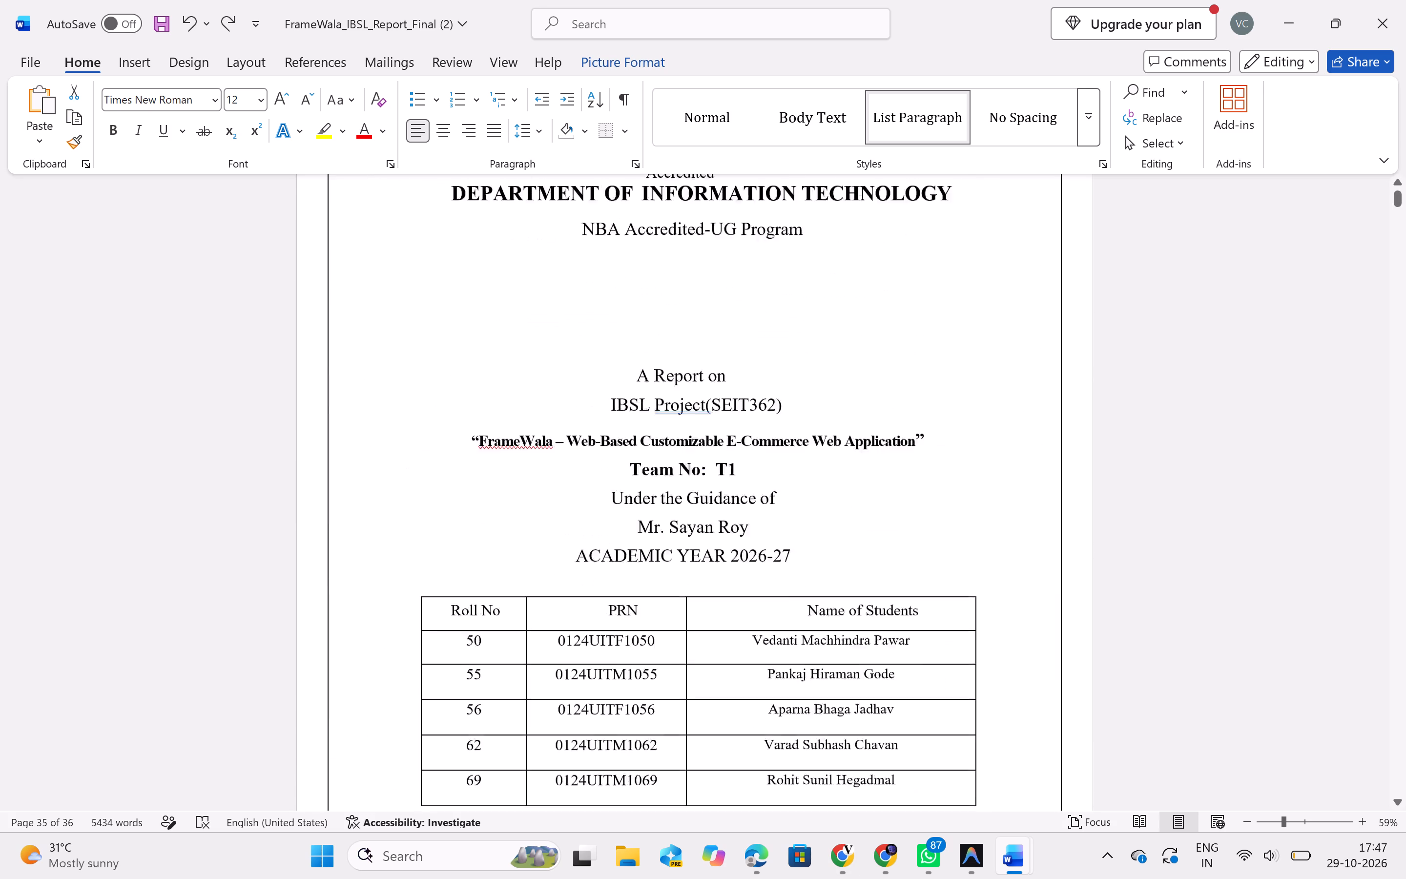
{"action": "scroll", "coordinate": [851, 705], "scroll_direction": "up", "scroll_amount": 17}
{"action": "scroll", "coordinate": [884, 632], "scroll_direction": "down", "scroll_amount": 2}
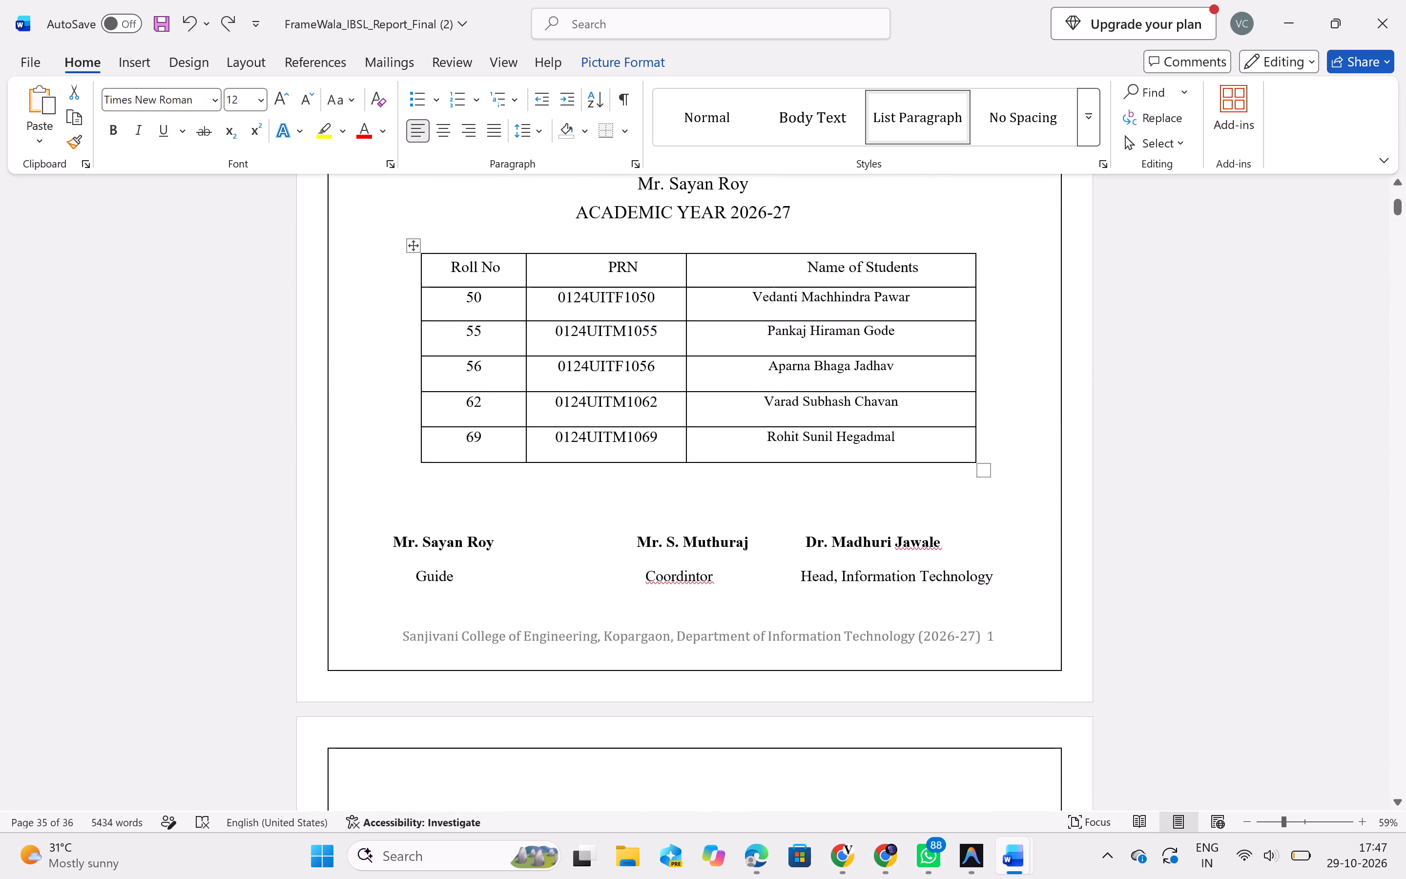
{"action": "scroll", "coordinate": [825, 598], "scroll_direction": "down", "scroll_amount": 5}
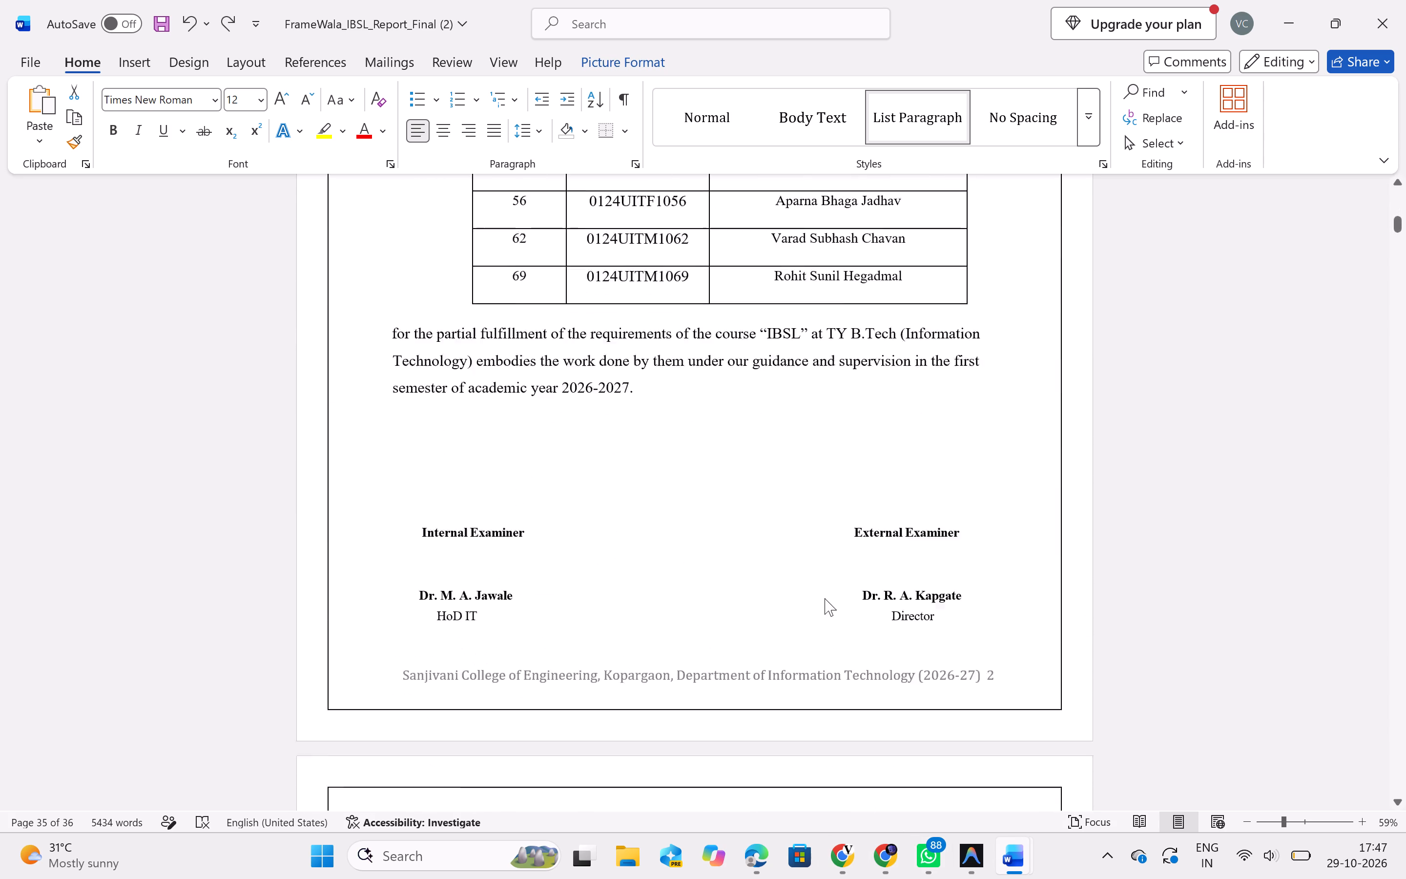
{"action": "scroll", "coordinate": [825, 598], "scroll_direction": "down", "scroll_amount": 4}
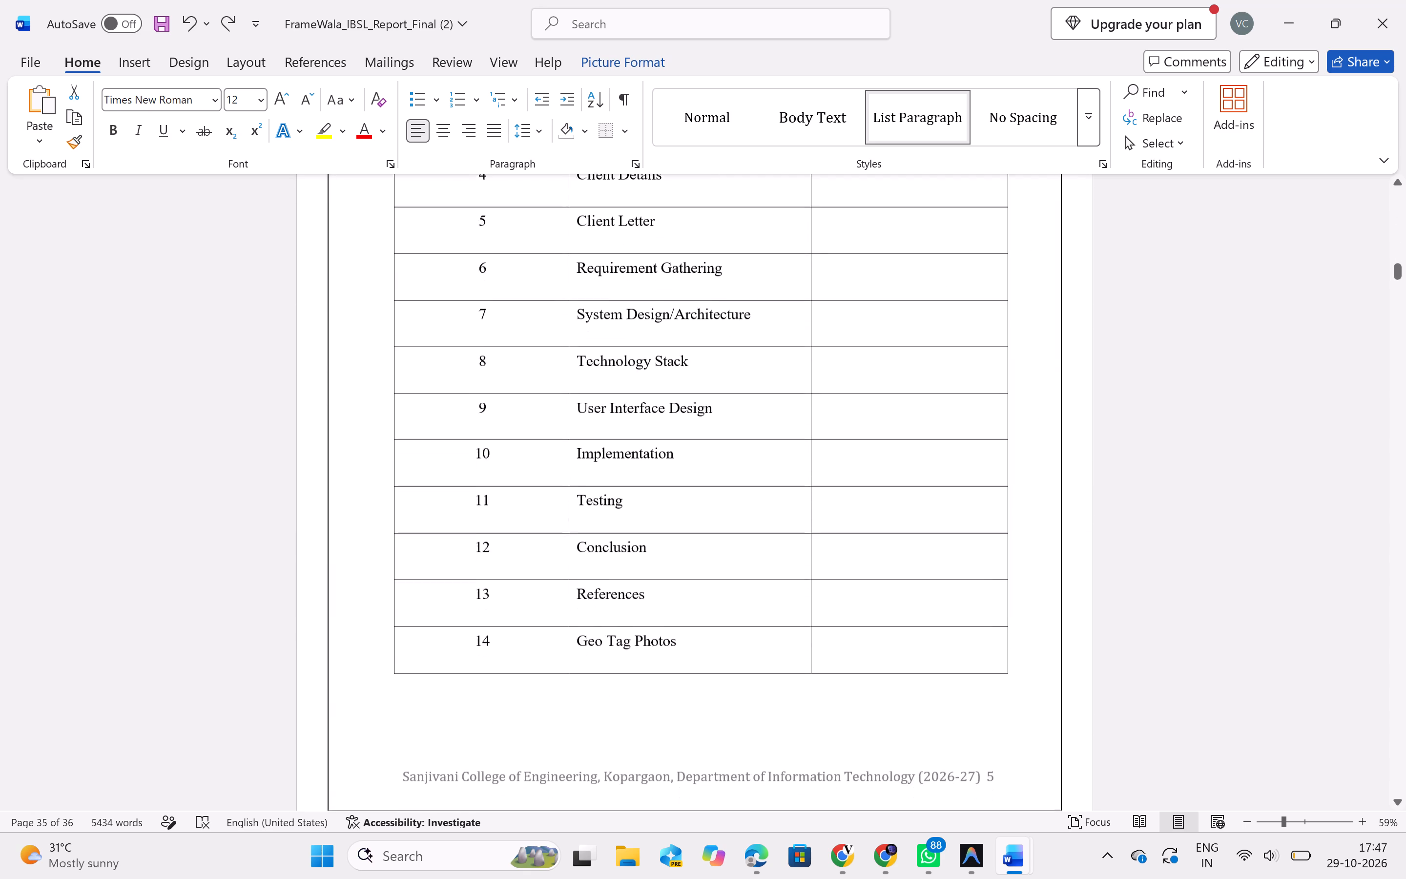
{"action": "scroll", "coordinate": [825, 598], "scroll_direction": "down", "scroll_amount": 5}
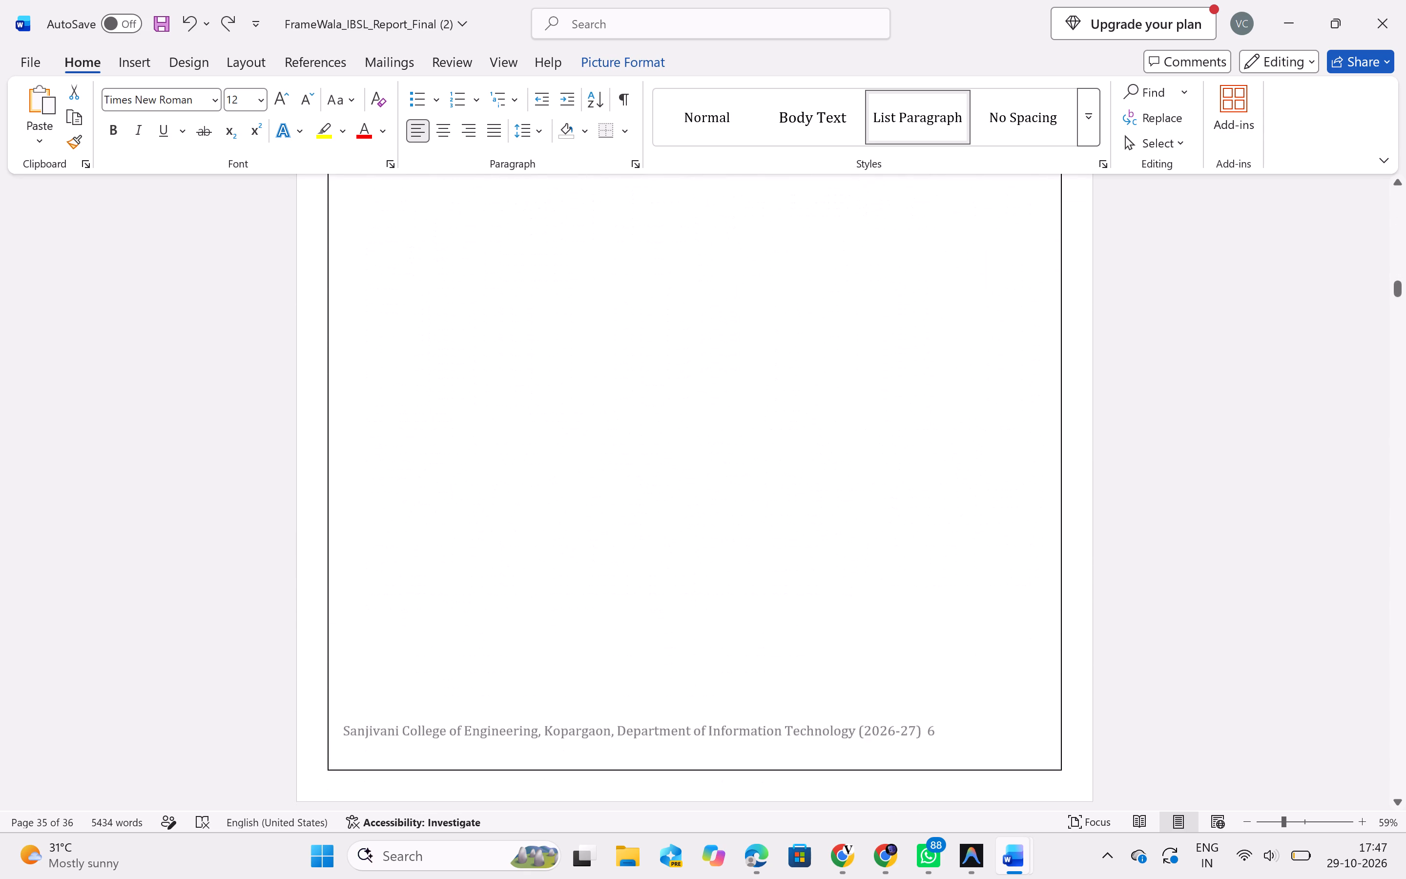
Examine Chapters 1 to 7 for their headings, text, placeholders and page border.
{"action": "scroll", "coordinate": [825, 598], "scroll_direction": "down", "scroll_amount": 5}
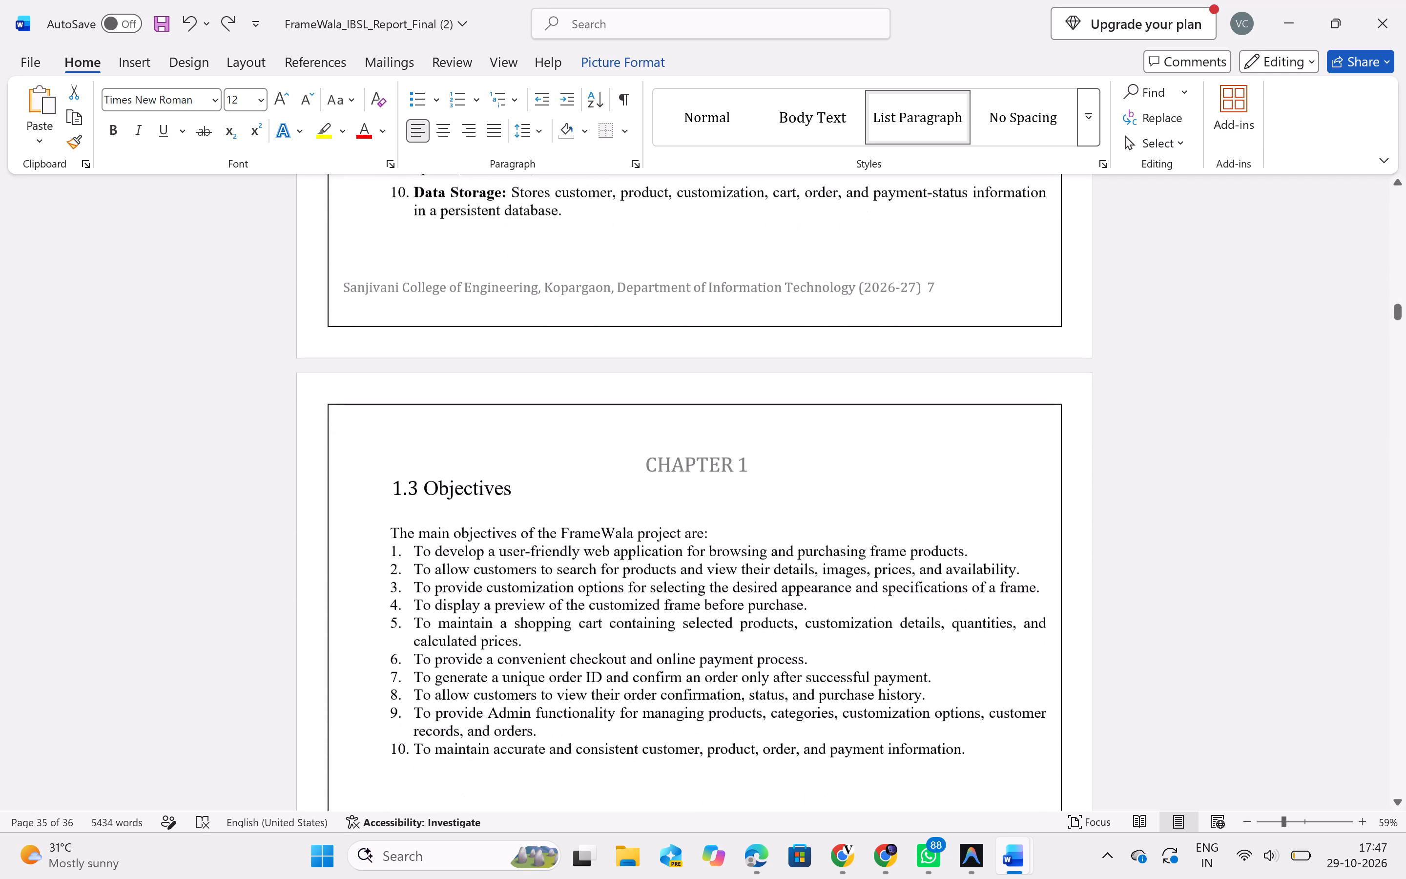
{"action": "scroll", "coordinate": [825, 598], "scroll_direction": "down", "scroll_amount": 3}
{"action": "scroll", "coordinate": [825, 598], "scroll_direction": "up", "scroll_amount": 1}
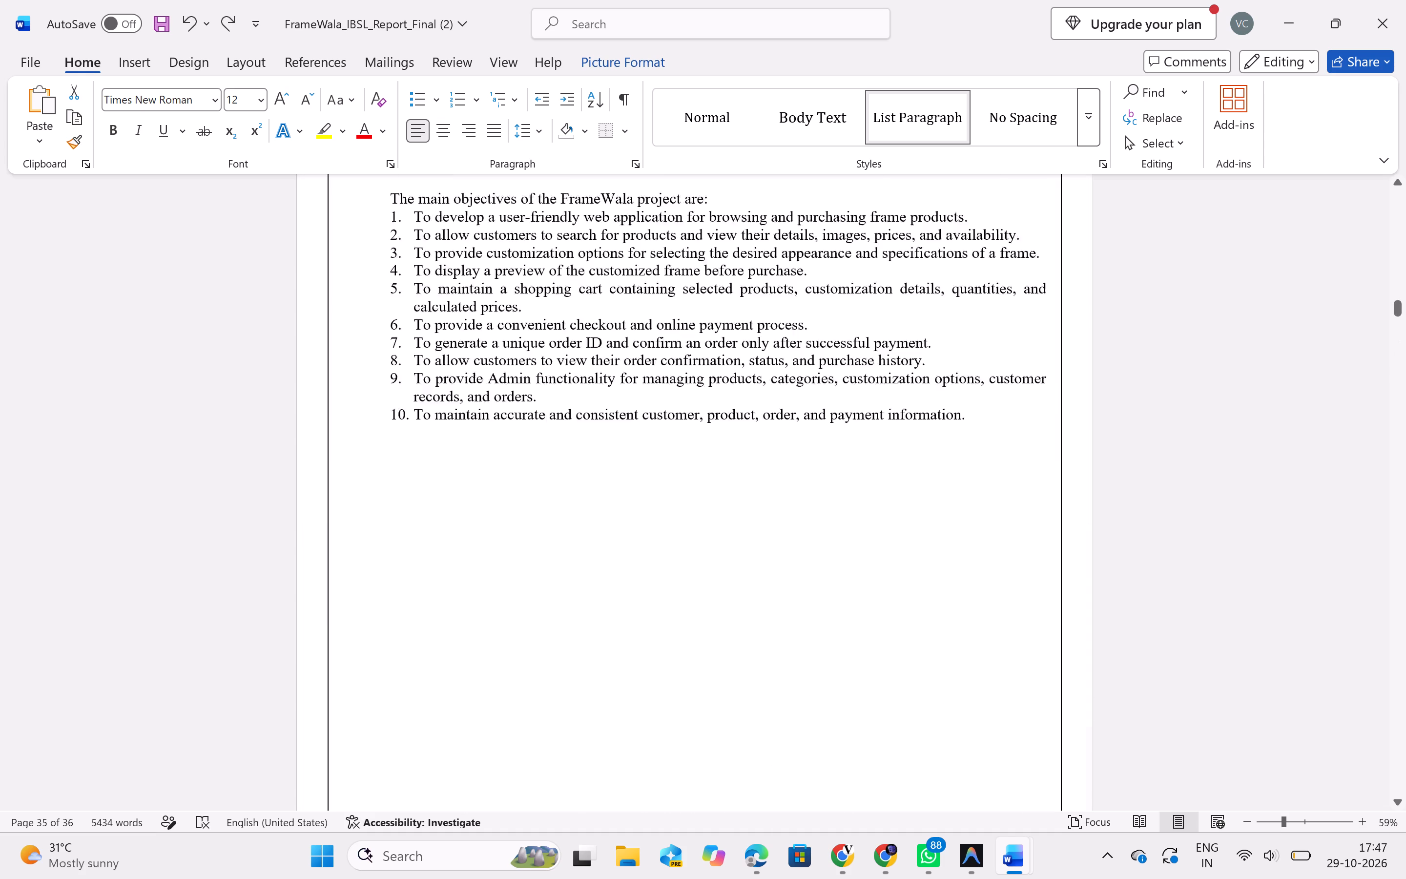
{"action": "scroll", "coordinate": [825, 598], "scroll_direction": "down", "scroll_amount": 4}
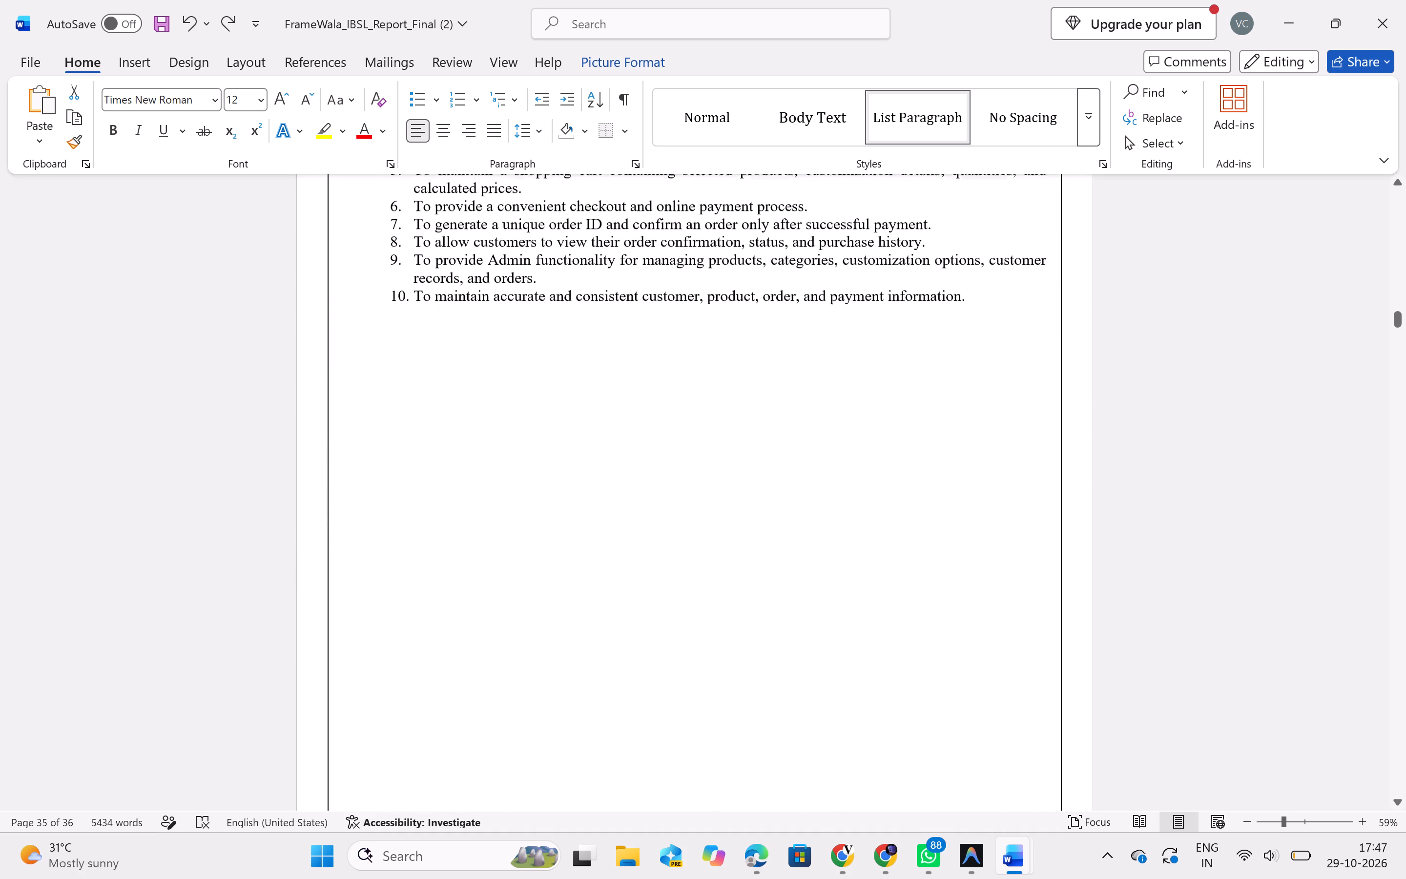
{"action": "scroll", "coordinate": [825, 598], "scroll_direction": "down", "scroll_amount": 7}
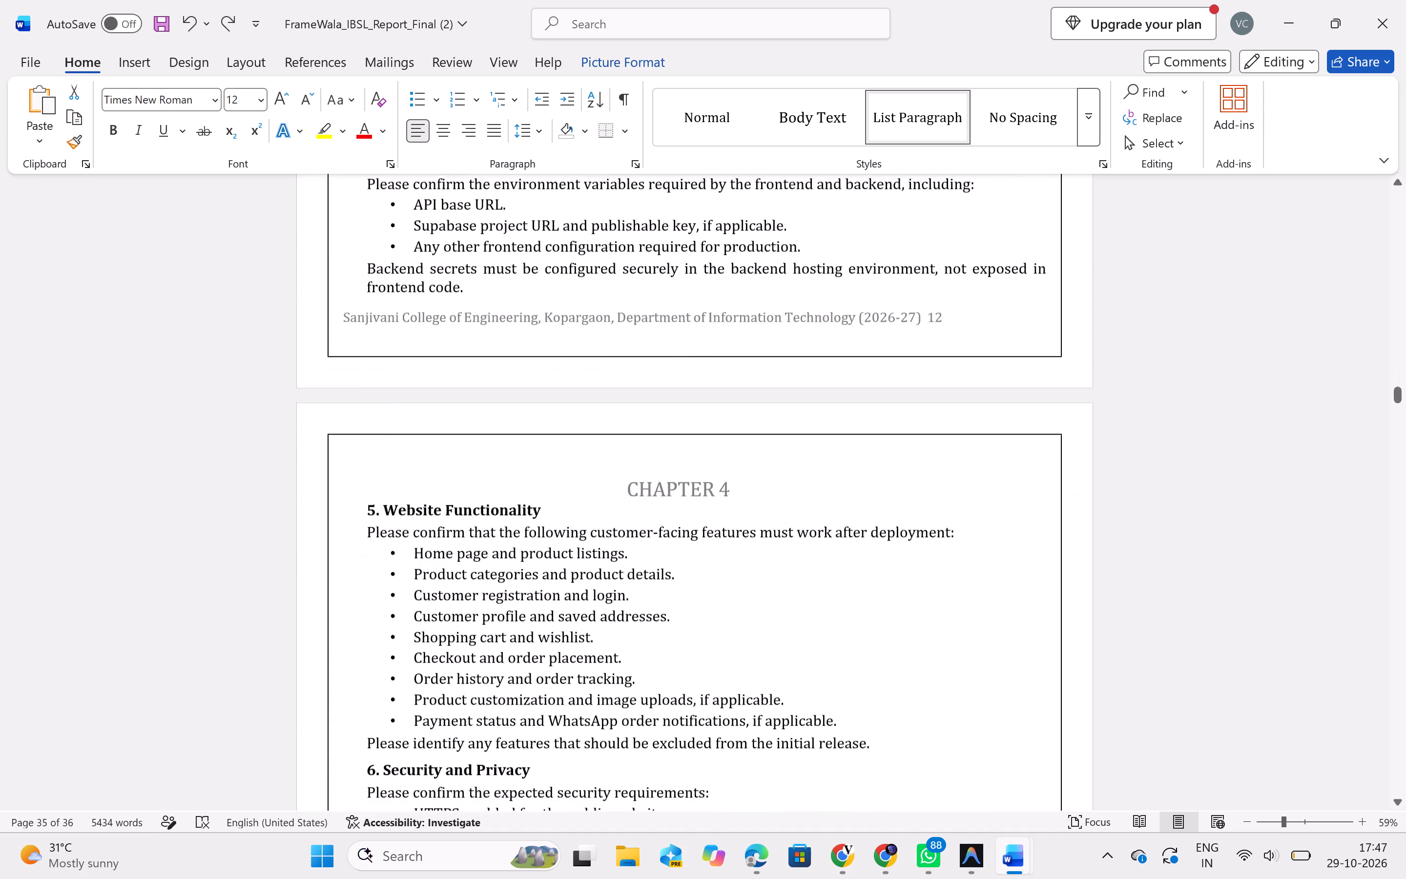
{"action": "scroll", "coordinate": [825, 598], "scroll_direction": "down", "scroll_amount": 3}
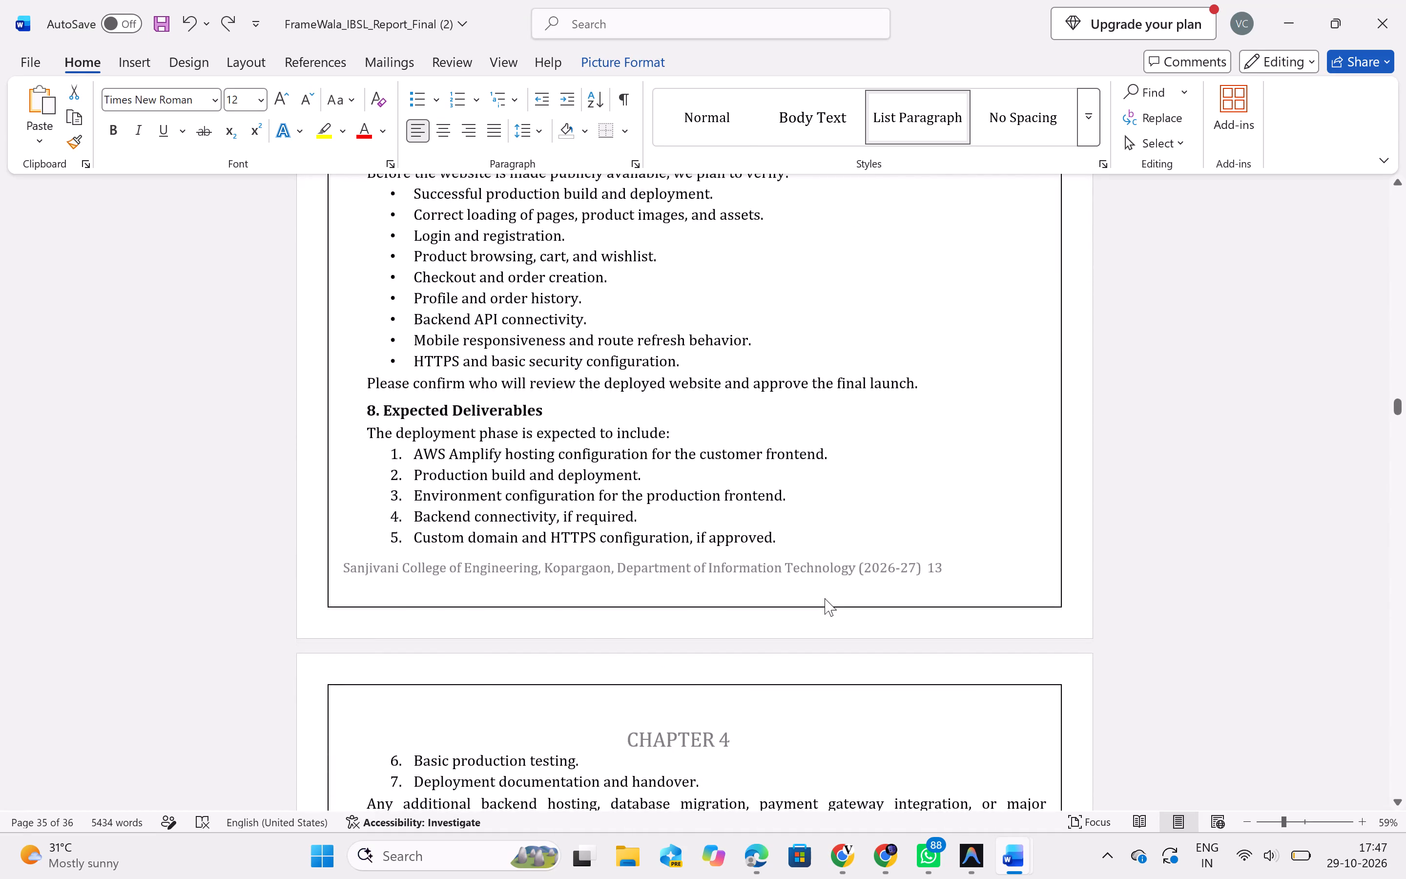
{"action": "scroll", "coordinate": [825, 598], "scroll_direction": "down", "scroll_amount": 8}
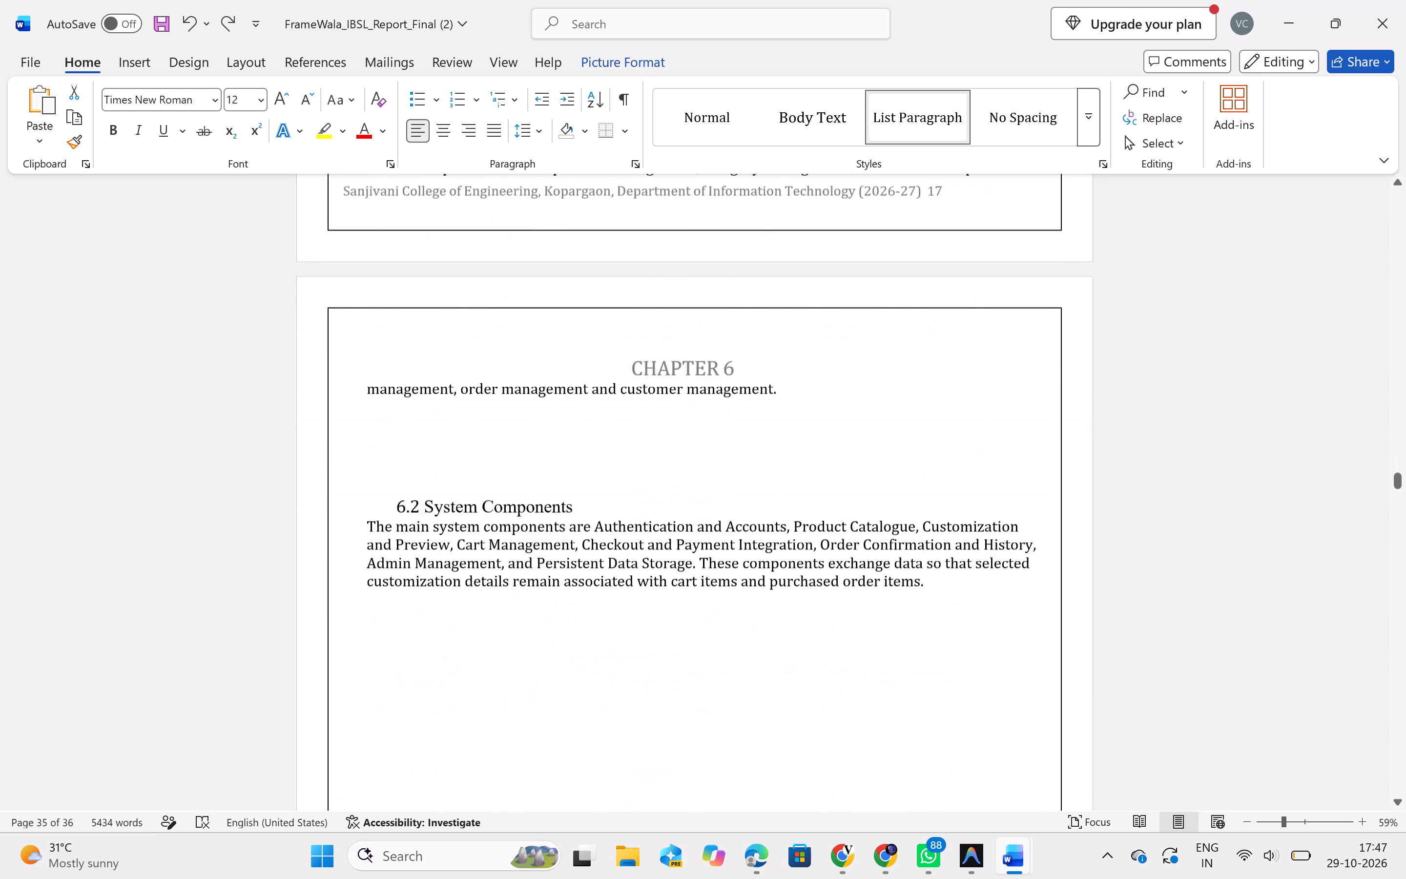
{"action": "scroll", "coordinate": [825, 598], "scroll_direction": "down", "scroll_amount": 3}
{"action": "scroll", "coordinate": [825, 598], "scroll_direction": "up", "scroll_amount": 2}
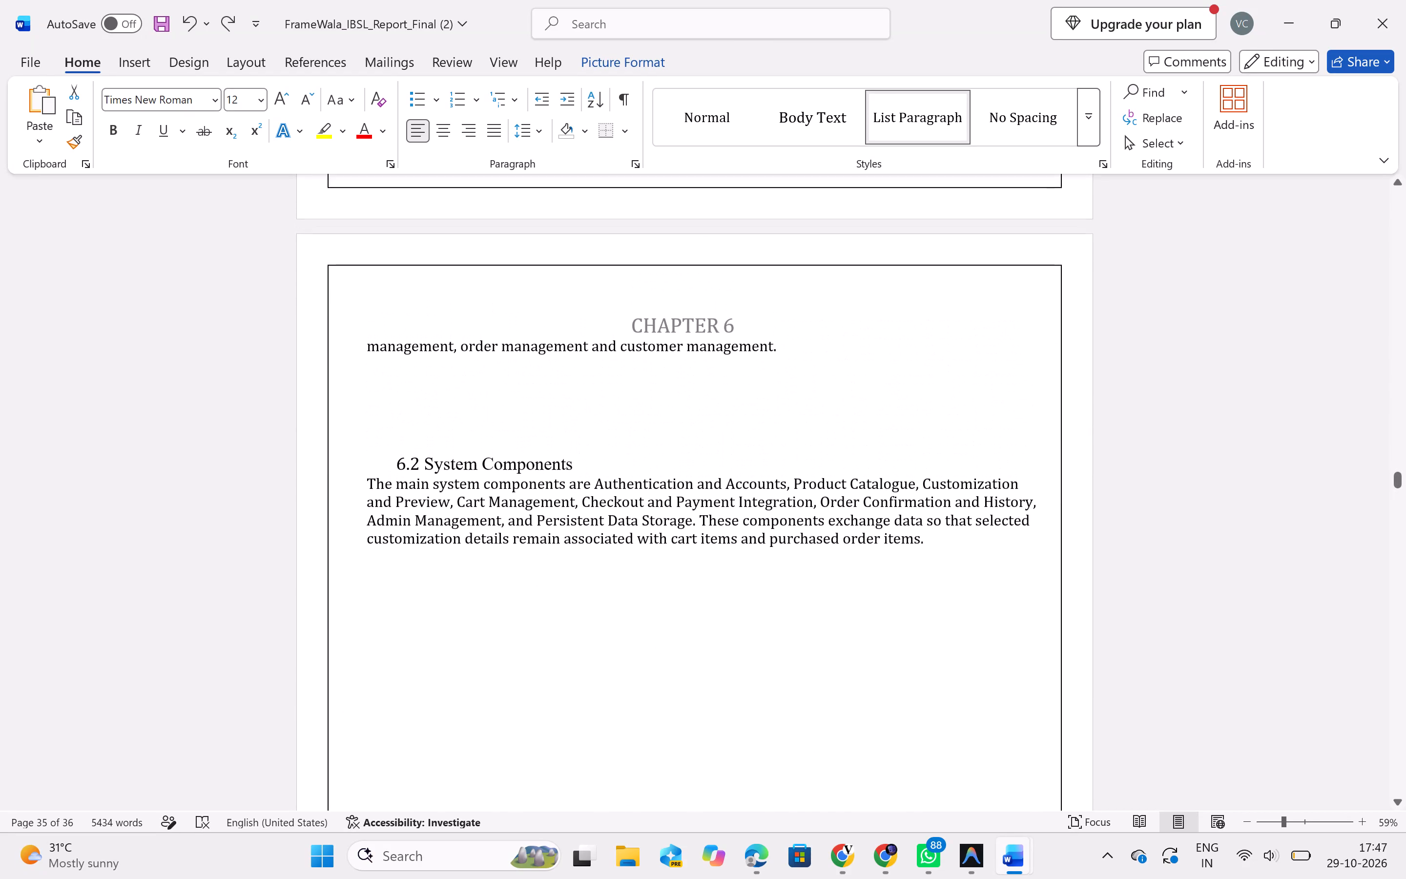
{"action": "scroll", "coordinate": [825, 598], "scroll_direction": "up", "scroll_amount": 1}
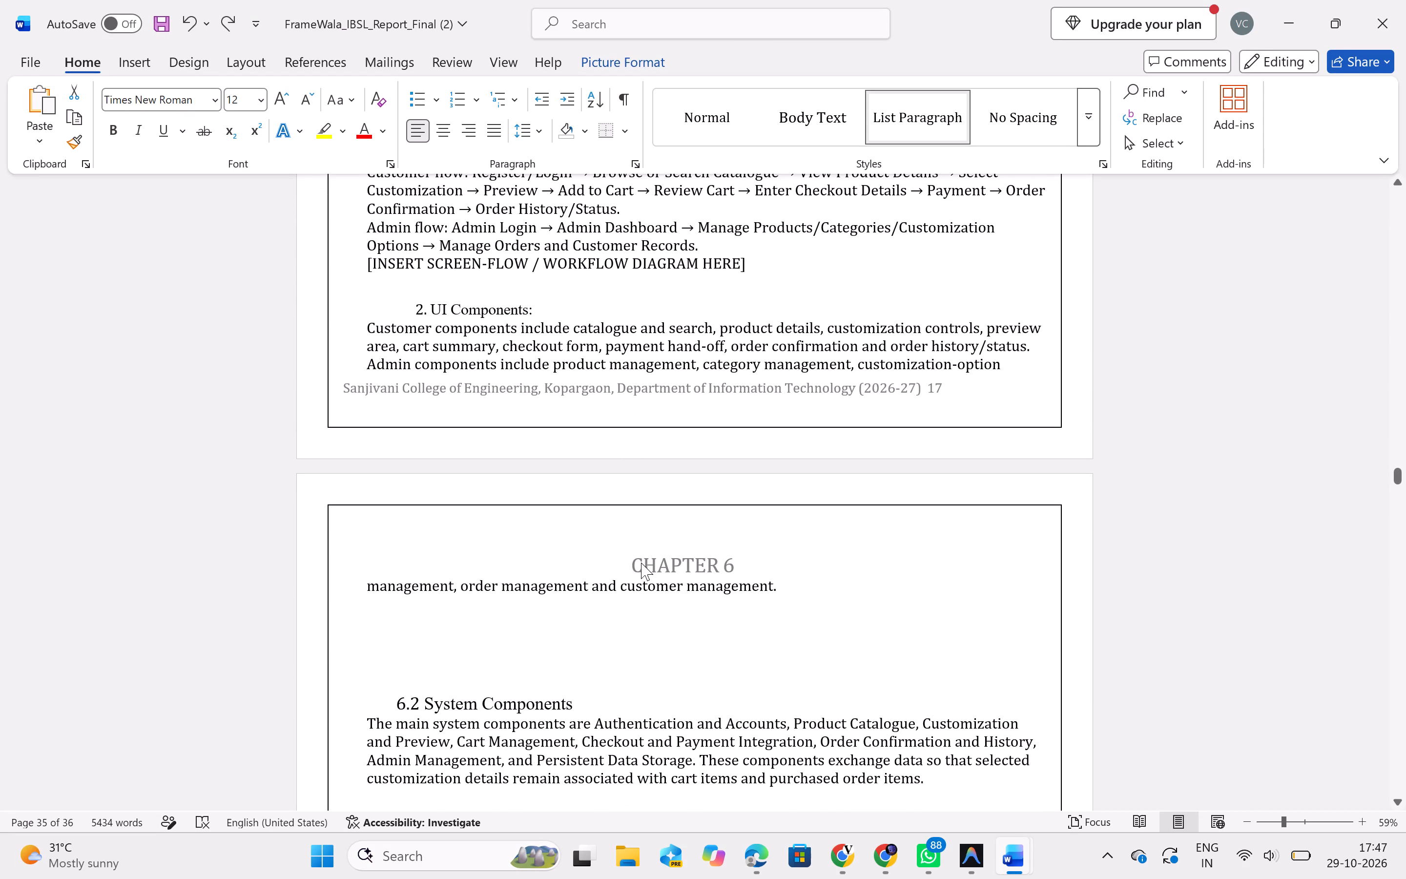
{"action": "scroll", "coordinate": [681, 468], "scroll_direction": "down", "scroll_amount": 4}
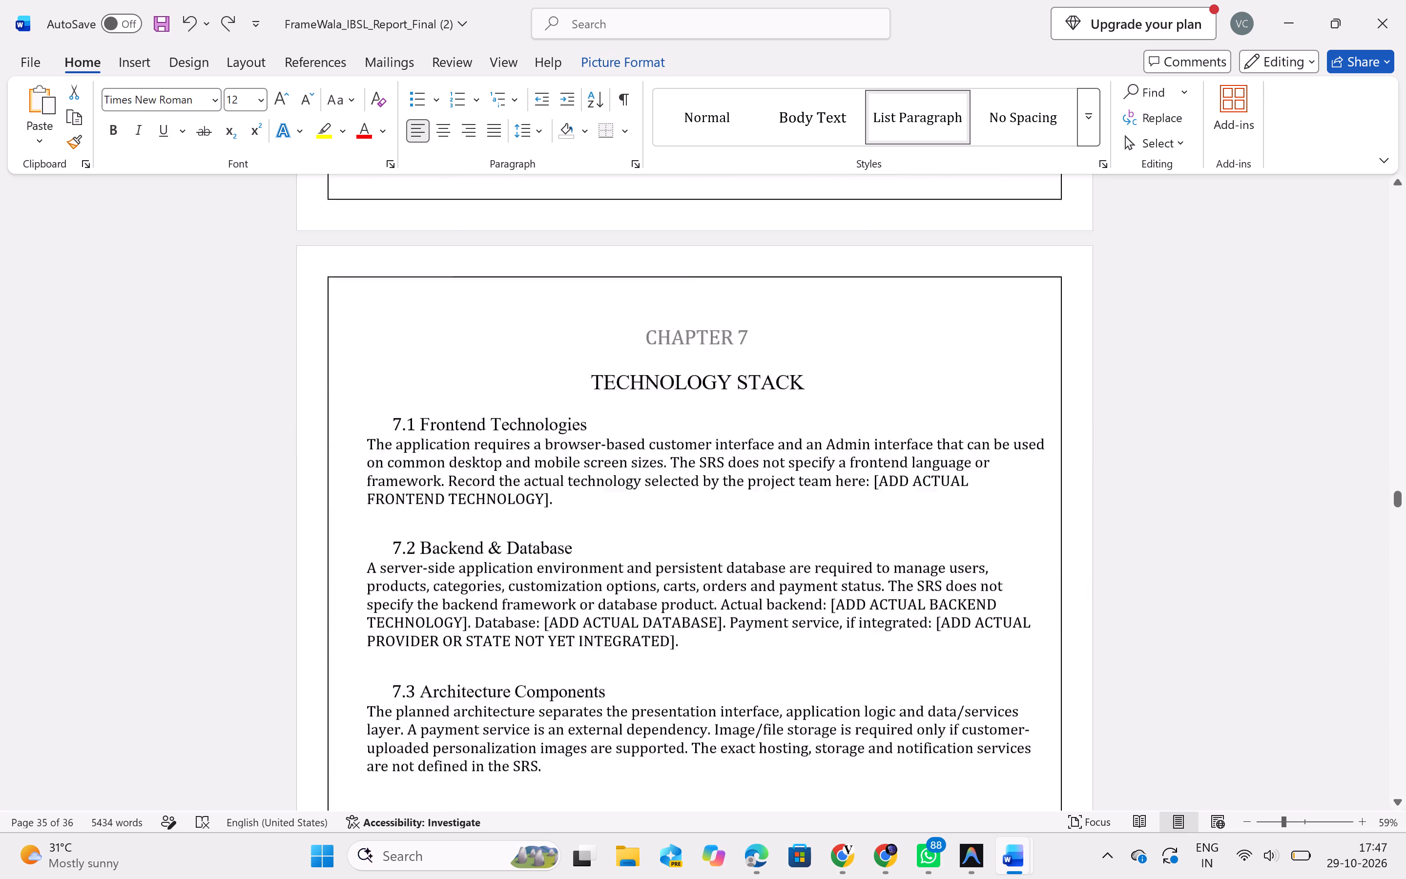
{"action": "scroll", "coordinate": [681, 468], "scroll_direction": "up", "scroll_amount": 1}
{"action": "scroll", "coordinate": [681, 468], "scroll_direction": "down", "scroll_amount": 2}
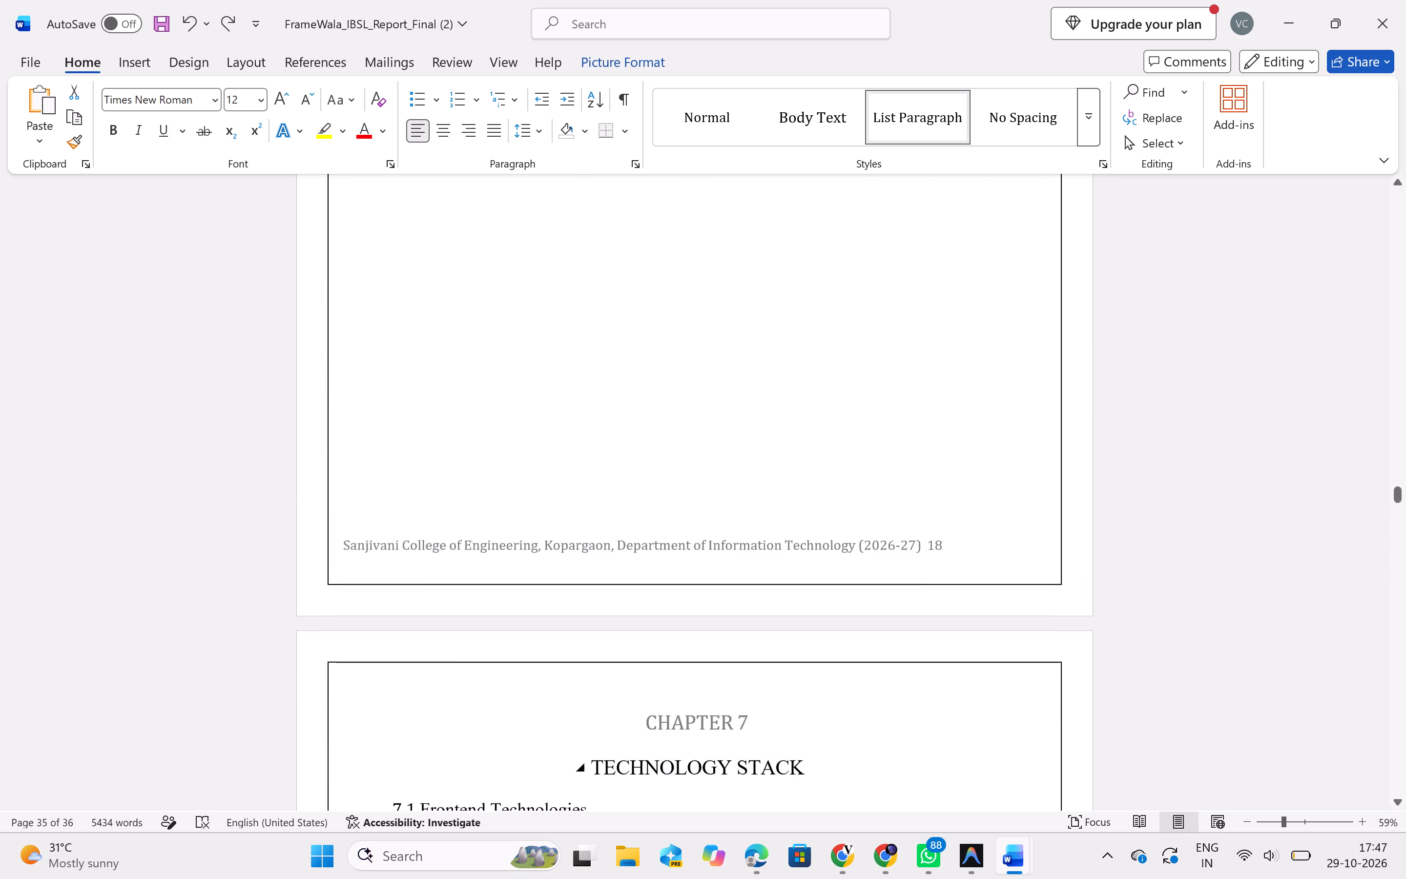
{"action": "scroll", "coordinate": [681, 468], "scroll_direction": "down", "scroll_amount": 2}
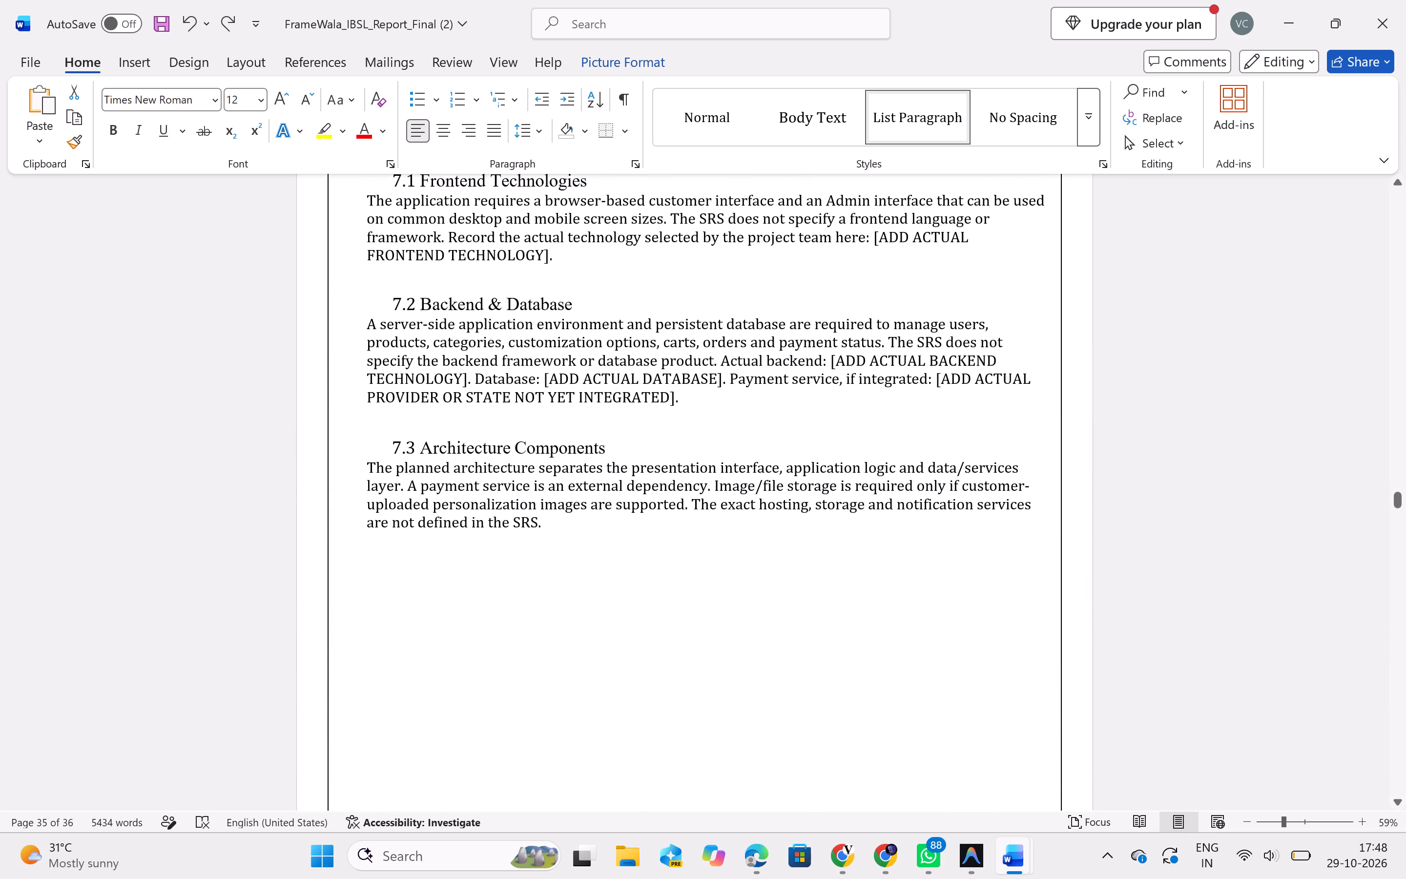
Examine the report from the Chapter 8 figures through test results, code and references to the picture under Location Screen.
{"action": "scroll", "coordinate": [681, 468], "scroll_direction": "down", "scroll_amount": 8}
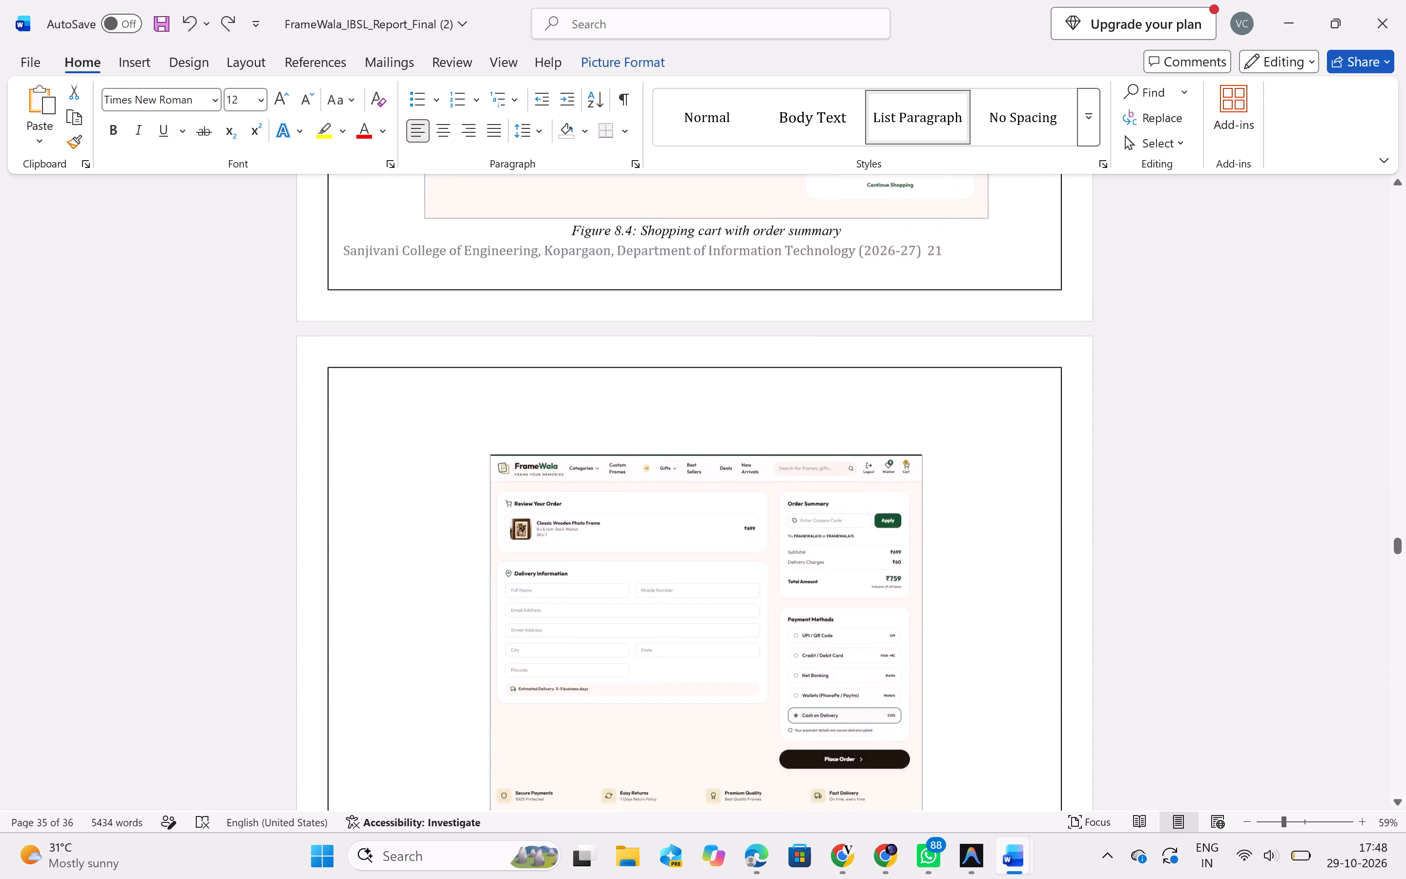
{"action": "scroll", "coordinate": [681, 468], "scroll_direction": "down", "scroll_amount": 3}
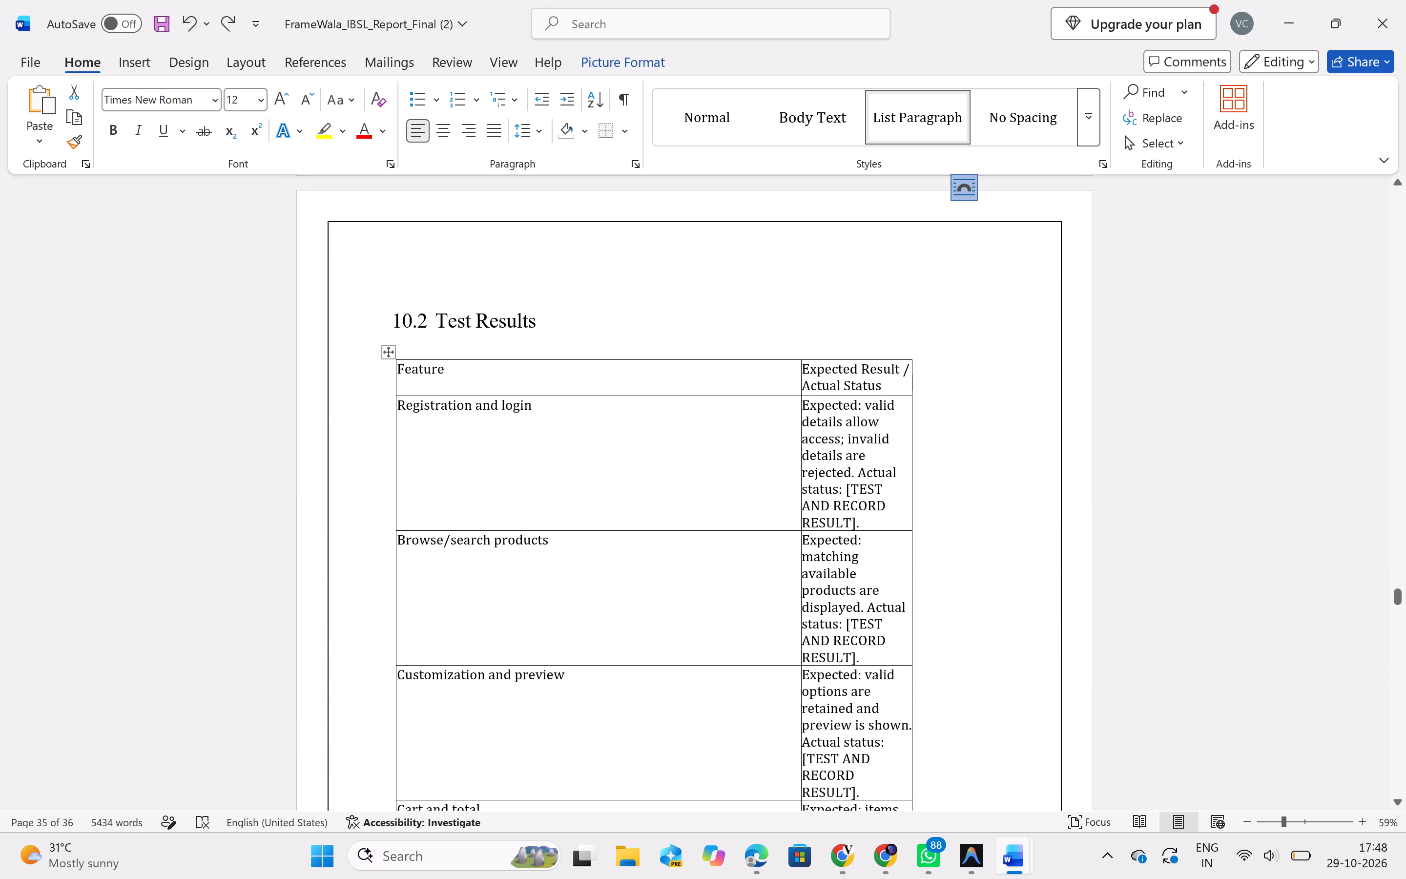
{"action": "scroll", "coordinate": [681, 468], "scroll_direction": "down", "scroll_amount": 7}
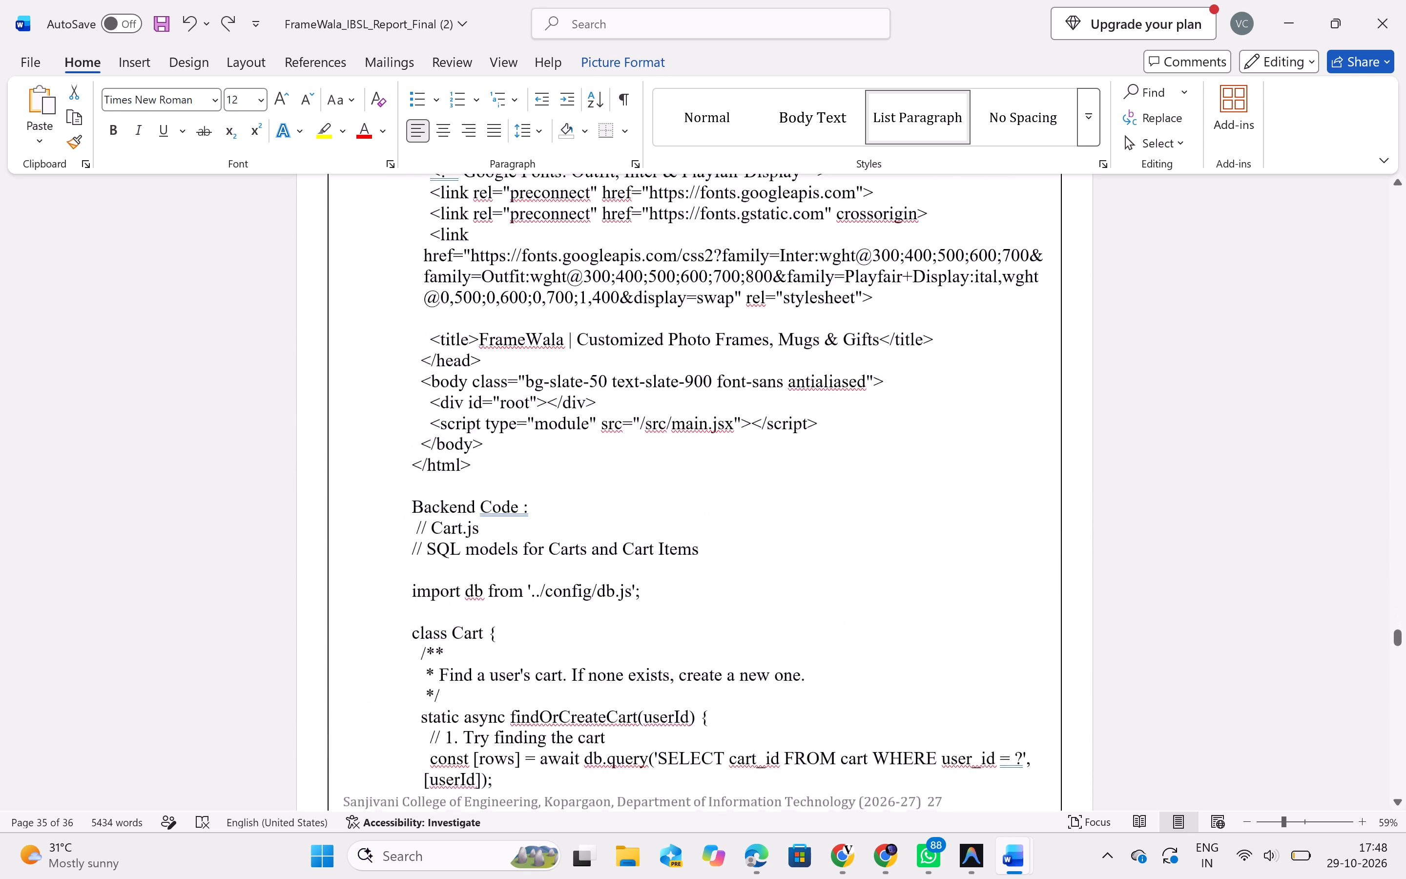
{"action": "scroll", "coordinate": [681, 468], "scroll_direction": "down", "scroll_amount": 4}
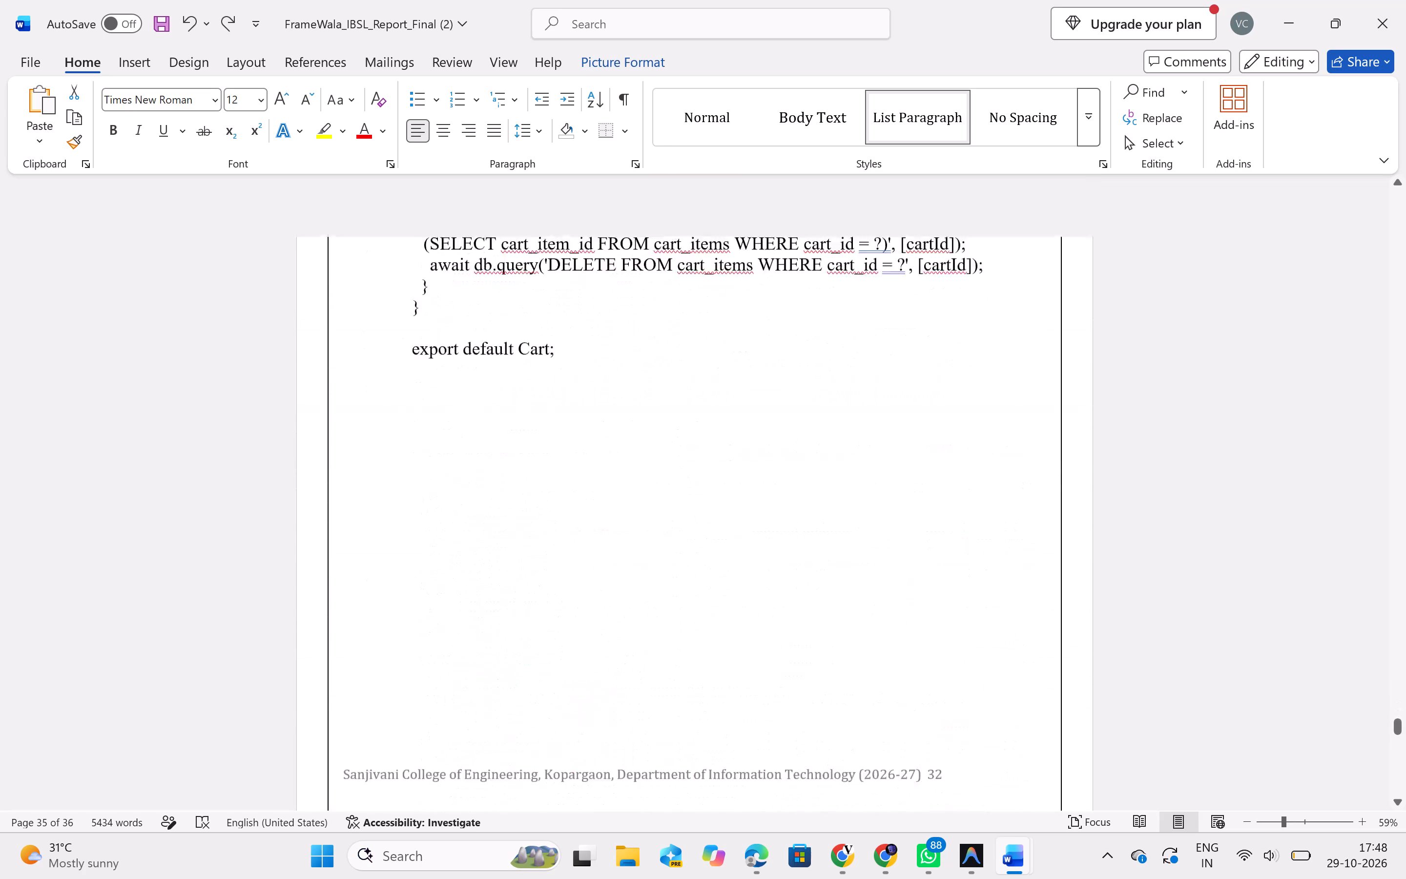
{"action": "scroll", "coordinate": [681, 468], "scroll_direction": "up", "scroll_amount": 1}
{"action": "scroll", "coordinate": [681, 468], "scroll_direction": "down", "scroll_amount": 6}
{"action": "scroll", "coordinate": [681, 468], "scroll_direction": "up", "scroll_amount": 4}
{"action": "scroll", "coordinate": [681, 468], "scroll_direction": "down", "scroll_amount": 4}
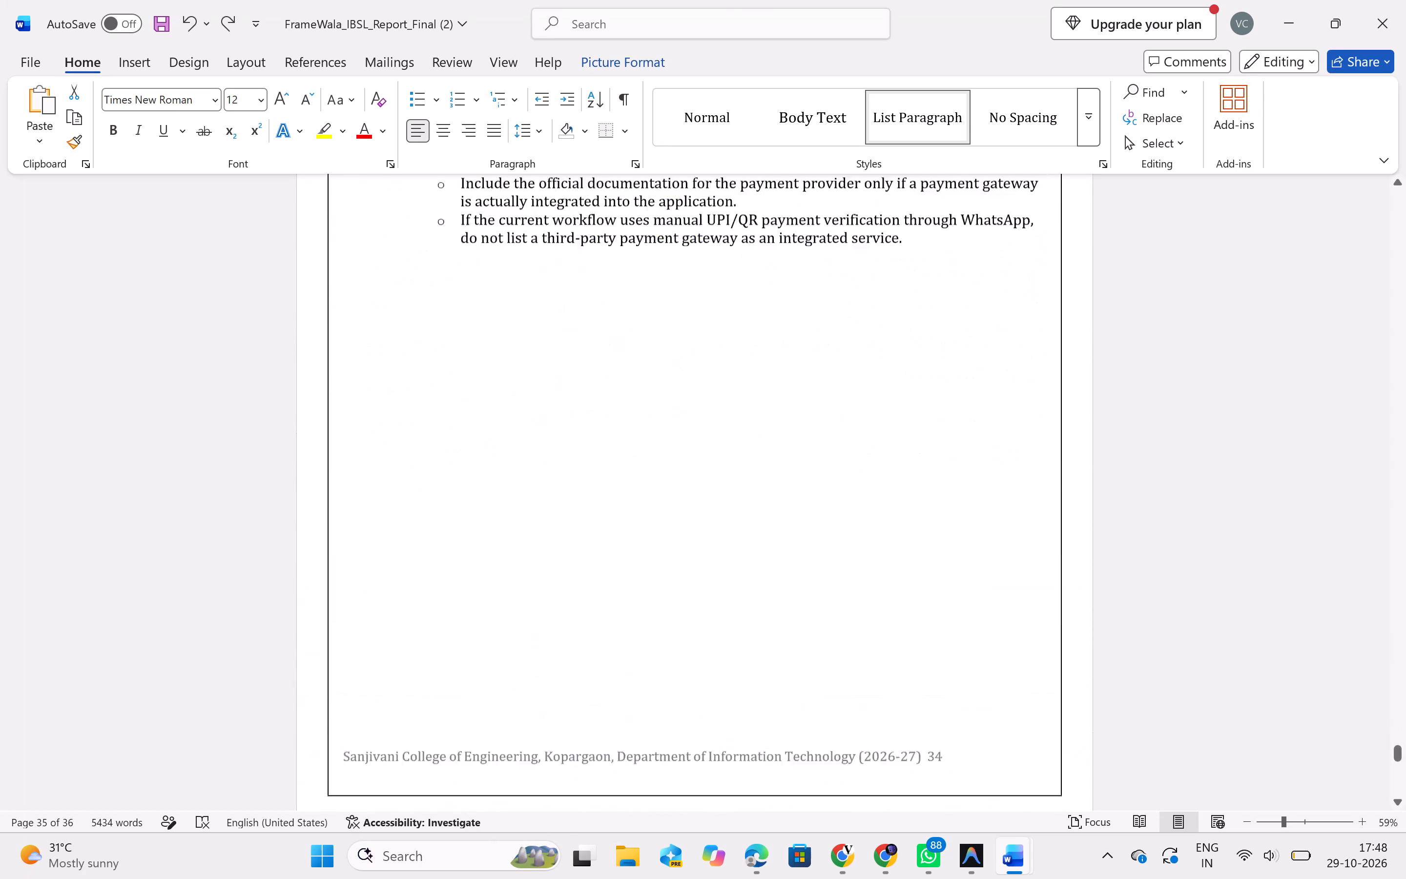
{"action": "scroll", "coordinate": [681, 468], "scroll_direction": "down", "scroll_amount": 6}
{"action": "scroll", "coordinate": [681, 468], "scroll_direction": "up", "scroll_amount": 1}
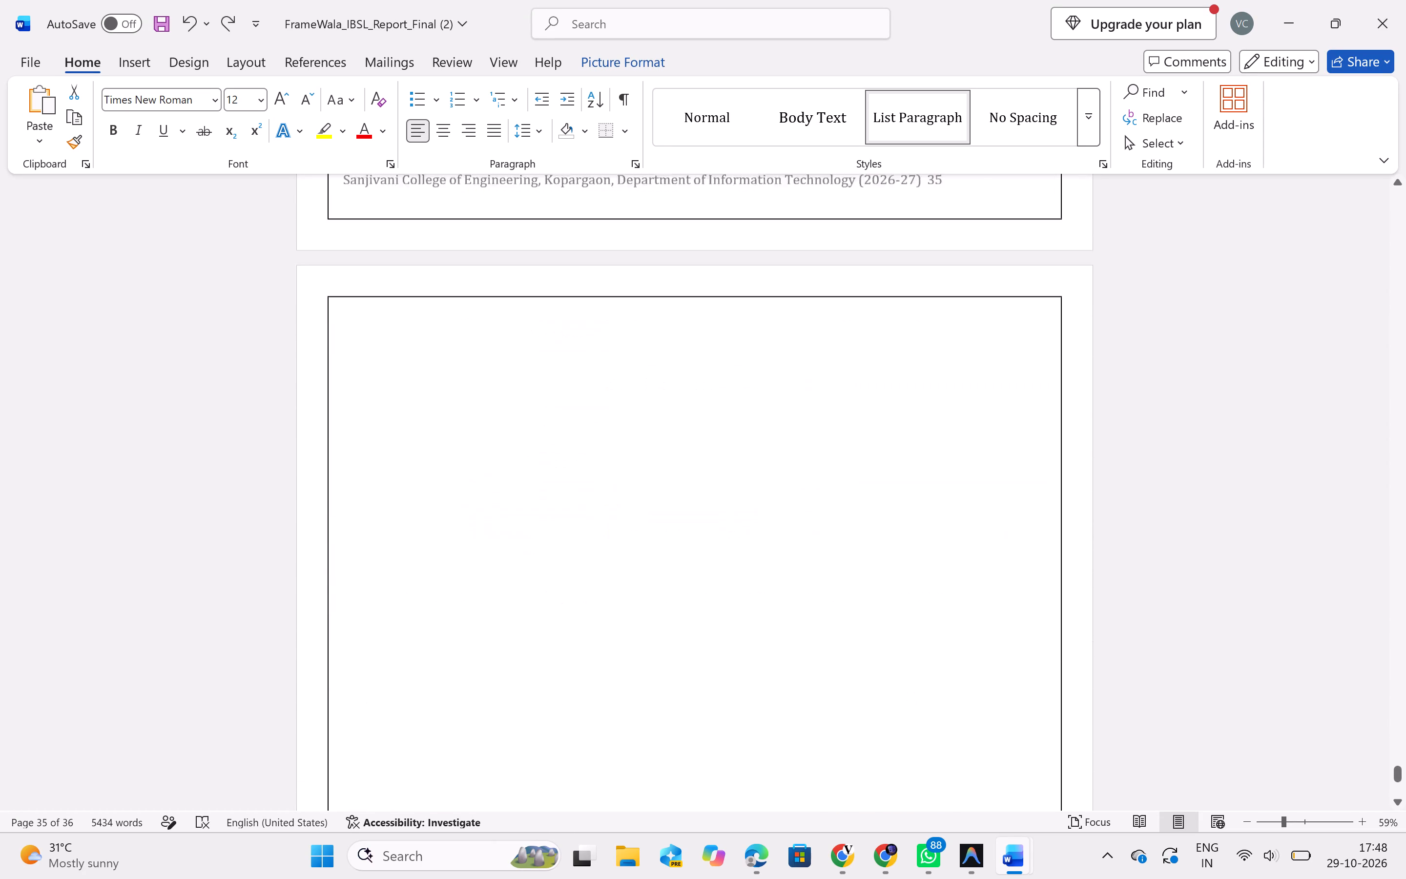
{"action": "scroll", "coordinate": [681, 468], "scroll_direction": "up", "scroll_amount": 4}
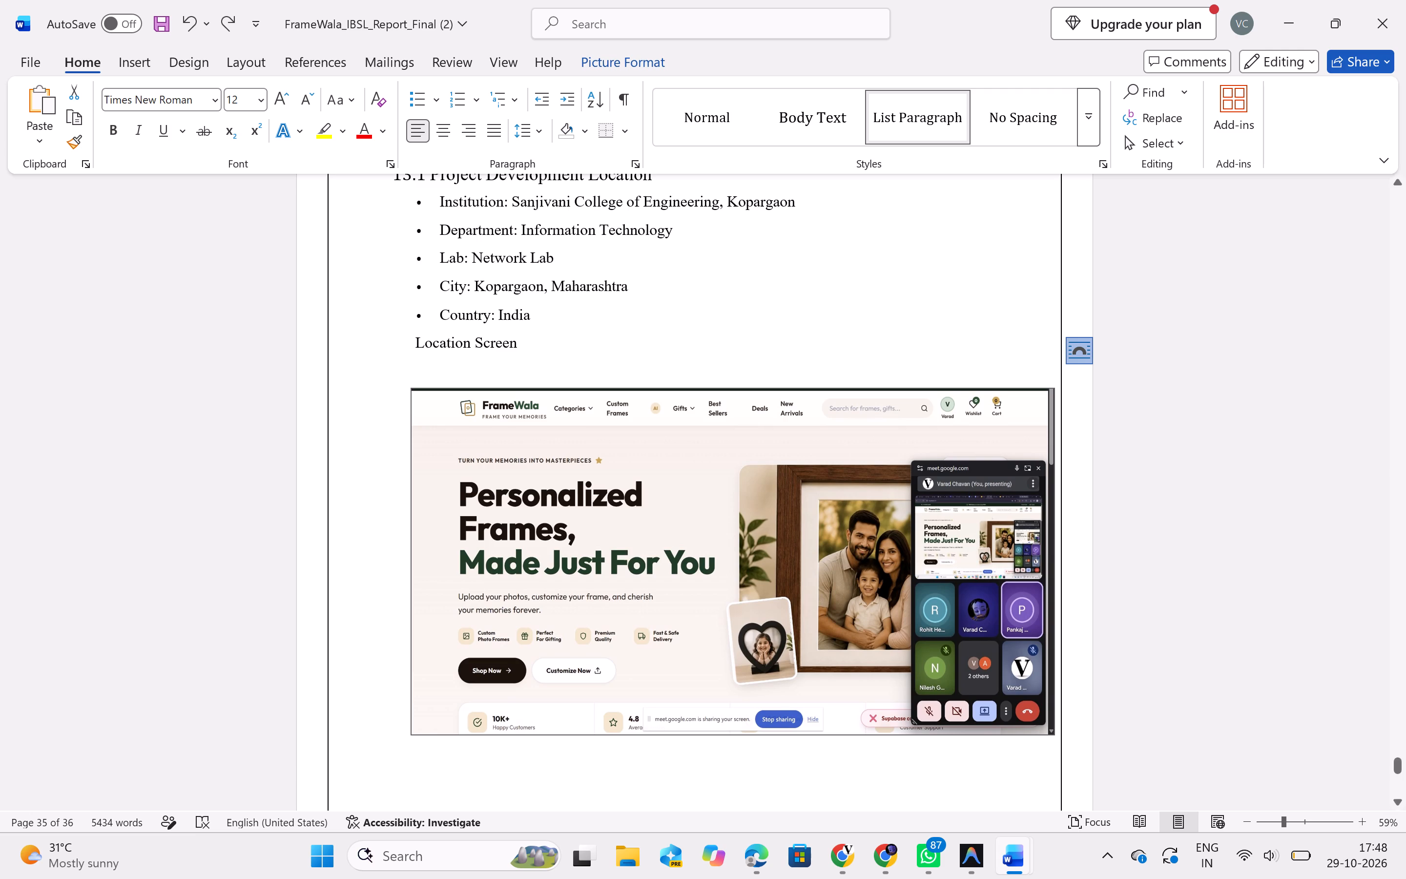
Switch to the Padmashri_Agro_IBSL_Project_Report document and copy the college logo from its cover page.
{"action": "left_click", "coordinate": [1084, 766]}
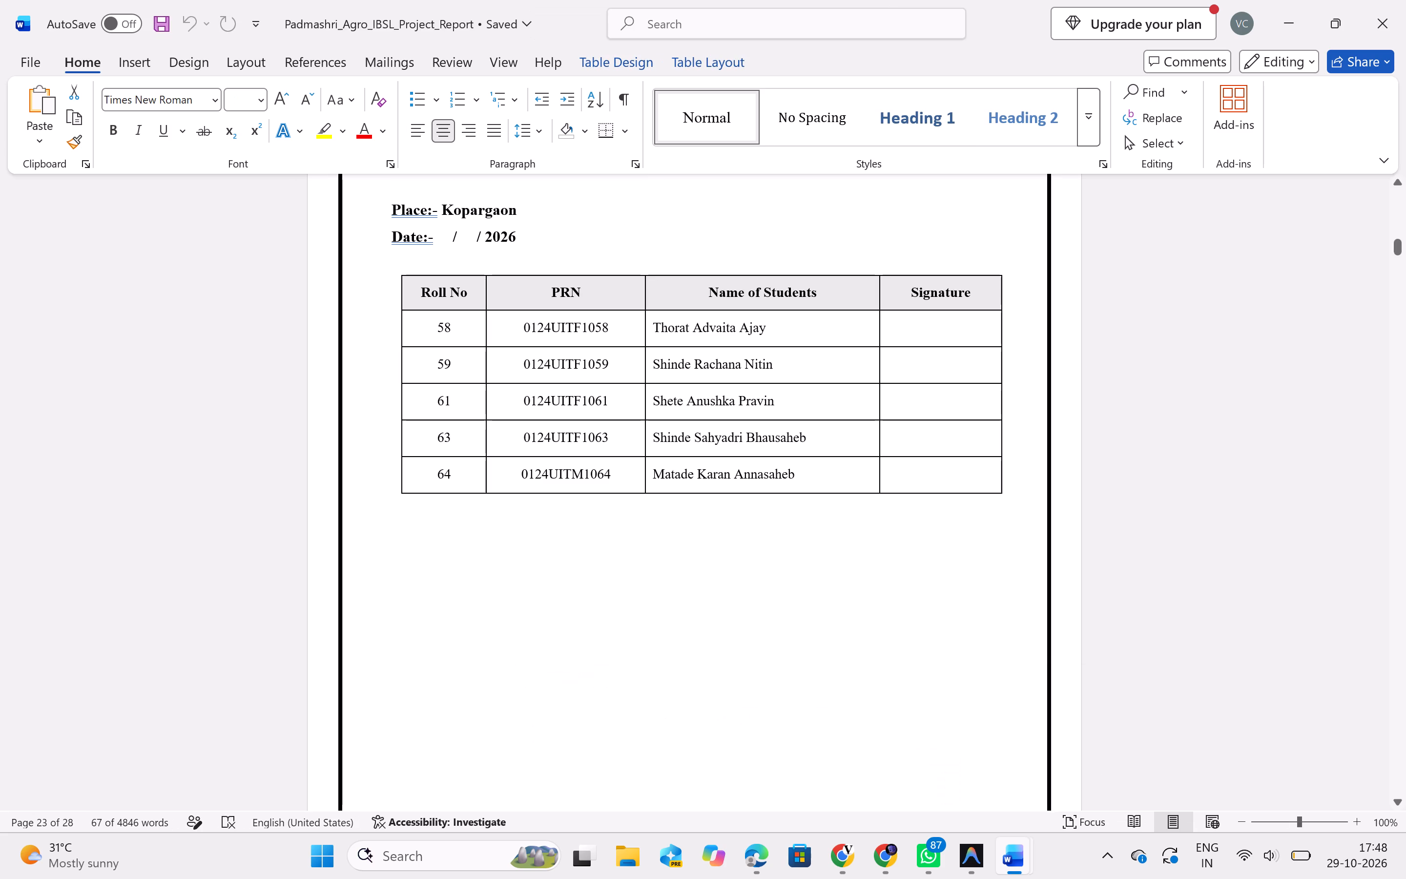
{"action": "scroll", "coordinate": [745, 446], "scroll_direction": "up", "scroll_amount": 20}
{"action": "scroll", "coordinate": [745, 446], "scroll_direction": "up", "scroll_amount": 9}
{"action": "left_click", "coordinate": [724, 495]}
{"action": "right_click", "coordinate": [724, 495]}
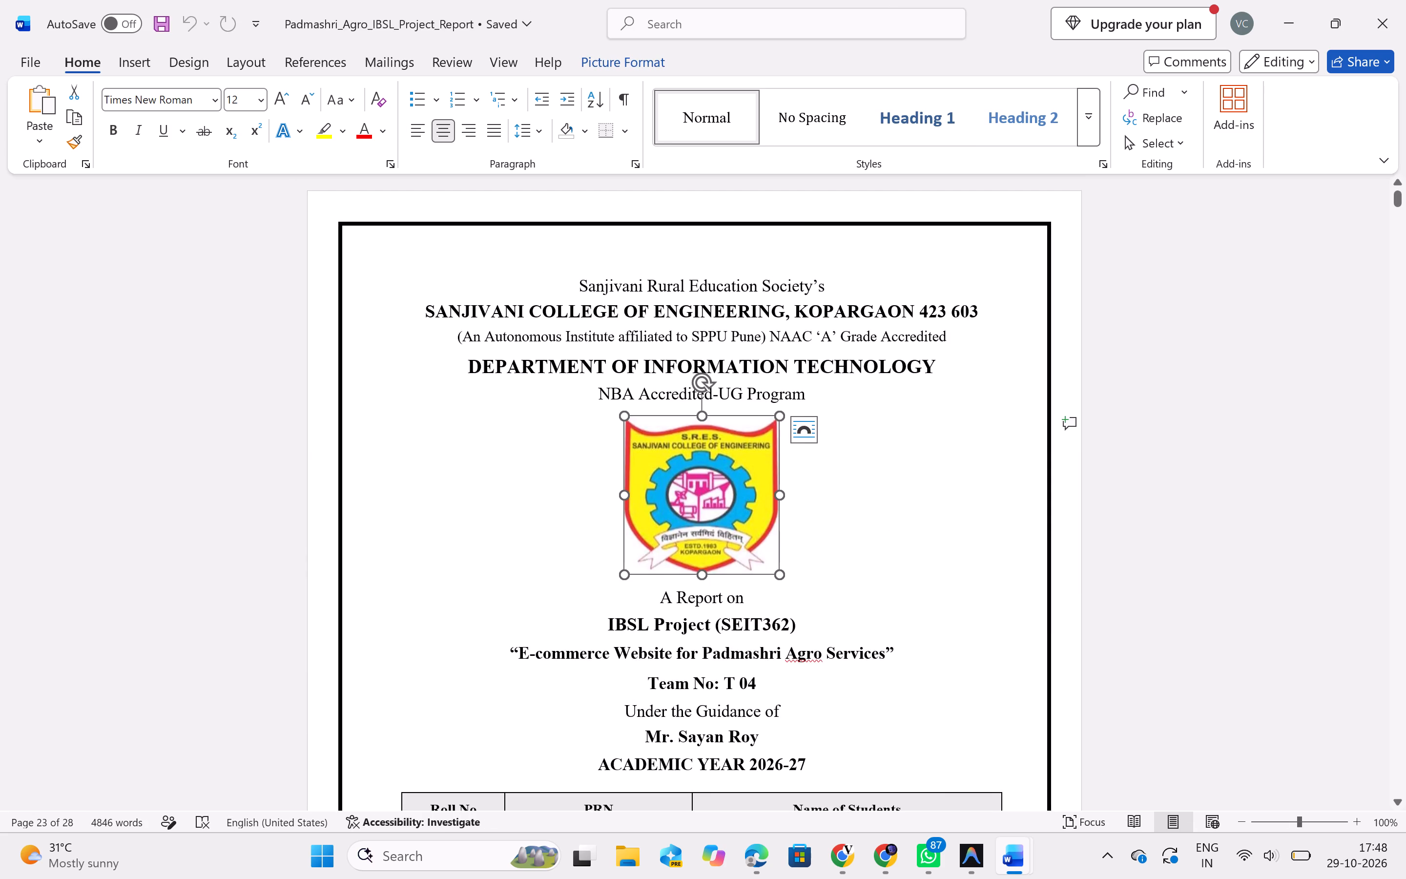
{"action": "left_click", "coordinate": [652, 498]}
{"action": "key", "text": "ctrl+c"}
Paste the college logo into the FrameWala report's cover page, in the blank space below "NBA Accredited-UG Program".
{"action": "key", "text": "alt+Tab"}
{"action": "scroll", "coordinate": [631, 407], "scroll_direction": "up", "scroll_amount": 10}
{"action": "scroll", "coordinate": [631, 407], "scroll_direction": "up", "scroll_amount": 15}
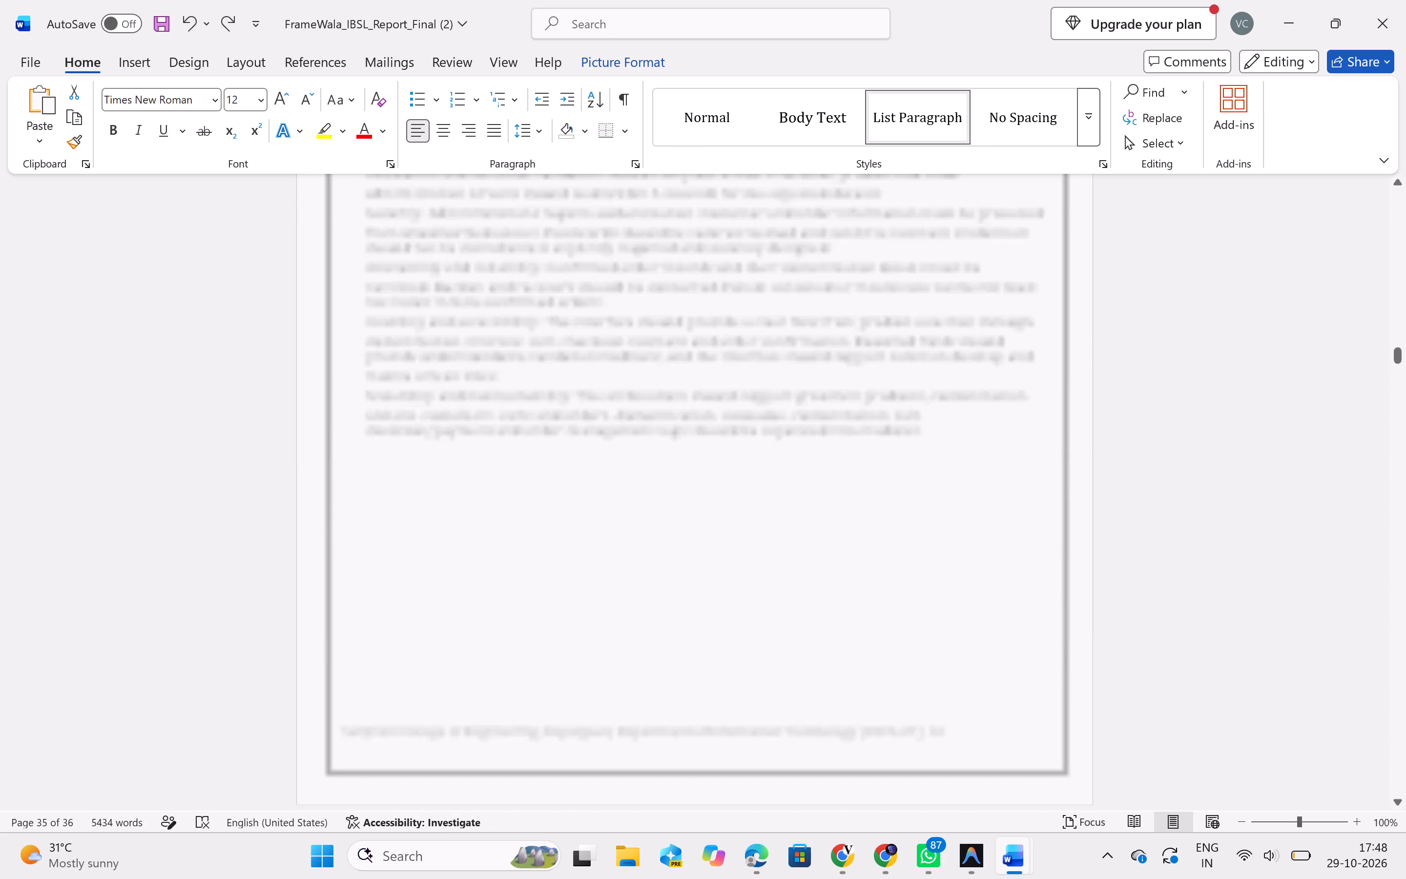
{"action": "scroll", "coordinate": [631, 407], "scroll_direction": "up", "scroll_amount": 20}
{"action": "scroll", "coordinate": [631, 407], "scroll_direction": "up", "scroll_amount": 2}
{"action": "scroll", "coordinate": [646, 548], "scroll_direction": "up", "scroll_amount": 7}
{"action": "scroll", "coordinate": [646, 548], "scroll_direction": "down", "scroll_amount": 1}
{"action": "scroll", "coordinate": [646, 548], "scroll_direction": "up", "scroll_amount": 17}
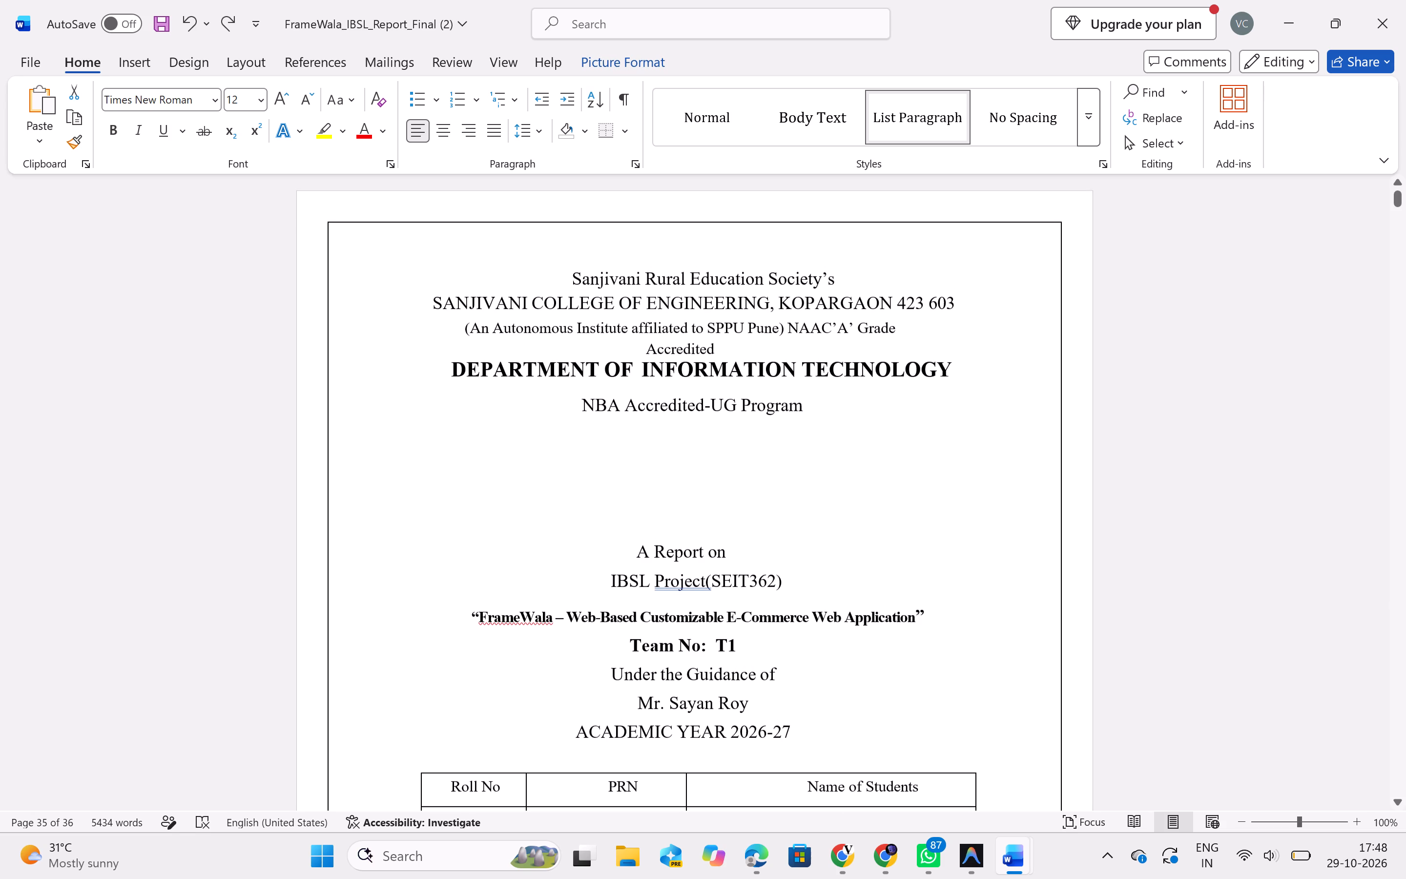
{"action": "left_click", "coordinate": [645, 439]}
{"action": "key", "text": "ctrl+v"}
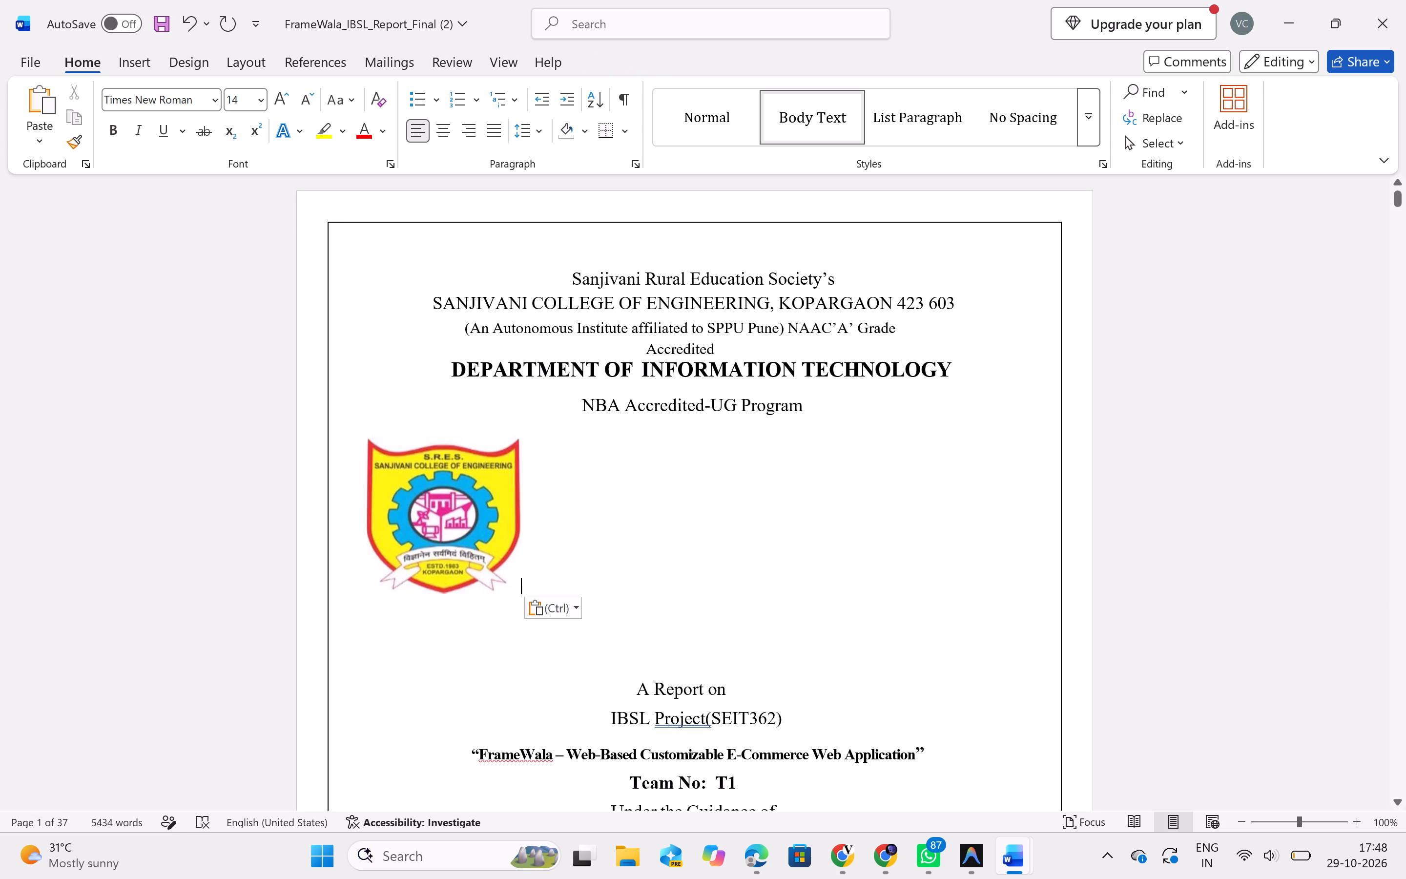
Centre the college logo horizontally on the cover page.
{"action": "left_click_drag", "start_coordinate": [554, 560], "coordinate": [427, 476]}
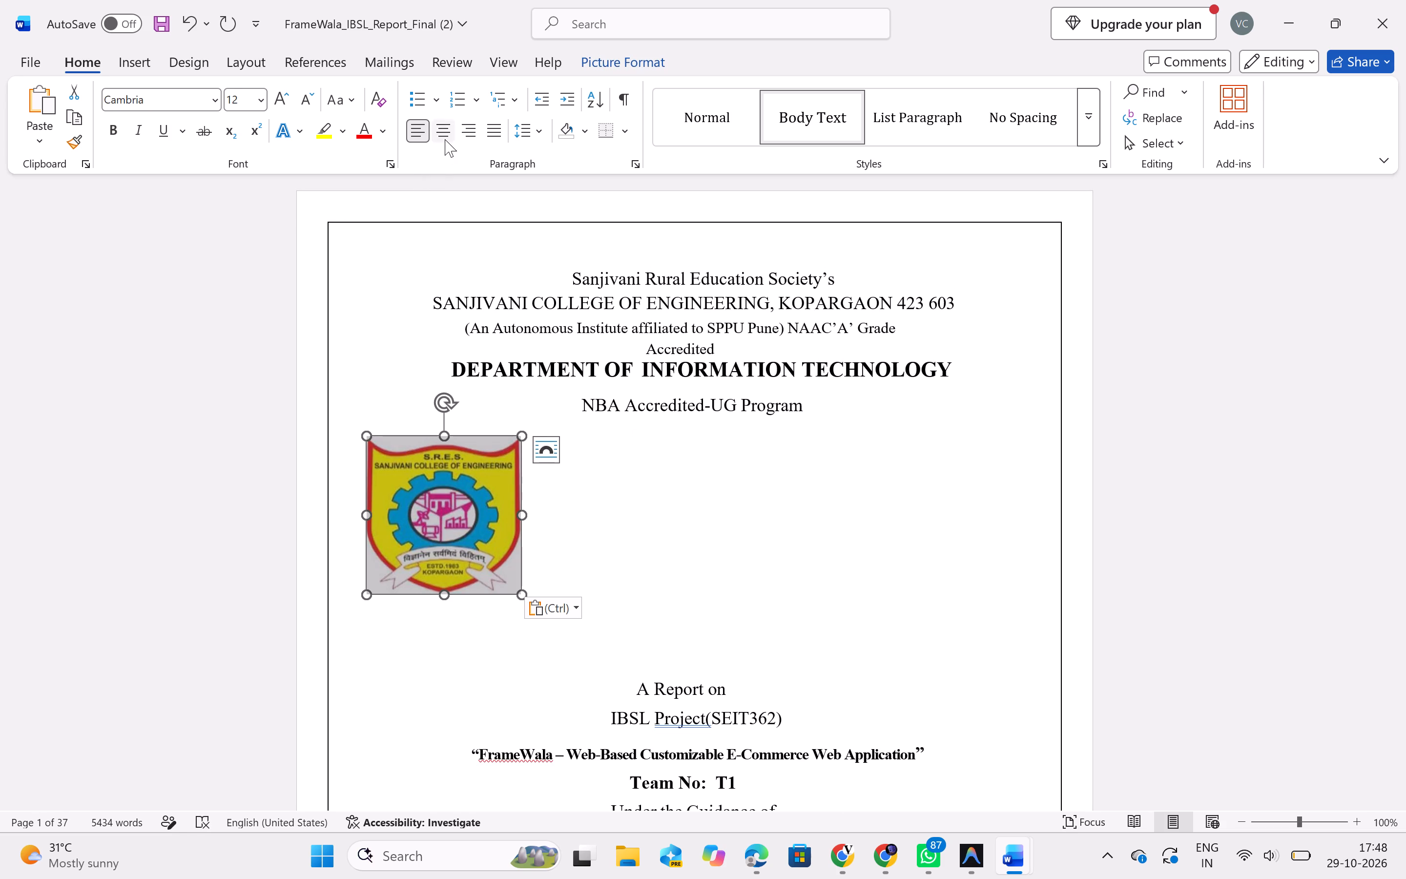
{"action": "left_click", "coordinate": [443, 138]}
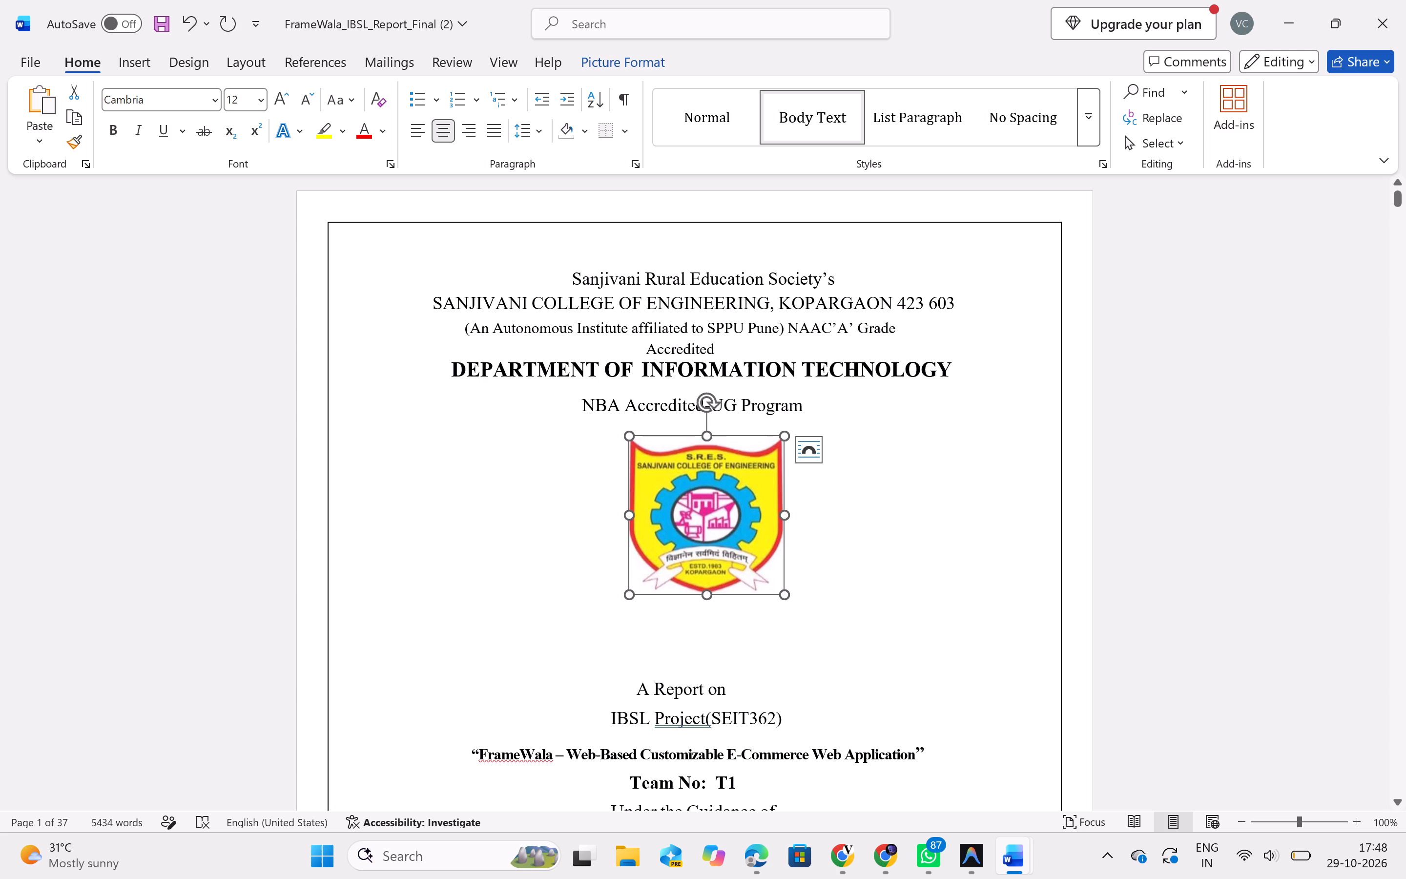
Delete the blank lines between the college logo and the "A Report on" line.
{"action": "left_click", "coordinate": [641, 645]}
{"action": "key", "text": "BackSpace"}
{"action": "key", "text": "BackSpace"}
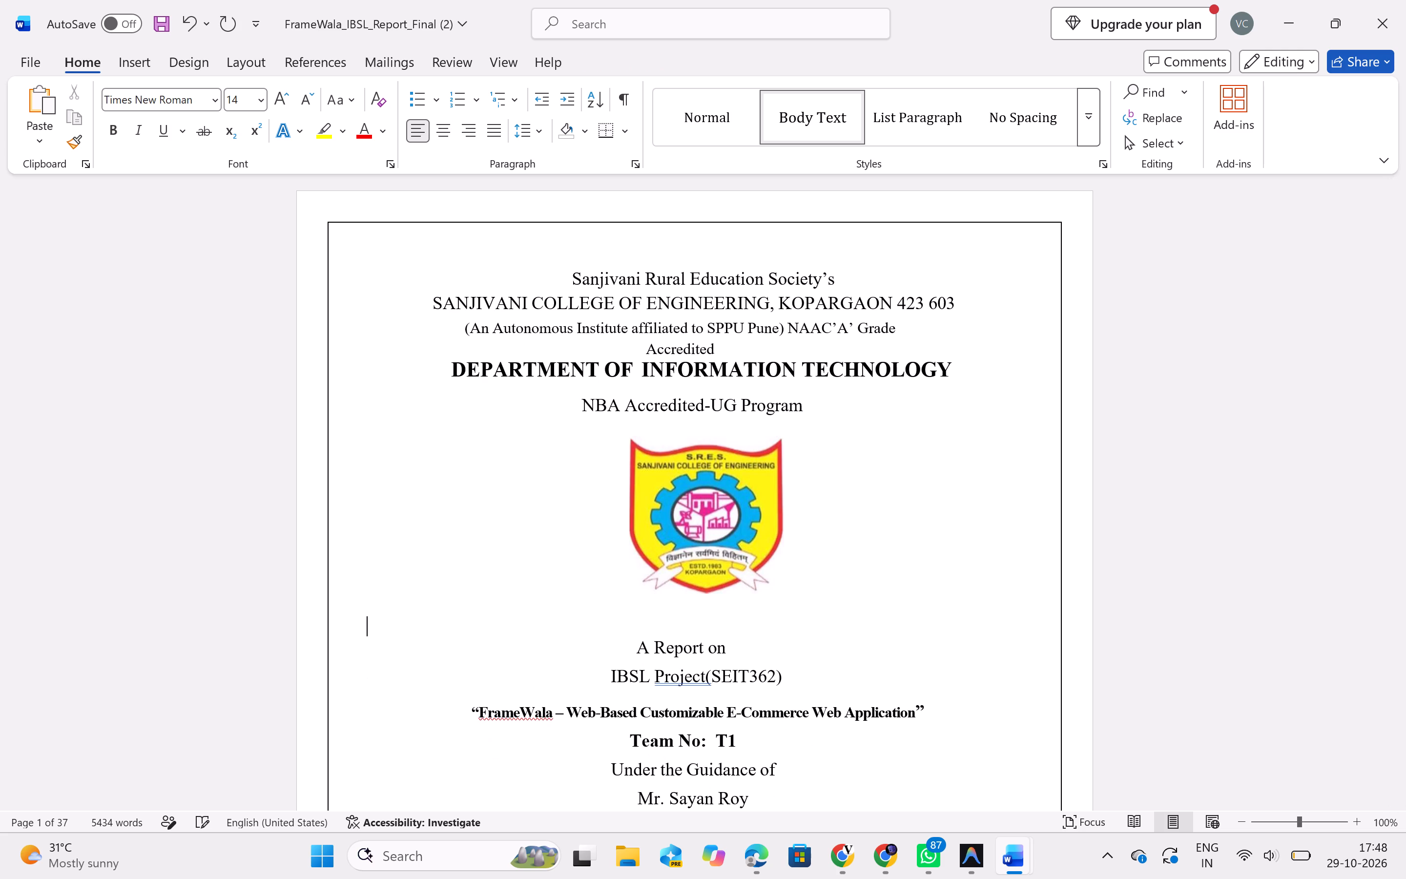
{"action": "key", "text": "BackSpace"}
Delete two blank lines between the cover page's student table and the guide, coordinator and head names.
{"action": "scroll", "coordinate": [786, 697], "scroll_direction": "down", "scroll_amount": 3}
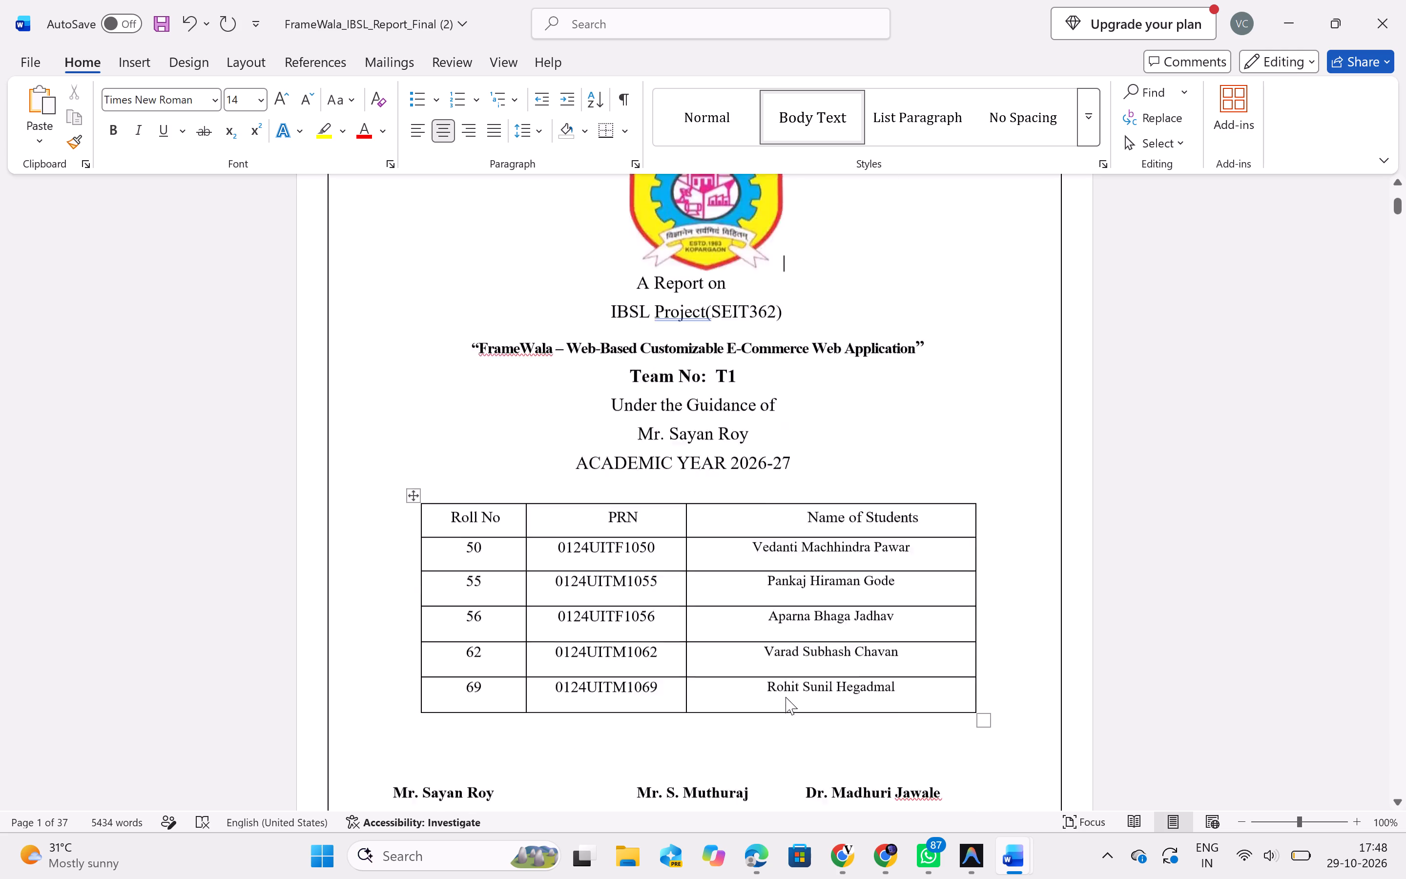
{"action": "scroll", "coordinate": [786, 697], "scroll_direction": "down", "scroll_amount": 1}
{"action": "scroll", "coordinate": [647, 524], "scroll_direction": "up", "scroll_amount": 1}
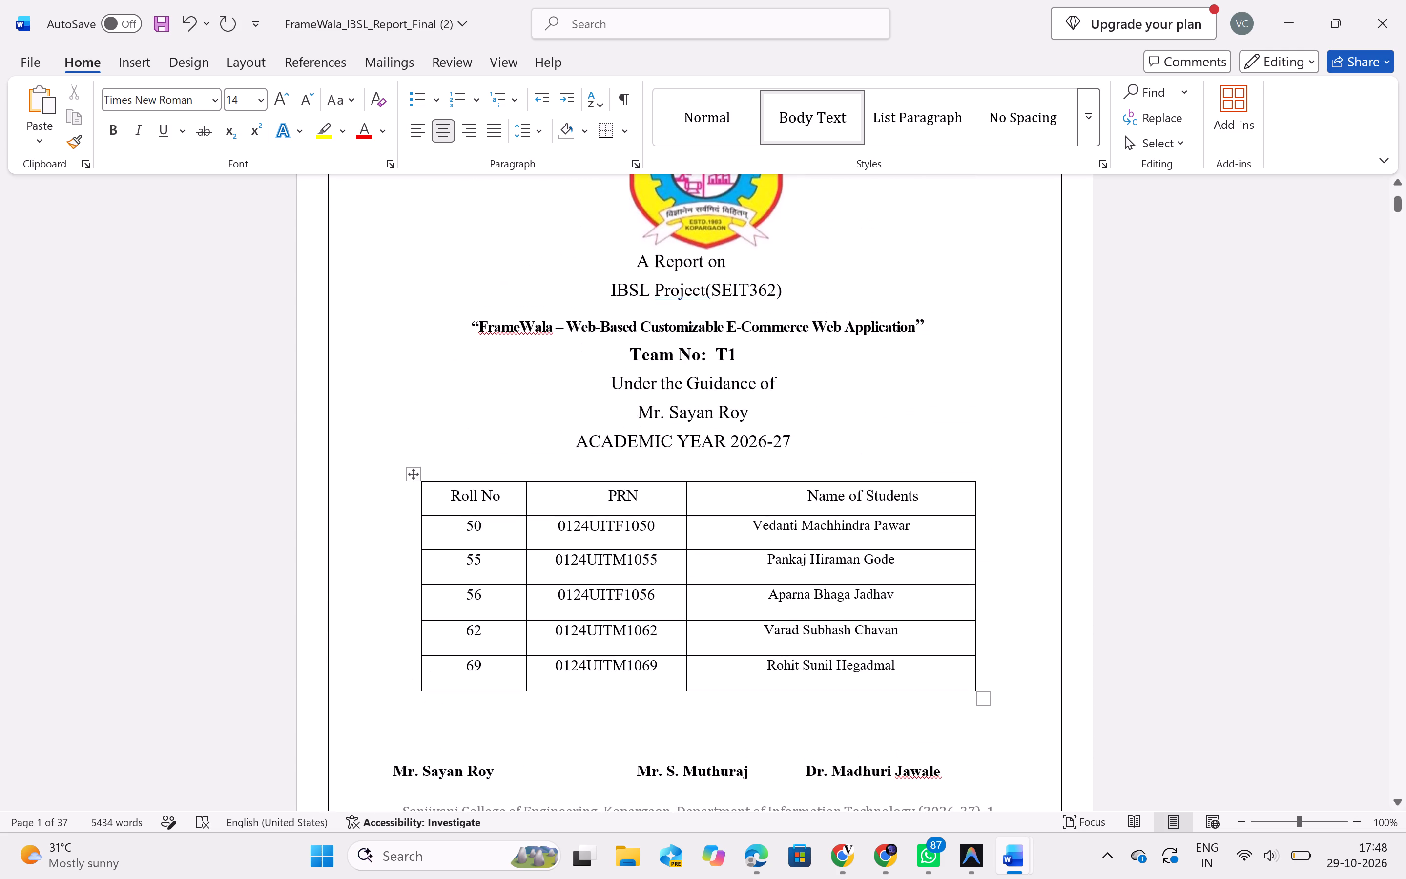
{"action": "left_click", "coordinate": [504, 723]}
{"action": "key", "text": "BackSpace"}
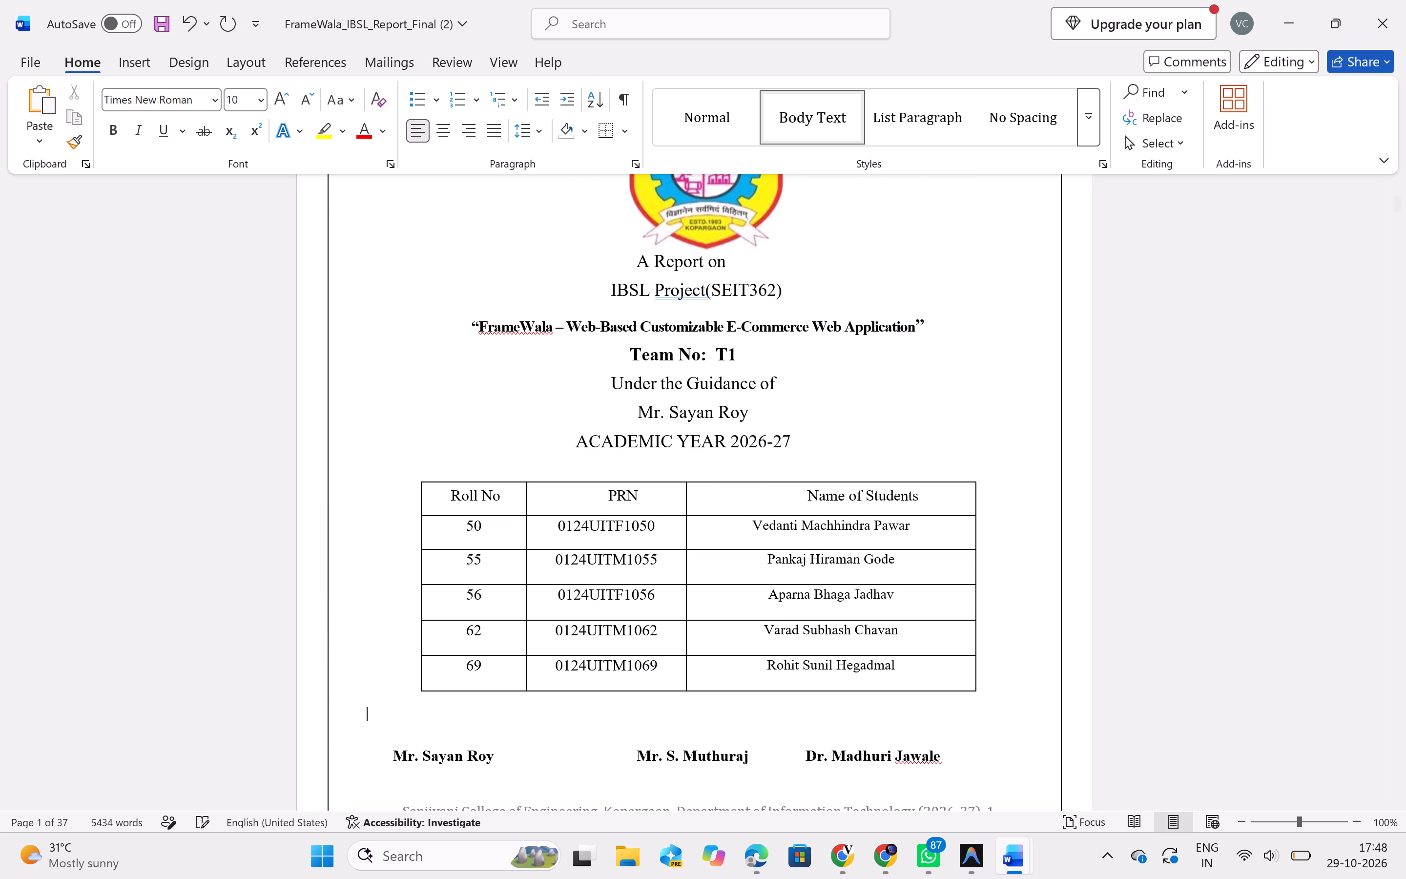
{"action": "key", "text": "BackSpace"}
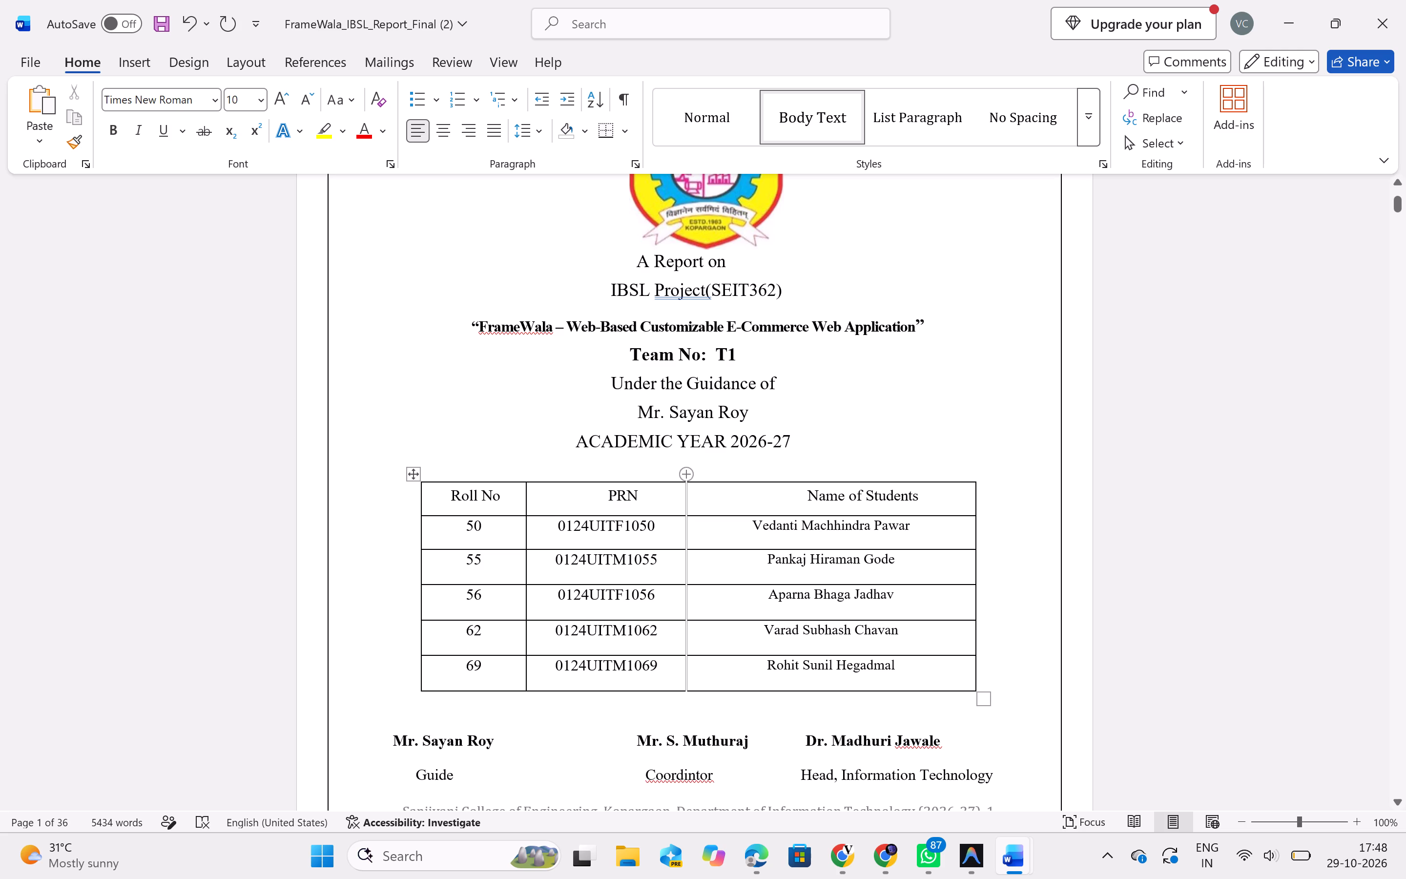
Delete the blank line between "ACADEMIC YEAR 2026-27" and the student table on the cover page.
{"action": "scroll", "coordinate": [683, 455], "scroll_direction": "up", "scroll_amount": 3}
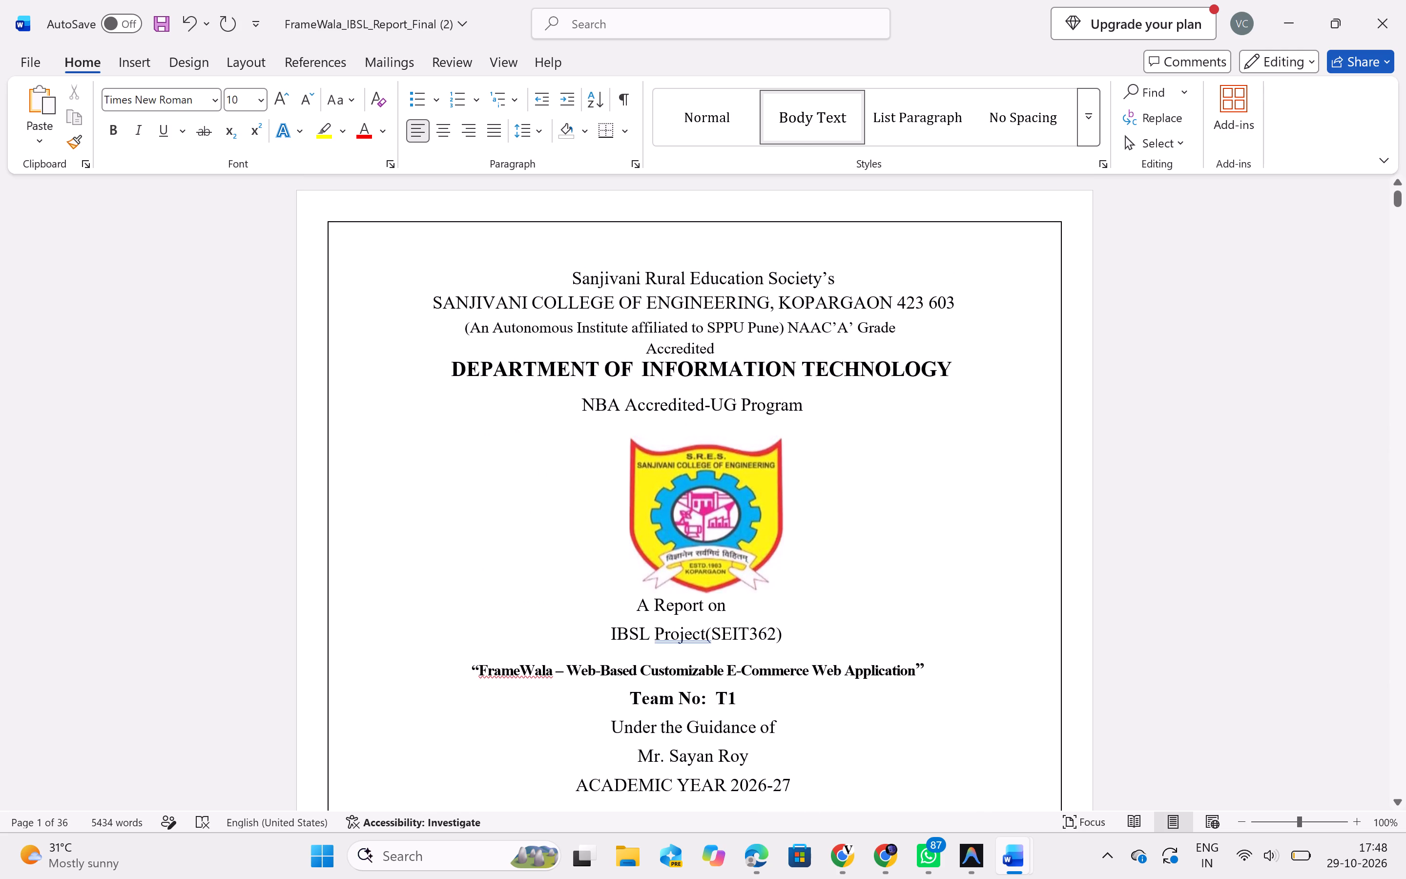
{"action": "scroll", "coordinate": [735, 644], "scroll_direction": "down", "scroll_amount": 1}
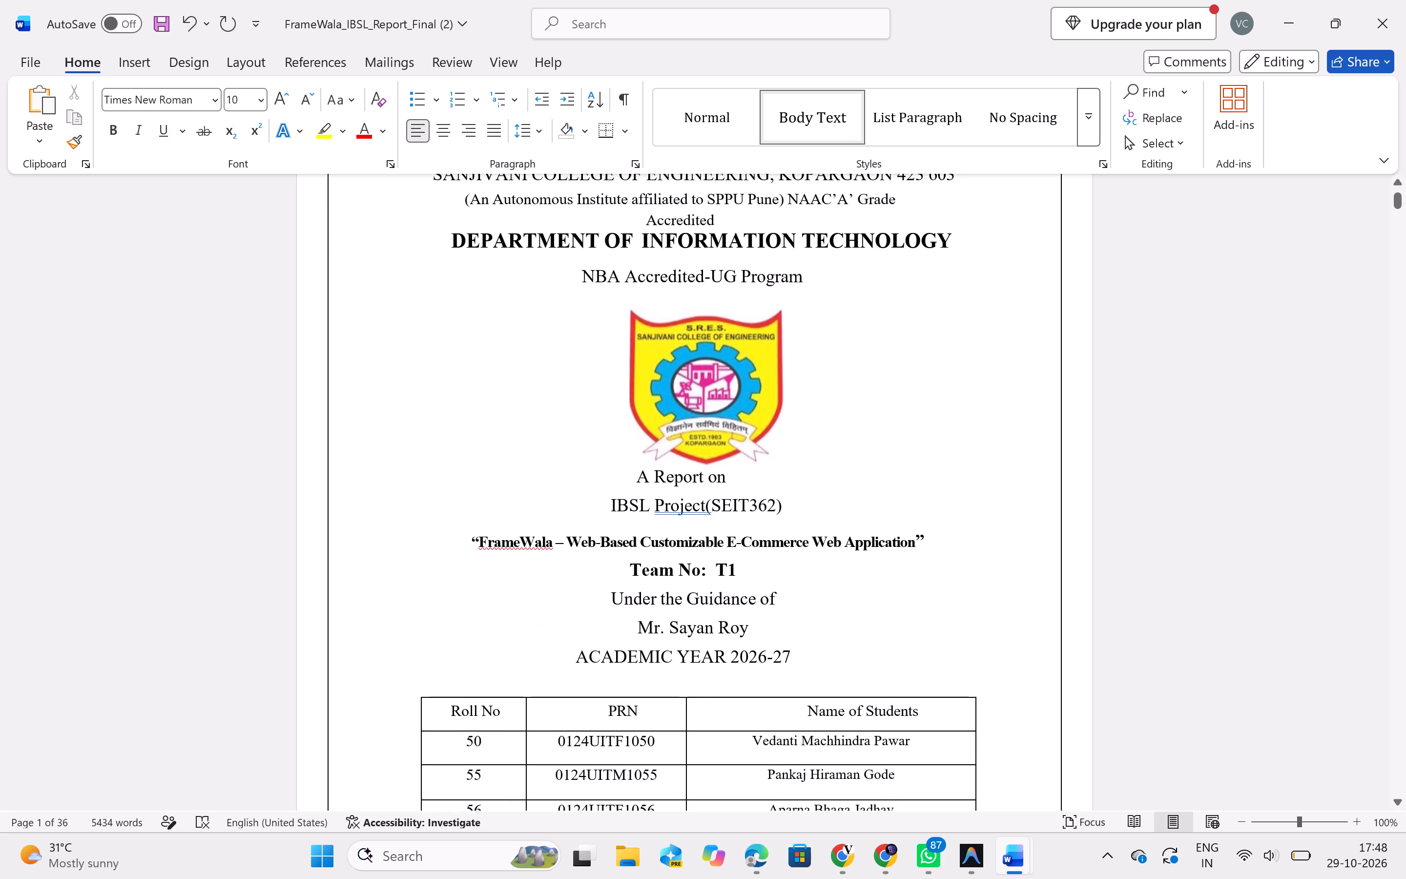
{"action": "scroll", "coordinate": [735, 644], "scroll_direction": "down", "scroll_amount": 2}
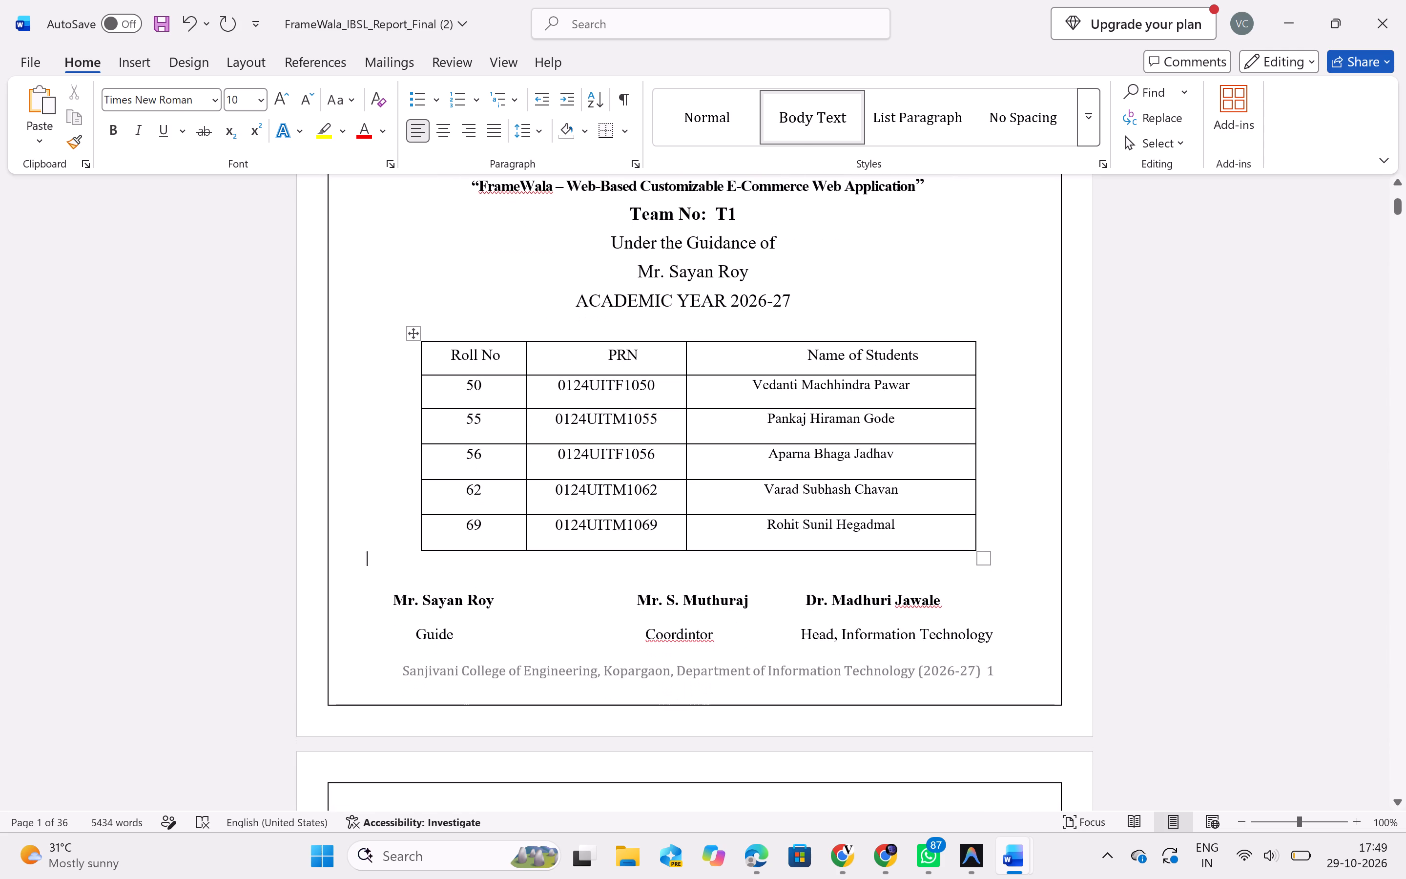
{"action": "left_click", "coordinate": [429, 323]}
{"action": "key", "text": "BackSpace"}
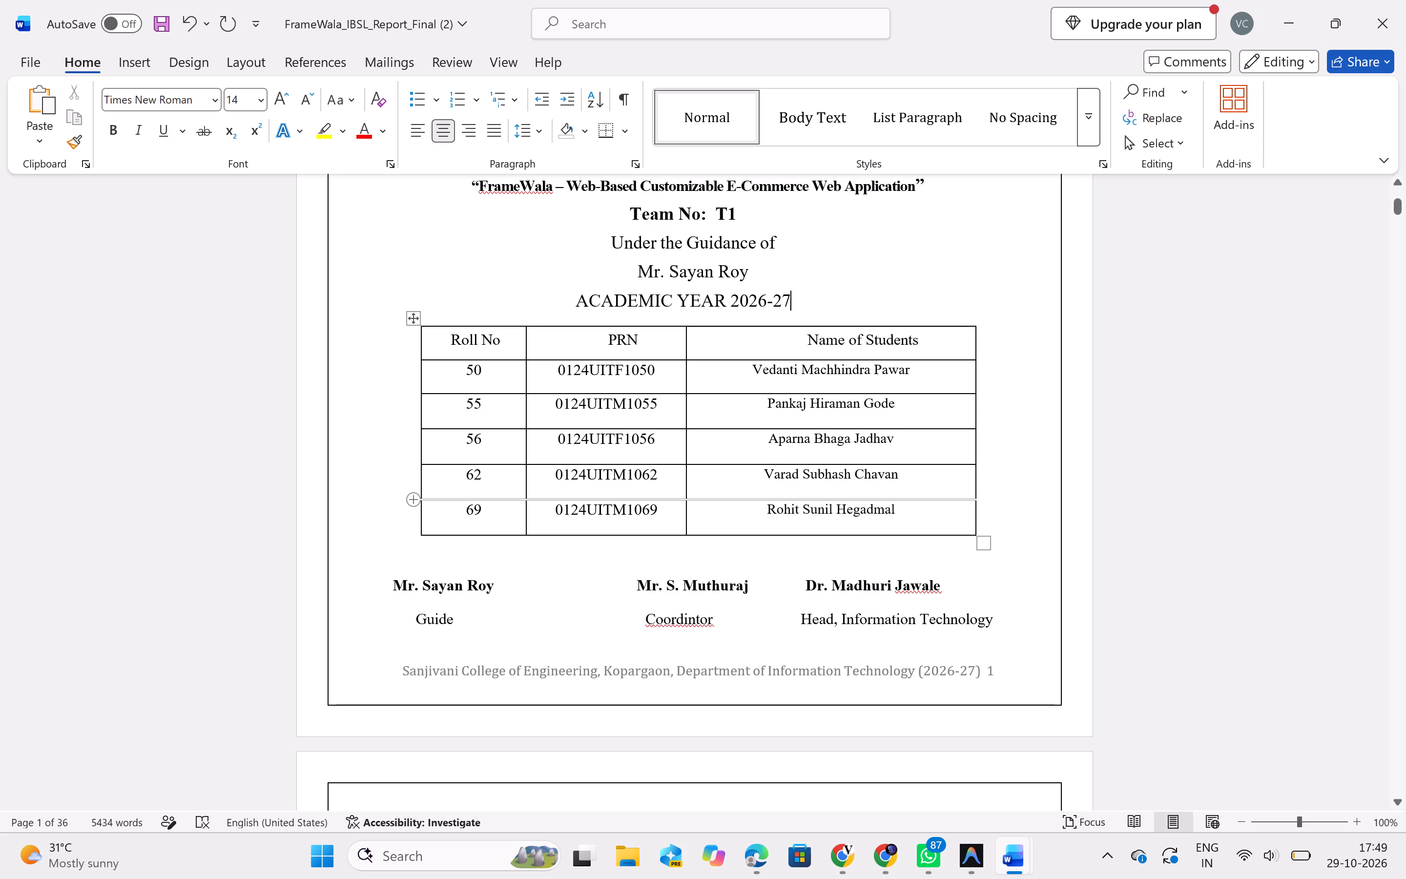
Add one blank line between the student table and the guide, coordinator and head names.
{"action": "left_click", "coordinate": [428, 558]}
{"action": "key", "text": "Return"}
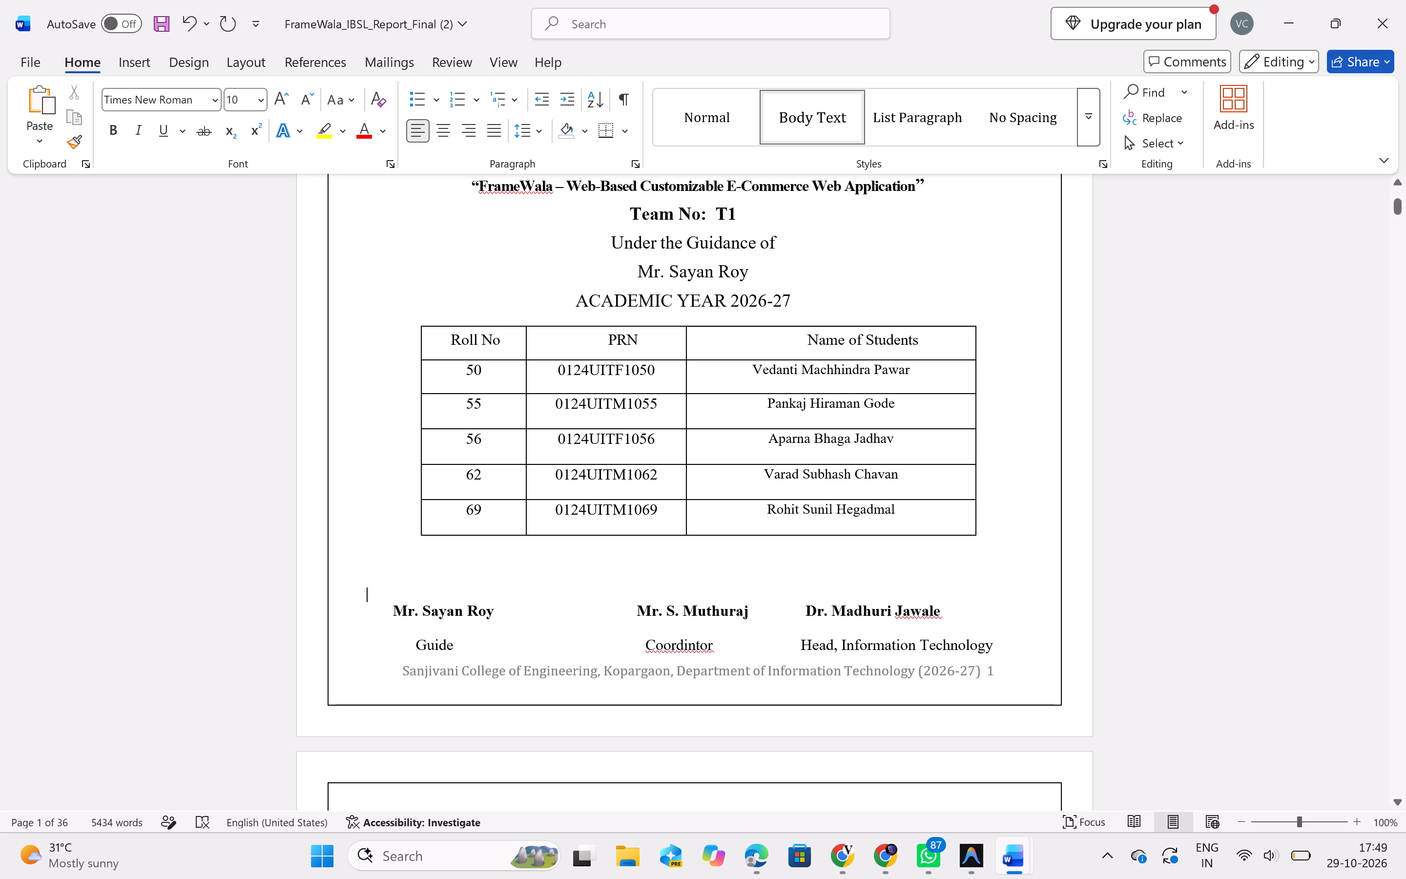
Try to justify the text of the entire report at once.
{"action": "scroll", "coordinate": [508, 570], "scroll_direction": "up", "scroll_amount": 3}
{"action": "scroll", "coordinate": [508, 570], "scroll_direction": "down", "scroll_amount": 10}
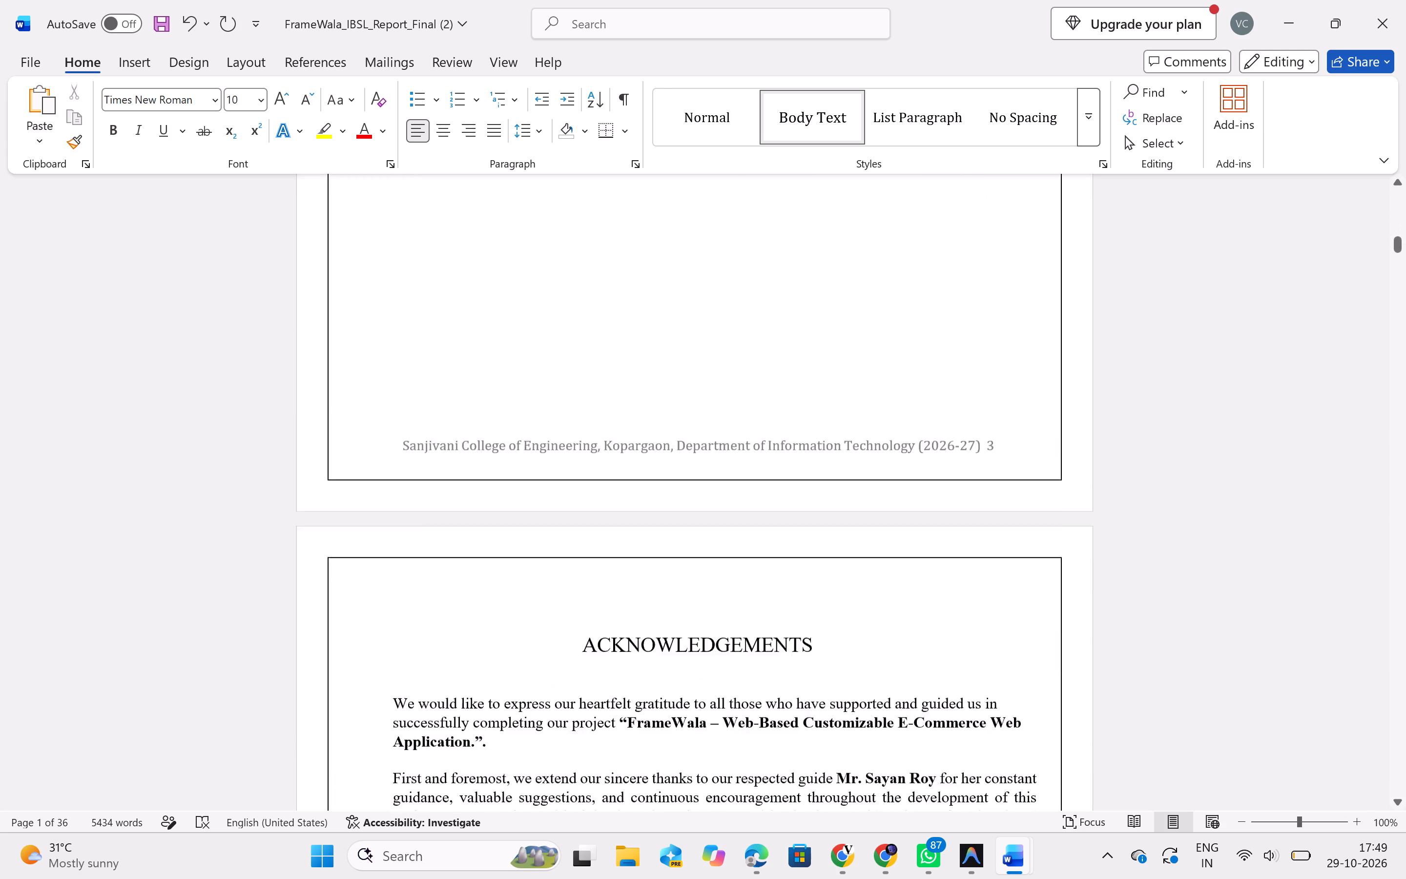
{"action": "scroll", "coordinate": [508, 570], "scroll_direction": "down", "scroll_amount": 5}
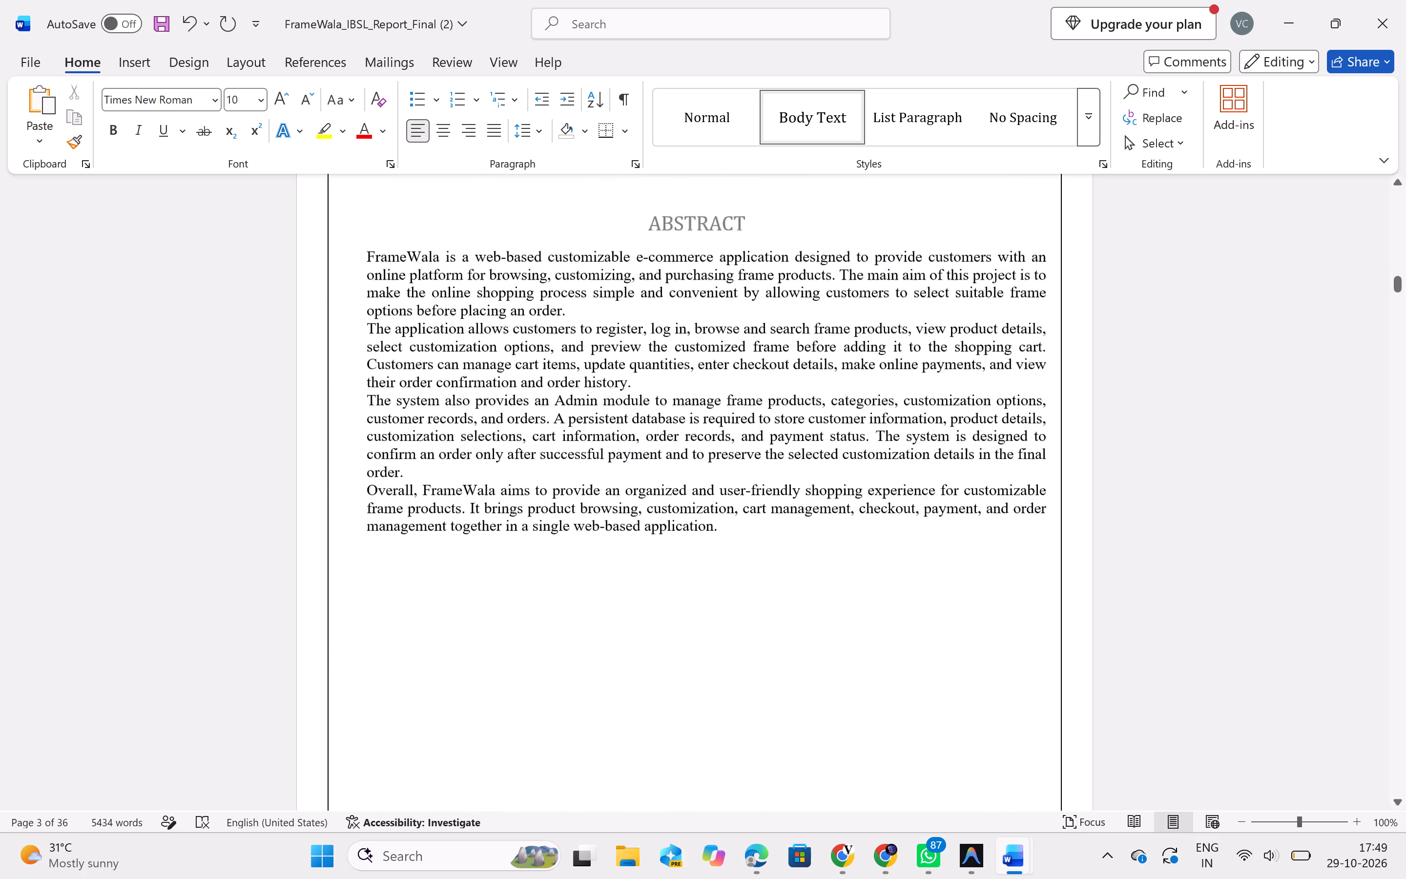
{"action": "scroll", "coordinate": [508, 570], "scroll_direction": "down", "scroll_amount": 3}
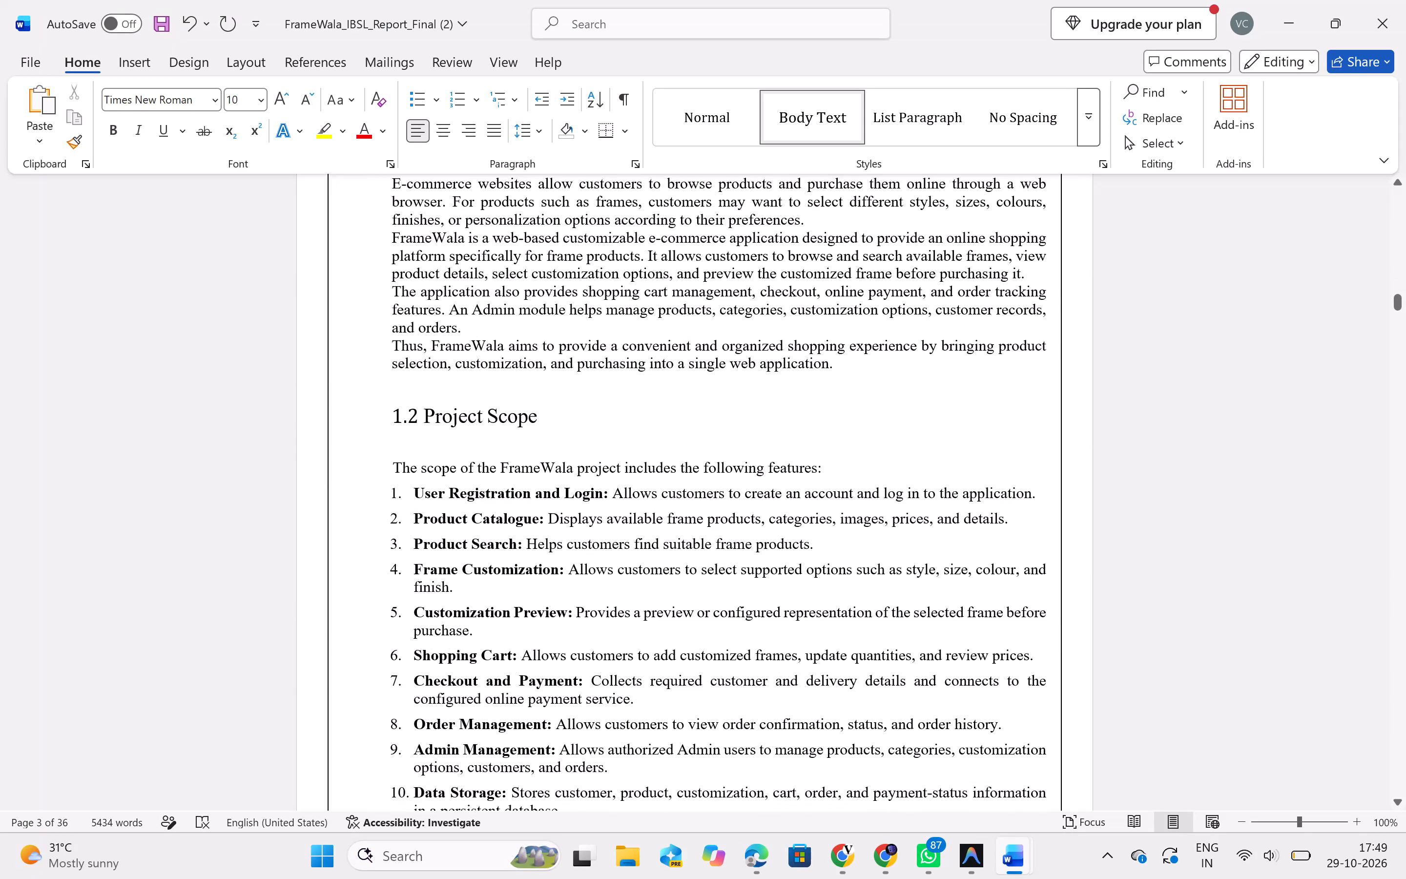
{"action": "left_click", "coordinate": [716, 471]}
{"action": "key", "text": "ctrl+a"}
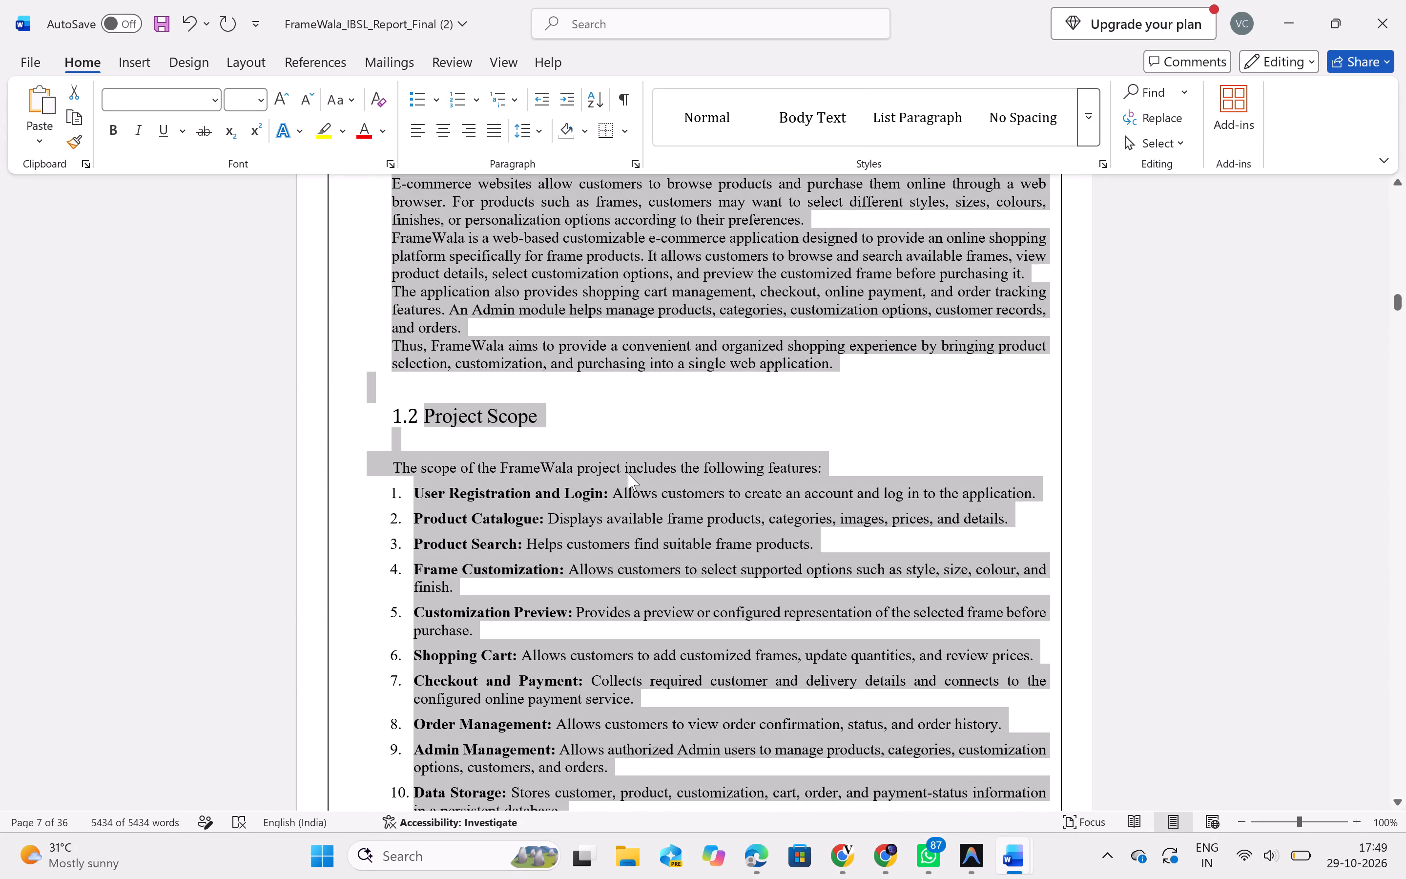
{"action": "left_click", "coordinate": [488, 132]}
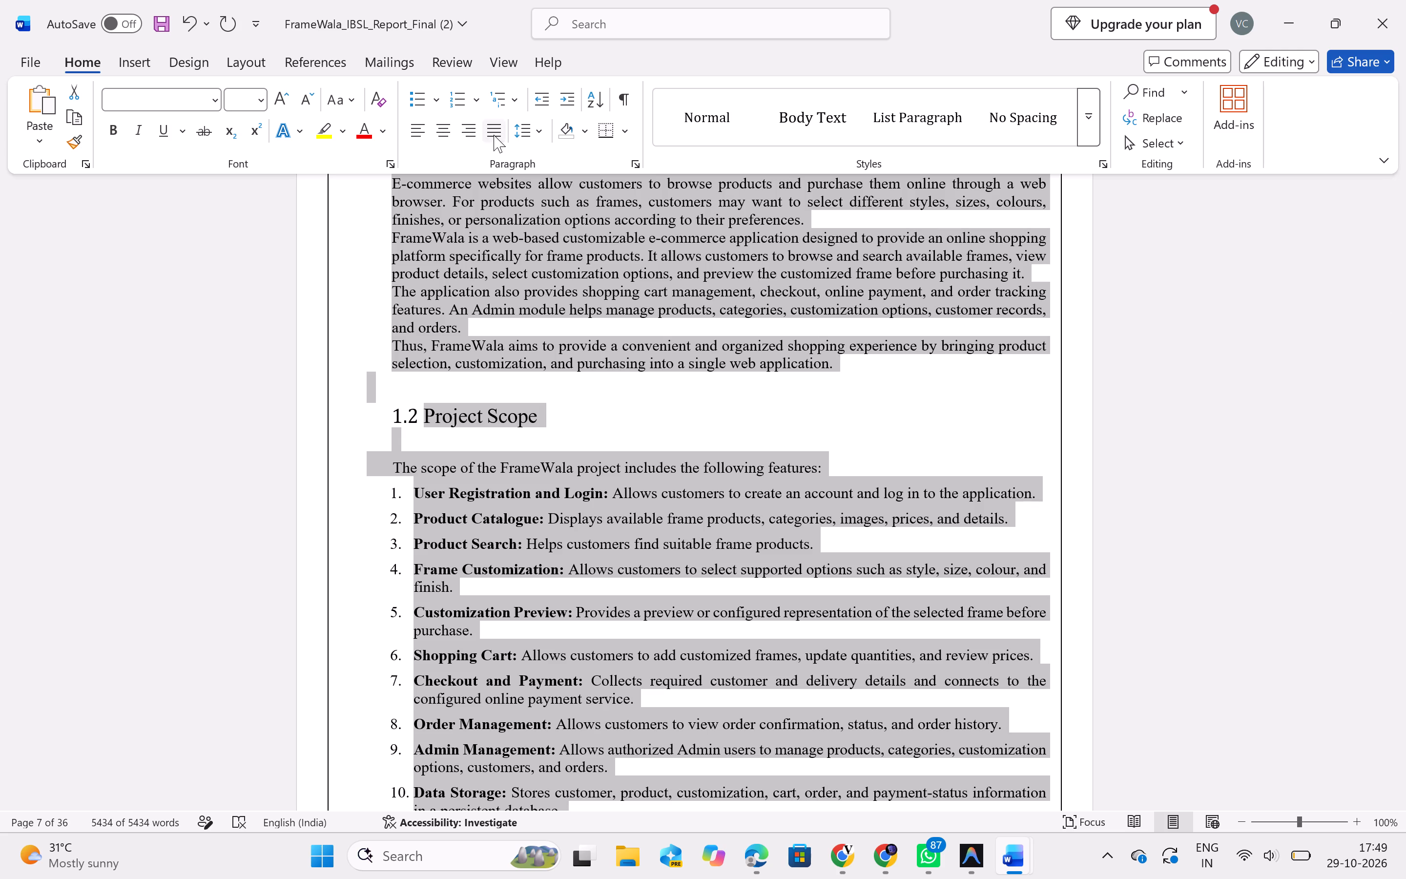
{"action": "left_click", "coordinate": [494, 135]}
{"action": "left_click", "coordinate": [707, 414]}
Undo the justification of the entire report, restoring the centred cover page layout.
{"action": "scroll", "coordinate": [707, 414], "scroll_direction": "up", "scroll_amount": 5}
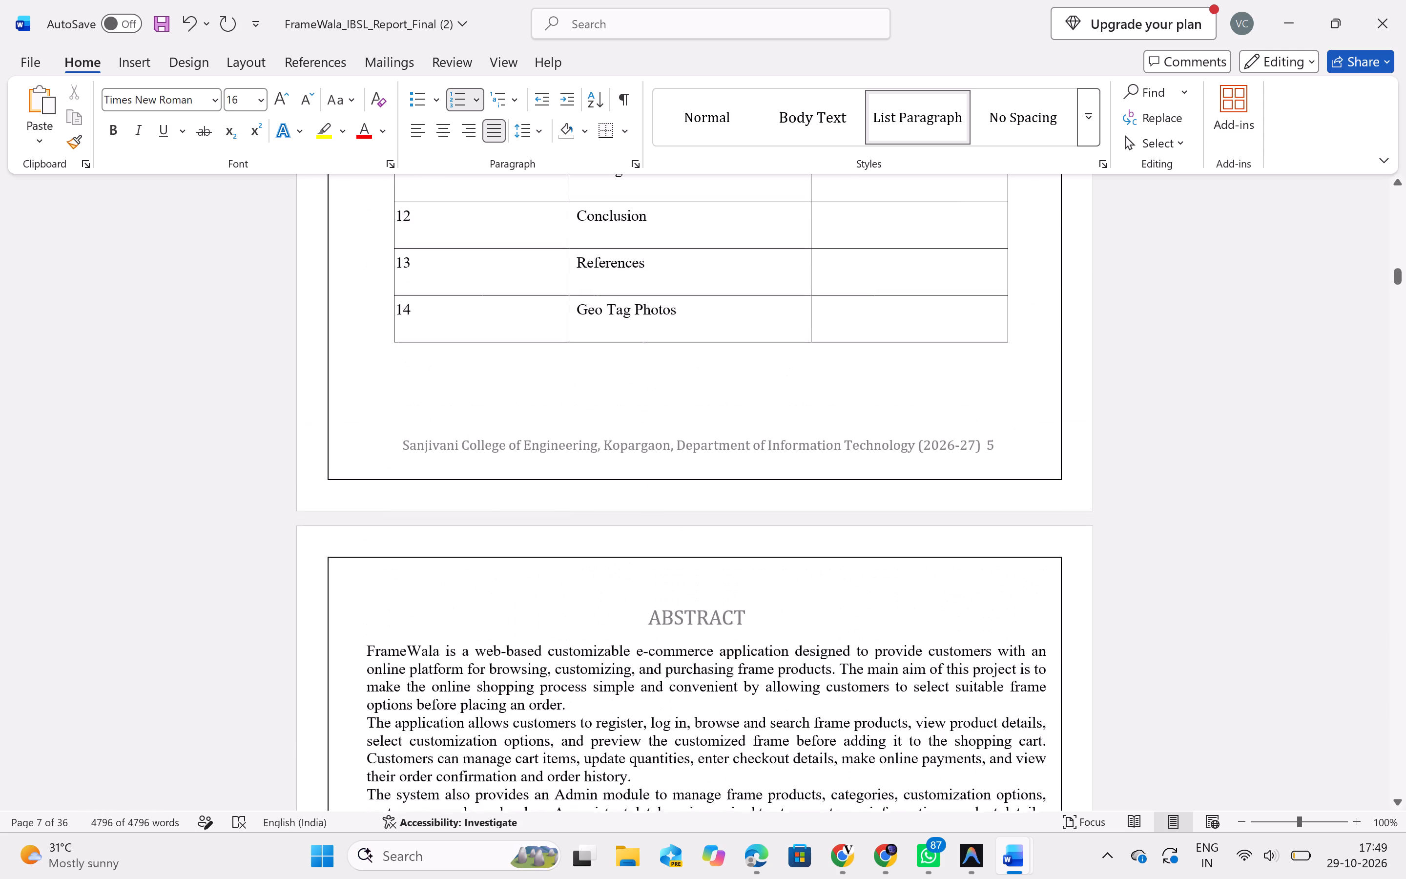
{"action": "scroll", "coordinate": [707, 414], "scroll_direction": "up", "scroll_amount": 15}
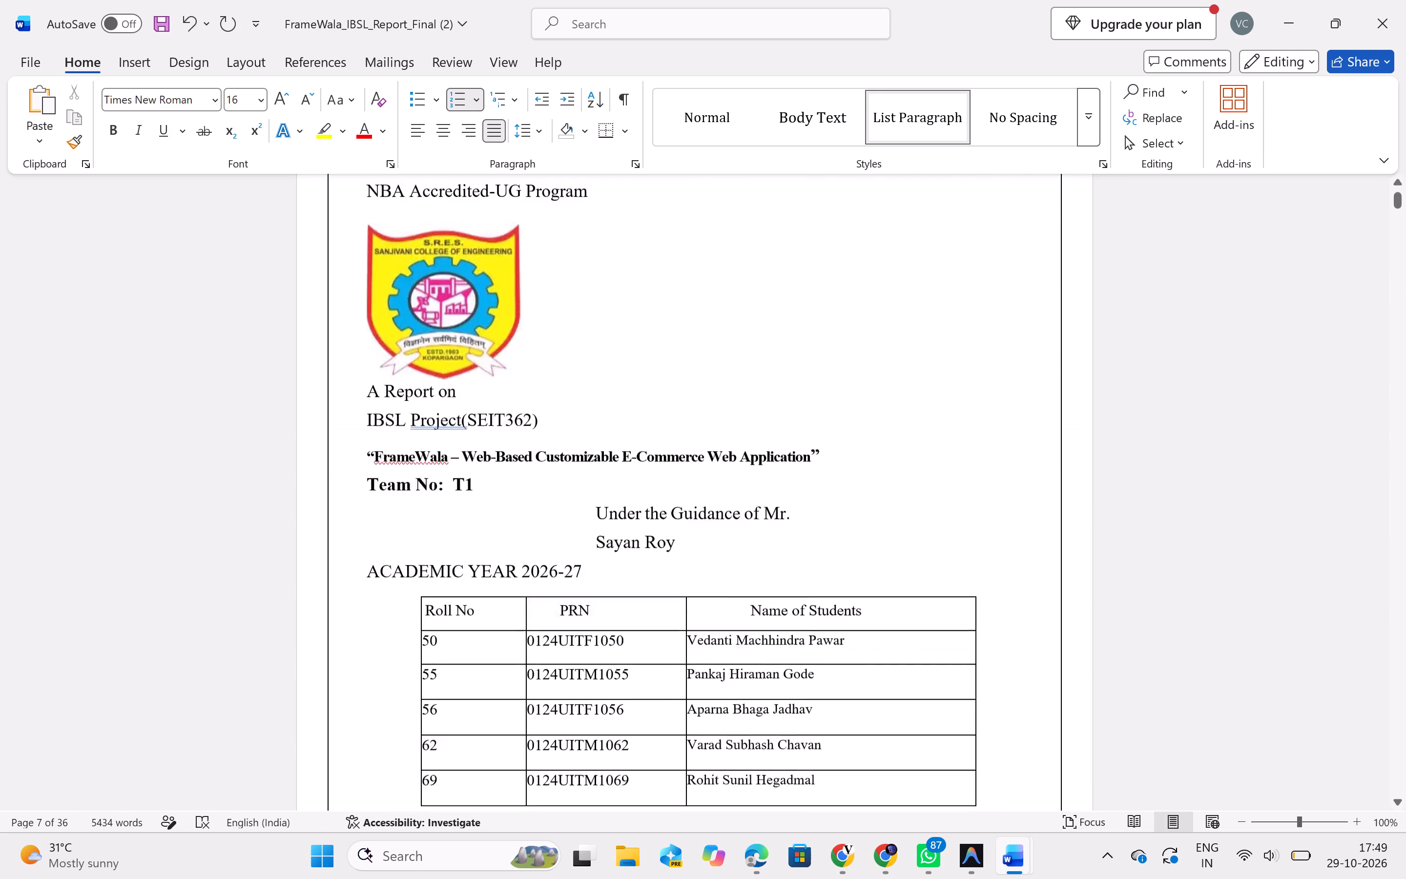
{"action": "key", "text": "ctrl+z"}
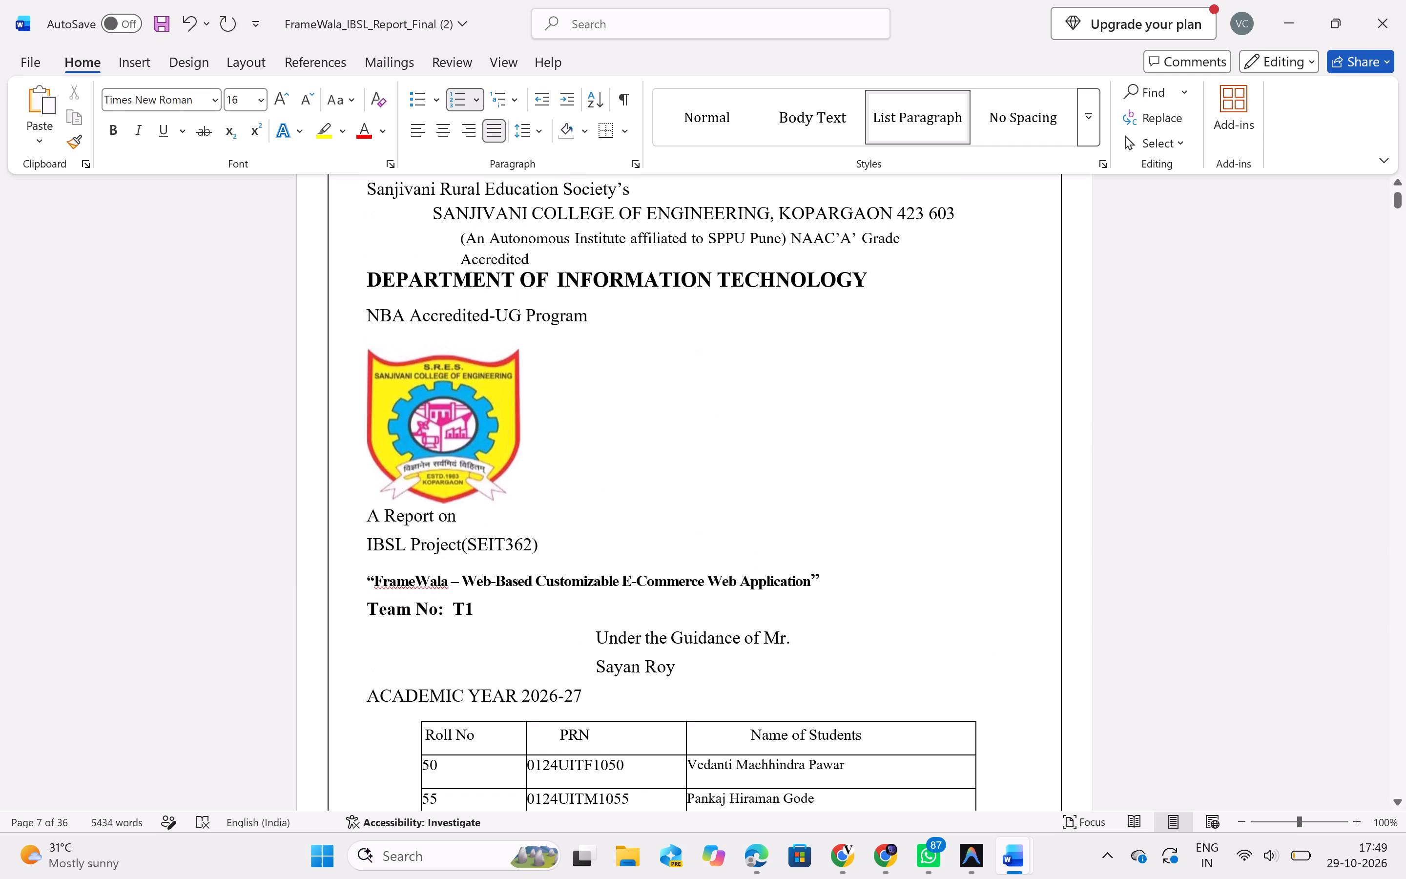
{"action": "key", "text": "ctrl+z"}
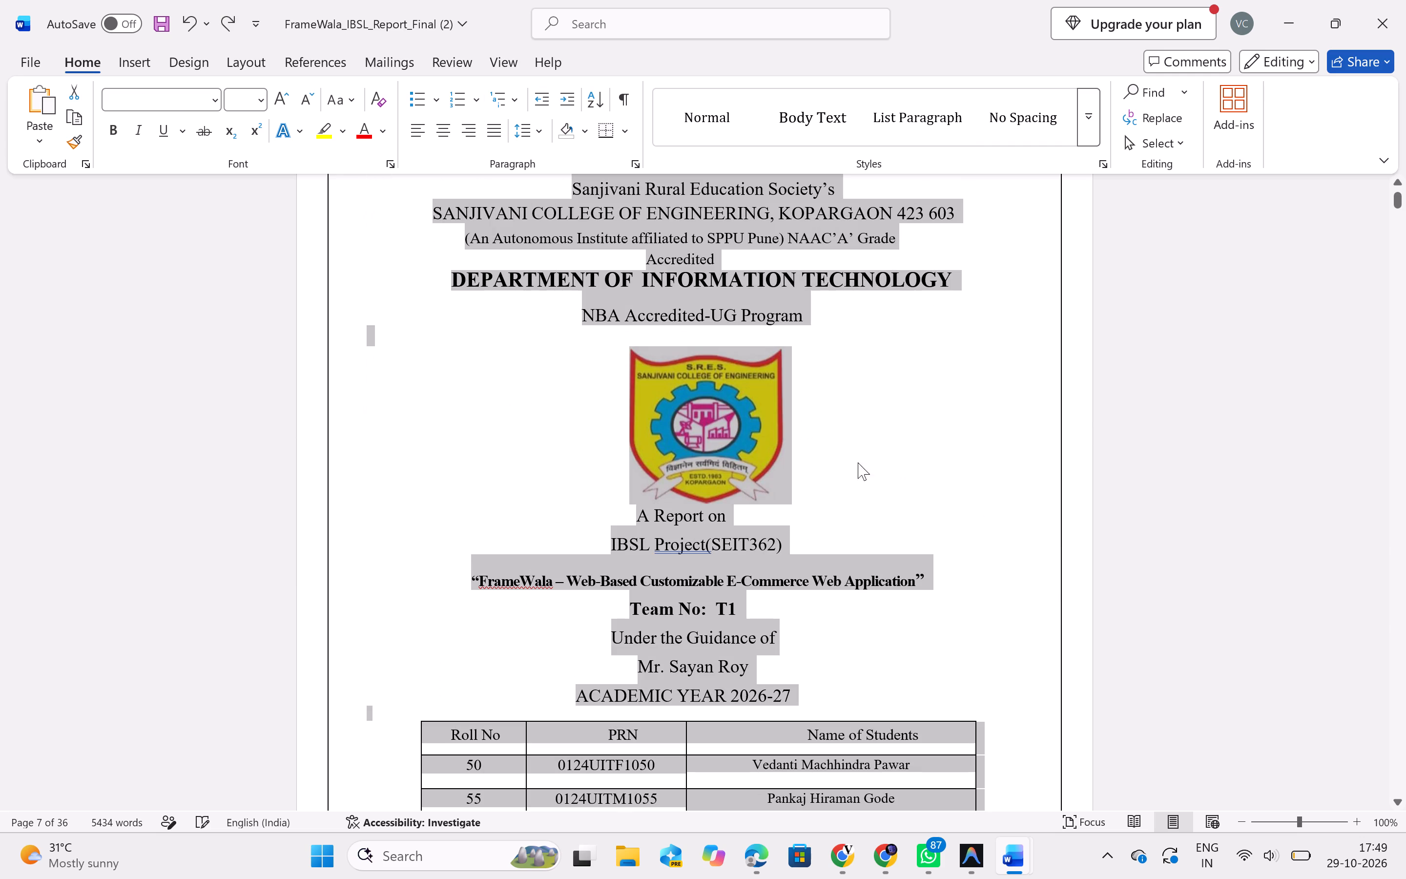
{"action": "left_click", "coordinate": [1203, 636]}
Check the paragraph alignment on the front pages, from the cover and certificate through the declaration to the Introduction.
{"action": "scroll", "coordinate": [1203, 636], "scroll_direction": "down", "scroll_amount": 4}
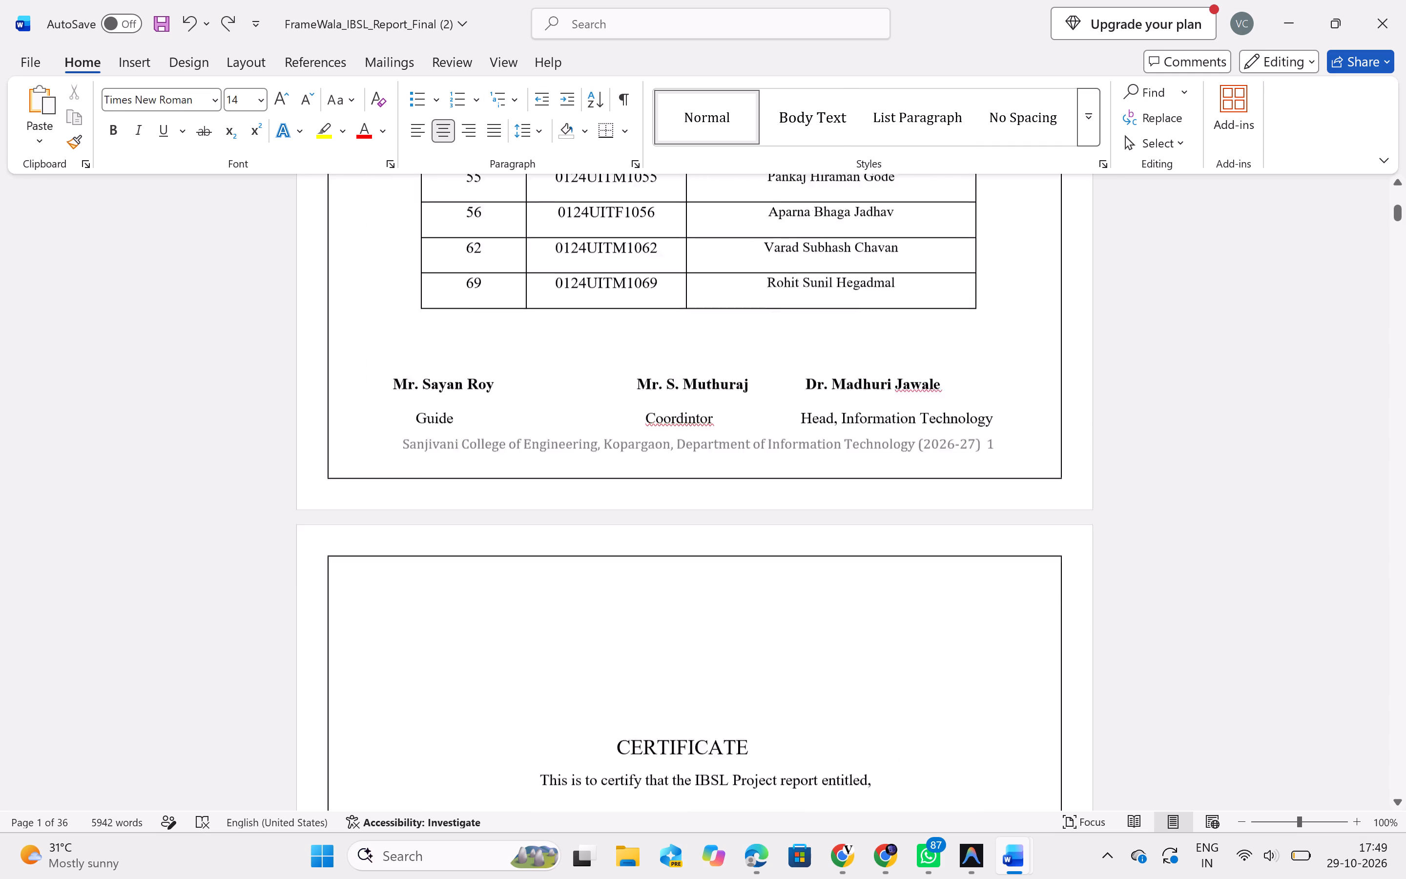
{"action": "scroll", "coordinate": [835, 613], "scroll_direction": "down", "scroll_amount": 6}
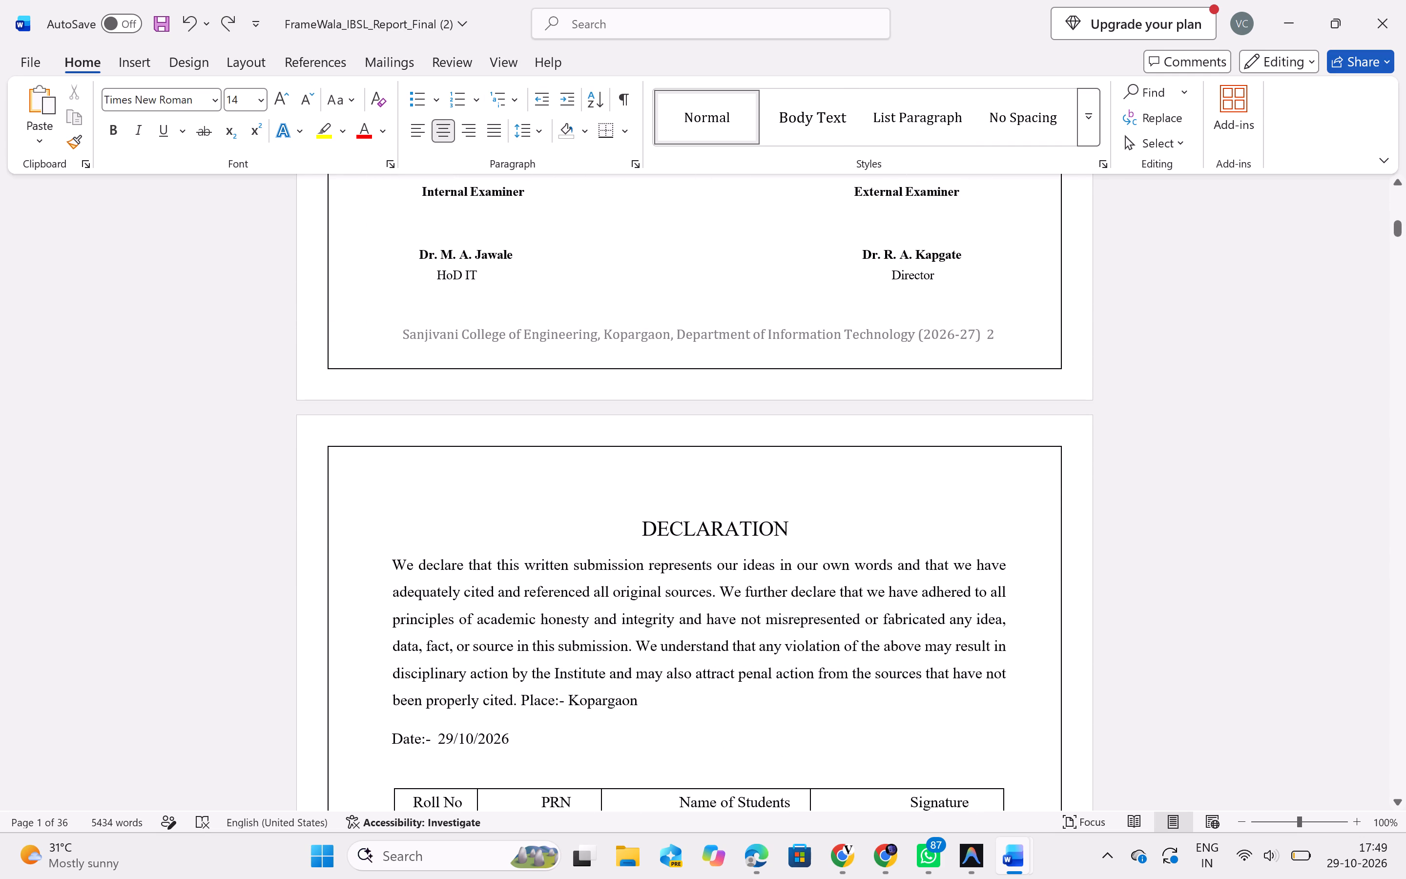
{"action": "left_click_drag", "start_coordinate": [389, 554], "coordinate": [655, 700]}
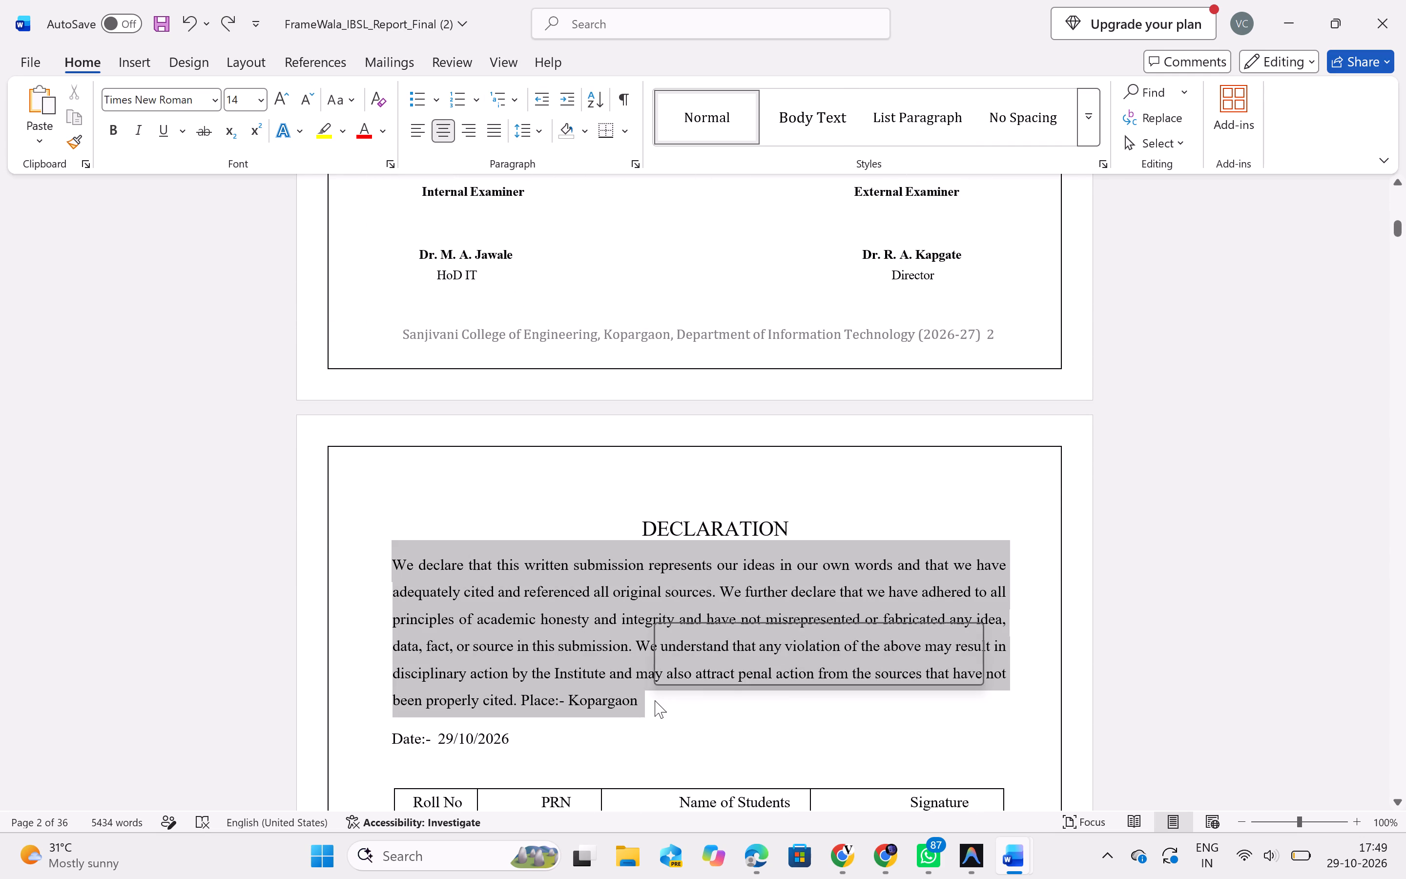
{"action": "scroll", "coordinate": [643, 346], "scroll_direction": "down", "scroll_amount": 5}
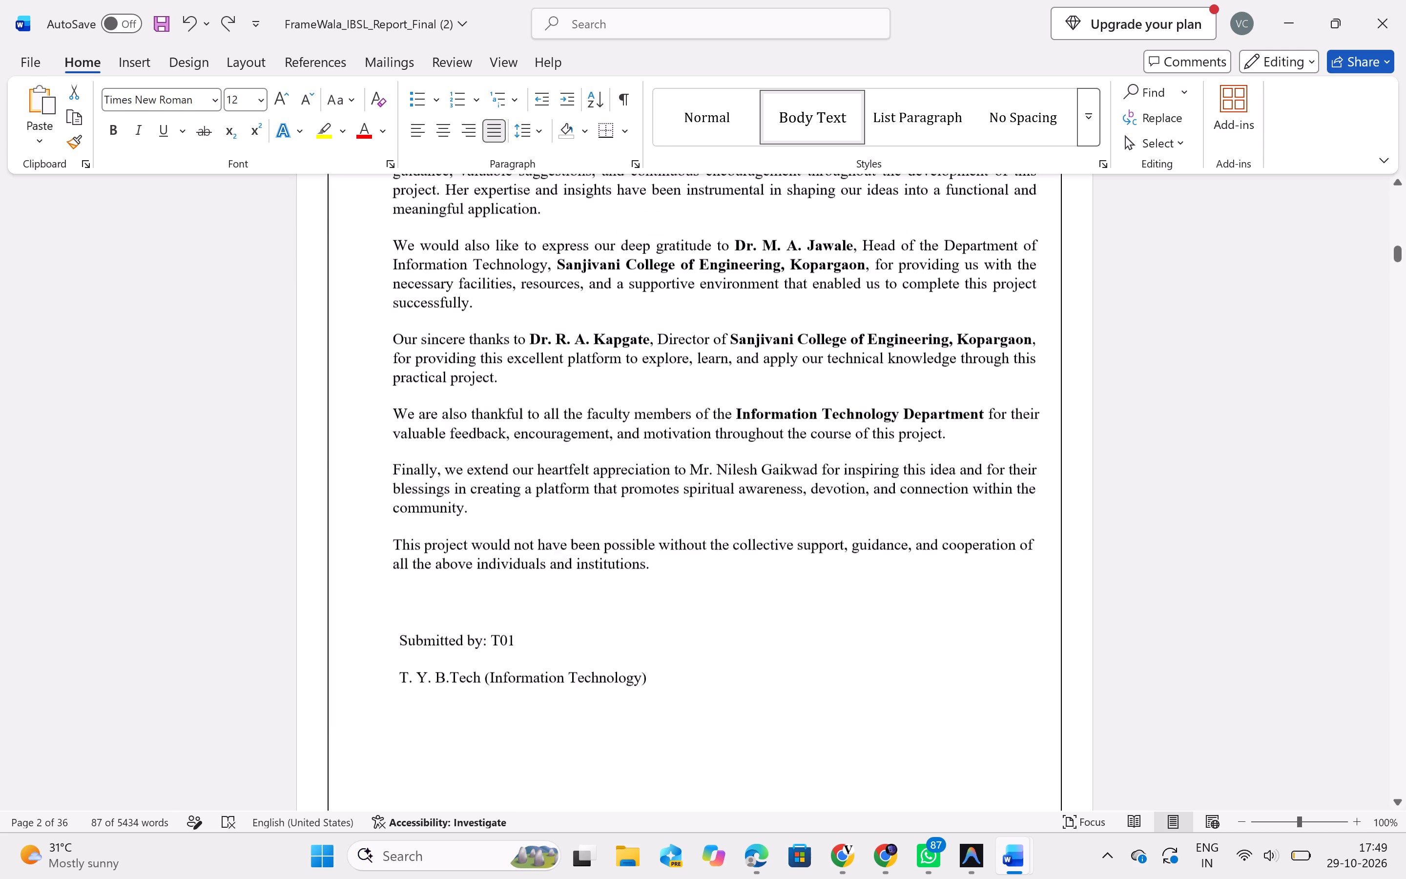
{"action": "scroll", "coordinate": [643, 346], "scroll_direction": "up", "scroll_amount": 1}
{"action": "scroll", "coordinate": [643, 346], "scroll_direction": "down", "scroll_amount": 1}
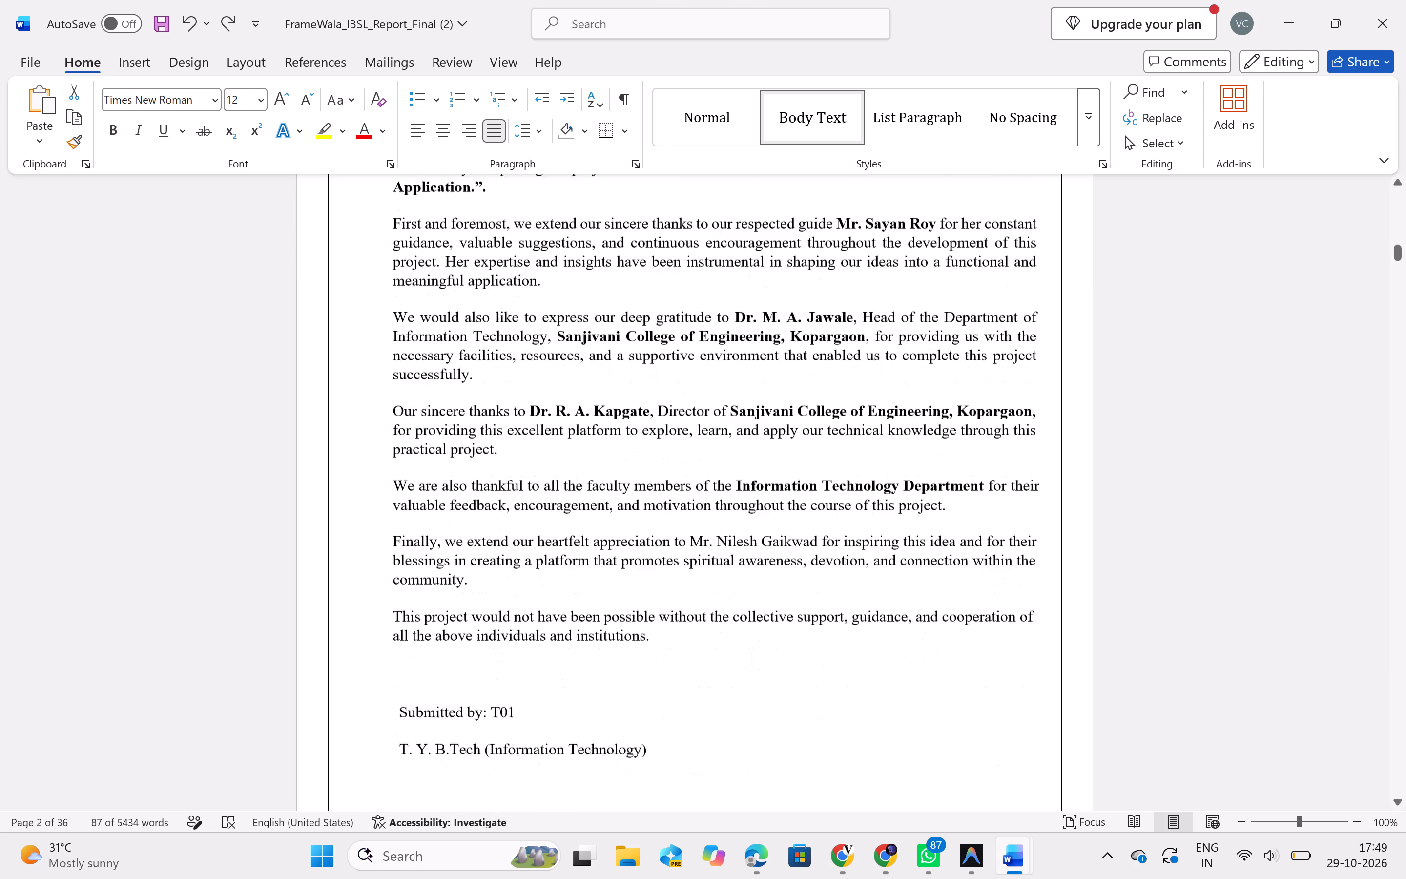
{"action": "scroll", "coordinate": [643, 346], "scroll_direction": "down", "scroll_amount": 8}
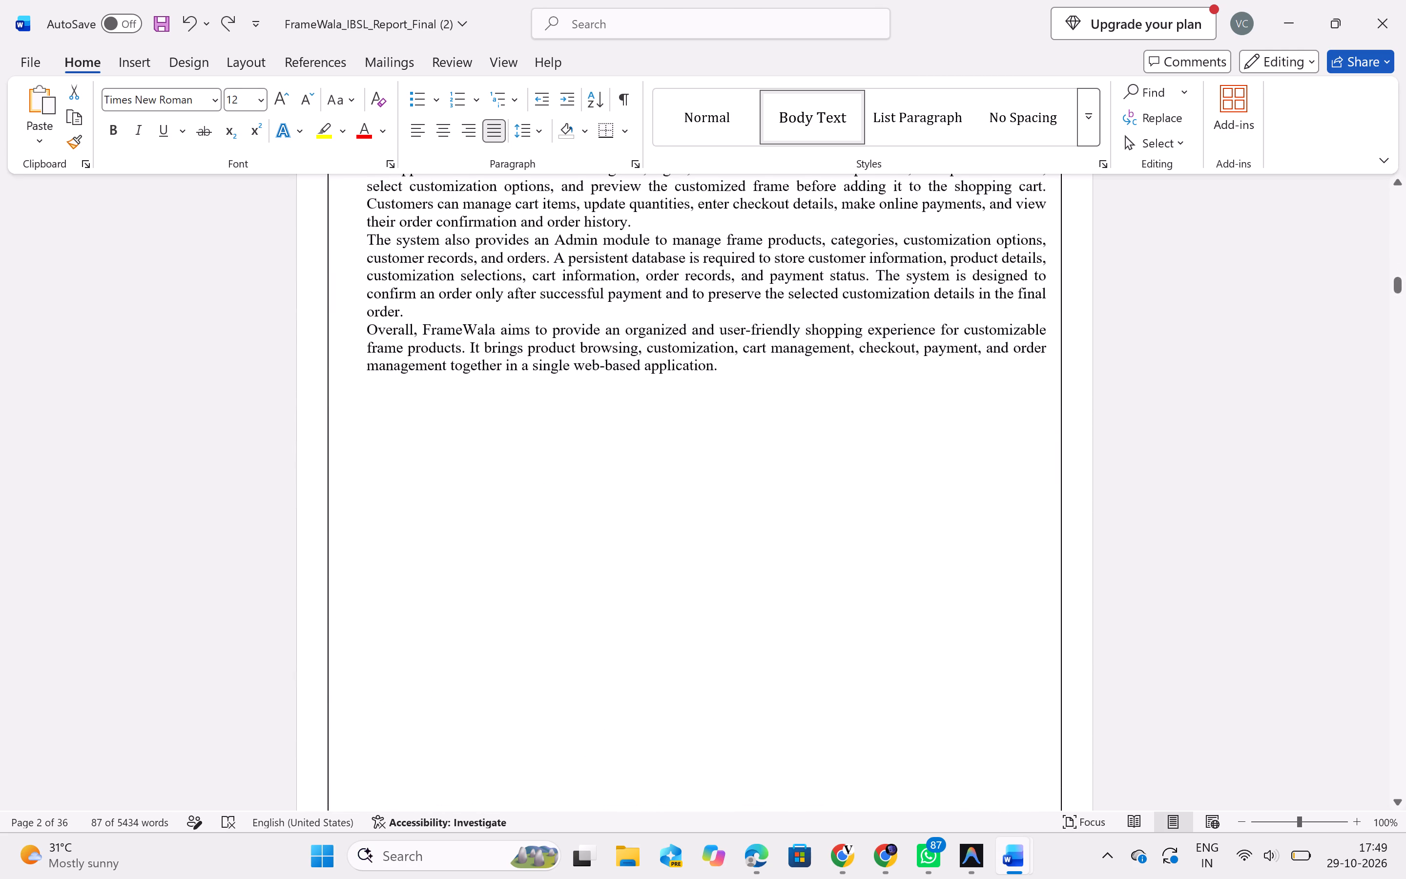
{"action": "scroll", "coordinate": [643, 346], "scroll_direction": "up", "scroll_amount": 1}
{"action": "scroll", "coordinate": [643, 346], "scroll_direction": "down", "scroll_amount": 2}
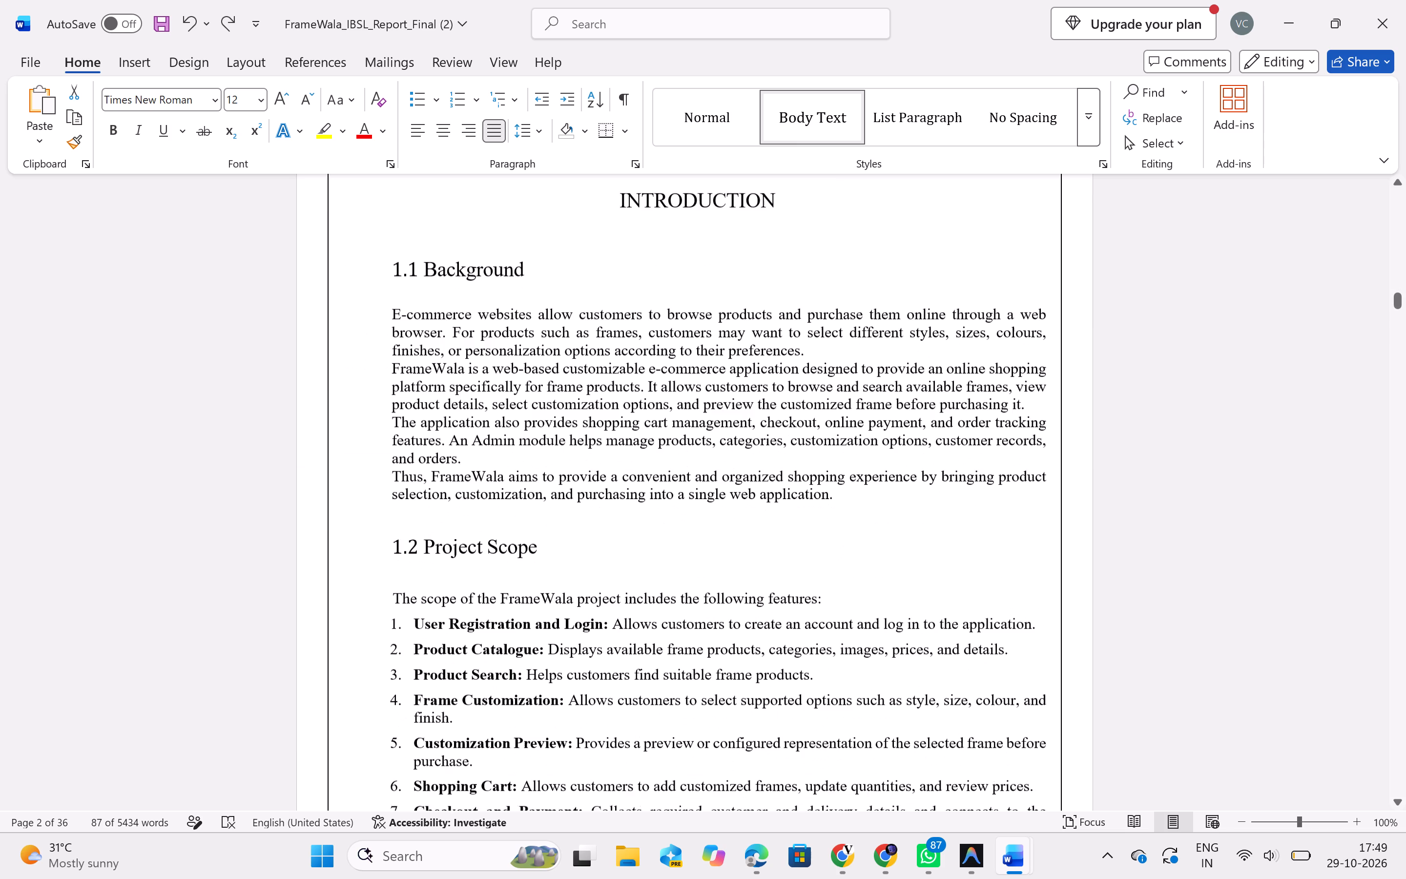
Check the alignment of the Chapter 1 text in sections 1.1 Background and 1.2 Project Scope.
{"action": "scroll", "coordinate": [643, 346], "scroll_direction": "down", "scroll_amount": 1}
{"action": "left_click_drag", "start_coordinate": [840, 465], "coordinate": [447, 299]}
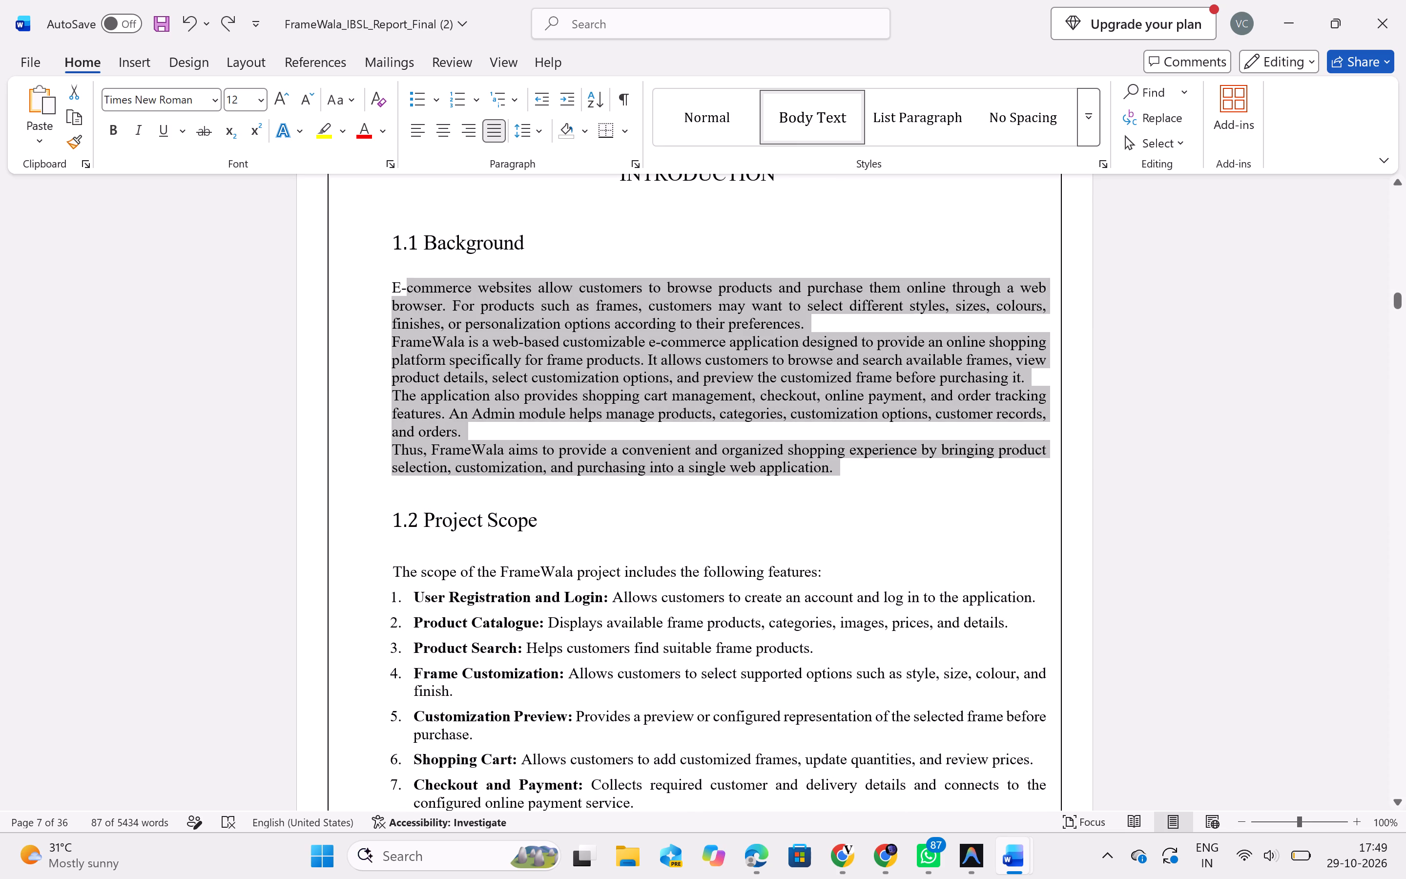
{"action": "left_click_drag", "start_coordinate": [447, 299], "coordinate": [386, 283]}
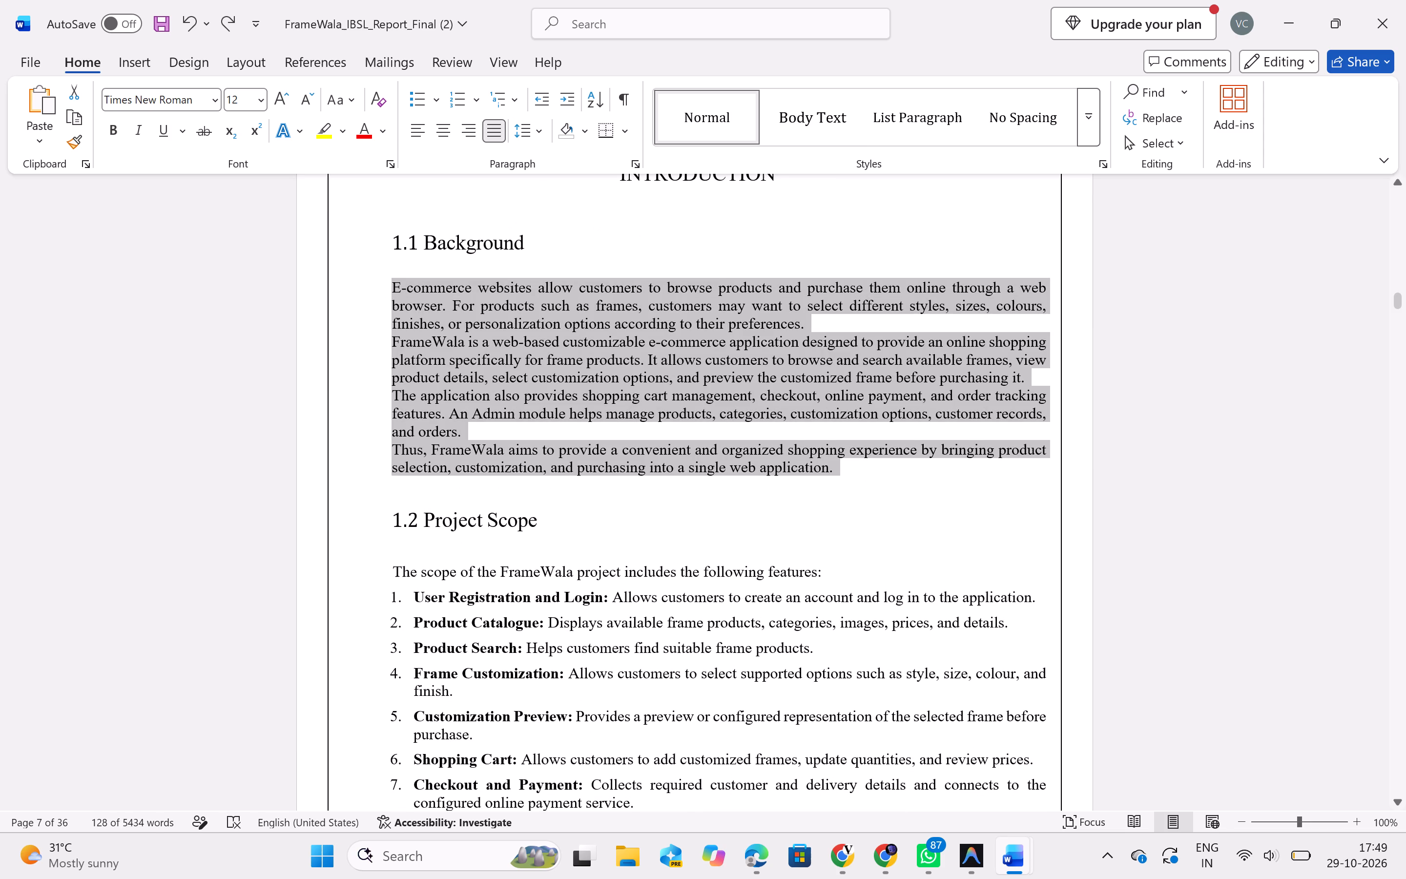
{"action": "left_click", "coordinate": [378, 271]}
{"action": "left_click_drag", "start_coordinate": [378, 271], "coordinate": [581, 629]}
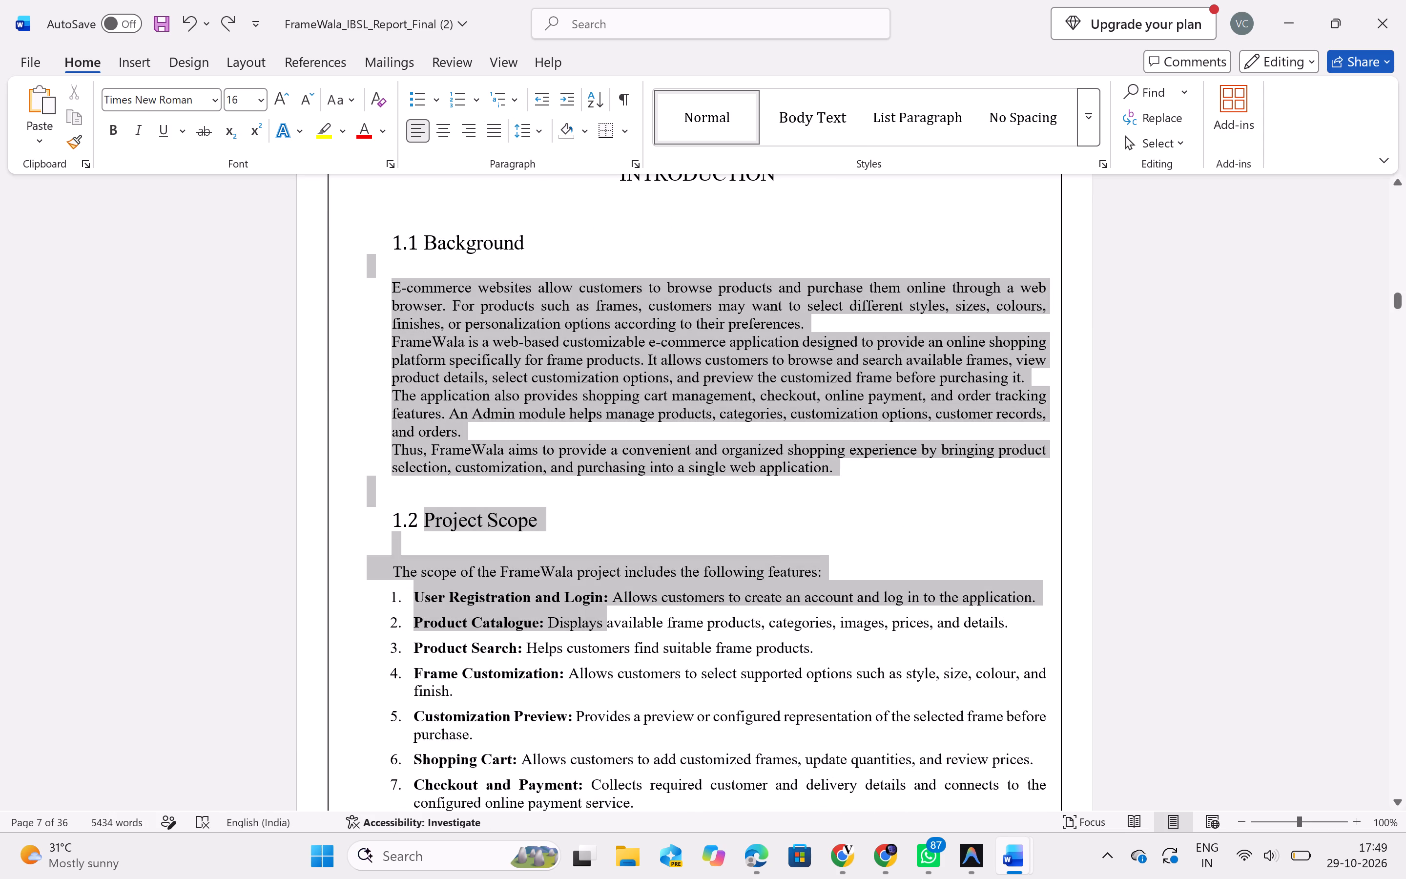
{"action": "left_click_drag", "start_coordinate": [581, 629], "coordinate": [581, 627]}
{"action": "scroll", "coordinate": [581, 627], "scroll_direction": "down", "scroll_amount": 2}
{"action": "scroll", "coordinate": [773, 493], "scroll_direction": "up", "scroll_amount": 1}
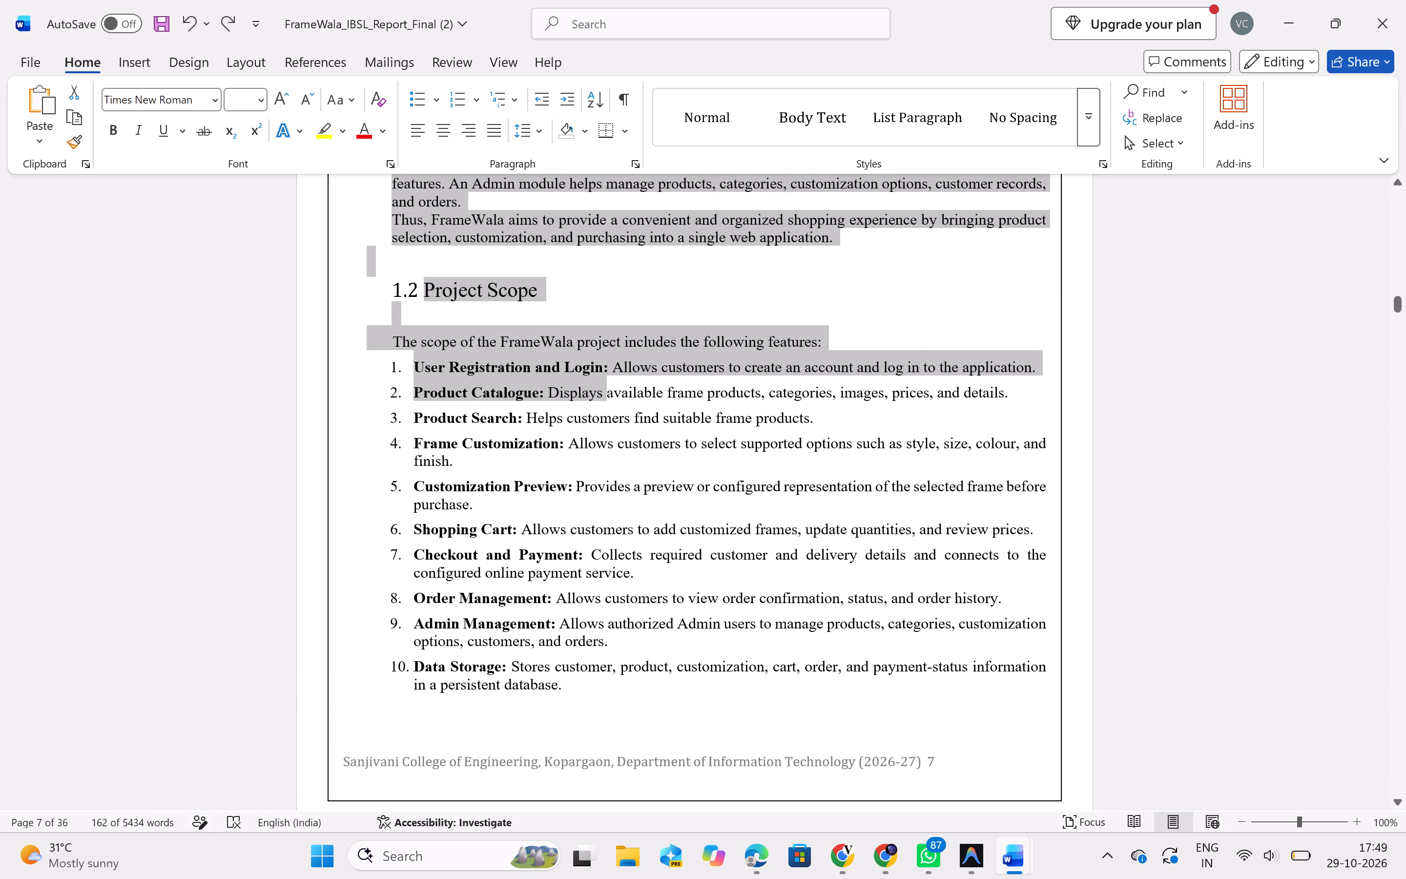
{"action": "left_click", "coordinate": [587, 692]}
{"action": "left_click_drag", "start_coordinate": [587, 692], "coordinate": [374, 347]}
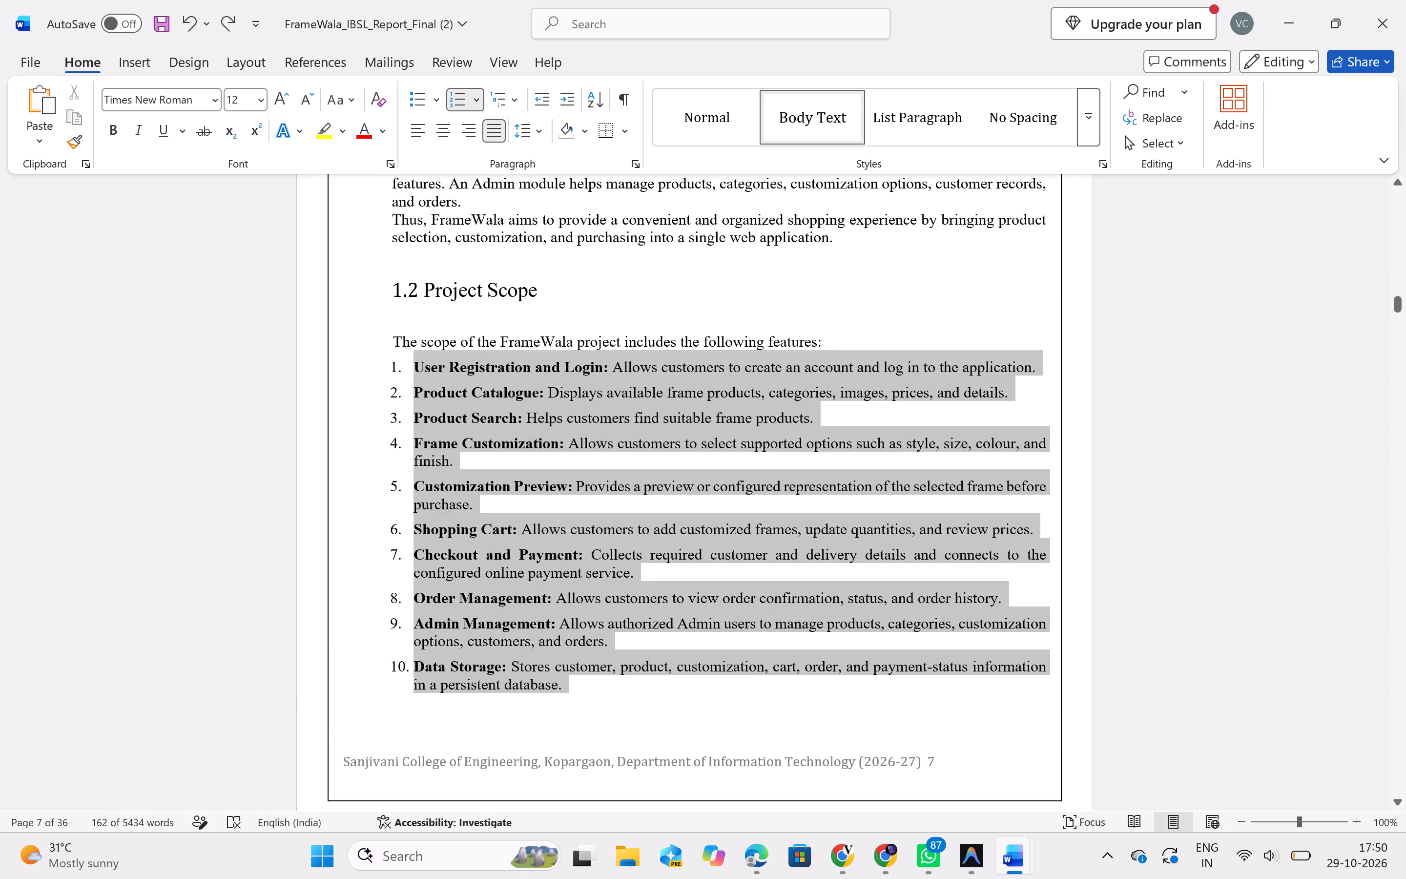
{"action": "left_click_drag", "start_coordinate": [374, 347], "coordinate": [372, 342]}
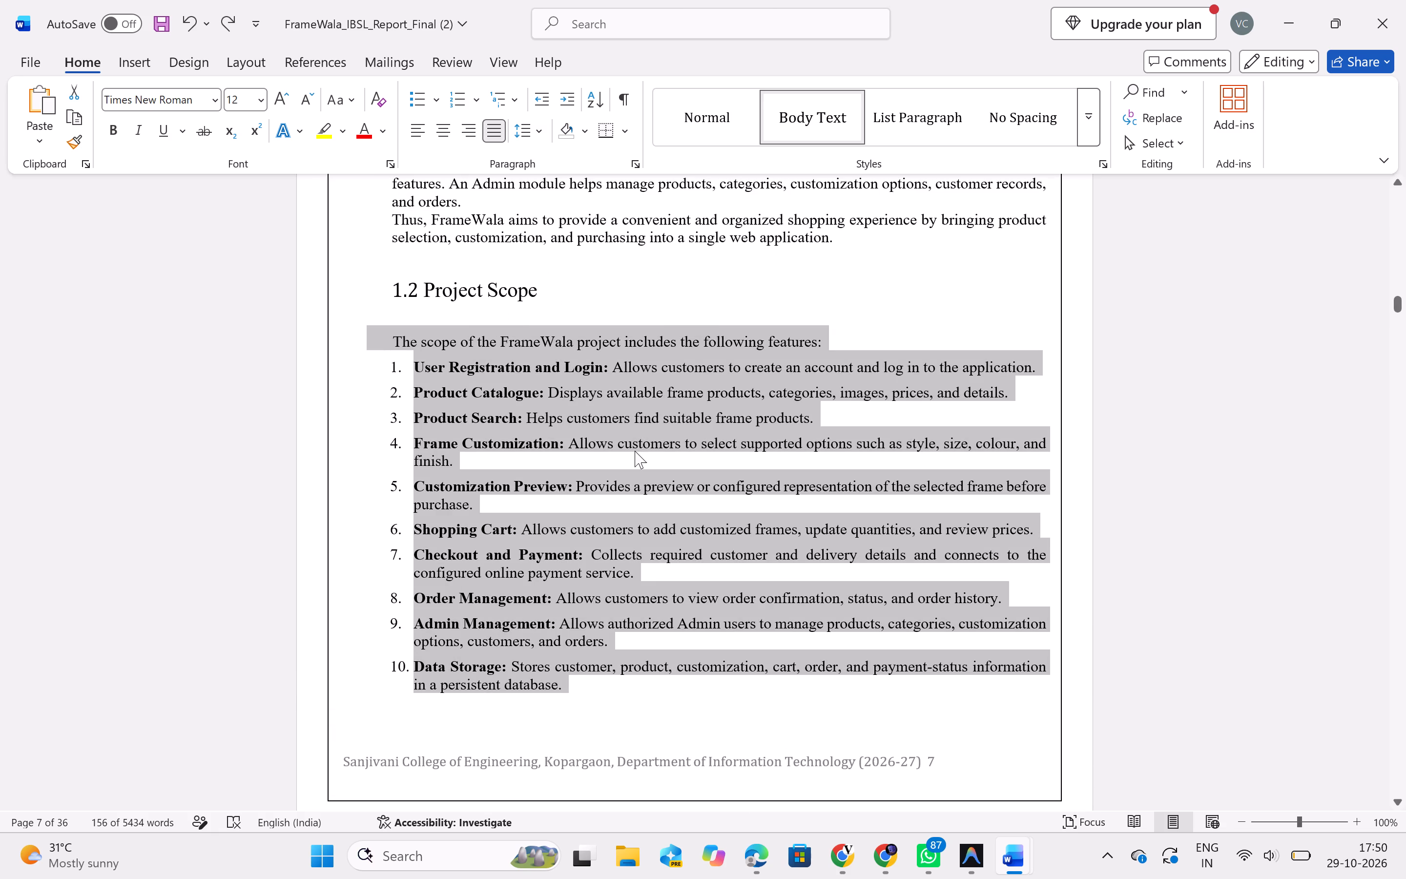
Justify the Chapter 2 text from the 2.1 Problem Statement paragraphs through the 2.2 Challenges Identified list.
{"action": "scroll", "coordinate": [635, 451], "scroll_direction": "down", "scroll_amount": 9}
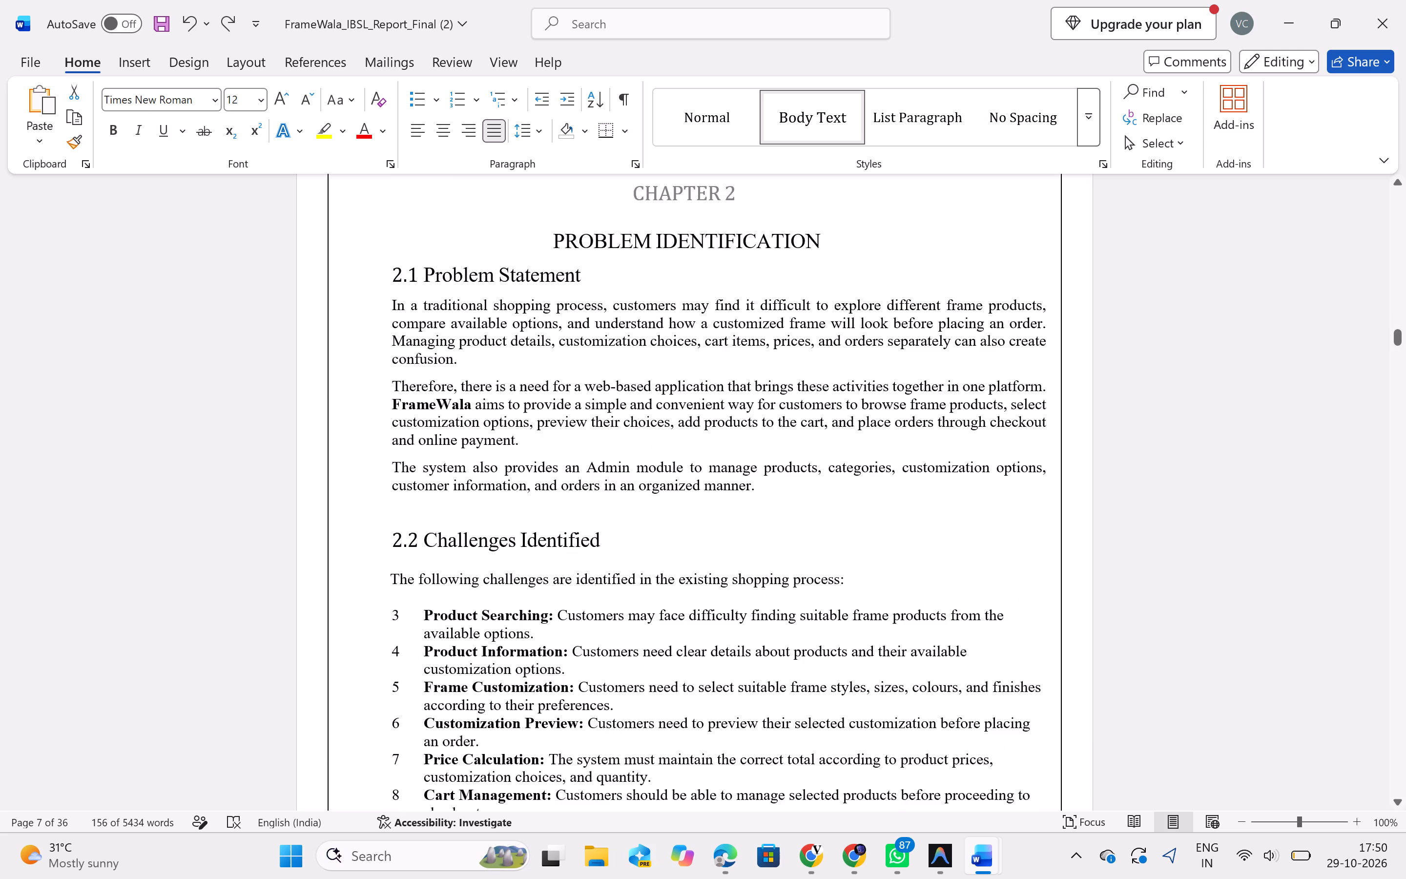
{"action": "scroll", "coordinate": [635, 451], "scroll_direction": "down", "scroll_amount": 1}
{"action": "scroll", "coordinate": [597, 511], "scroll_direction": "up", "scroll_amount": 1}
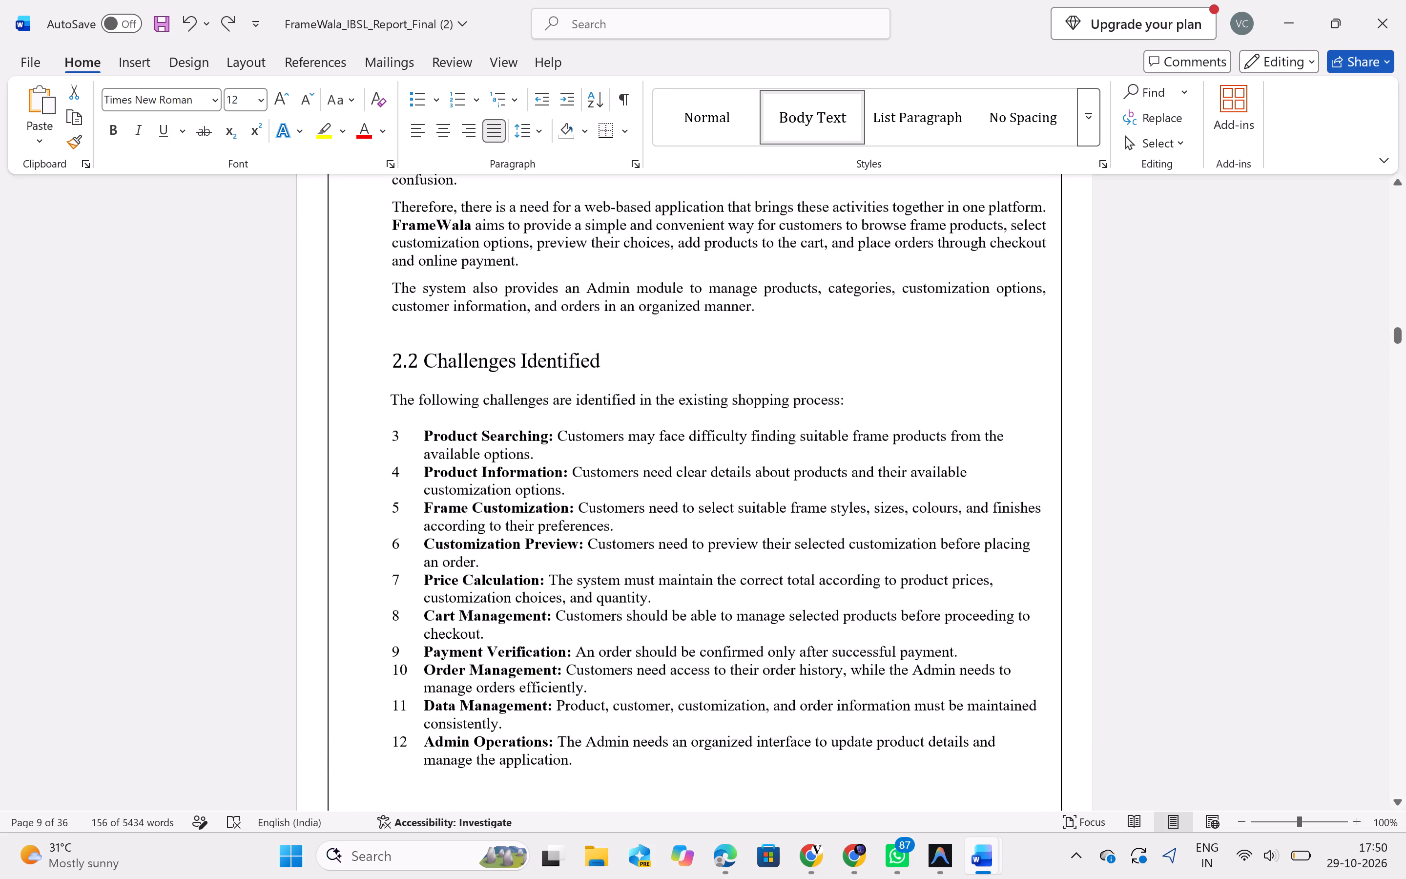
{"action": "left_click_drag", "start_coordinate": [582, 760], "coordinate": [396, 292]}
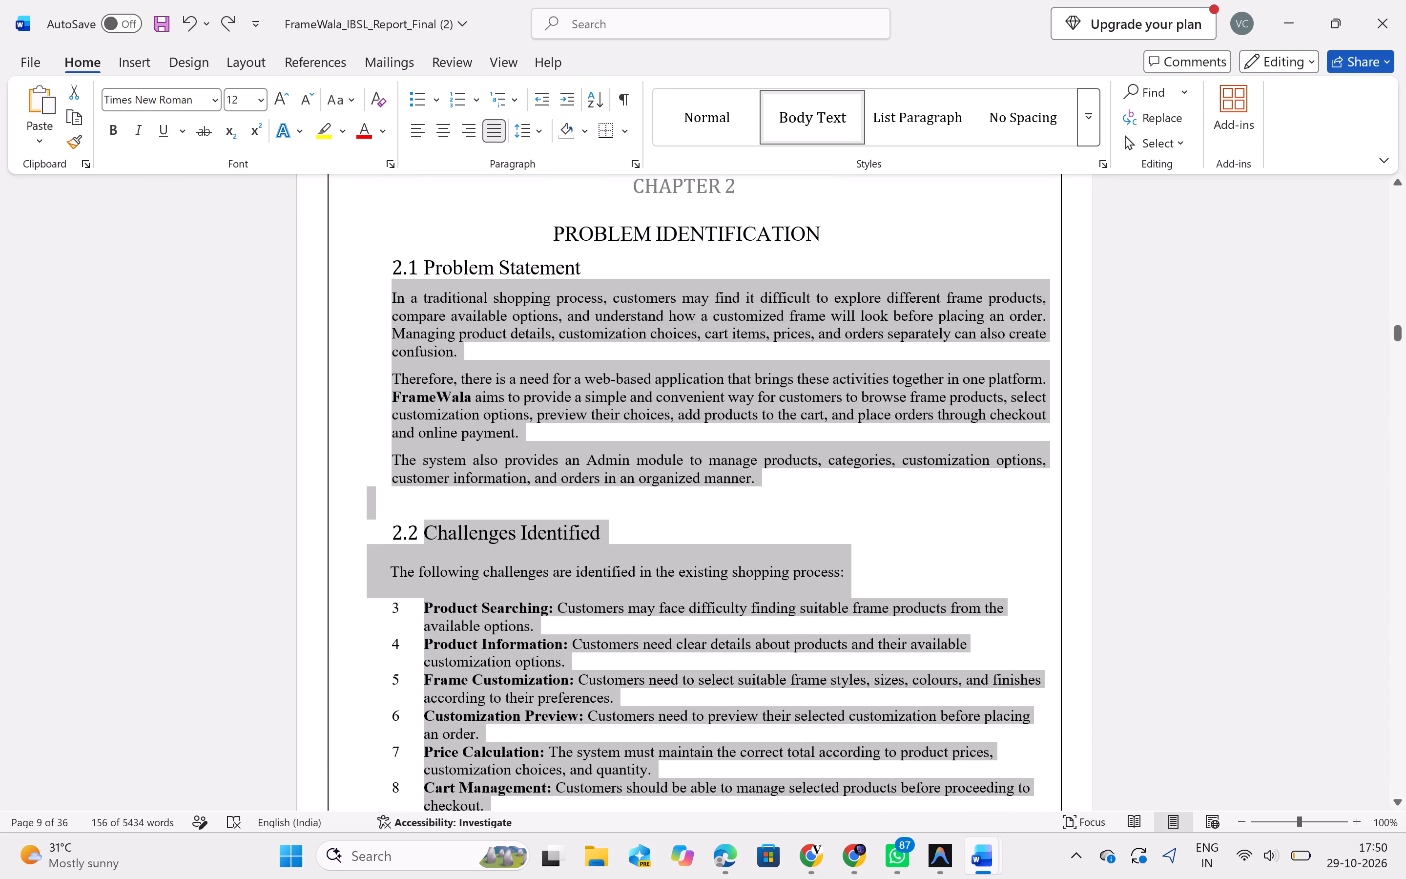
{"action": "left_click_drag", "start_coordinate": [396, 292], "coordinate": [394, 293]}
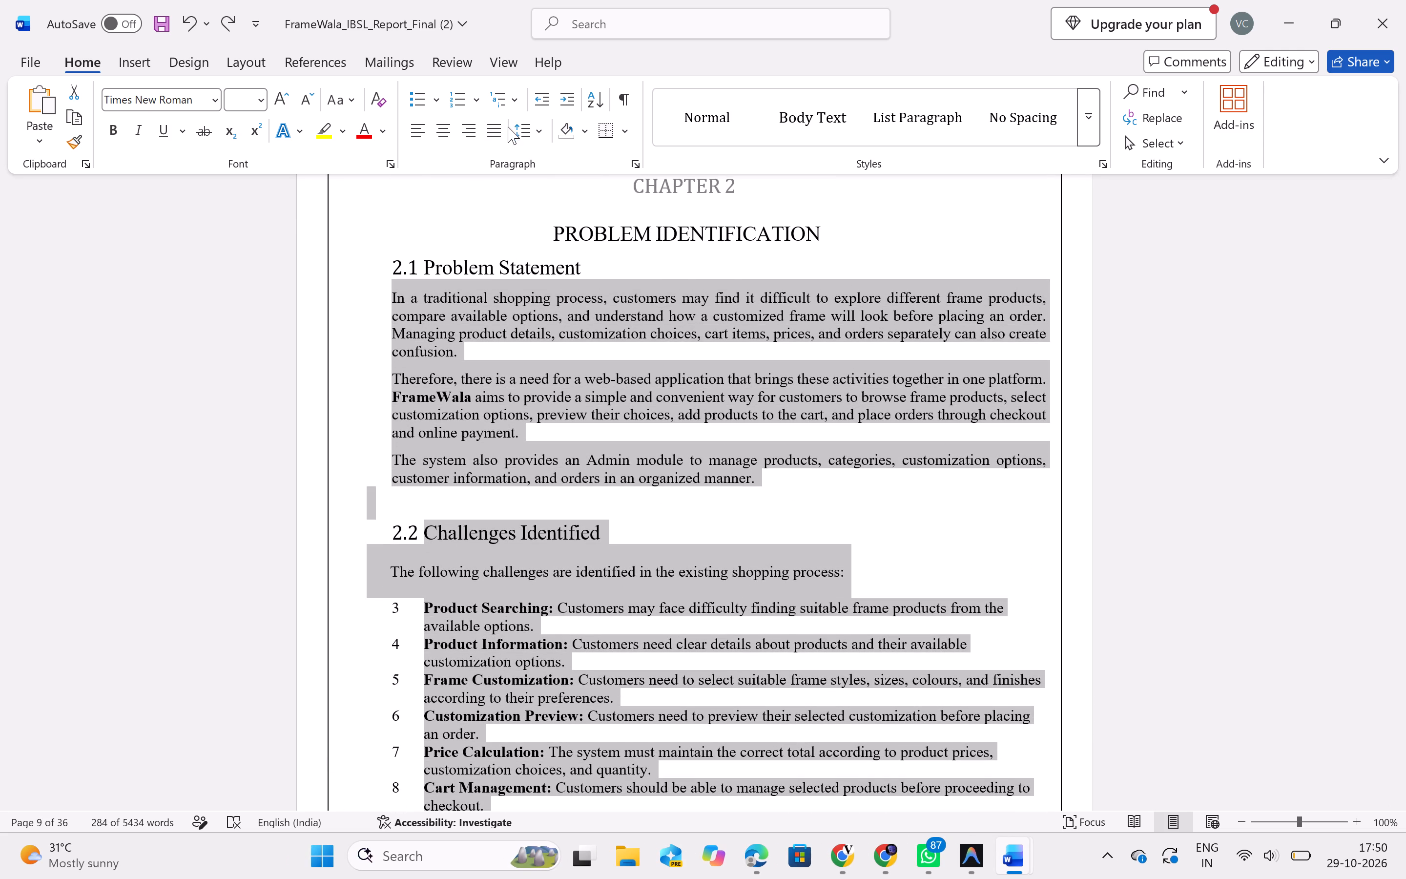
{"action": "left_click", "coordinate": [496, 125]}
{"action": "left_click", "coordinate": [823, 501]}
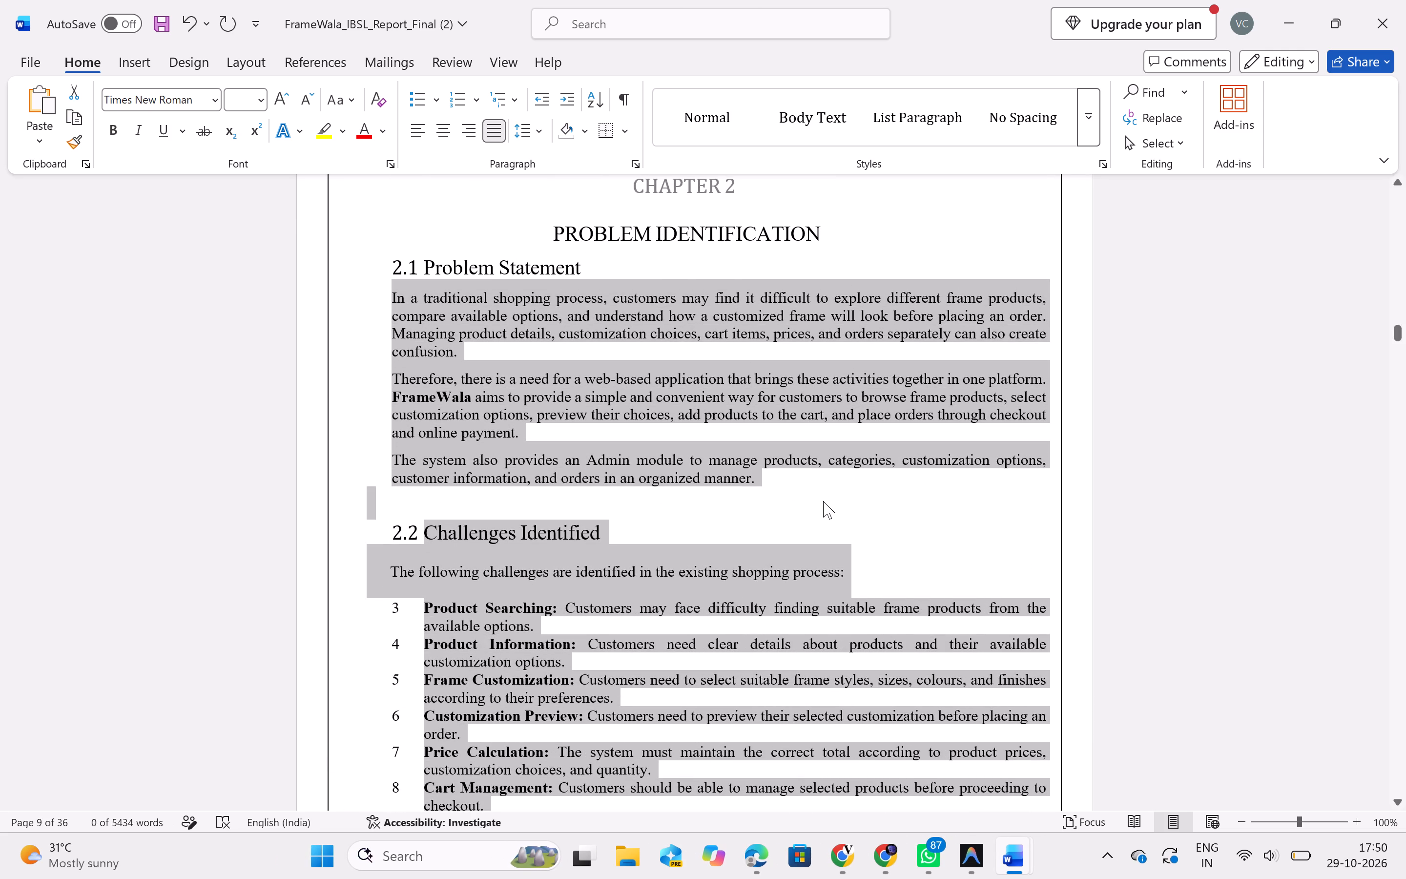
Justify the closing Chapter 2 paragraphs on page 10, from "To overcome these challenges" to "user-friendly".
{"action": "scroll", "coordinate": [823, 501], "scroll_direction": "down", "scroll_amount": 5}
{"action": "scroll", "coordinate": [823, 501], "scroll_direction": "up", "scroll_amount": 1}
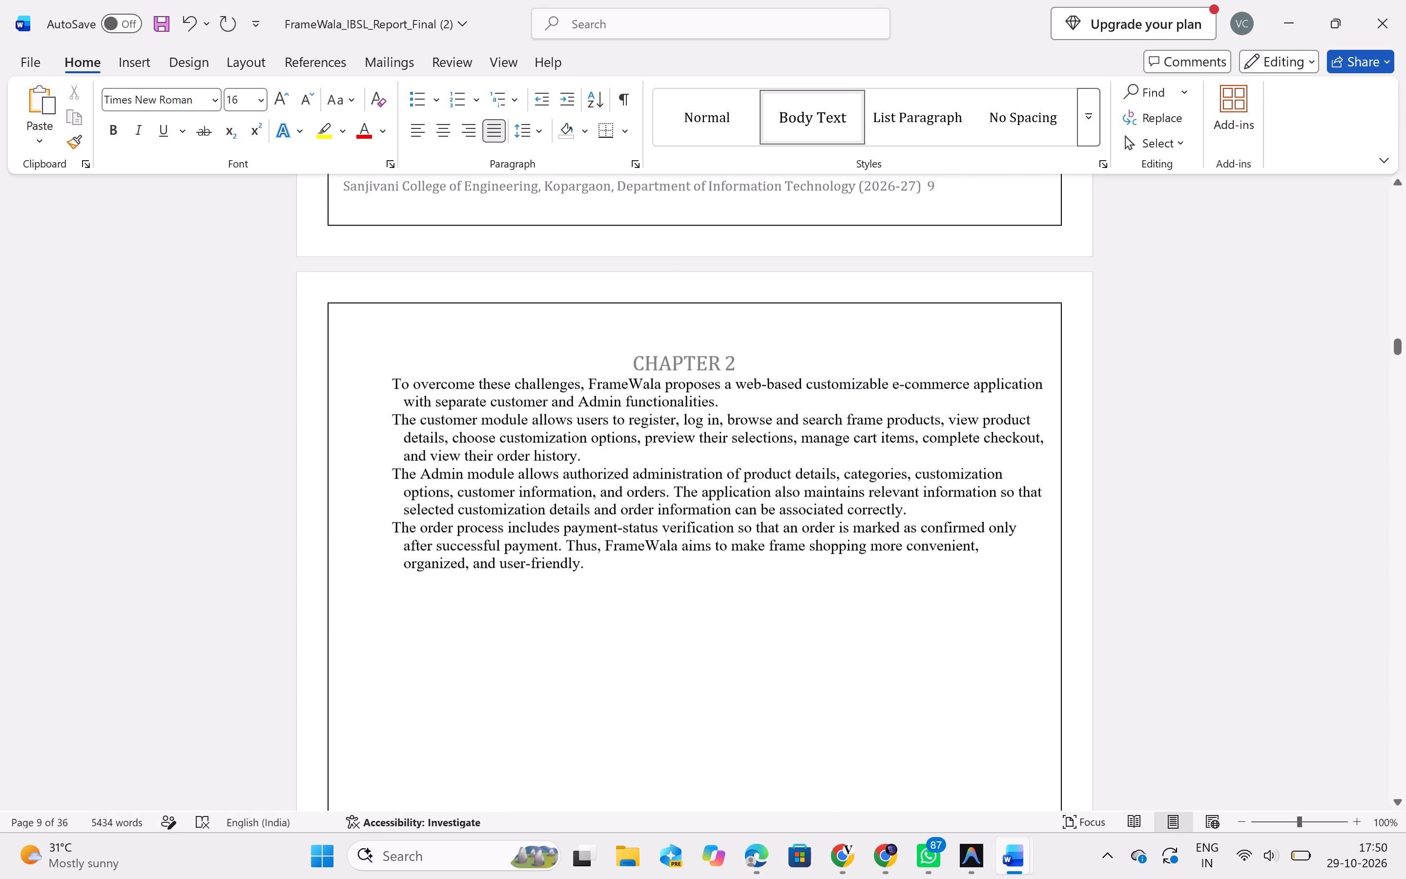
{"action": "left_click_drag", "start_coordinate": [595, 569], "coordinate": [383, 388]}
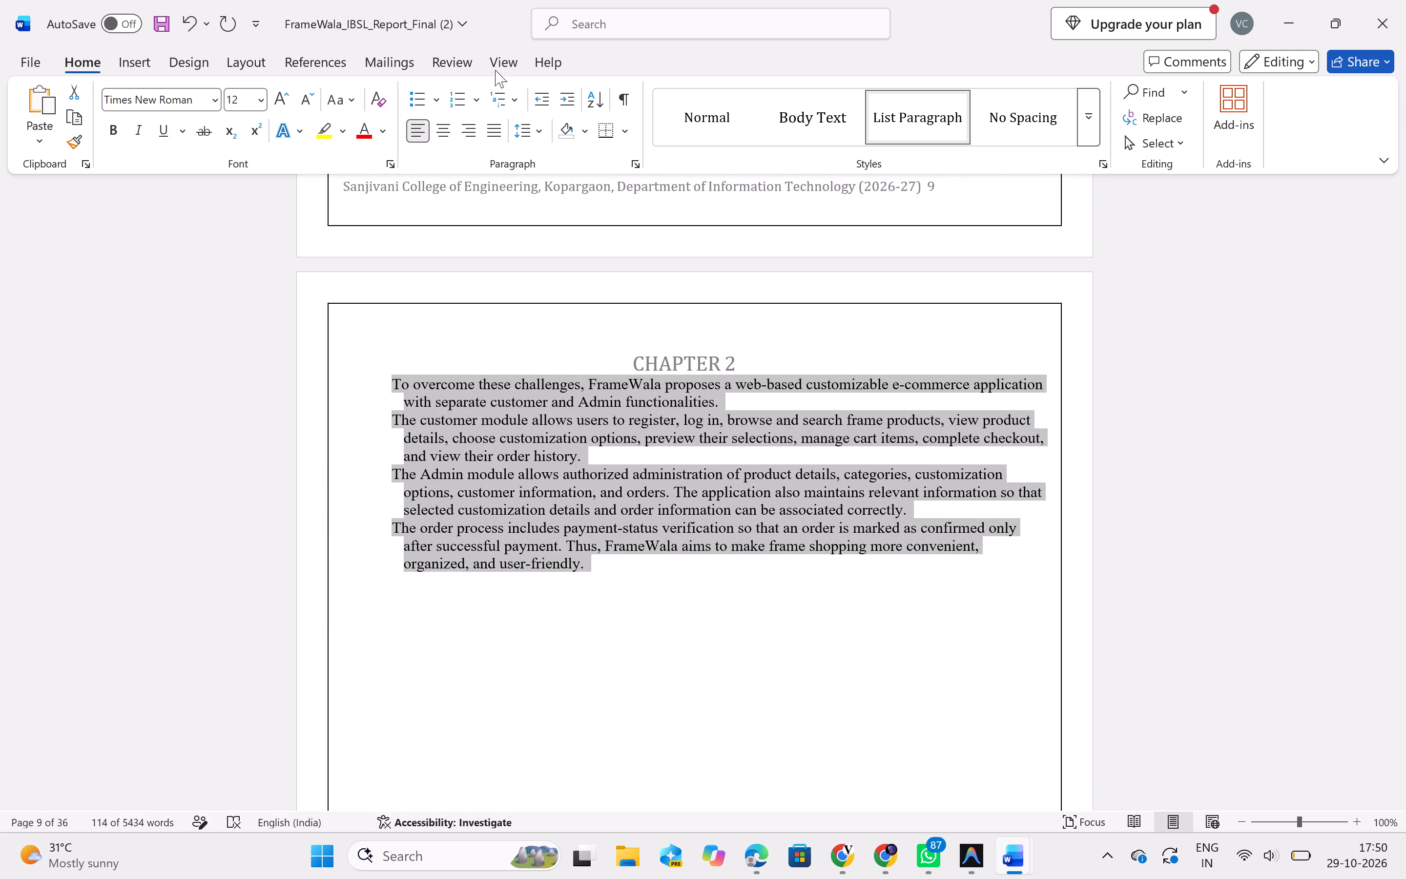
{"action": "left_click", "coordinate": [500, 119]}
{"action": "left_click", "coordinate": [601, 631]}
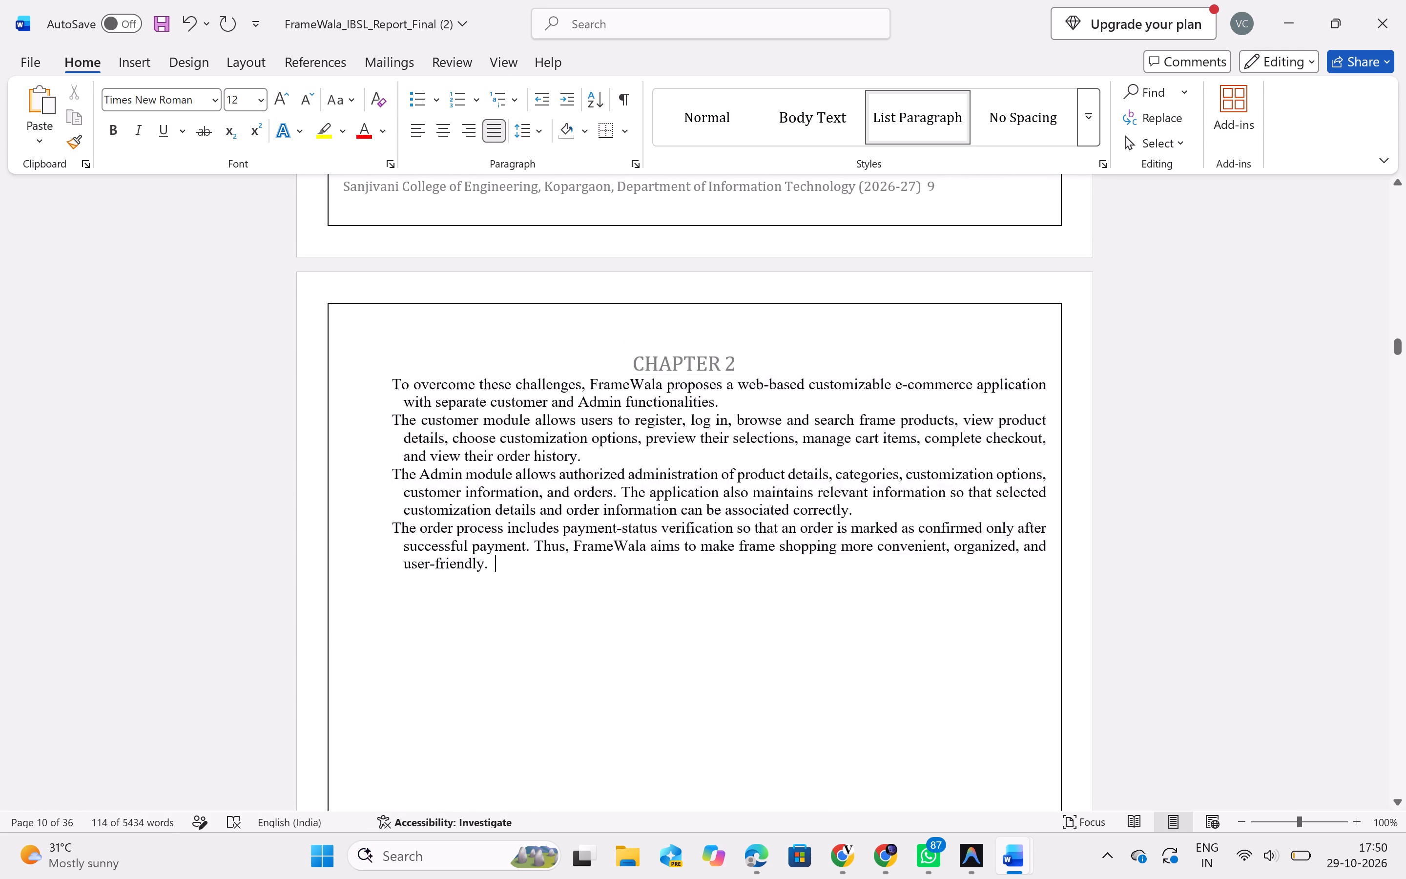
Justify the paragraph under 3.2 Business Requirements.
{"action": "scroll", "coordinate": [601, 631], "scroll_direction": "down", "scroll_amount": 6}
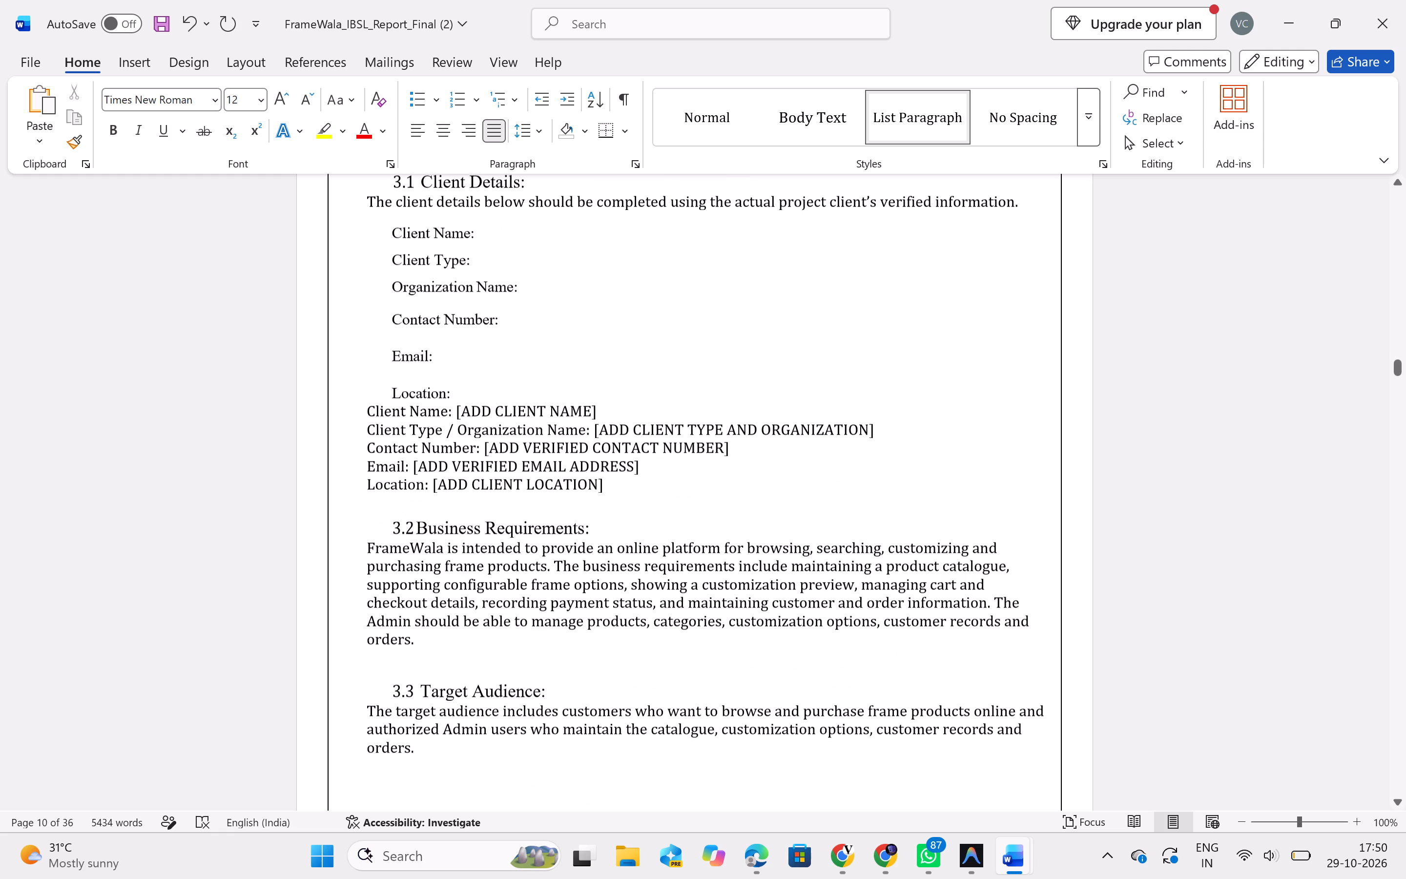
{"action": "left_click_drag", "start_coordinate": [425, 645], "coordinate": [359, 548]}
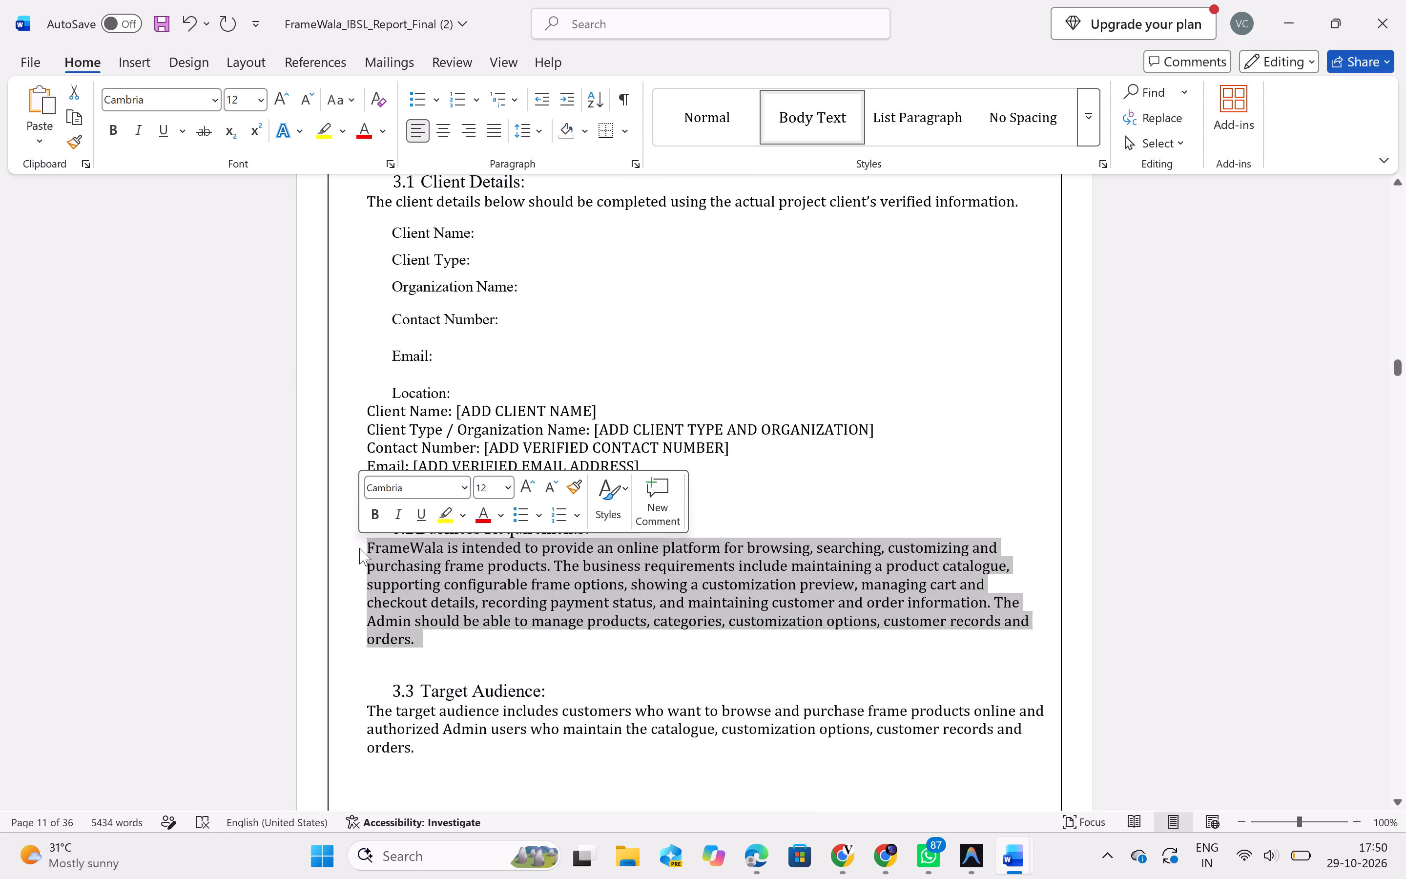
{"action": "left_click", "coordinate": [497, 130]}
{"action": "left_click", "coordinate": [753, 481]}
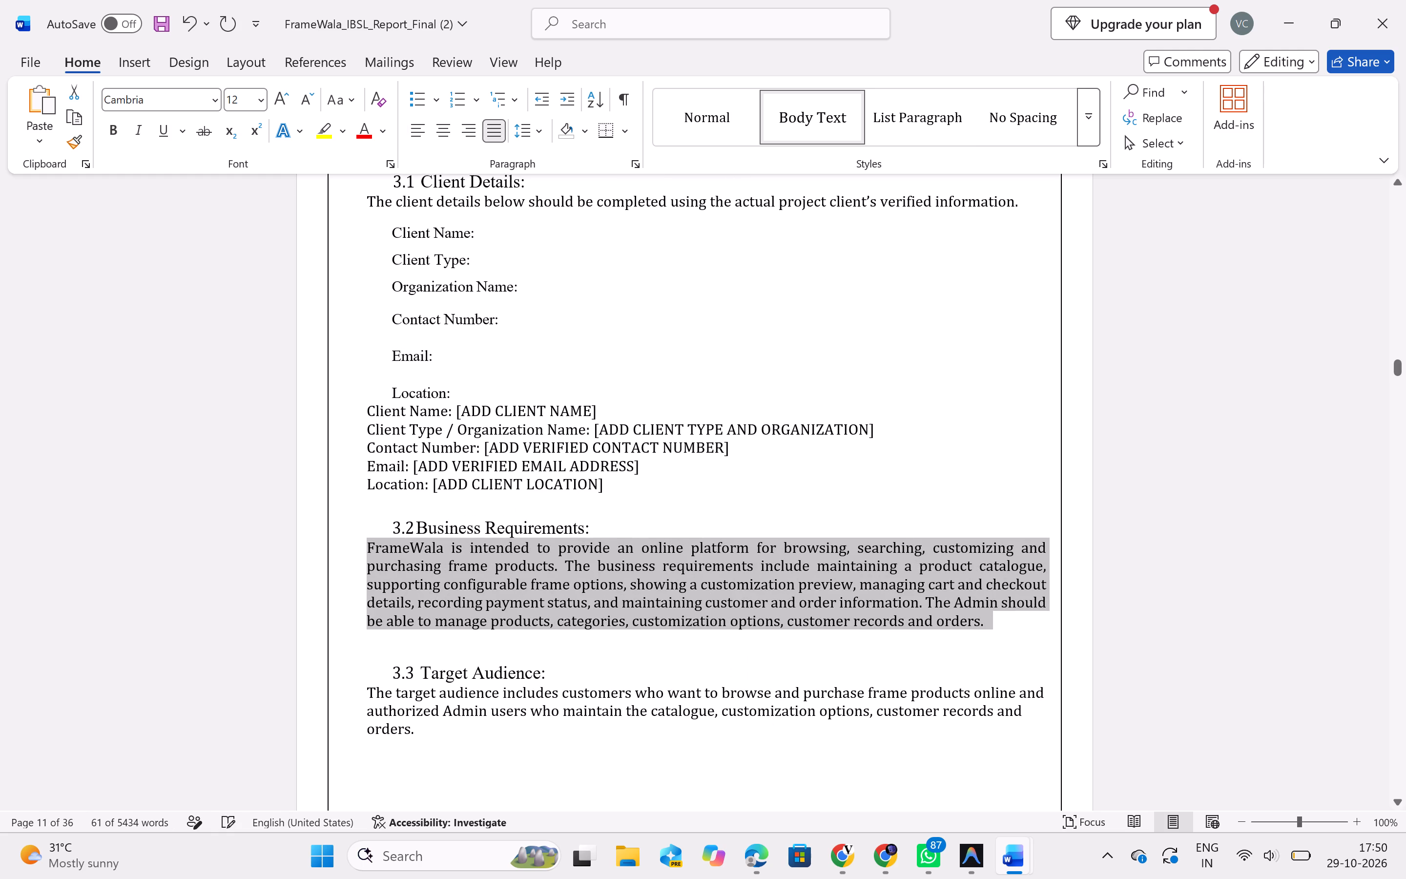
Justify the paragraph under 3.3 Target Audience.
{"action": "scroll", "coordinate": [753, 481], "scroll_direction": "down", "scroll_amount": 1}
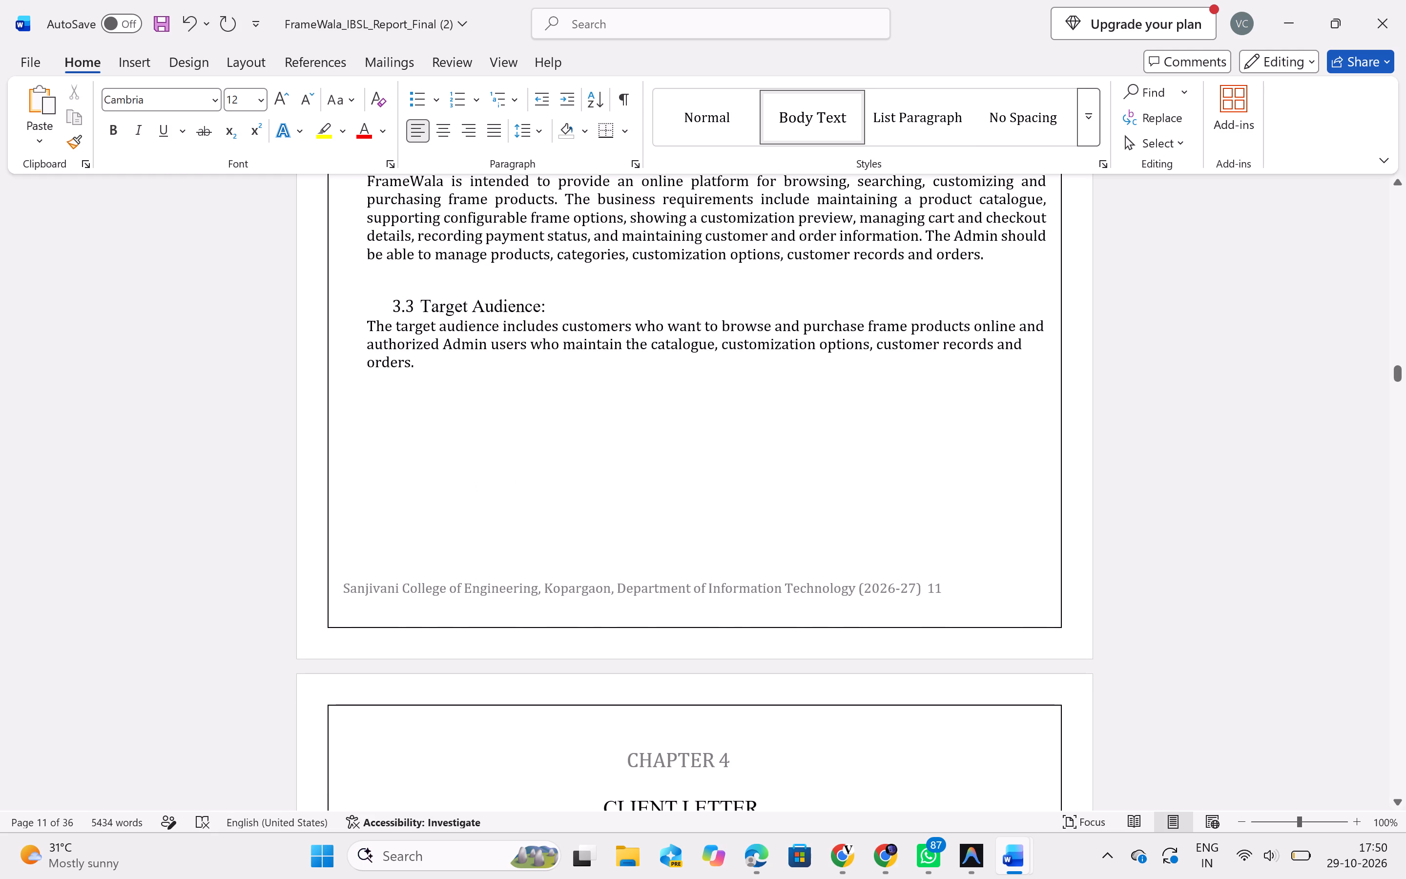
{"action": "left_click_drag", "start_coordinate": [415, 373], "coordinate": [364, 325]}
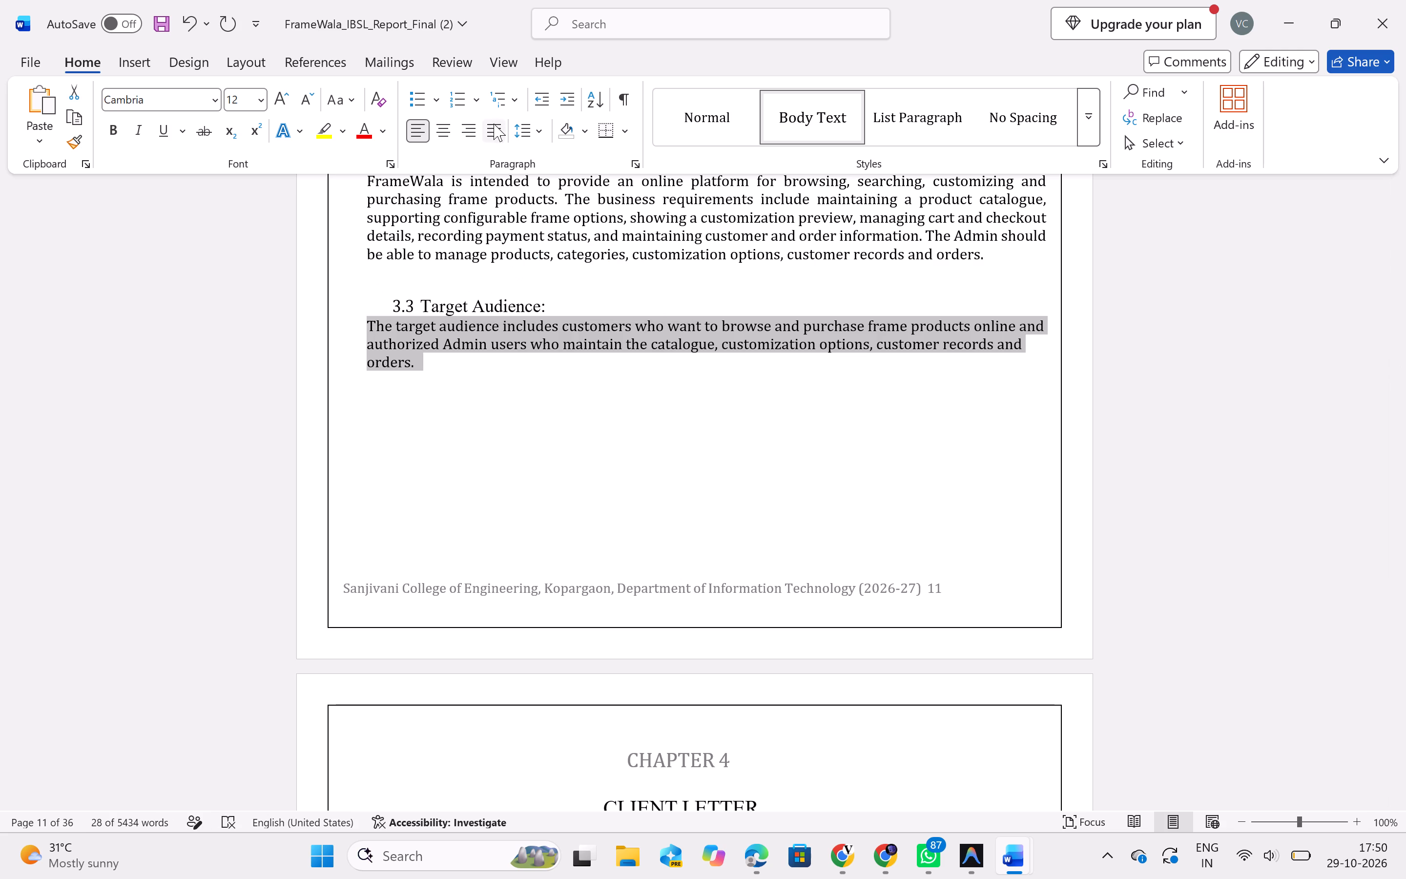
{"action": "left_click", "coordinate": [494, 123]}
{"action": "right_click", "coordinate": [599, 466]}
{"action": "scroll", "coordinate": [599, 466], "scroll_direction": "down", "scroll_amount": 1}
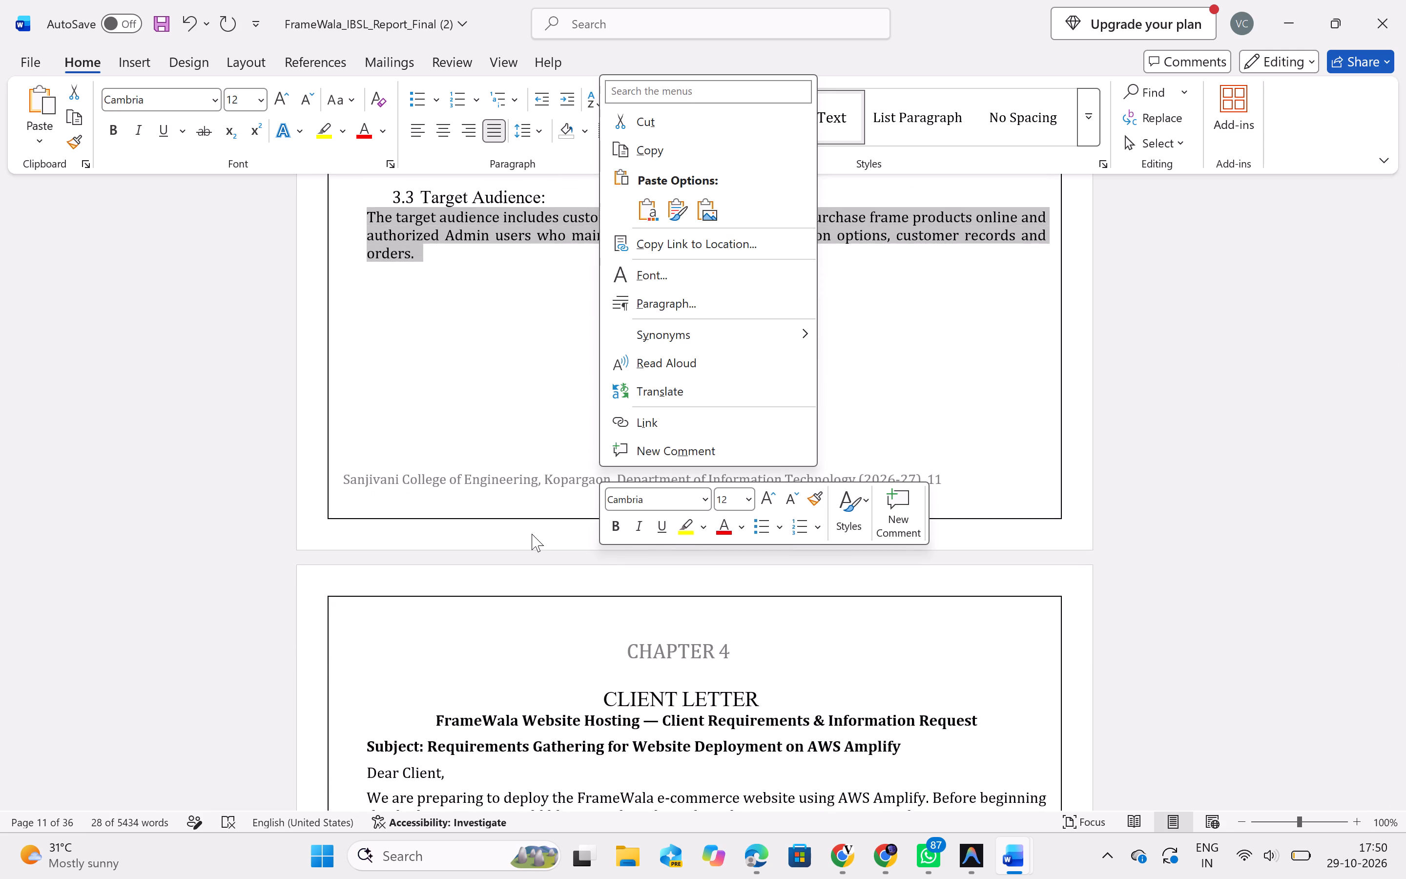
{"action": "left_click", "coordinate": [532, 534]}
Check the text alignment throughout the Chapter 4 client letter, from the "Dear Client" opening to the closing lines.
{"action": "scroll", "coordinate": [532, 534], "scroll_direction": "down", "scroll_amount": 2}
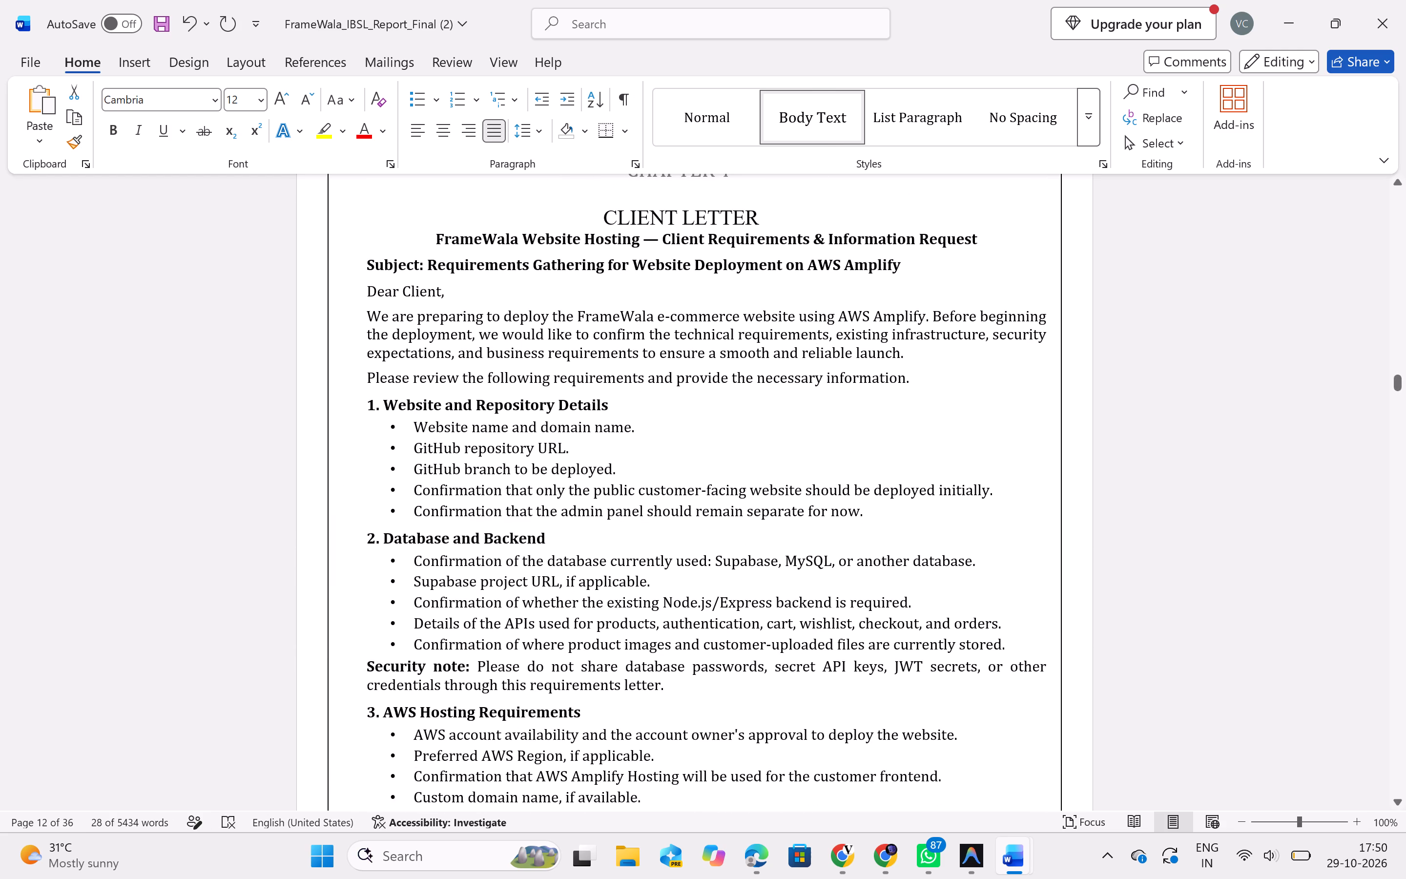
{"action": "left_click_drag", "start_coordinate": [370, 290], "coordinate": [496, 320]}
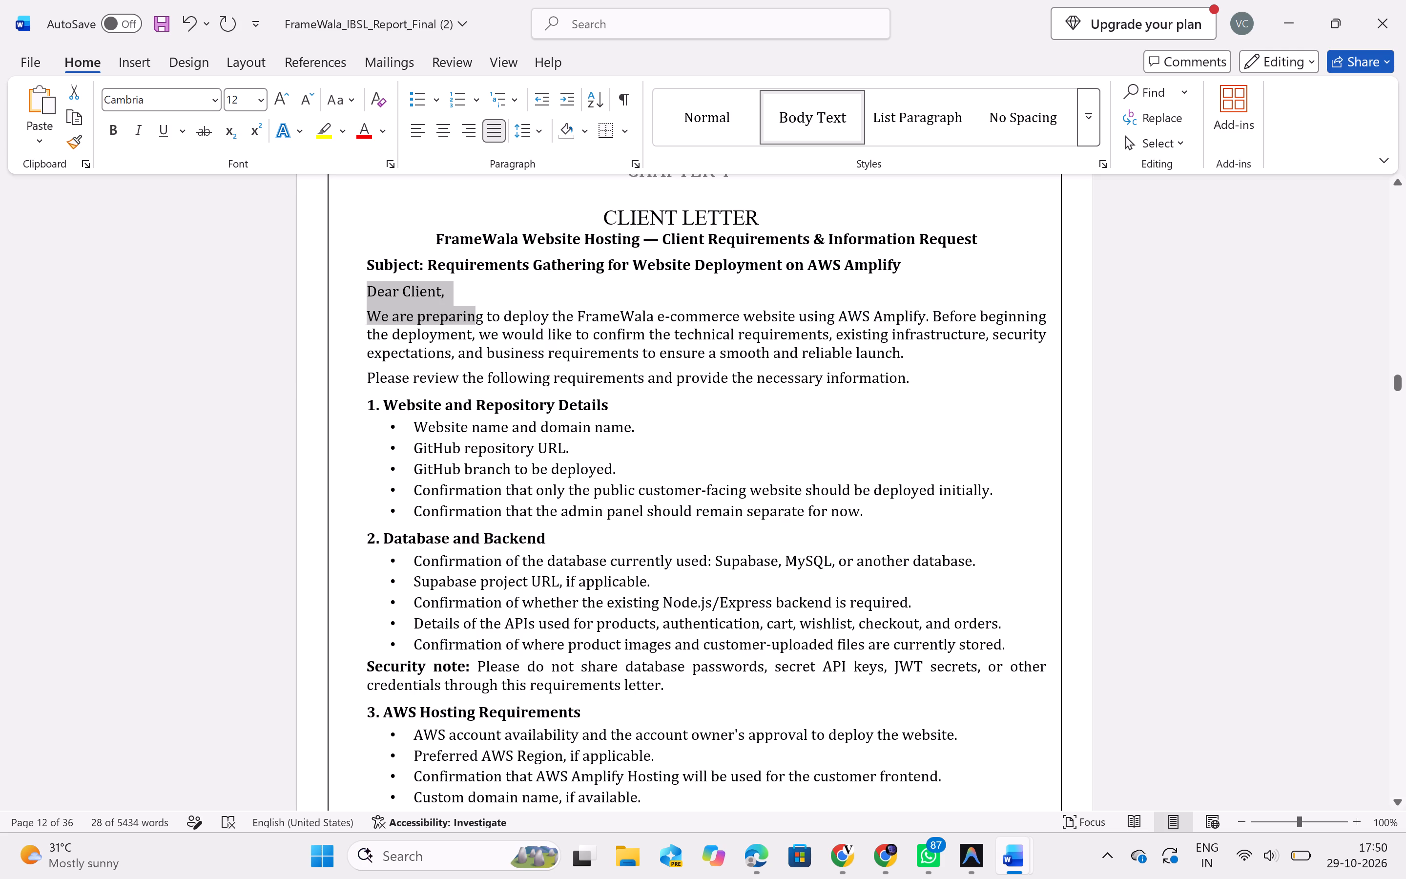
{"action": "left_click_drag", "start_coordinate": [496, 320], "coordinate": [914, 398]}
{"action": "scroll", "coordinate": [551, 550], "scroll_direction": "down", "scroll_amount": 1}
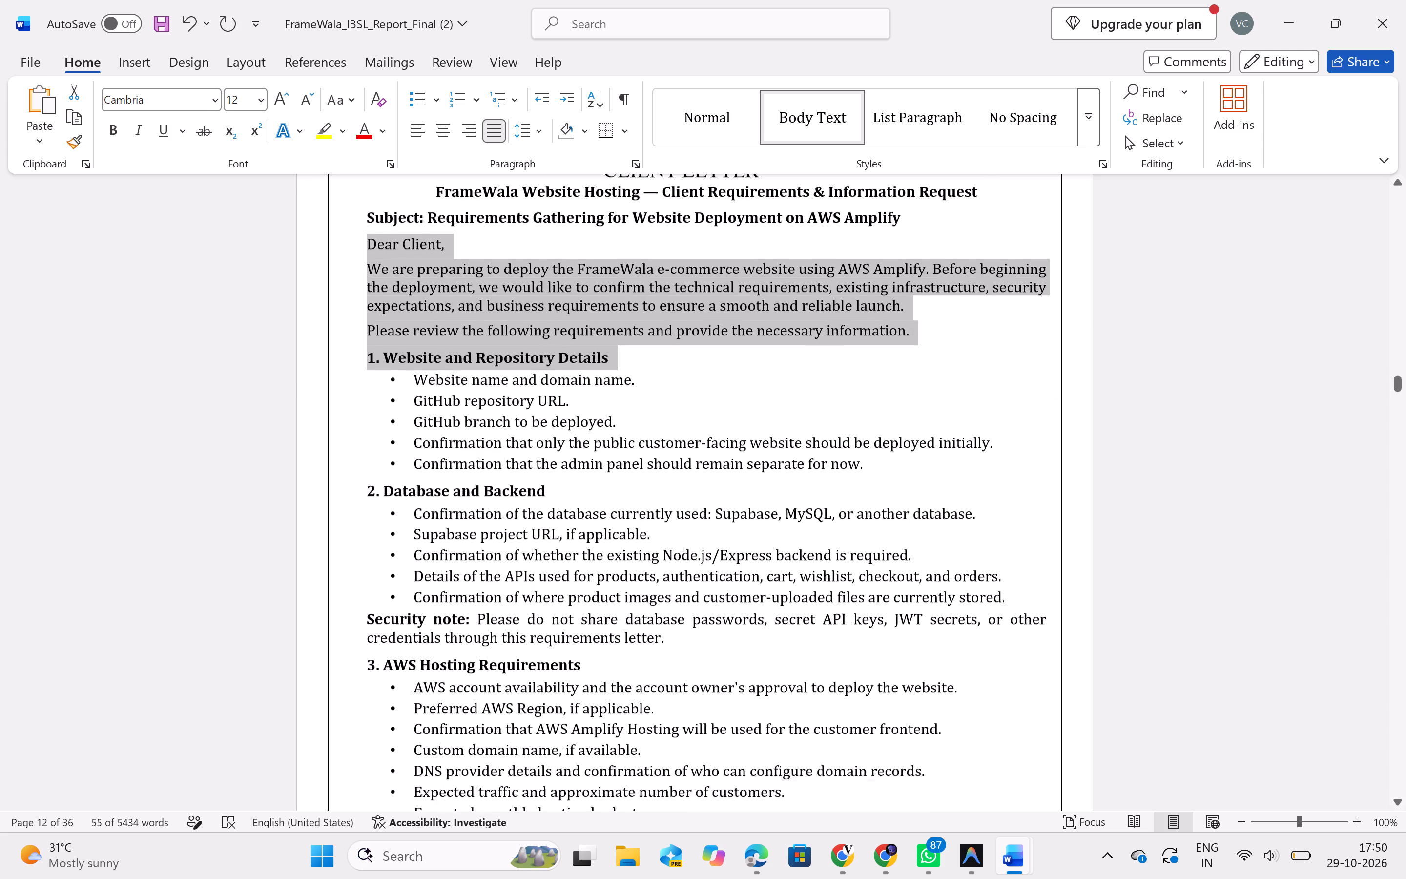
{"action": "scroll", "coordinate": [551, 550], "scroll_direction": "down", "scroll_amount": 5}
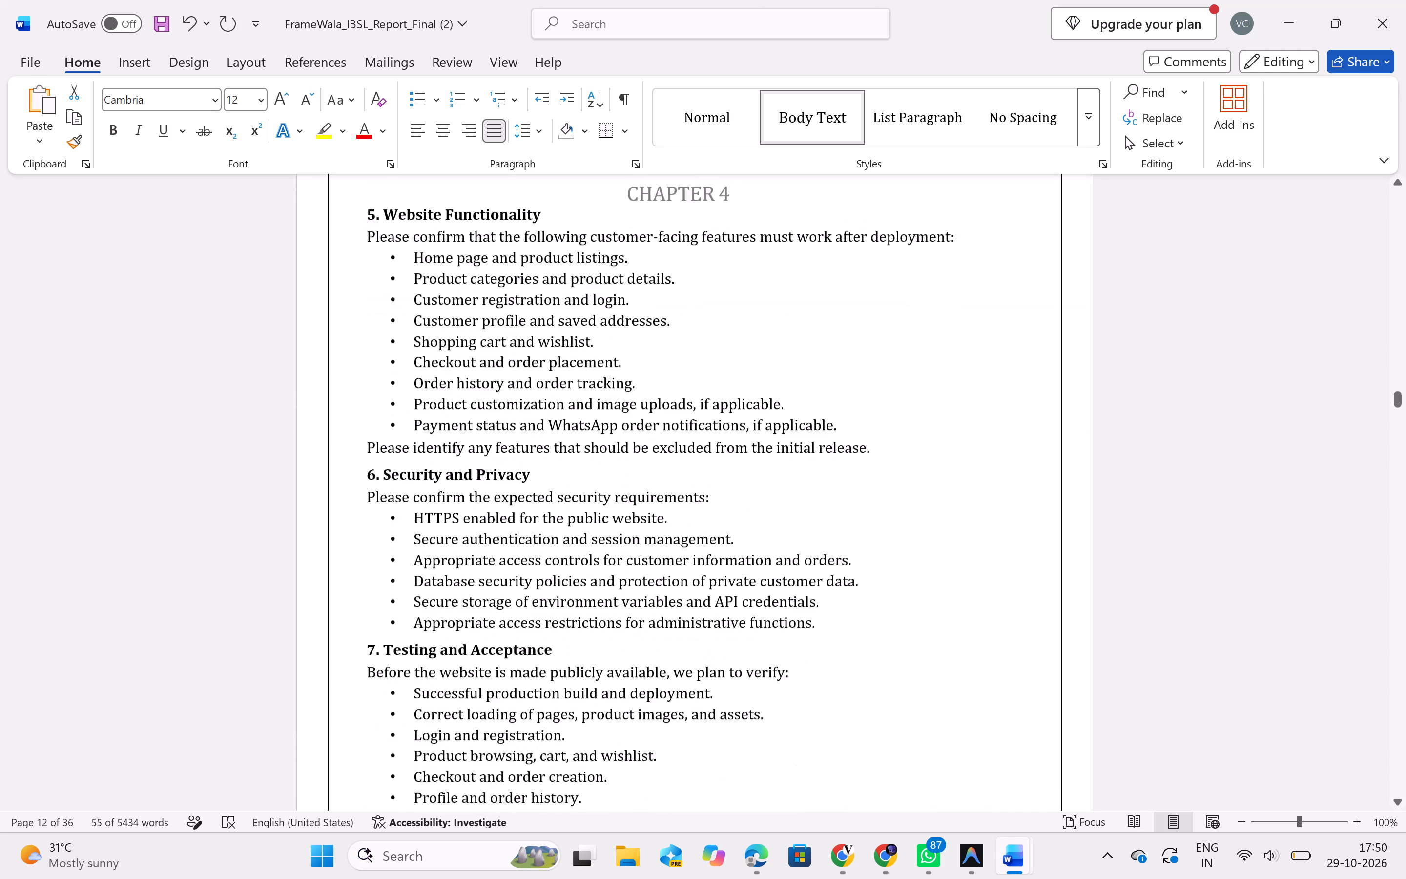
{"action": "scroll", "coordinate": [551, 550], "scroll_direction": "down", "scroll_amount": 4}
{"action": "scroll", "coordinate": [551, 550], "scroll_direction": "up", "scroll_amount": 1}
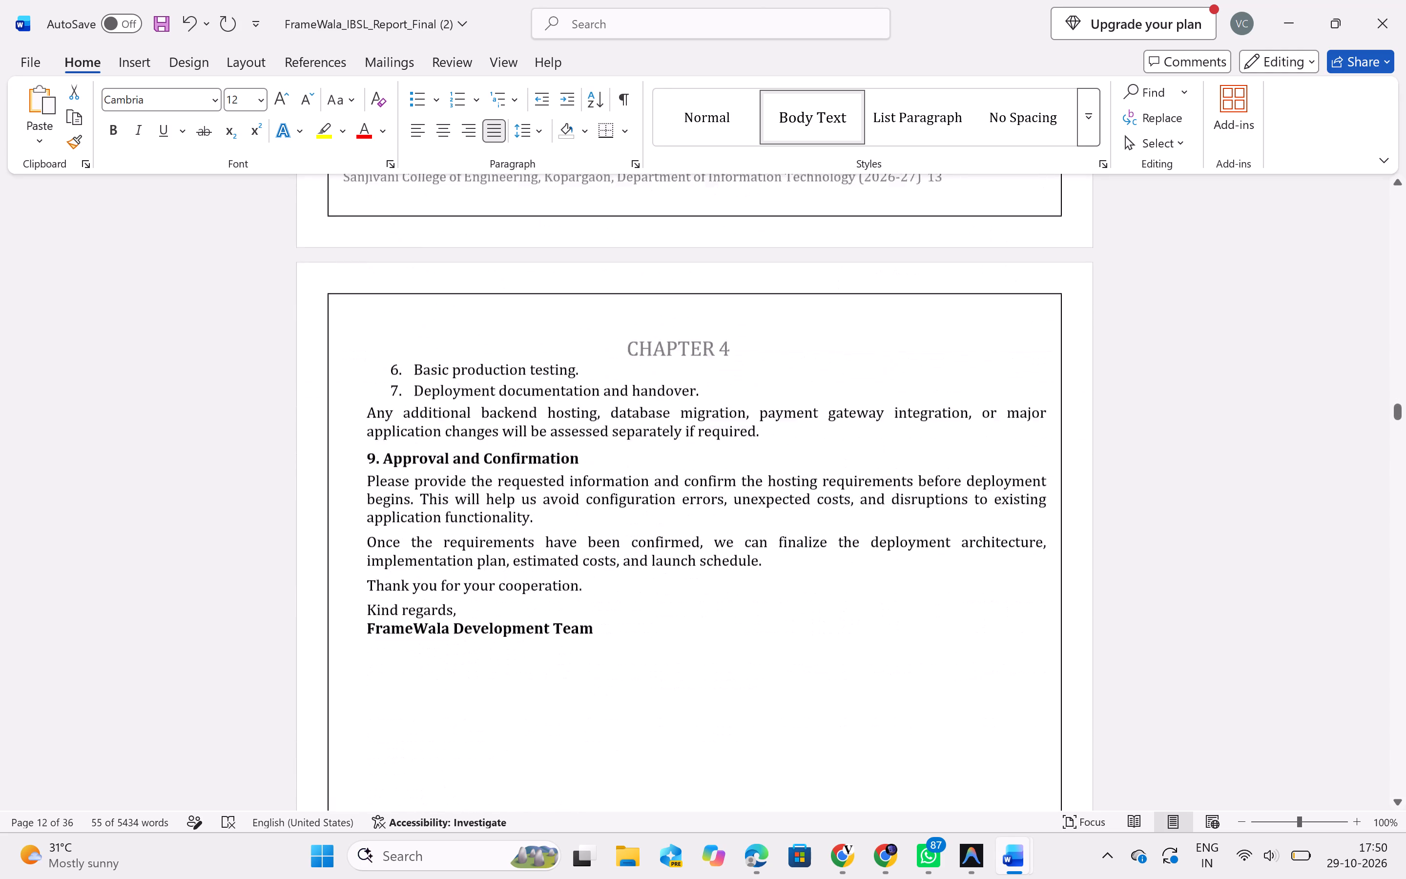
{"action": "scroll", "coordinate": [551, 550], "scroll_direction": "up", "scroll_amount": 1}
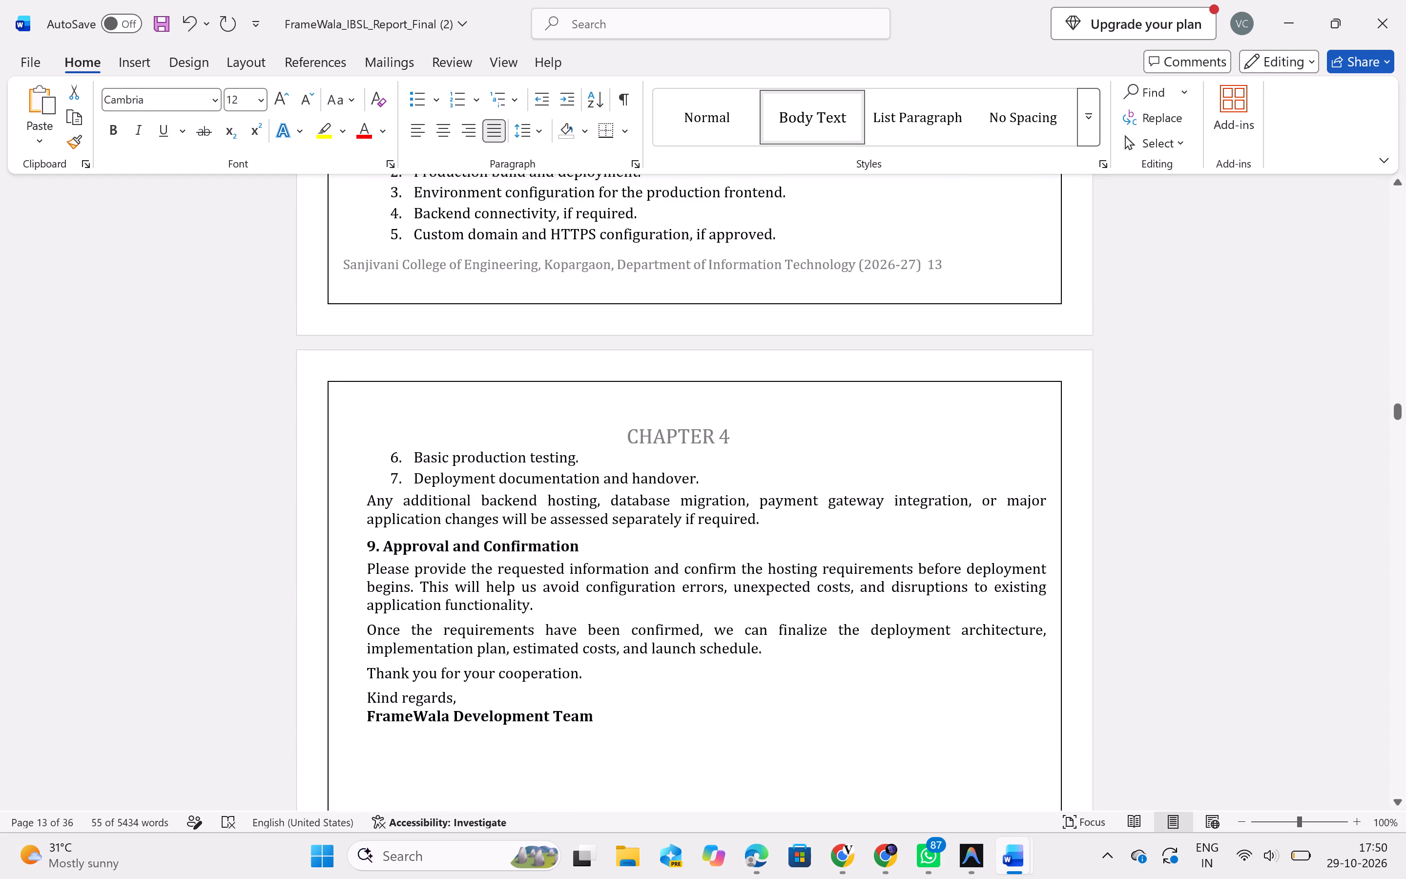
Insert a blank line before "Thank you for your cooperation." at the end of the client letter.
{"action": "left_click", "coordinate": [796, 648]}
{"action": "key", "text": "Return"}
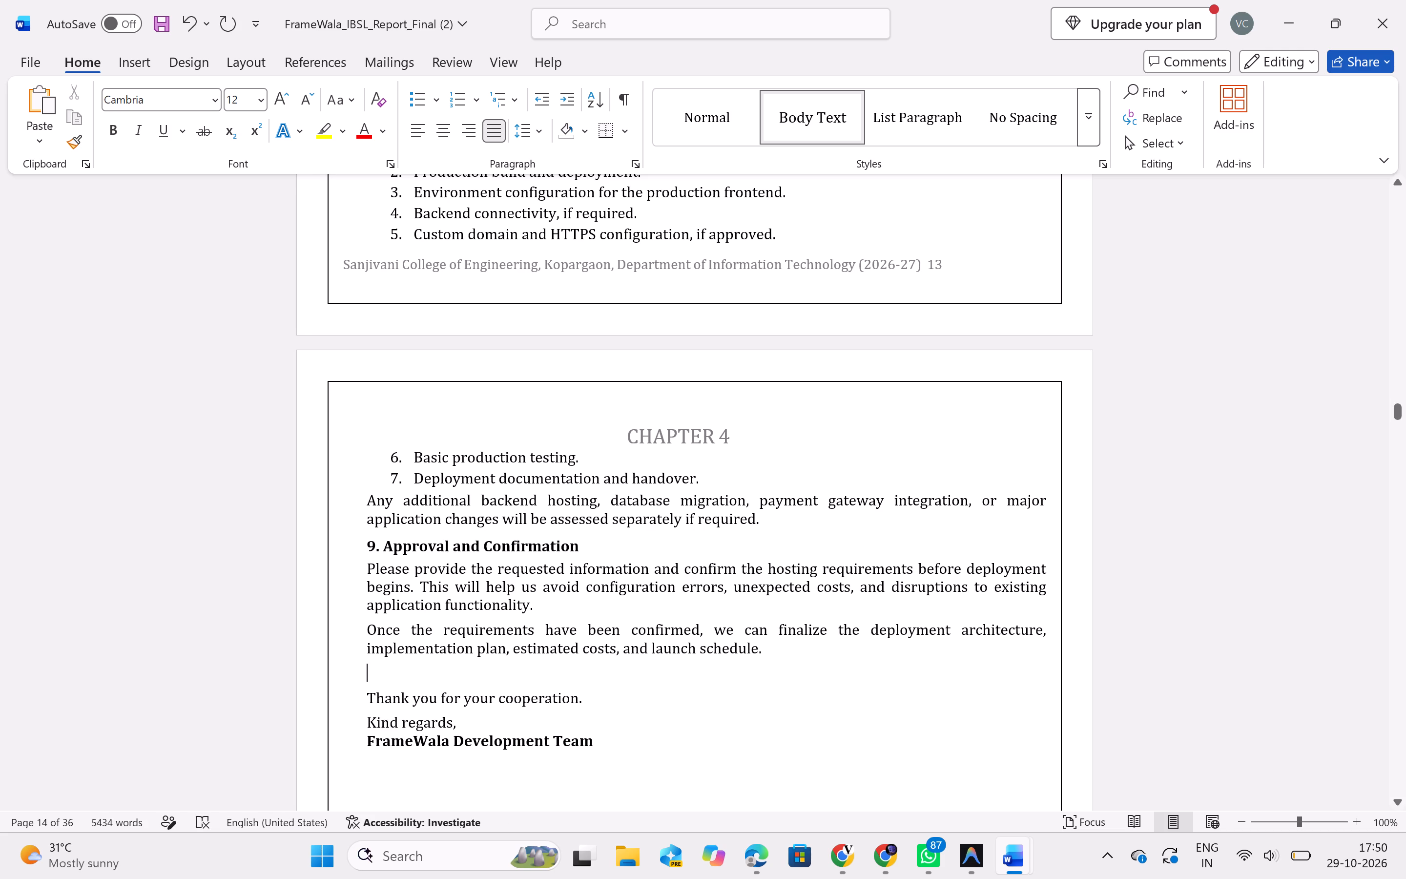
Justify the User Requirements text under 5.1, from the heading to the last Admin requirement.
{"action": "scroll", "coordinate": [768, 714], "scroll_direction": "down", "scroll_amount": 6}
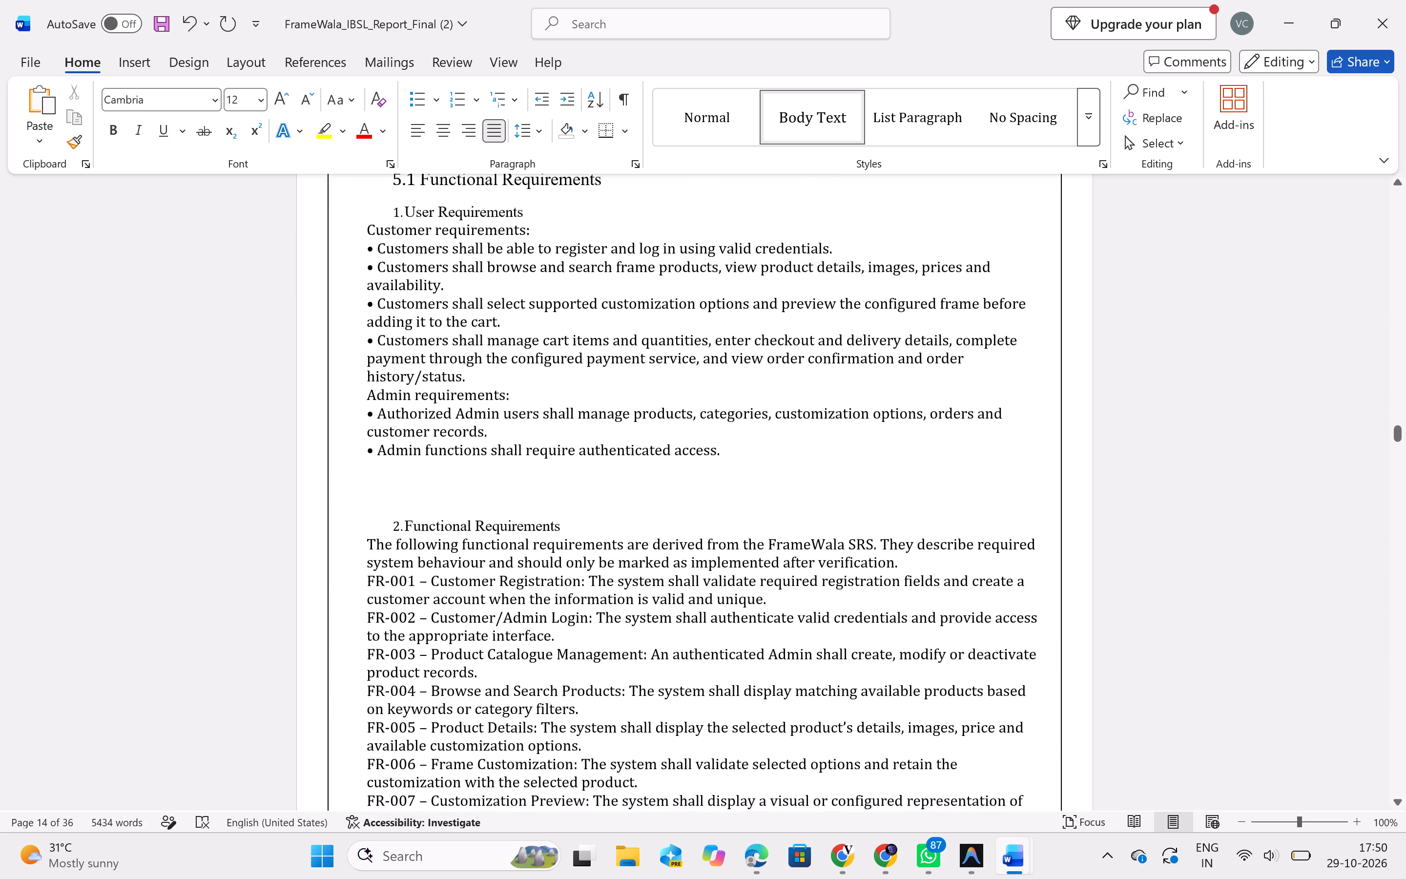
{"action": "left_click_drag", "start_coordinate": [726, 455], "coordinate": [403, 217]}
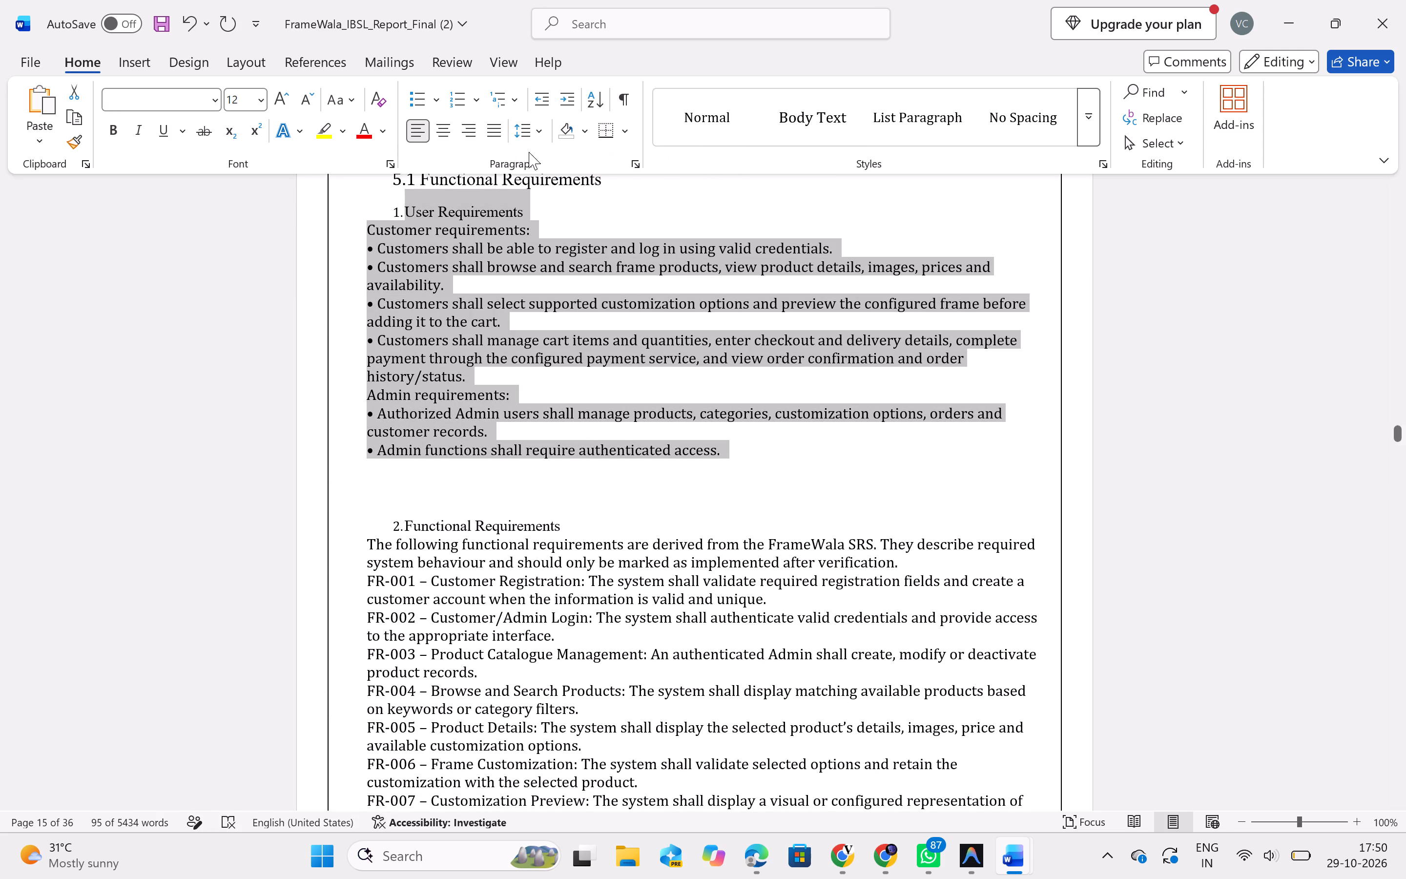
{"action": "left_click", "coordinate": [483, 127]}
{"action": "left_click", "coordinate": [737, 497]}
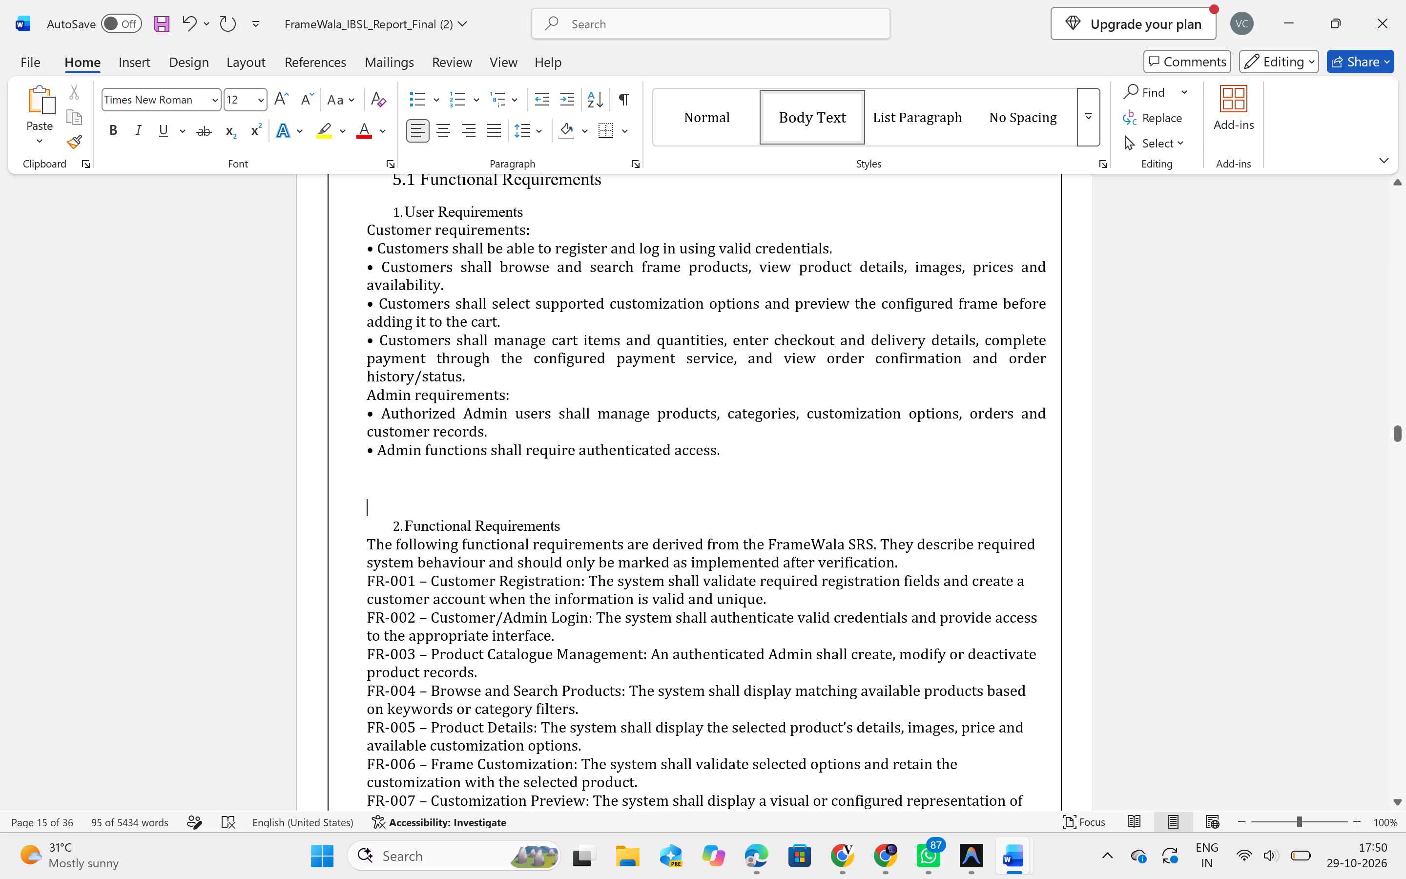
Justify the Functional Requirements text in Chapter 5, from the introductory paragraph through the start of FR-011.
{"action": "scroll", "coordinate": [737, 497], "scroll_direction": "down", "scroll_amount": 1}
{"action": "left_click_drag", "start_coordinate": [365, 347], "coordinate": [1044, 754]}
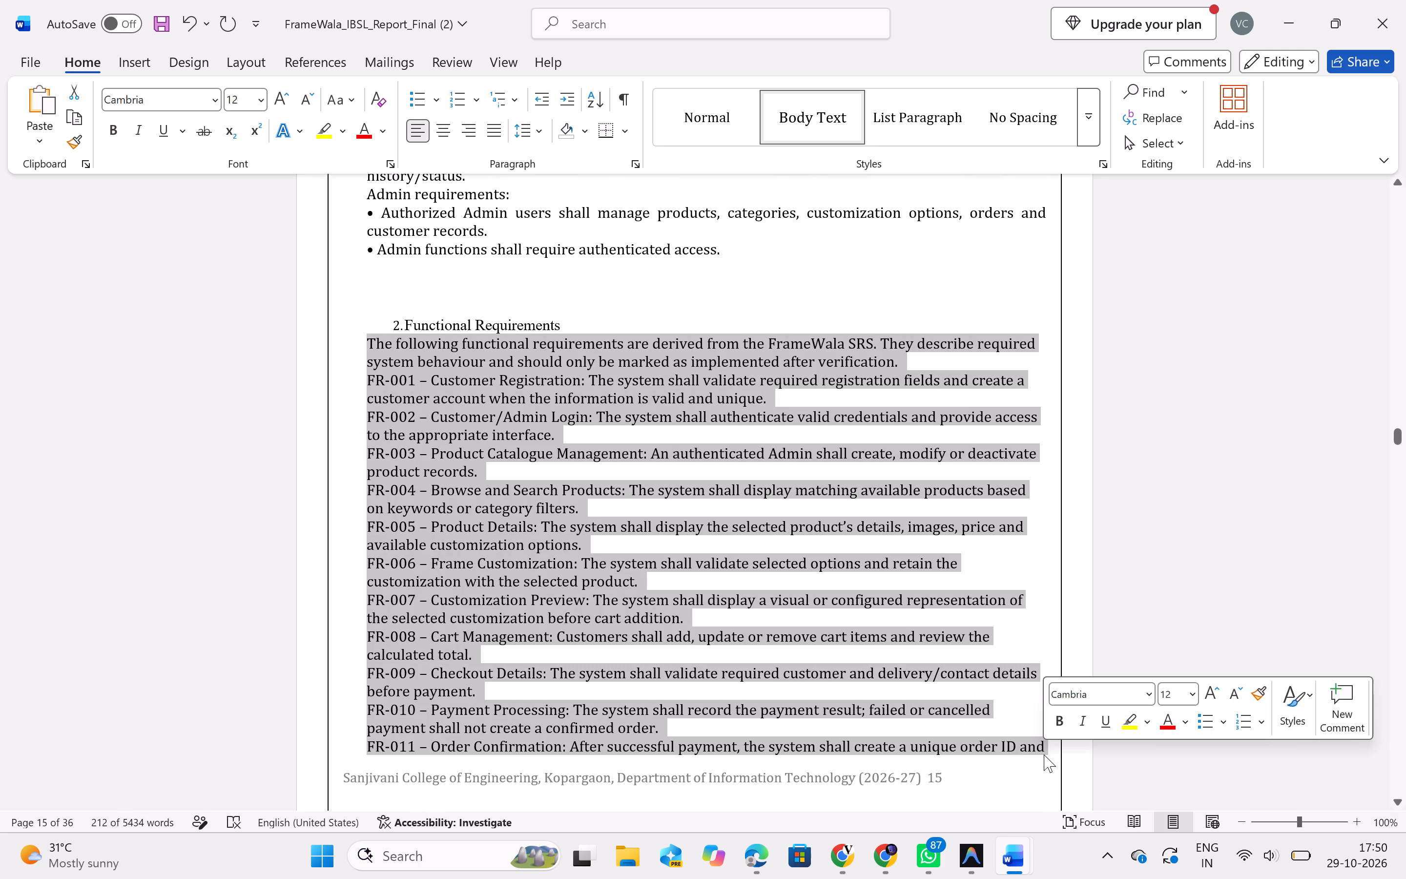
{"action": "left_click", "coordinate": [495, 134]}
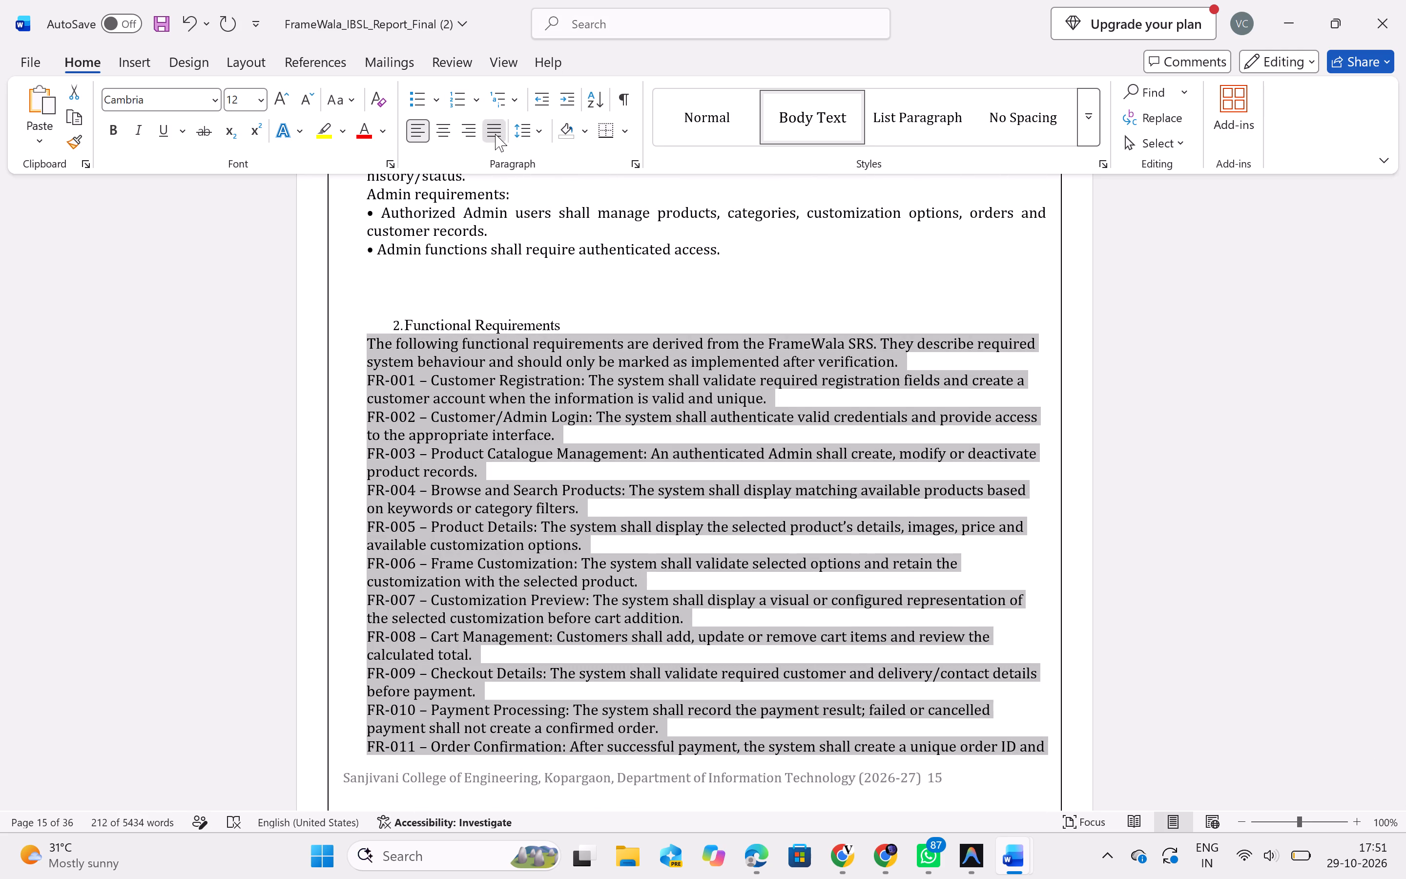
Justify the Non-Functional Requirements paragraphs, from Performance to Scalability and maintainability.
{"action": "scroll", "coordinate": [660, 380], "scroll_direction": "down", "scroll_amount": 3}
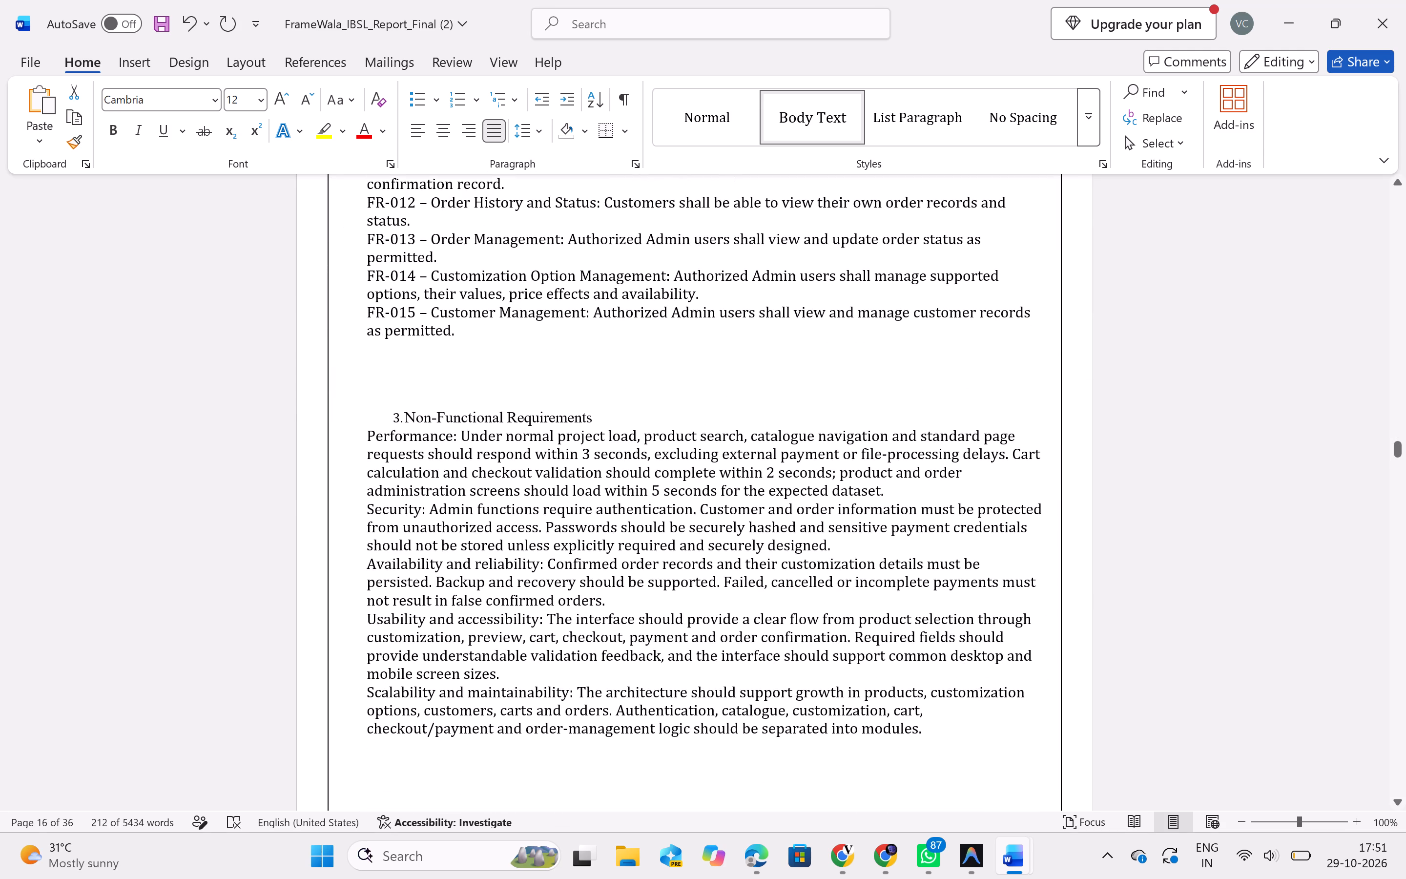
{"action": "left_click_drag", "start_coordinate": [364, 432], "coordinate": [972, 747]}
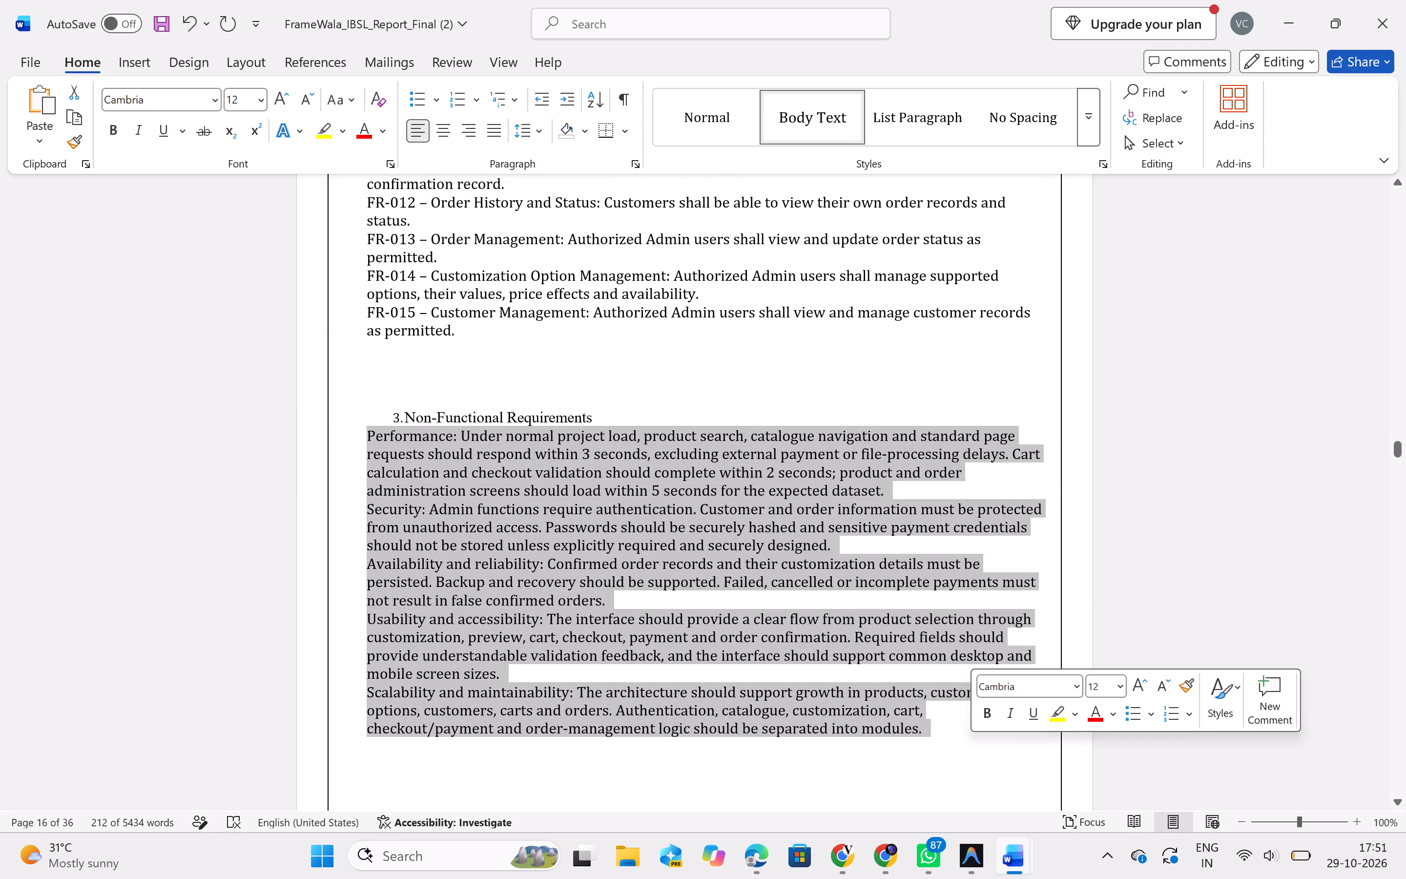
{"action": "left_click", "coordinate": [502, 127]}
{"action": "left_click", "coordinate": [718, 413]}
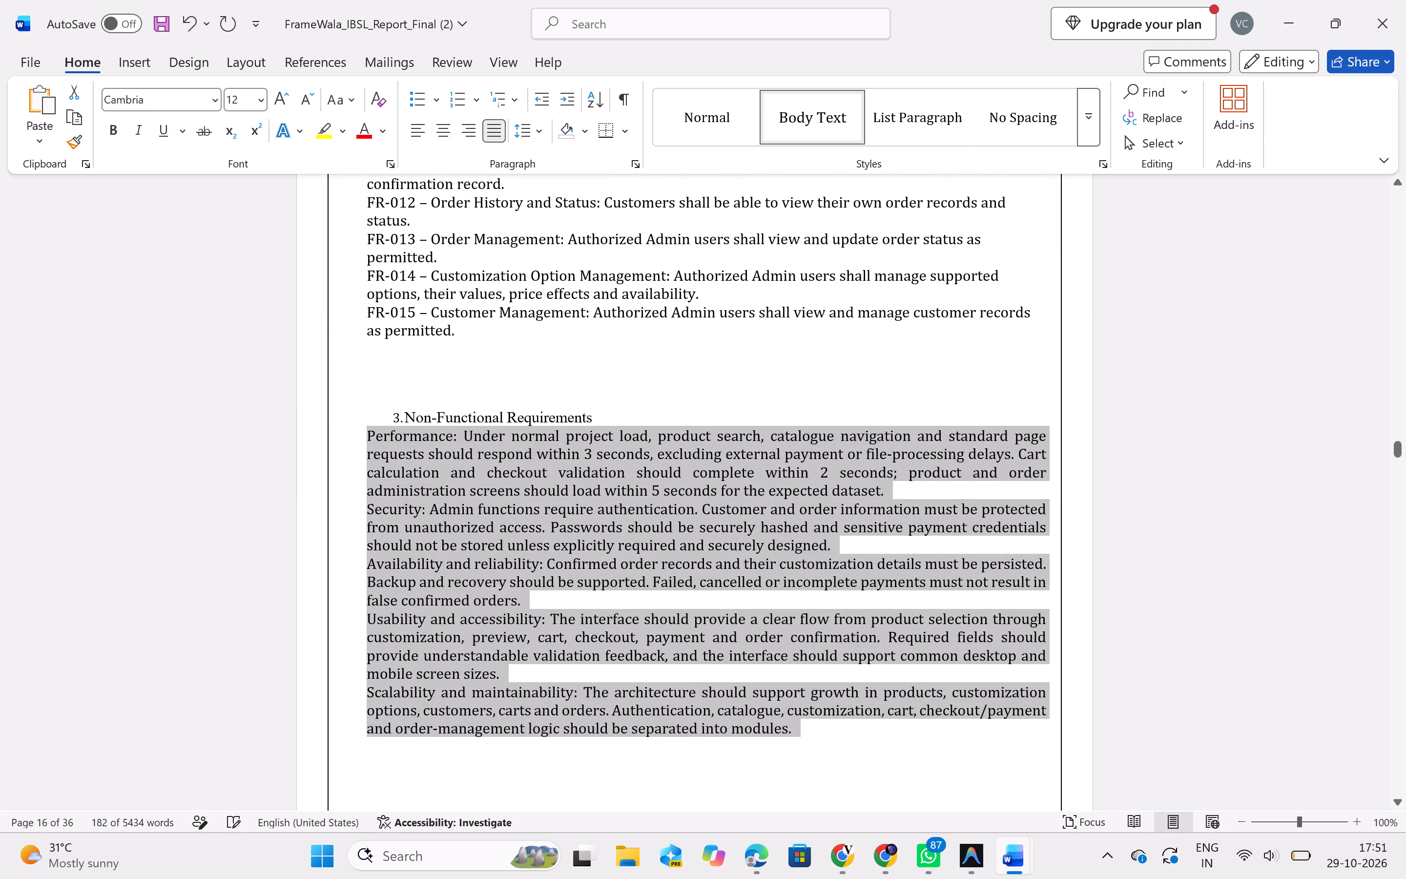
Justify the paragraph under 6.1 Architecture Pattern.
{"action": "scroll", "coordinate": [718, 413], "scroll_direction": "down", "scroll_amount": 4}
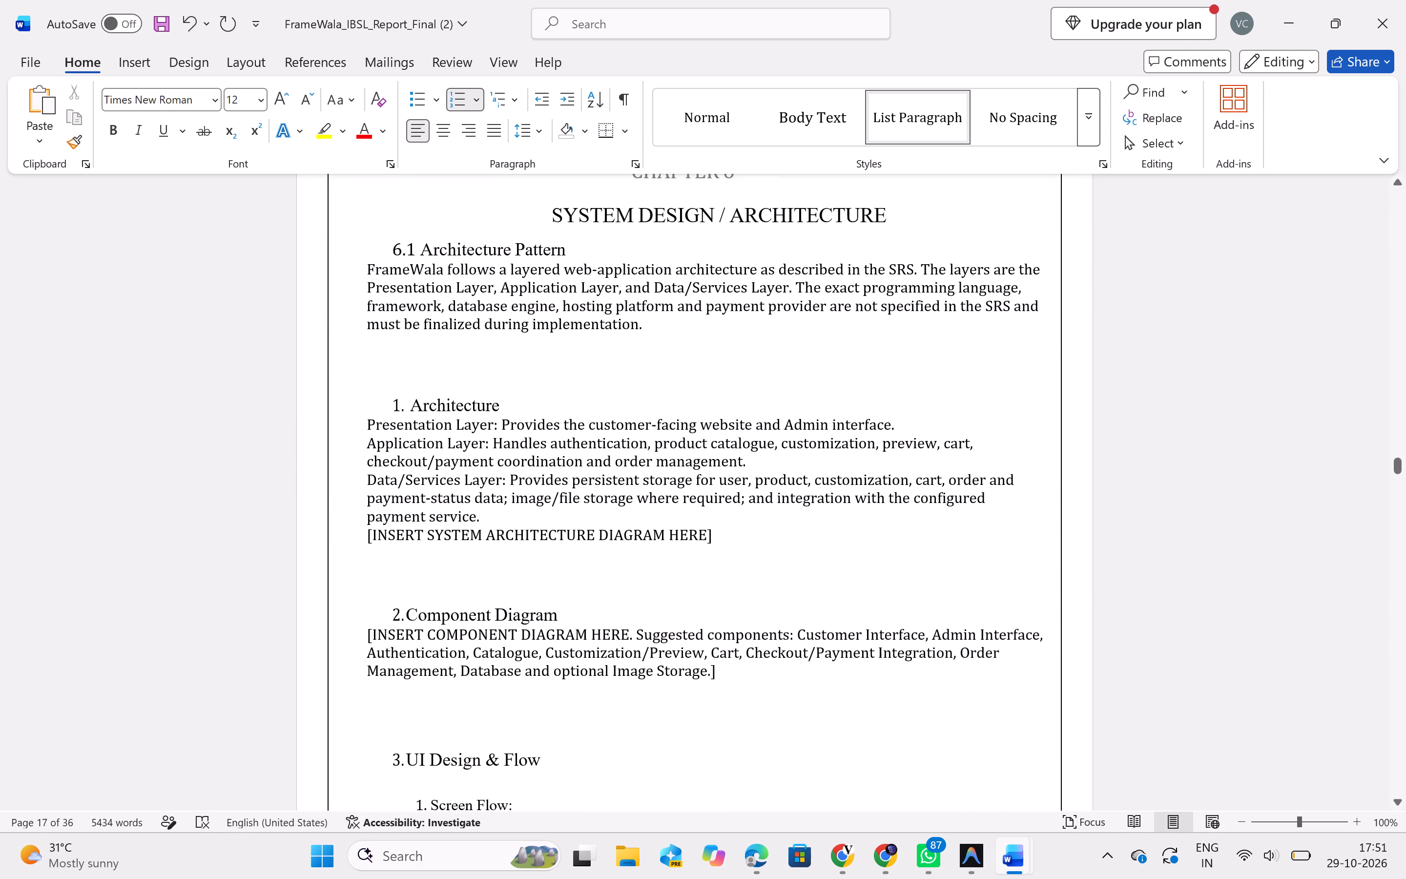
{"action": "left_click_drag", "start_coordinate": [647, 330], "coordinate": [357, 272]}
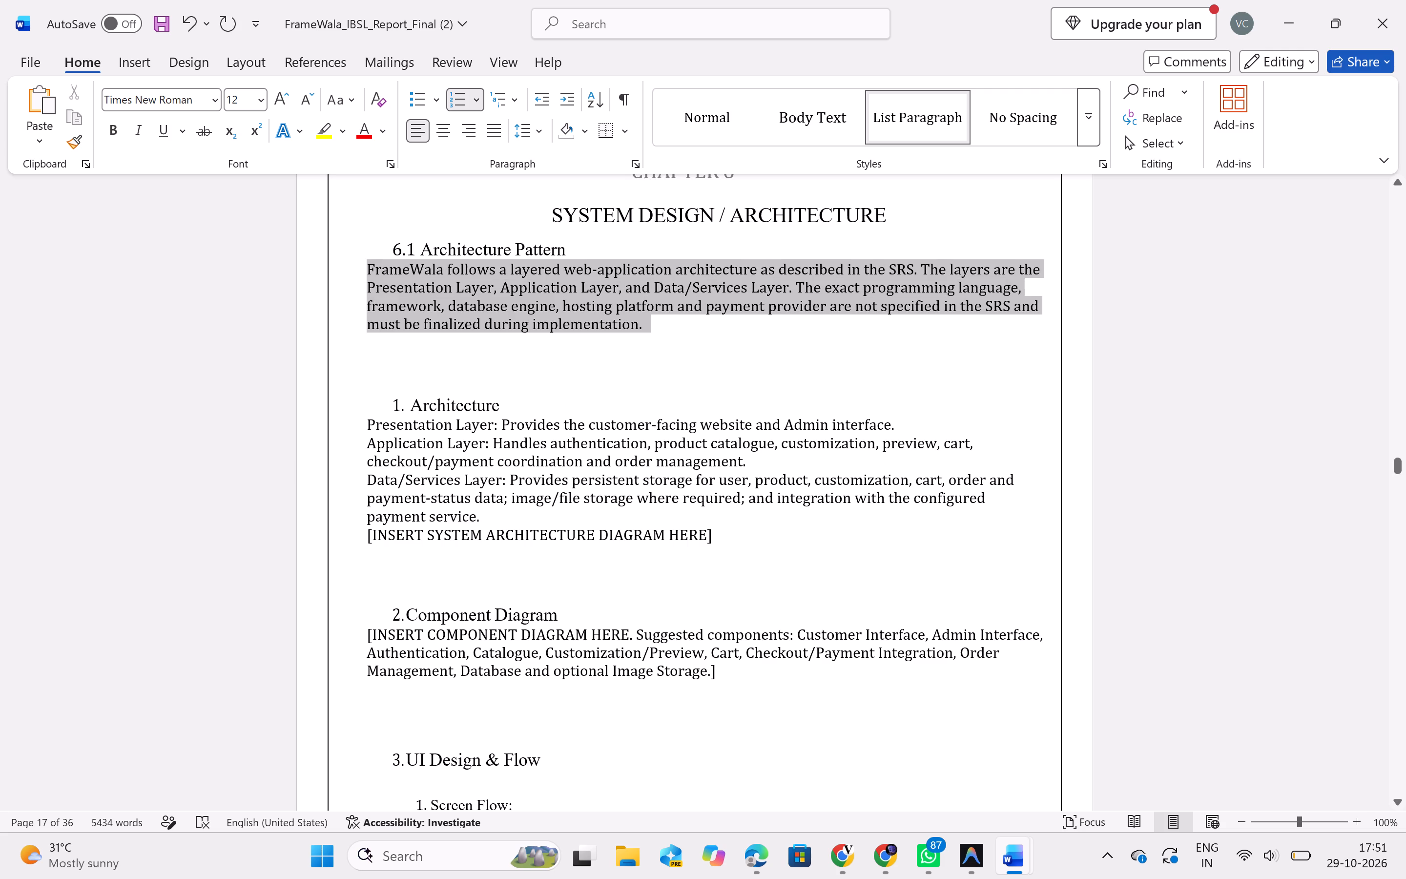
{"action": "left_click_drag", "start_coordinate": [357, 272], "coordinate": [358, 273]}
{"action": "left_click", "coordinate": [497, 130]}
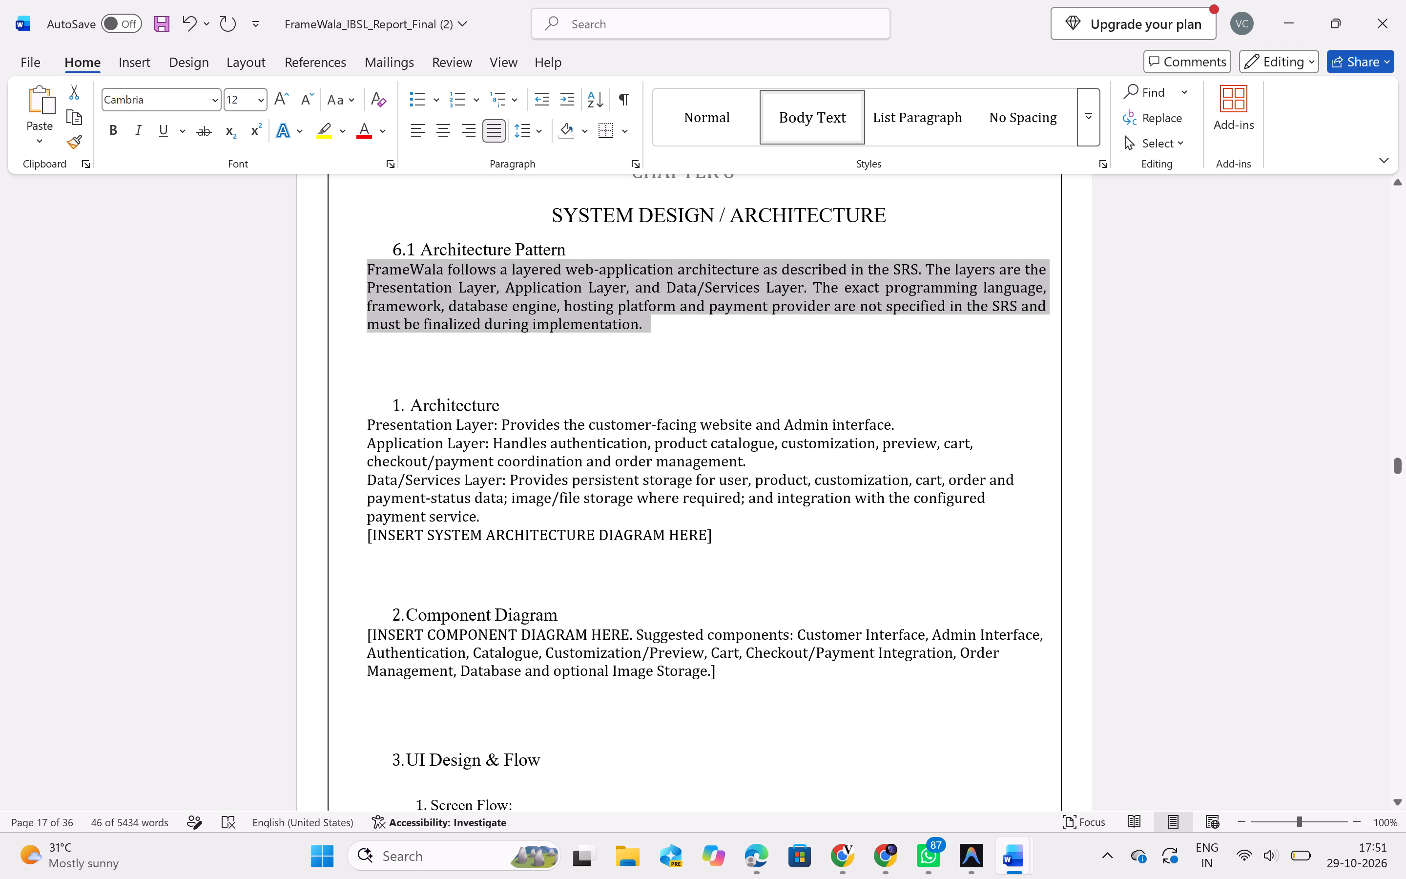
Delete the "[INSERT SYSTEM ARCHITECTURE DIAGRAM HERE]" placeholder from the Architecture section of Chapter 6.
{"action": "left_click_drag", "start_coordinate": [718, 537], "coordinate": [395, 533]}
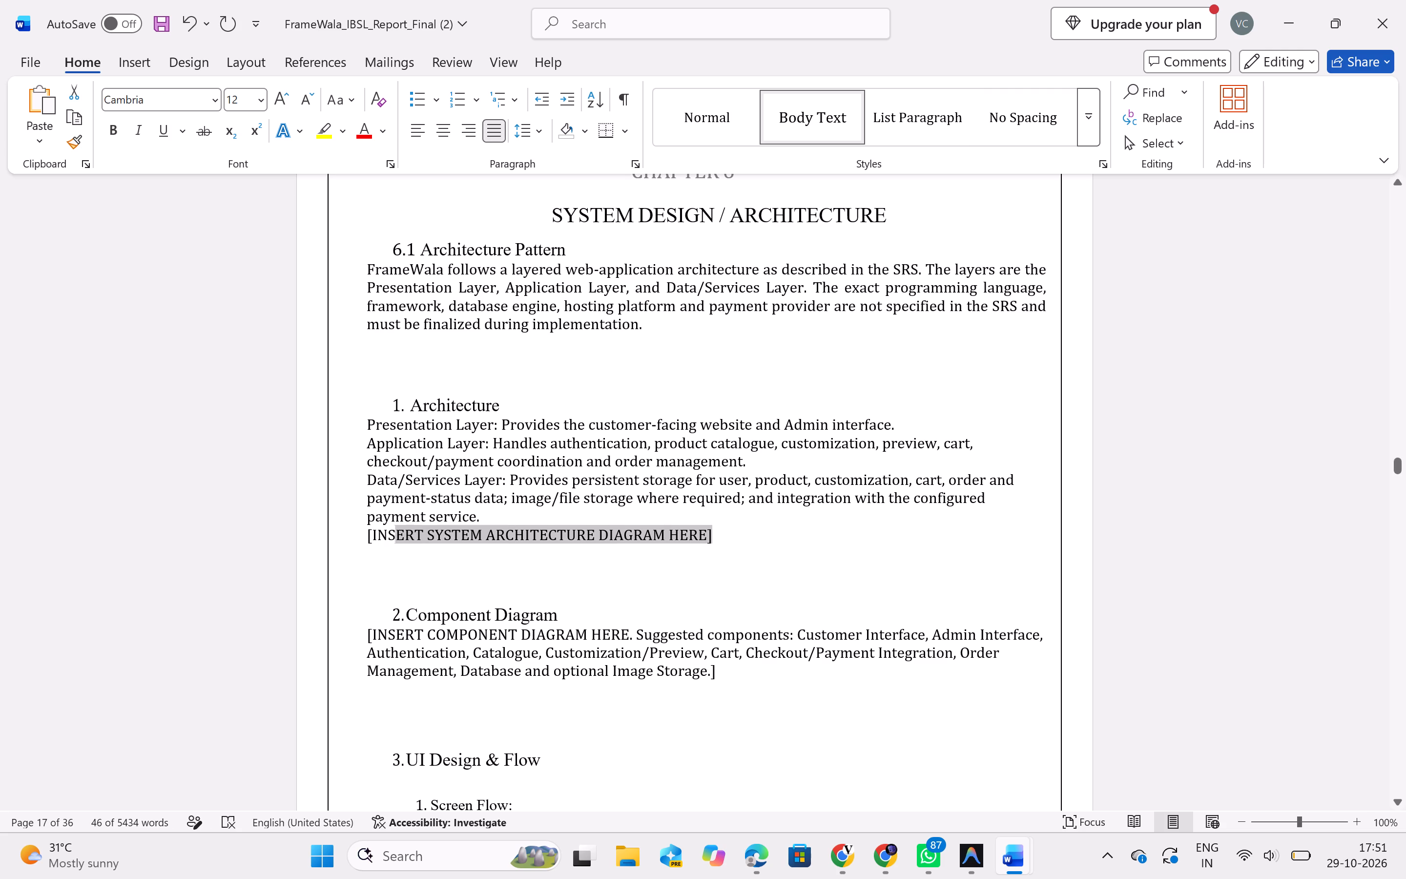
{"action": "left_click_drag", "start_coordinate": [395, 533], "coordinate": [370, 533]}
{"action": "key", "text": "BackSpace"}
{"action": "key", "text": "BackSpace"}
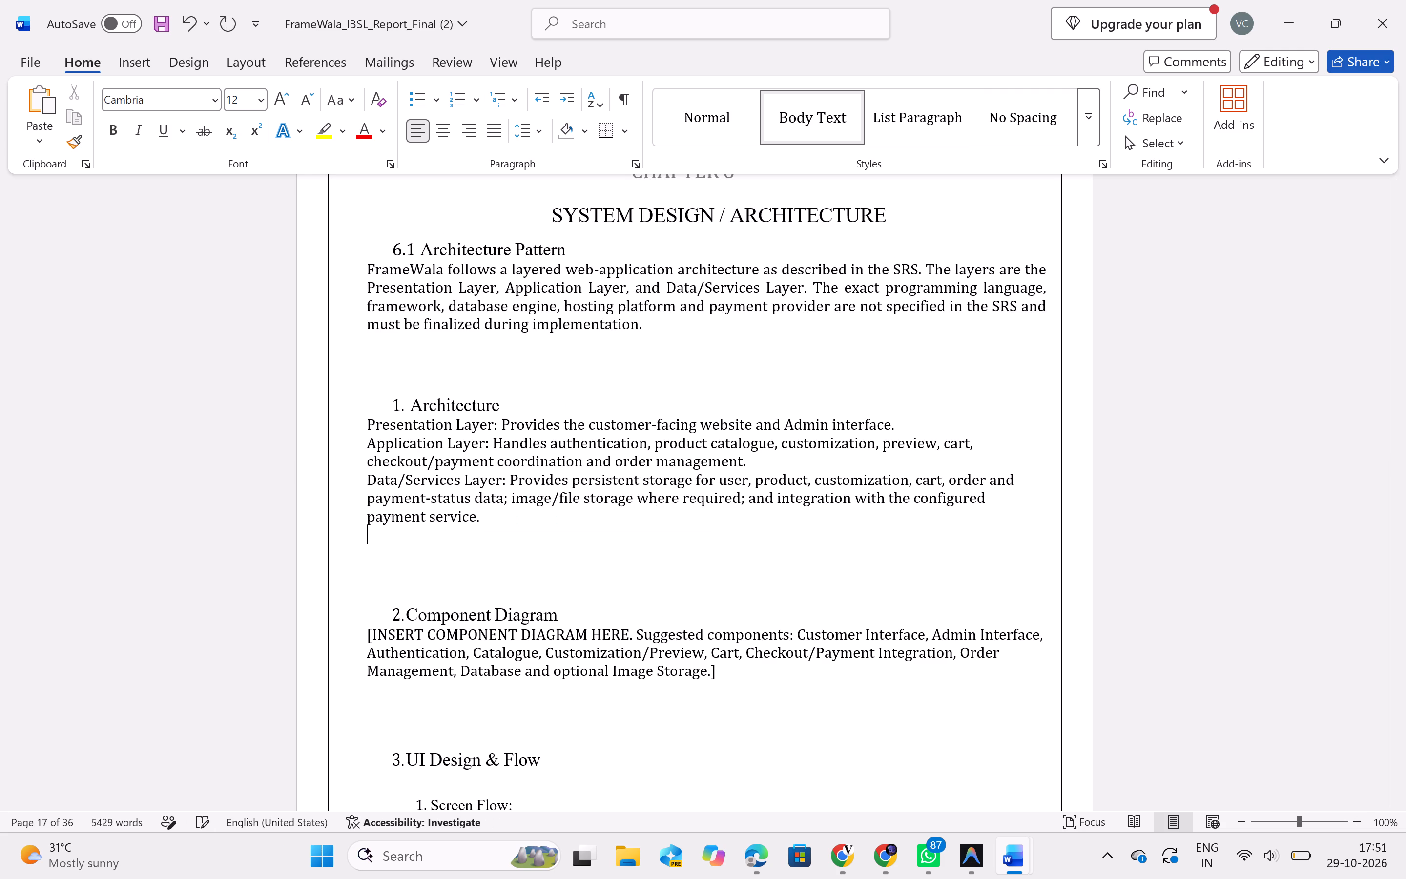
Delete the Component Diagram heading with its placeholder text and the surplus blank lines above UI Design & Flow.
{"action": "double_click", "coordinate": [567, 675]}
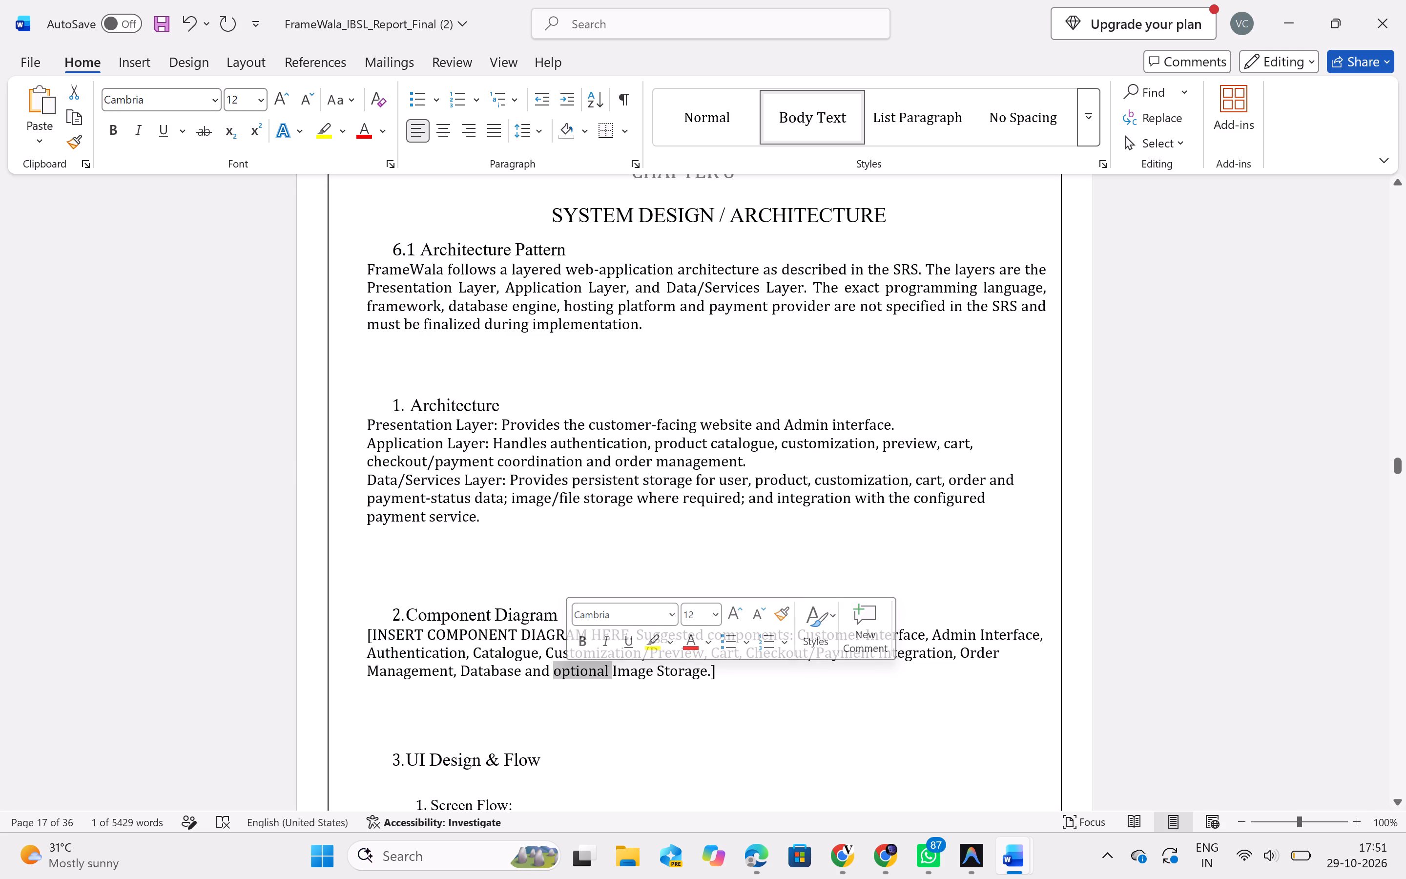
{"action": "left_click", "coordinate": [731, 670]}
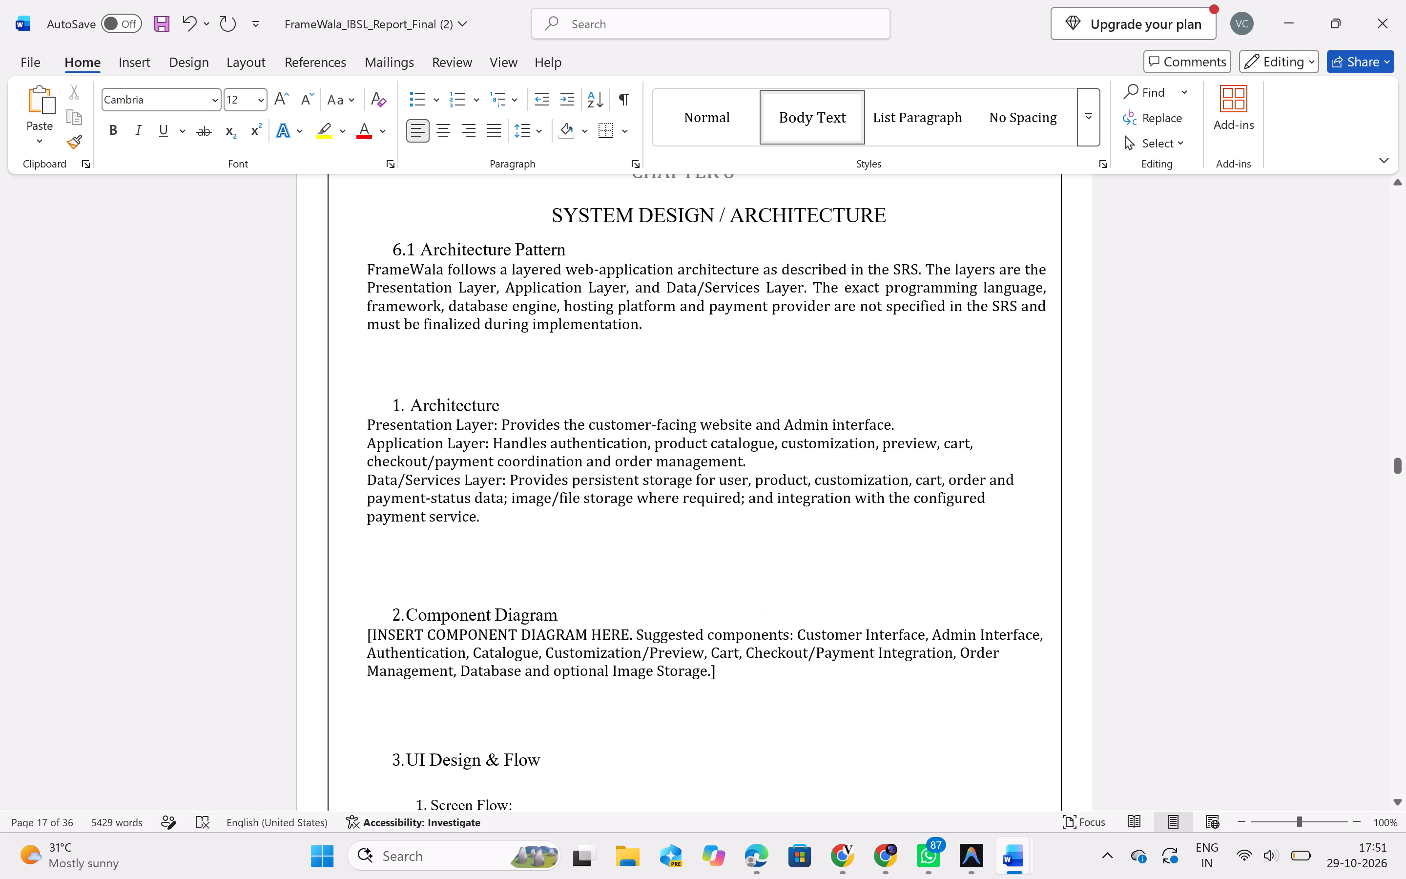
{"action": "left_click_drag", "start_coordinate": [731, 670], "coordinate": [378, 610]}
{"action": "key", "text": "BackSpace"}
{"action": "key", "text": "BackSpace"}
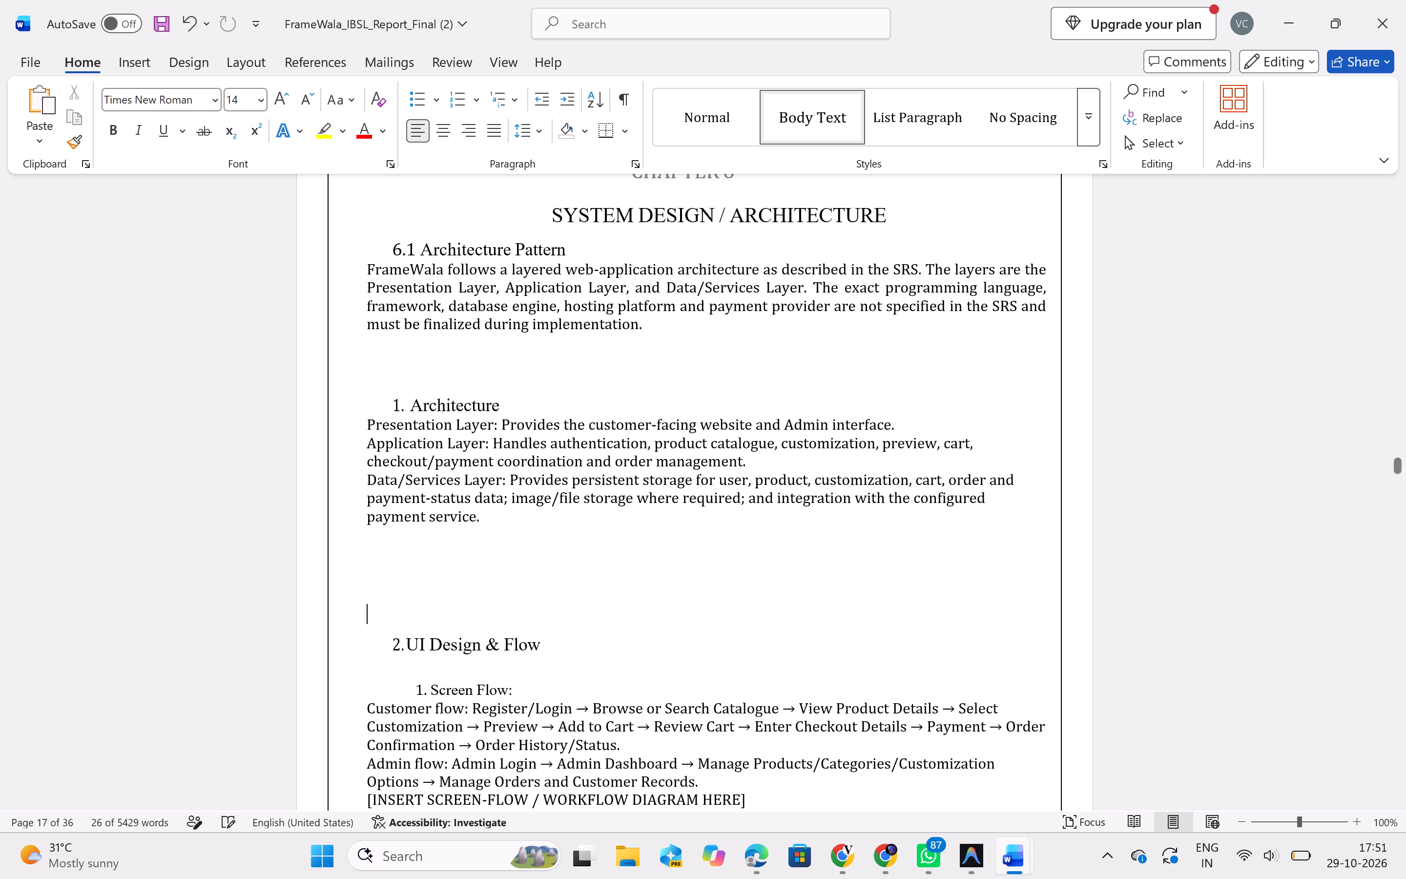
{"action": "key", "text": "BackSpace"}
{"action": "key", "text": "BackSpace"}
Delete the "[INSERT SCREEN-FLOW / WORKFLOW DIAGRAM HERE]" placeholder from the Screen Flow section.
{"action": "scroll", "coordinate": [615, 760], "scroll_direction": "down", "scroll_amount": 1}
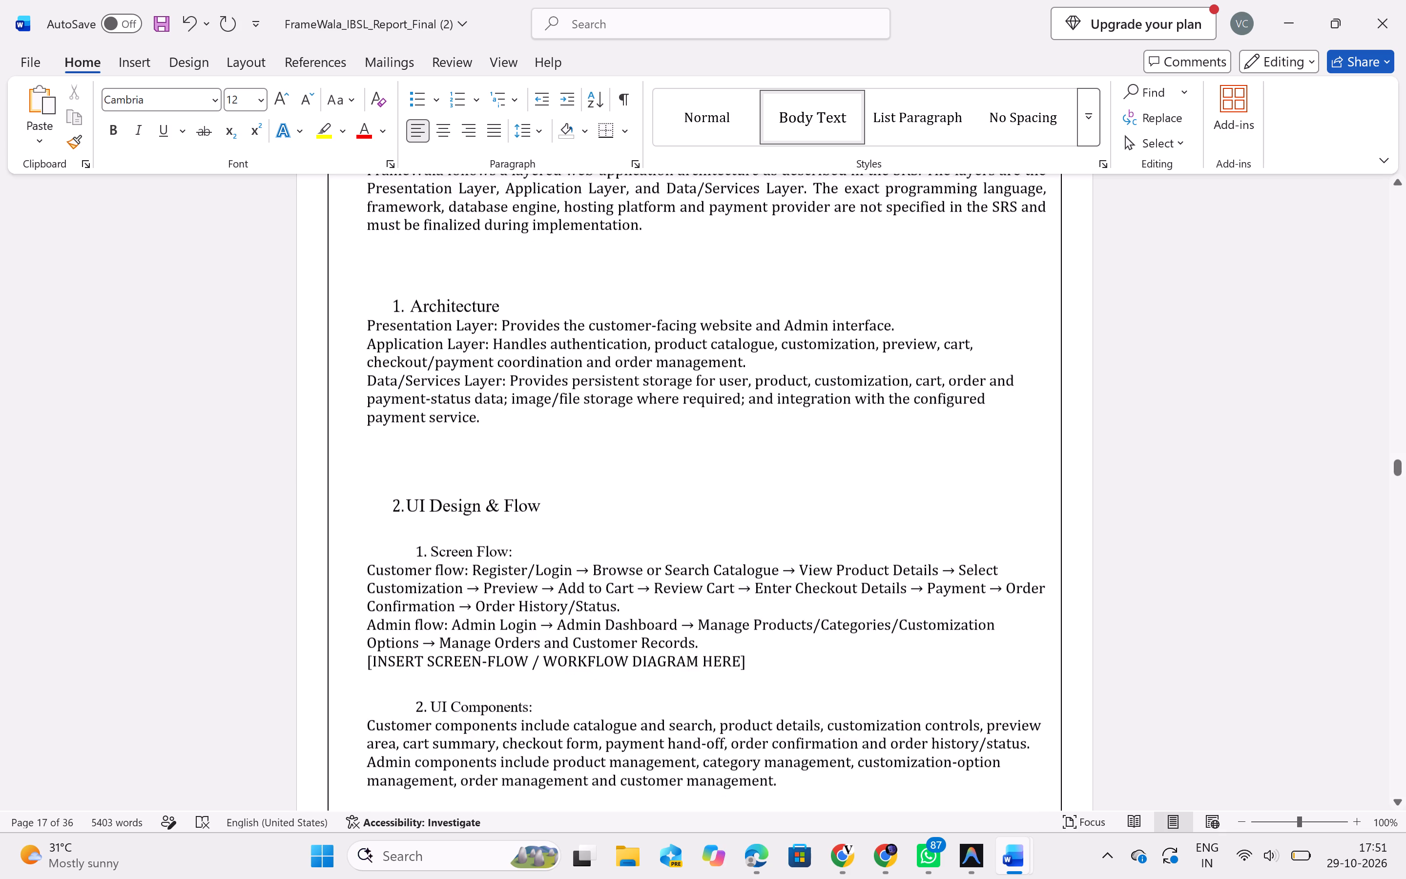
{"action": "scroll", "coordinate": [615, 760], "scroll_direction": "down", "scroll_amount": 1}
{"action": "left_click_drag", "start_coordinate": [755, 613], "coordinate": [377, 613]}
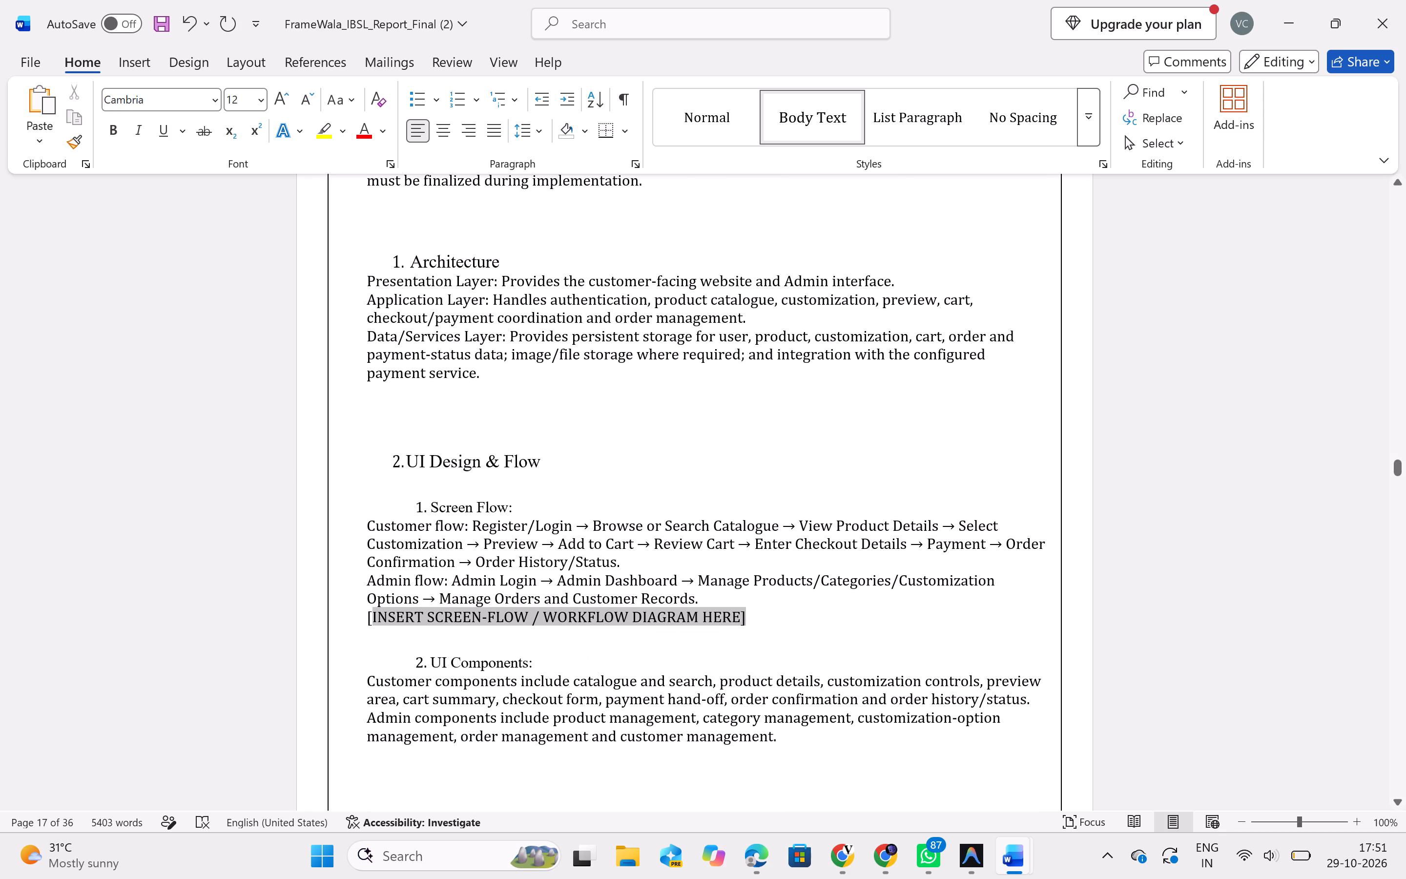
{"action": "left_click_drag", "start_coordinate": [377, 613], "coordinate": [369, 613]}
{"action": "key", "text": "BackSpace"}
Justify the customer and admin component paragraphs under UI Components.
{"action": "scroll", "coordinate": [561, 670], "scroll_direction": "down", "scroll_amount": 2}
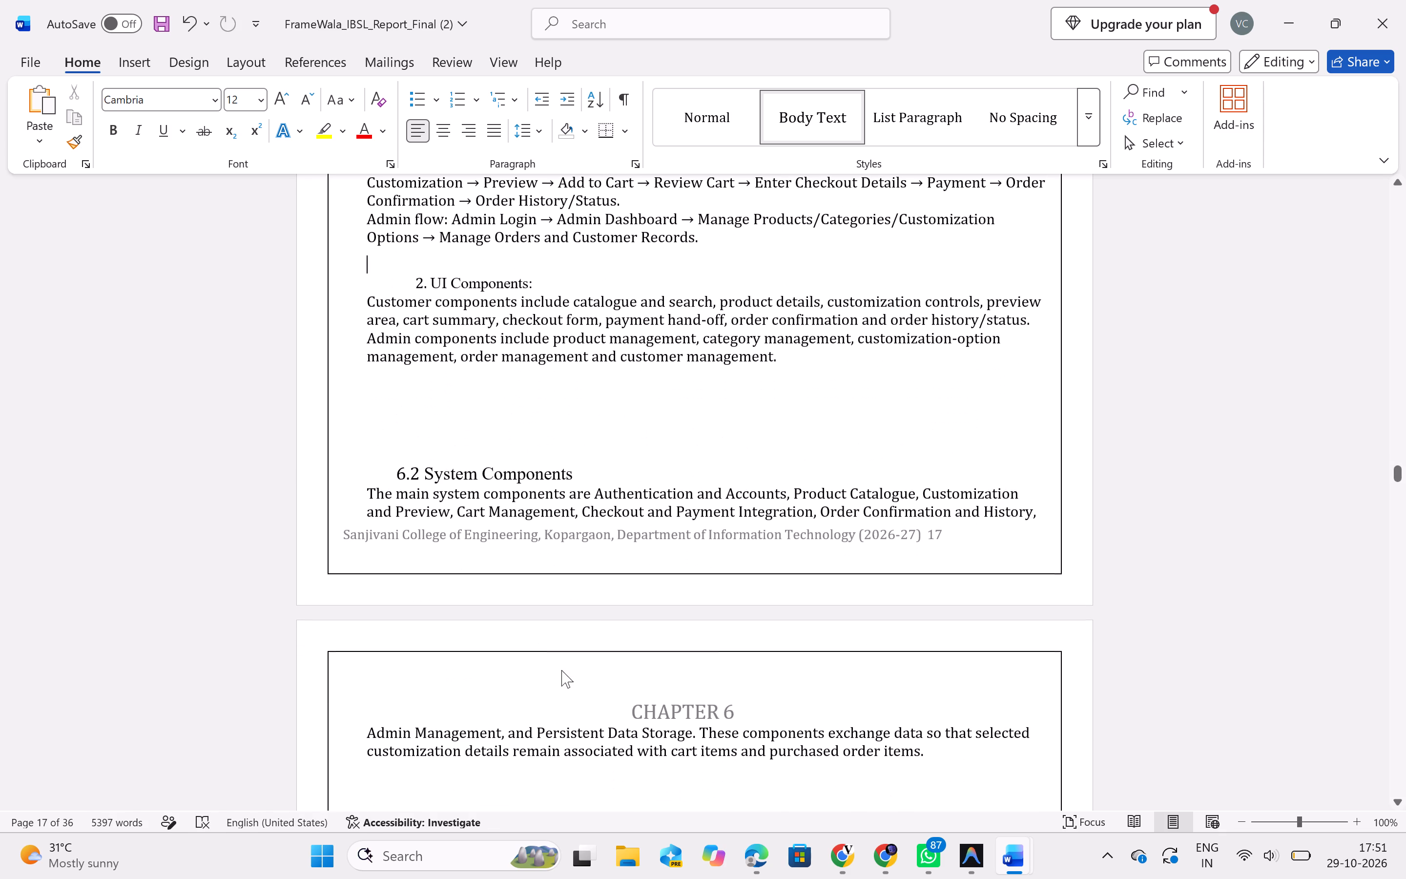
{"action": "left_click_drag", "start_coordinate": [778, 358], "coordinate": [342, 294]}
{"action": "left_click", "coordinate": [485, 128]}
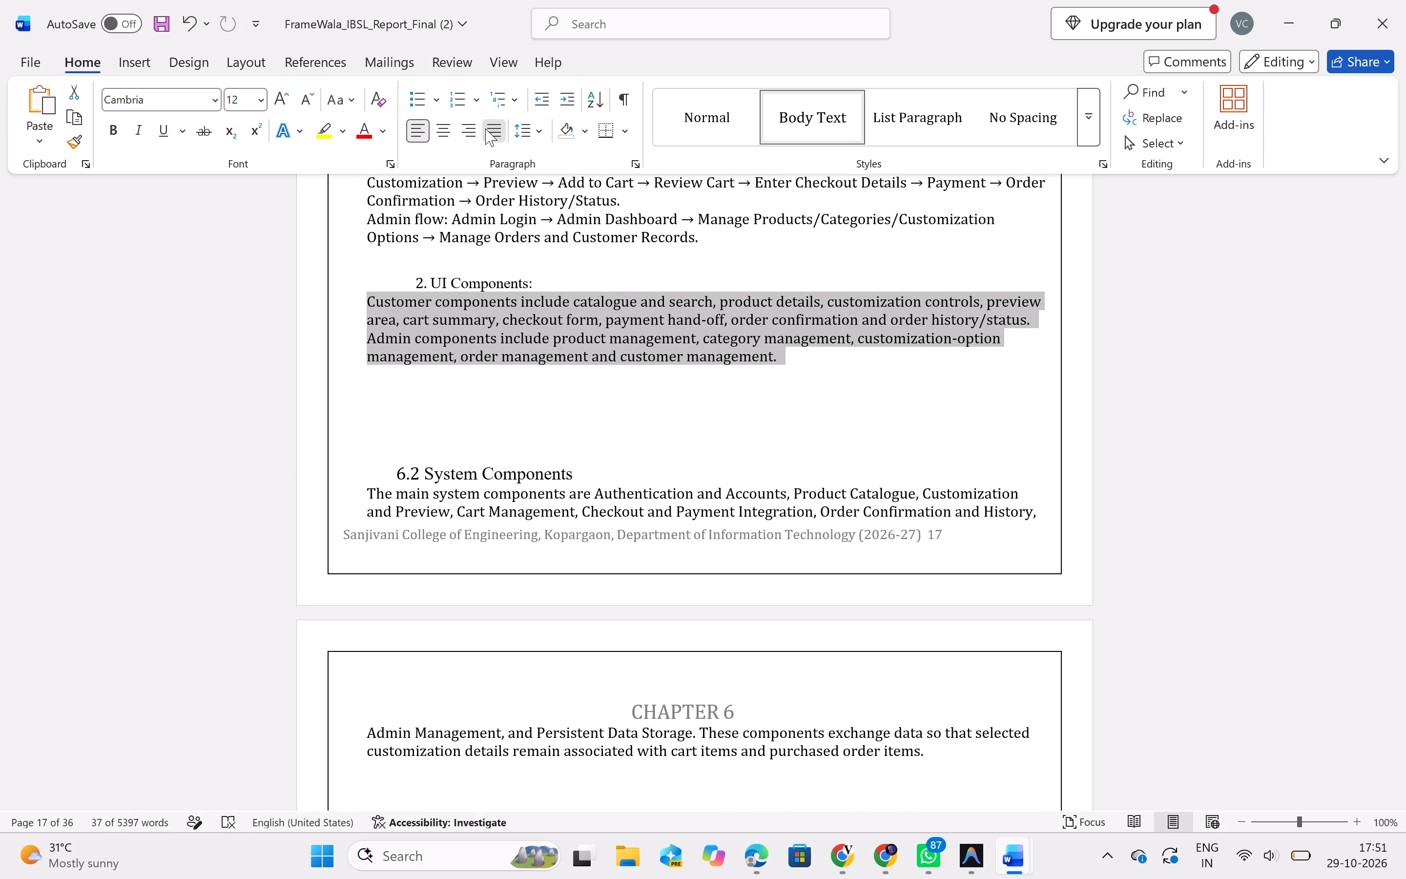
Remove three blank lines above the 6.2 System Components heading to pull its paragraph onto one page.
{"action": "left_click", "coordinate": [675, 416]}
{"action": "scroll", "coordinate": [668, 602], "scroll_direction": "down", "scroll_amount": 1}
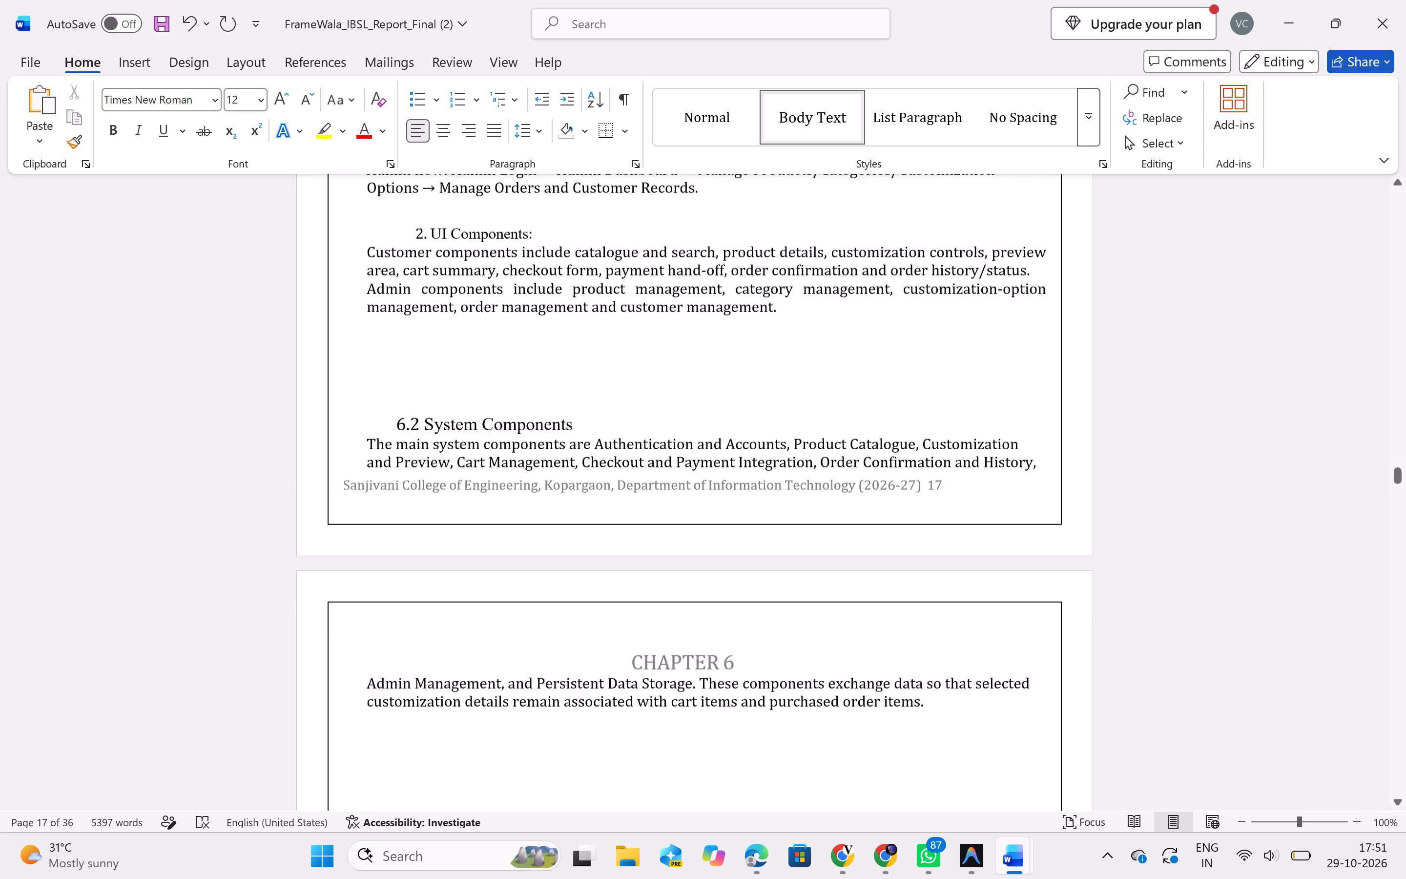
{"action": "scroll", "coordinate": [668, 602], "scroll_direction": "down", "scroll_amount": 1}
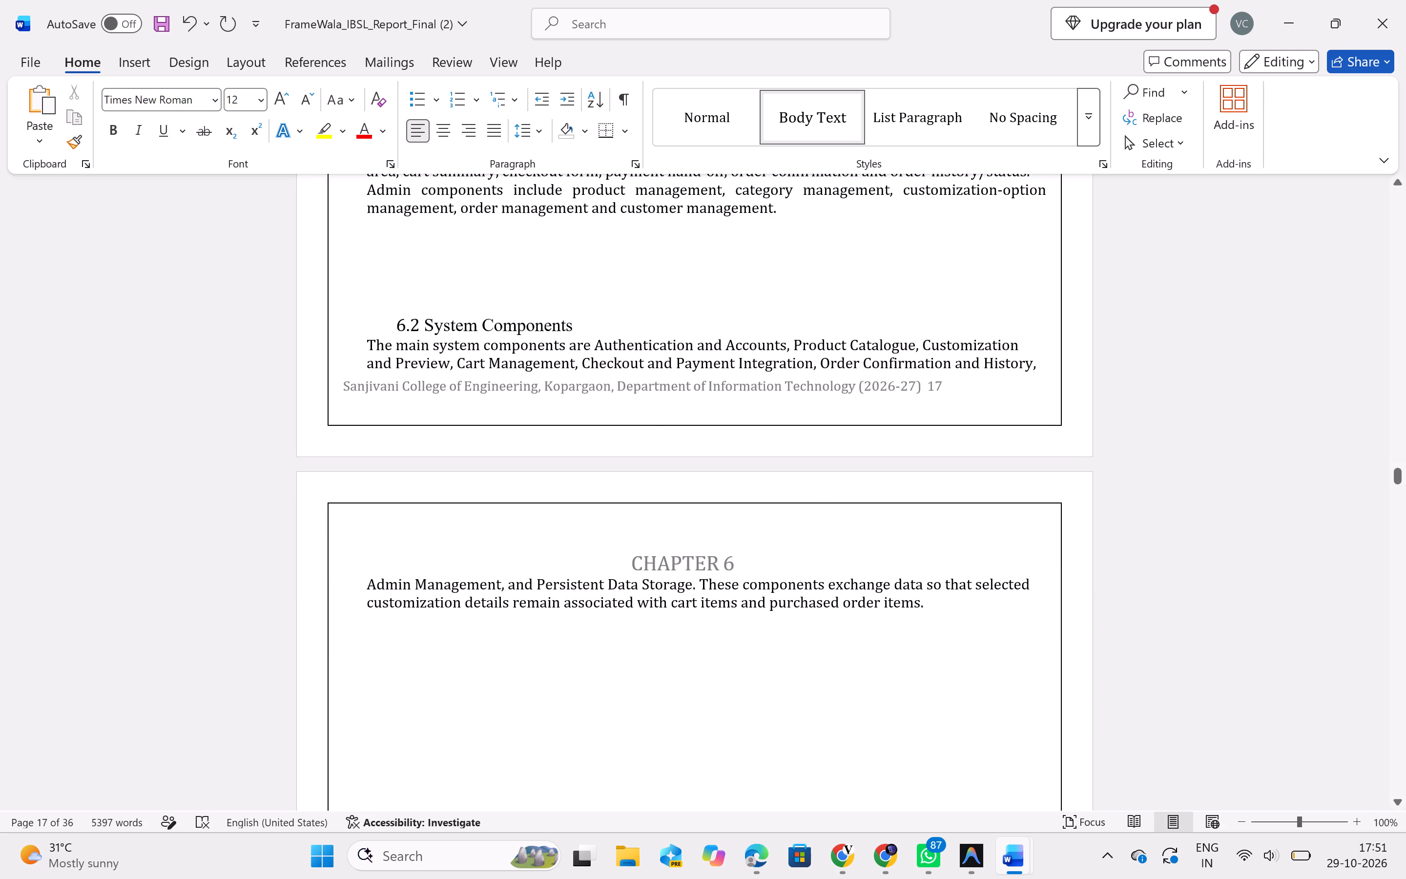
{"action": "key", "text": "BackSpace"}
{"action": "key", "text": "BackSpace"}
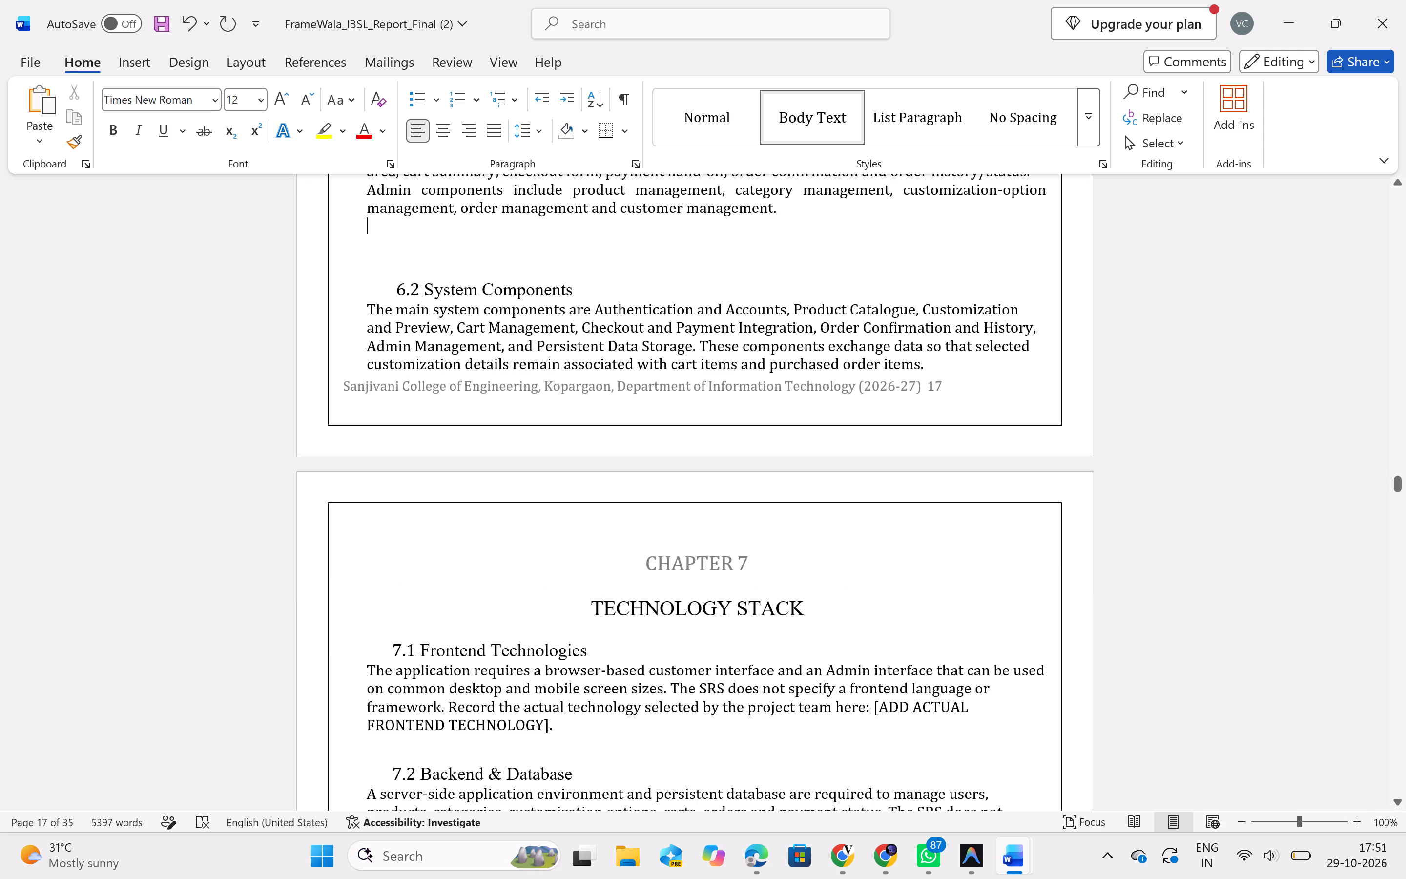
{"action": "key", "text": "BackSpace"}
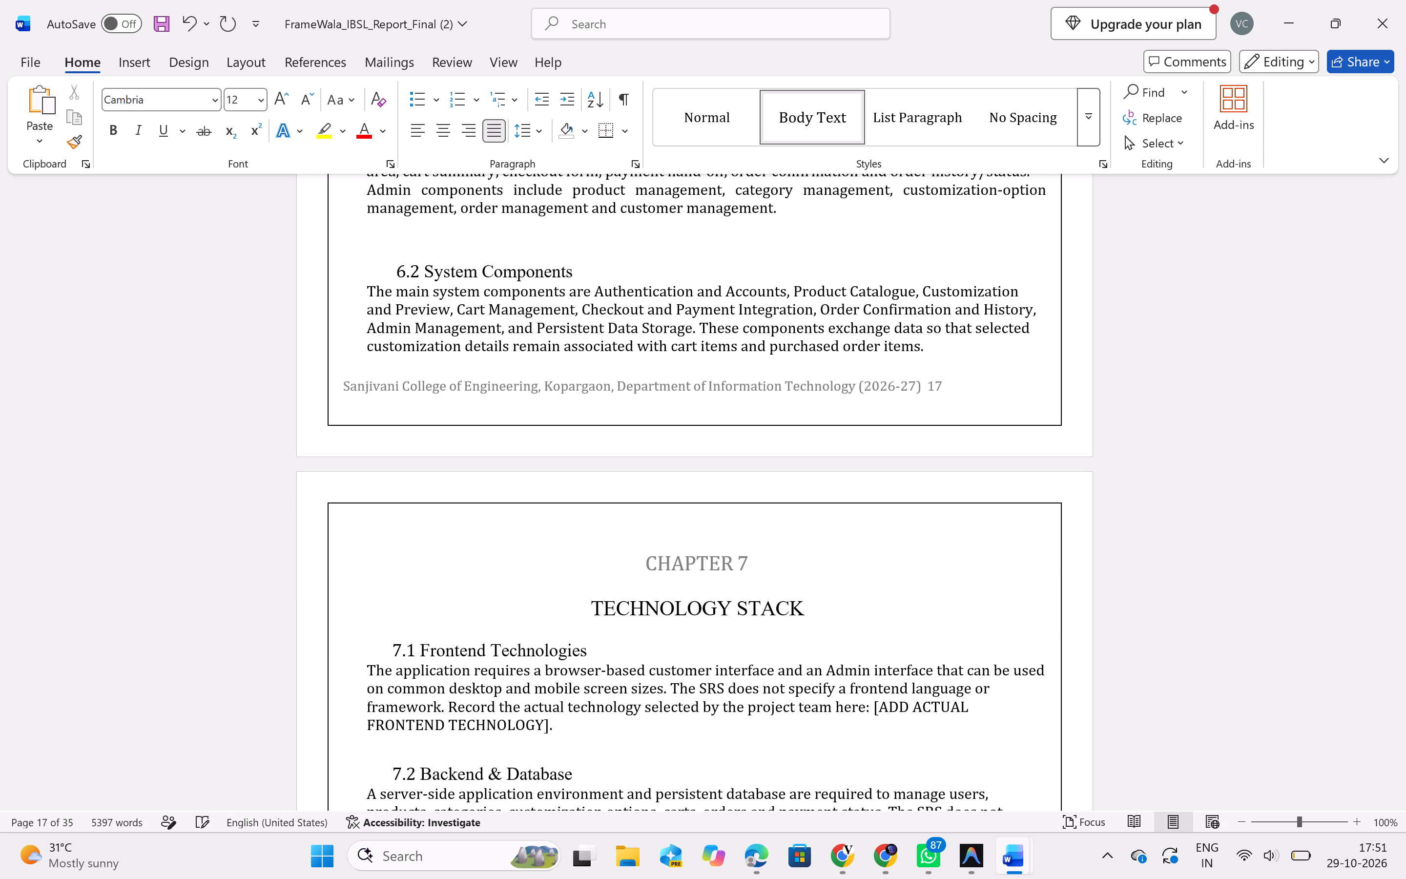
Justify the Chapter 7 Technology Stack text across sections 7.1, 7.2 and 7.3.
{"action": "scroll", "coordinate": [803, 535], "scroll_direction": "down", "scroll_amount": 4}
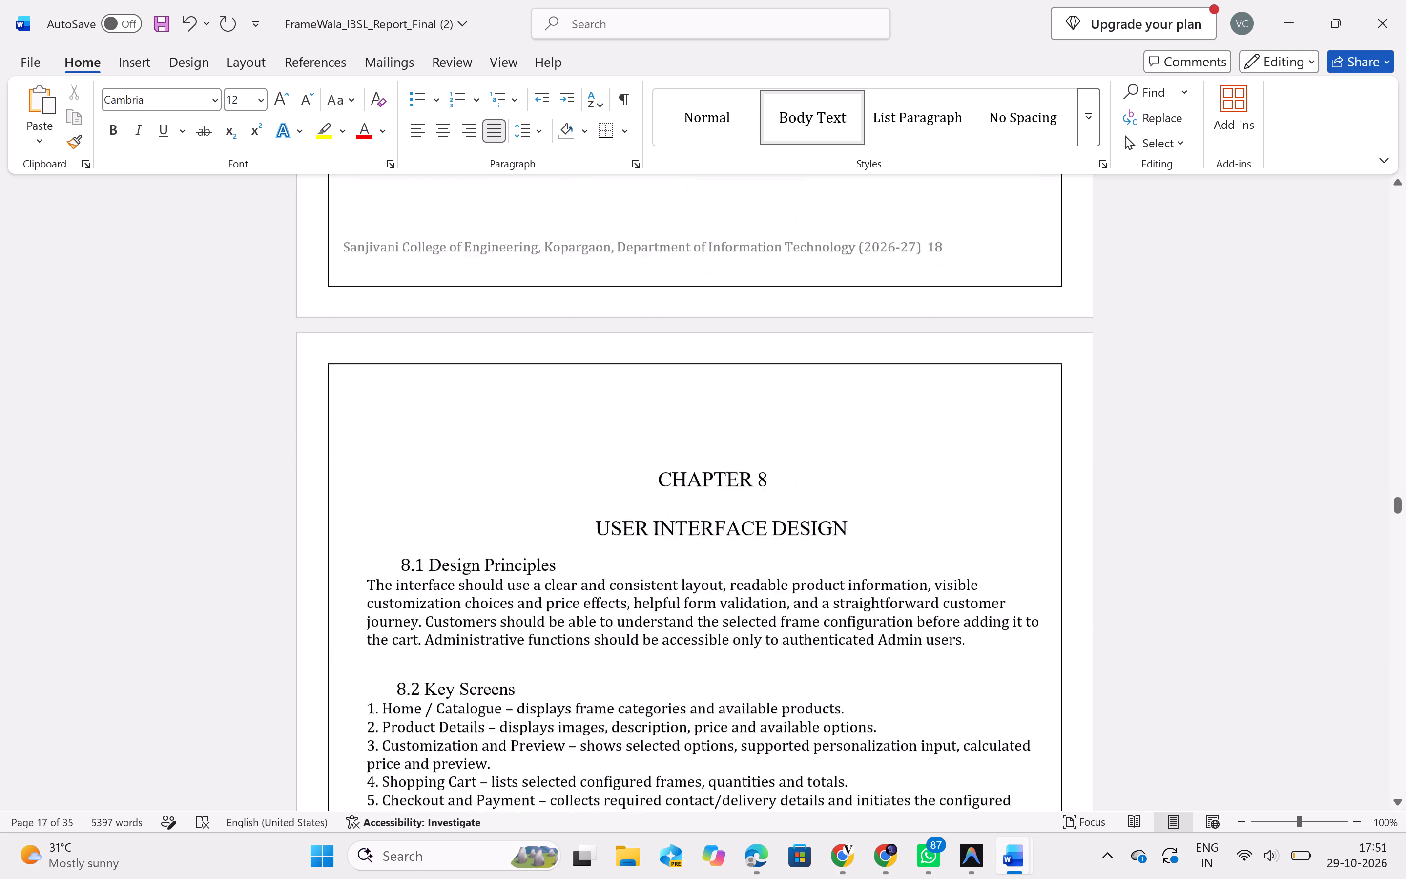
{"action": "scroll", "coordinate": [838, 513], "scroll_direction": "up", "scroll_amount": 4}
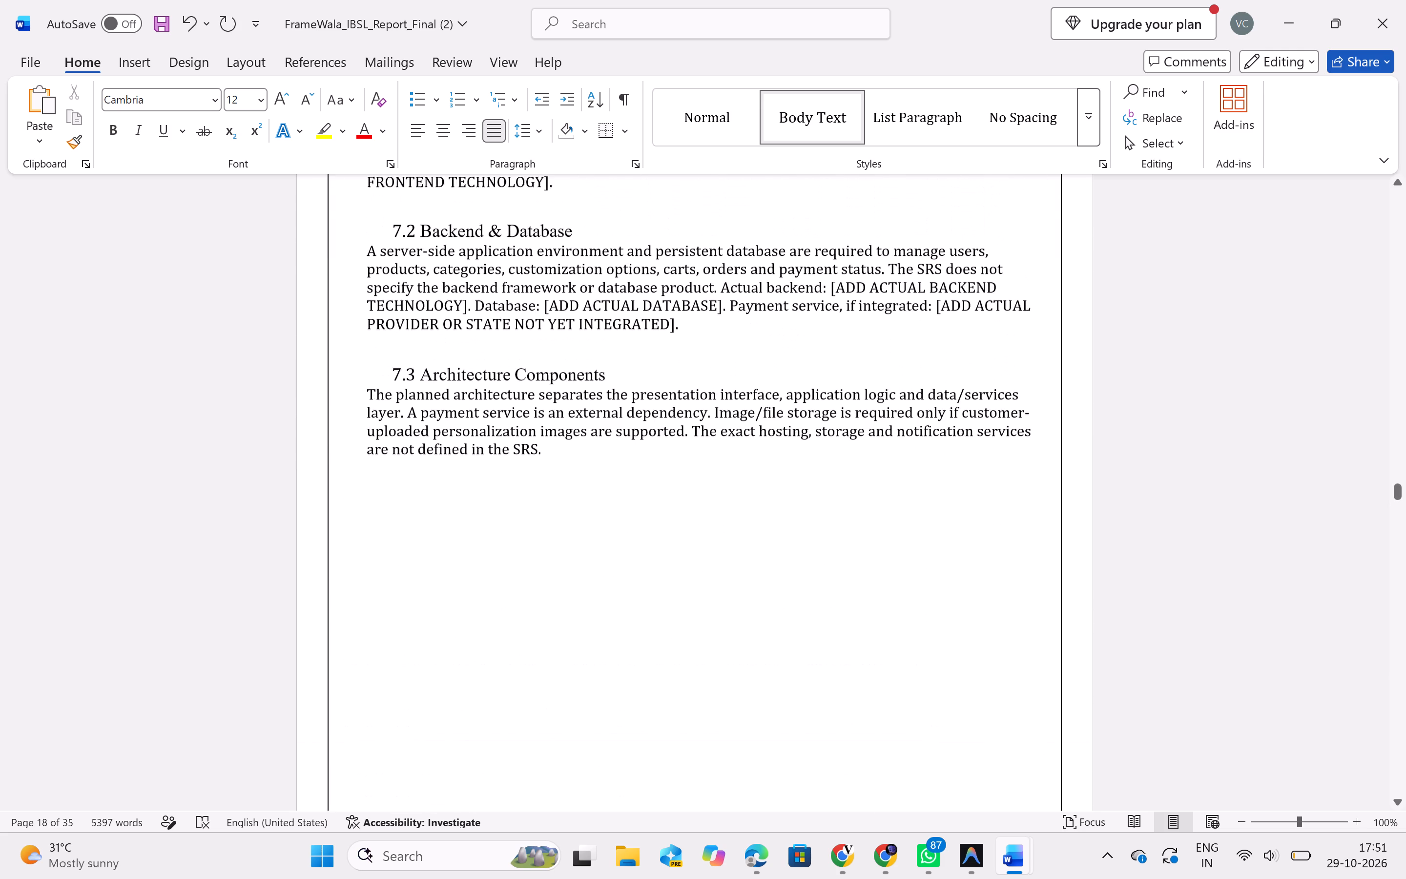
{"action": "scroll", "coordinate": [838, 513], "scroll_direction": "up", "scroll_amount": 1}
{"action": "left_click_drag", "start_coordinate": [561, 707], "coordinate": [378, 338]}
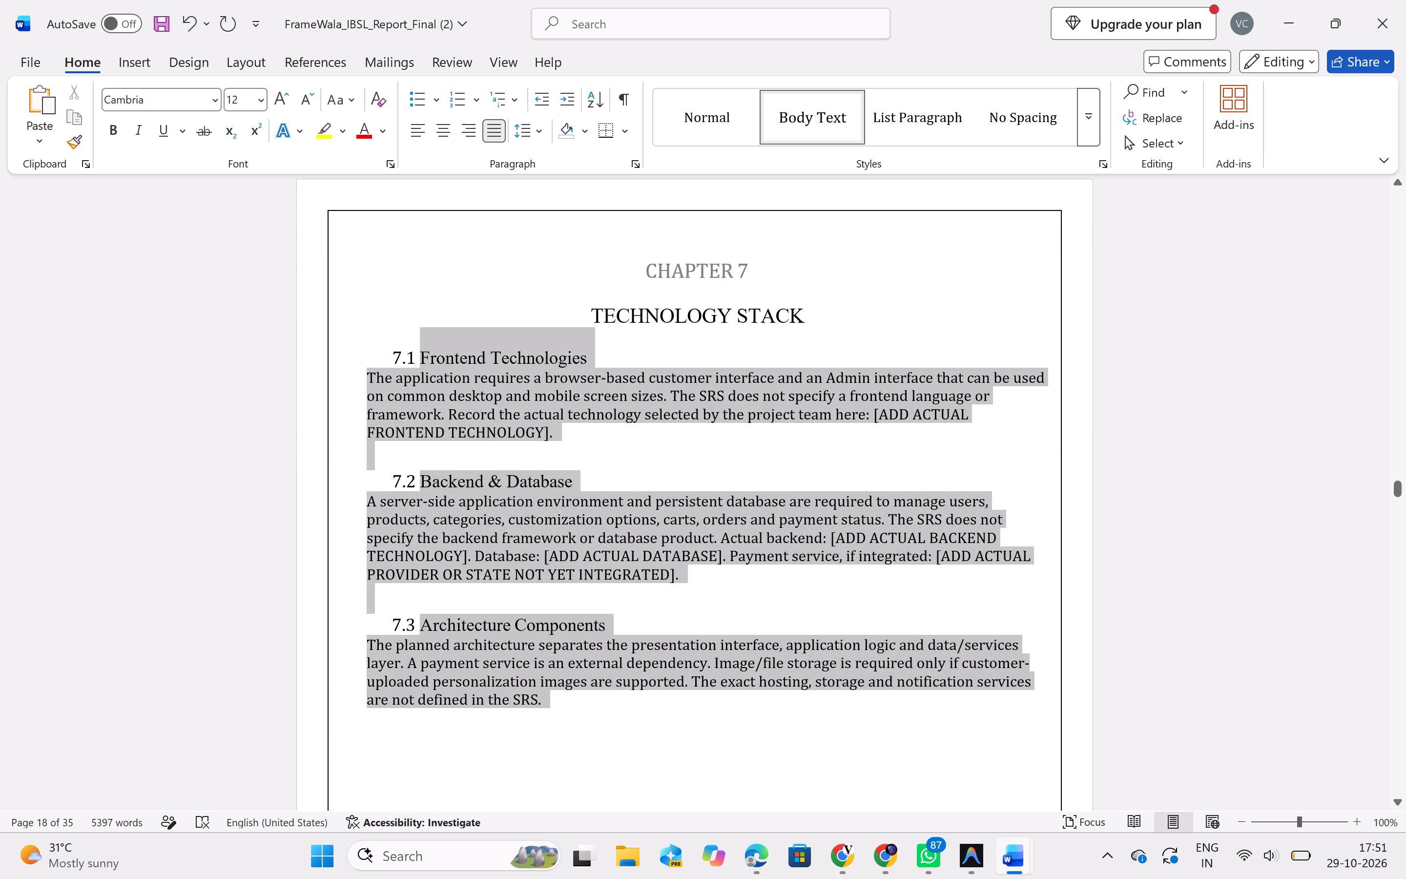
{"action": "left_click_drag", "start_coordinate": [378, 338], "coordinate": [380, 349]}
{"action": "left_click", "coordinate": [503, 132]}
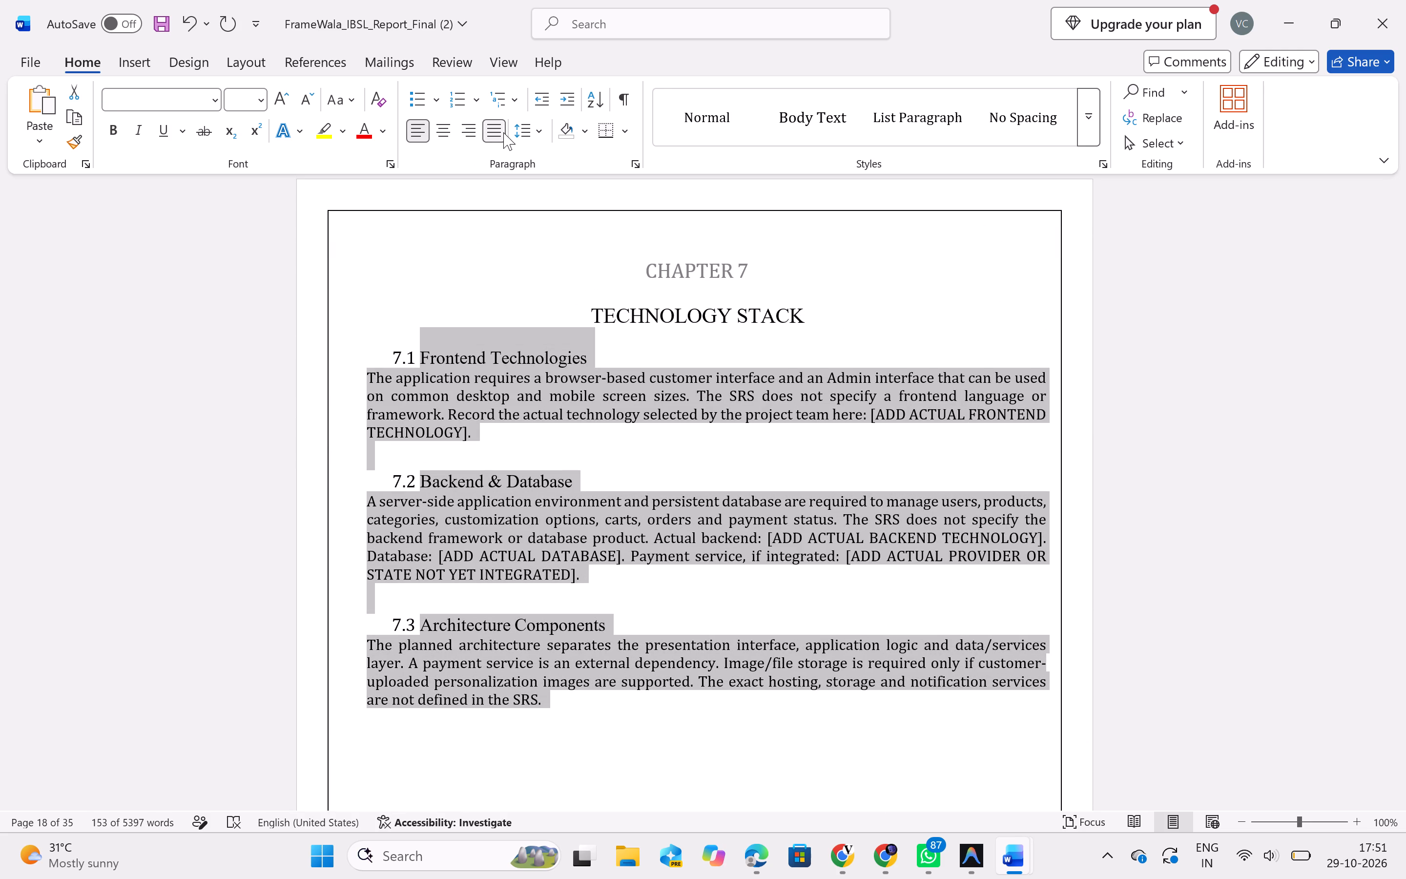
{"action": "left_click", "coordinate": [773, 761]}
Justify the Chapter 8 text under 8.1 Design Principles and 8.2 Key Screens.
{"action": "scroll", "coordinate": [773, 761], "scroll_direction": "down", "scroll_amount": 4}
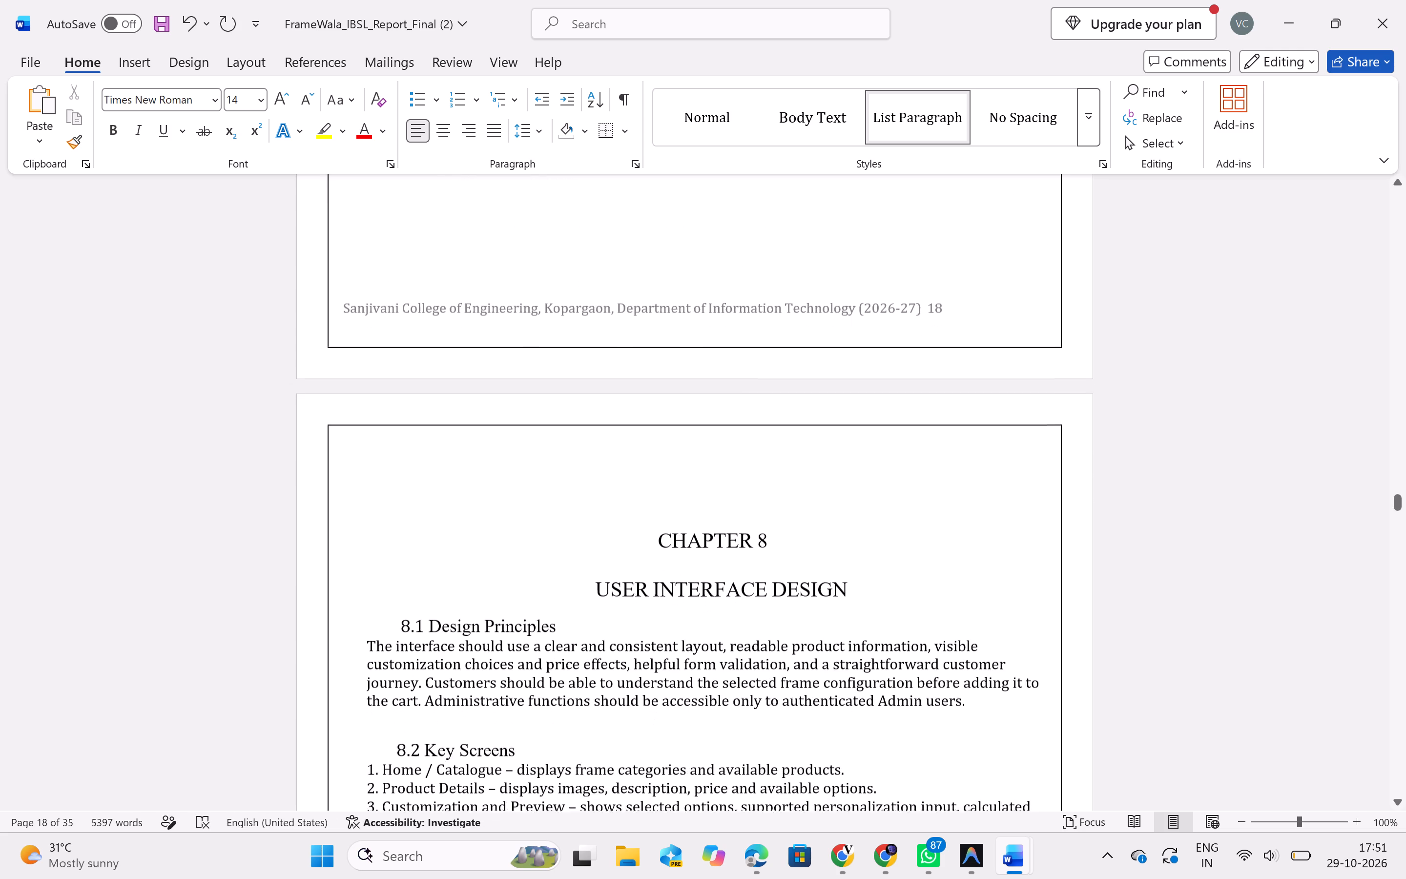
{"action": "scroll", "coordinate": [773, 761], "scroll_direction": "down", "scroll_amount": 2}
{"action": "scroll", "coordinate": [557, 491], "scroll_direction": "up", "scroll_amount": 1}
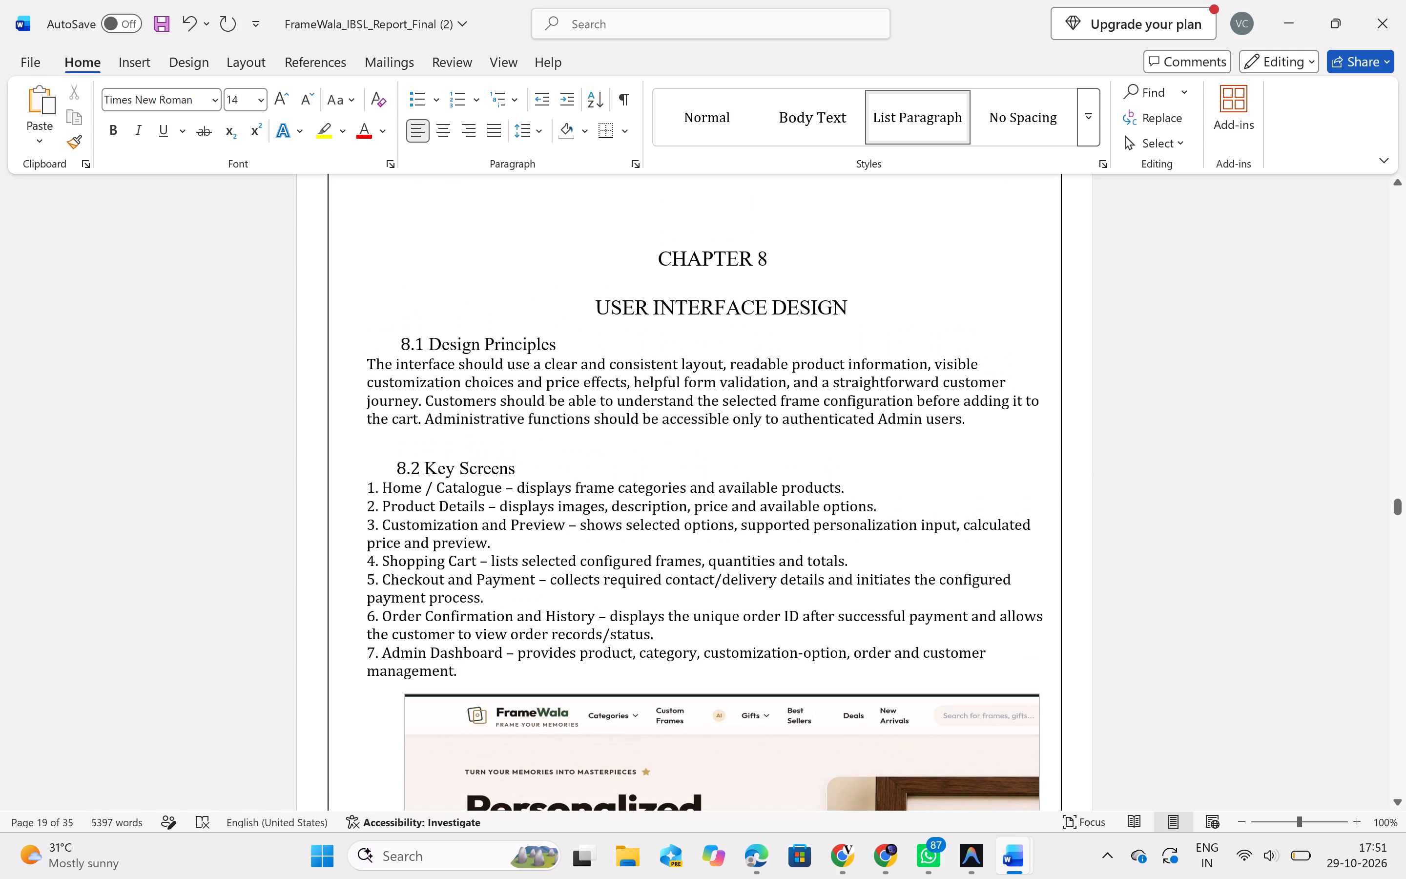
{"action": "left_click_drag", "start_coordinate": [468, 676], "coordinate": [399, 341]}
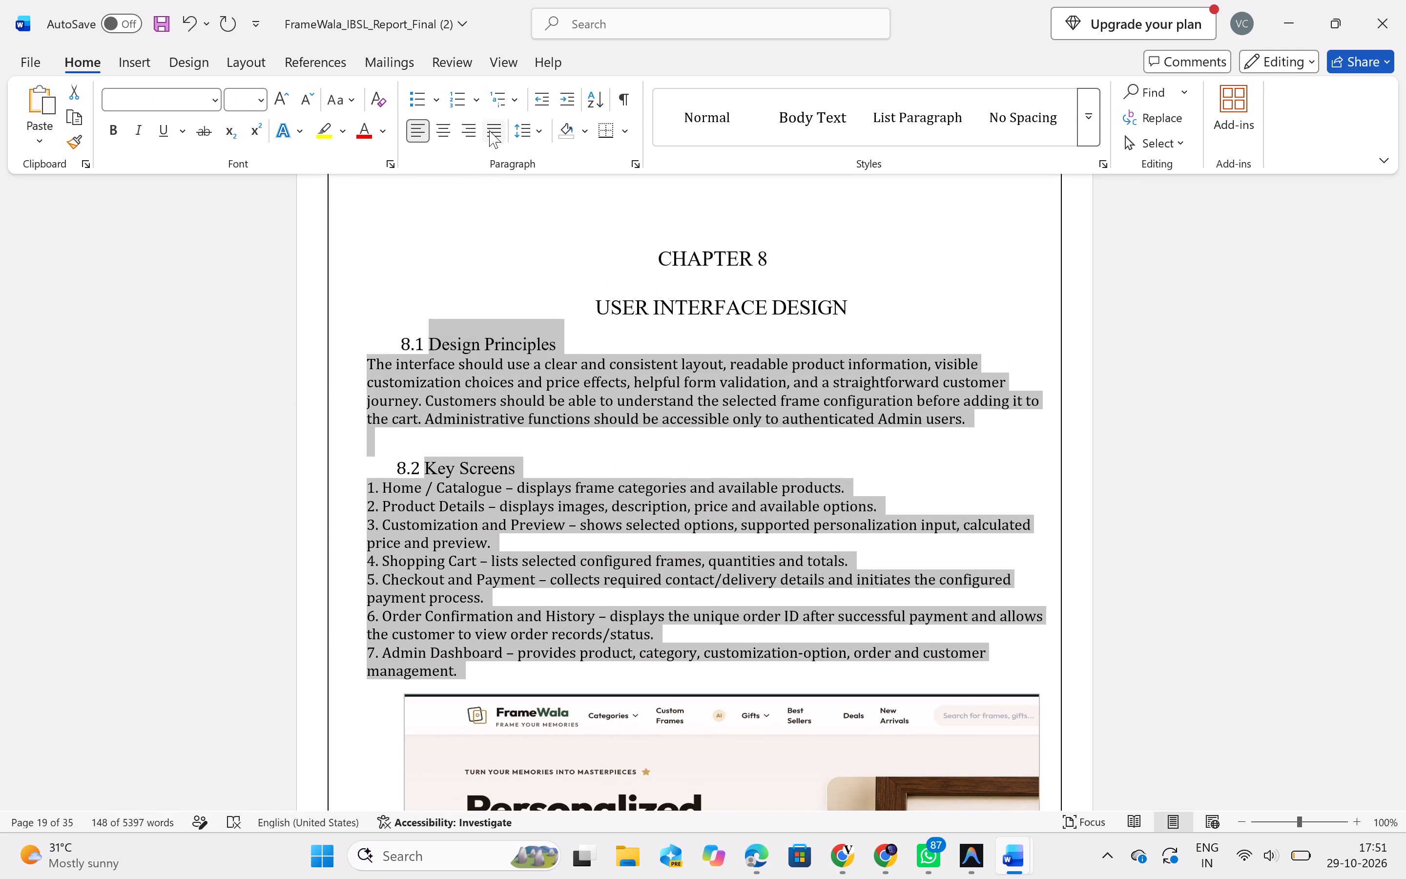
{"action": "left_click", "coordinate": [489, 130]}
{"action": "left_click", "coordinate": [591, 476]}
Justify the feature descriptions under 9.1 Key Features Implementation.
{"action": "scroll", "coordinate": [591, 476], "scroll_direction": "down", "scroll_amount": 3}
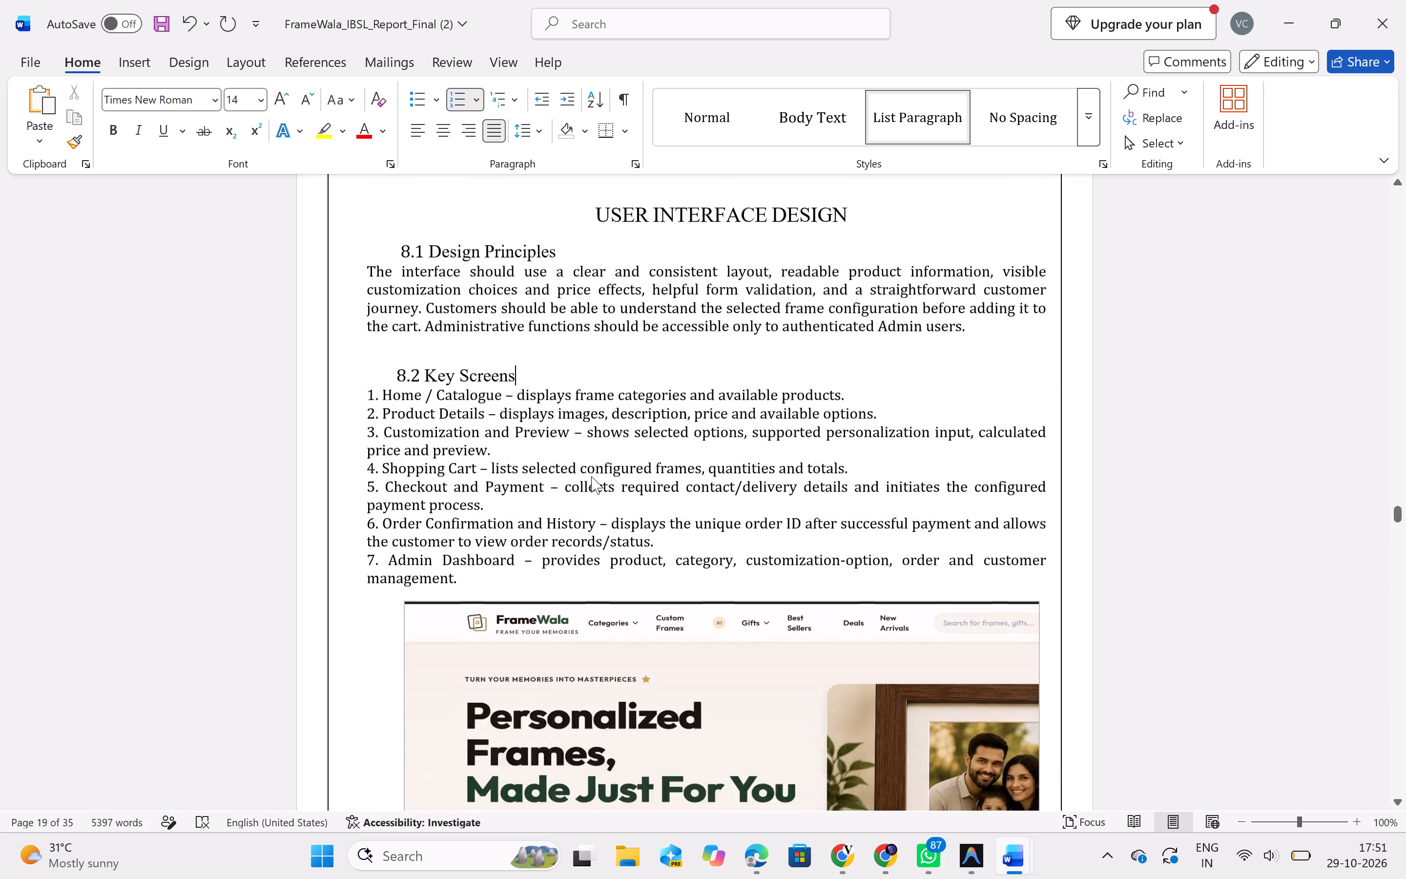
{"action": "scroll", "coordinate": [591, 476], "scroll_direction": "down", "scroll_amount": 7}
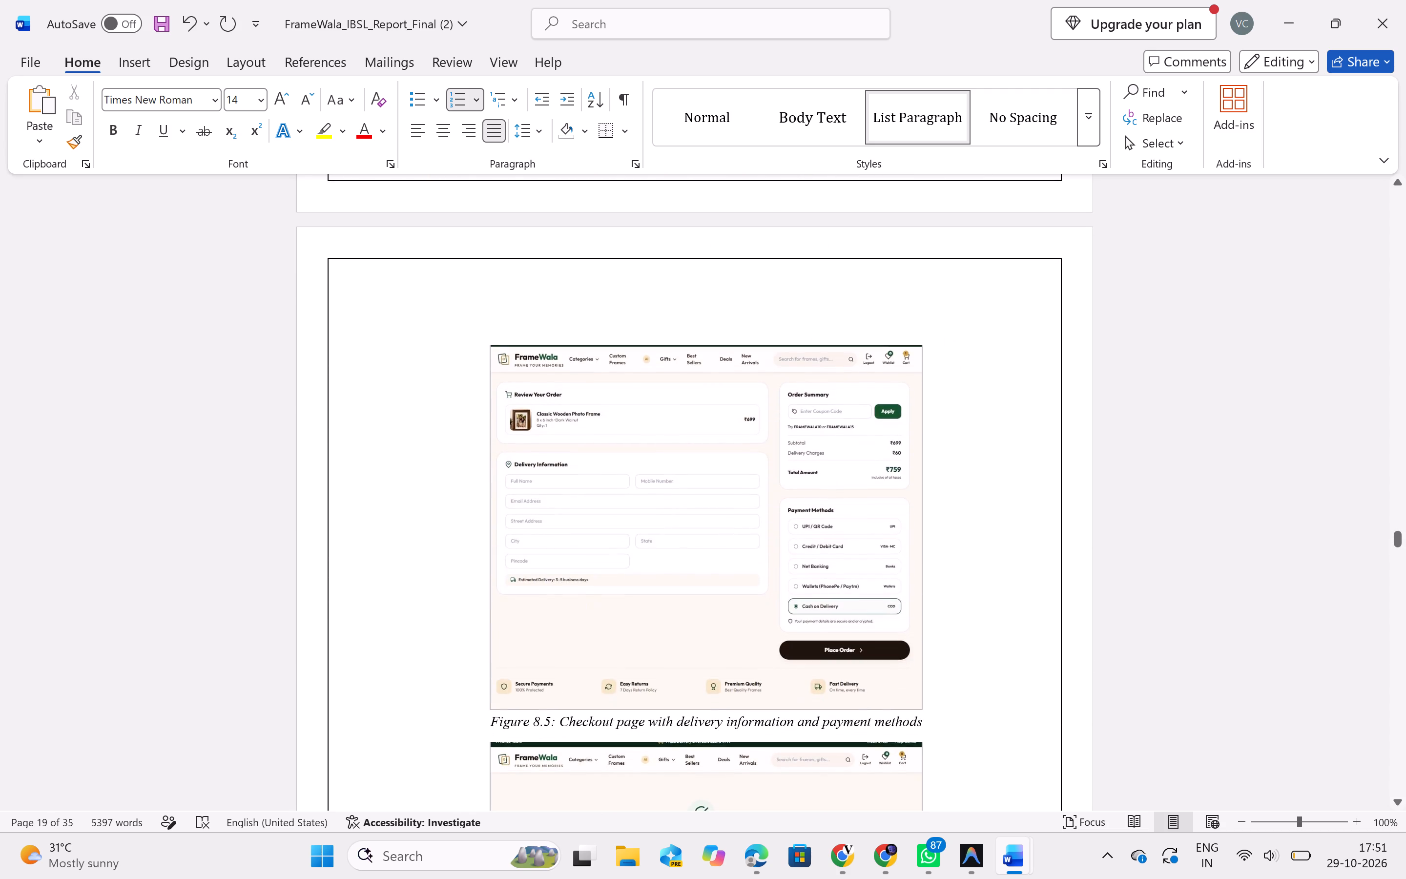
{"action": "scroll", "coordinate": [591, 476], "scroll_direction": "down", "scroll_amount": 4}
{"action": "scroll", "coordinate": [591, 476], "scroll_direction": "up", "scroll_amount": 1}
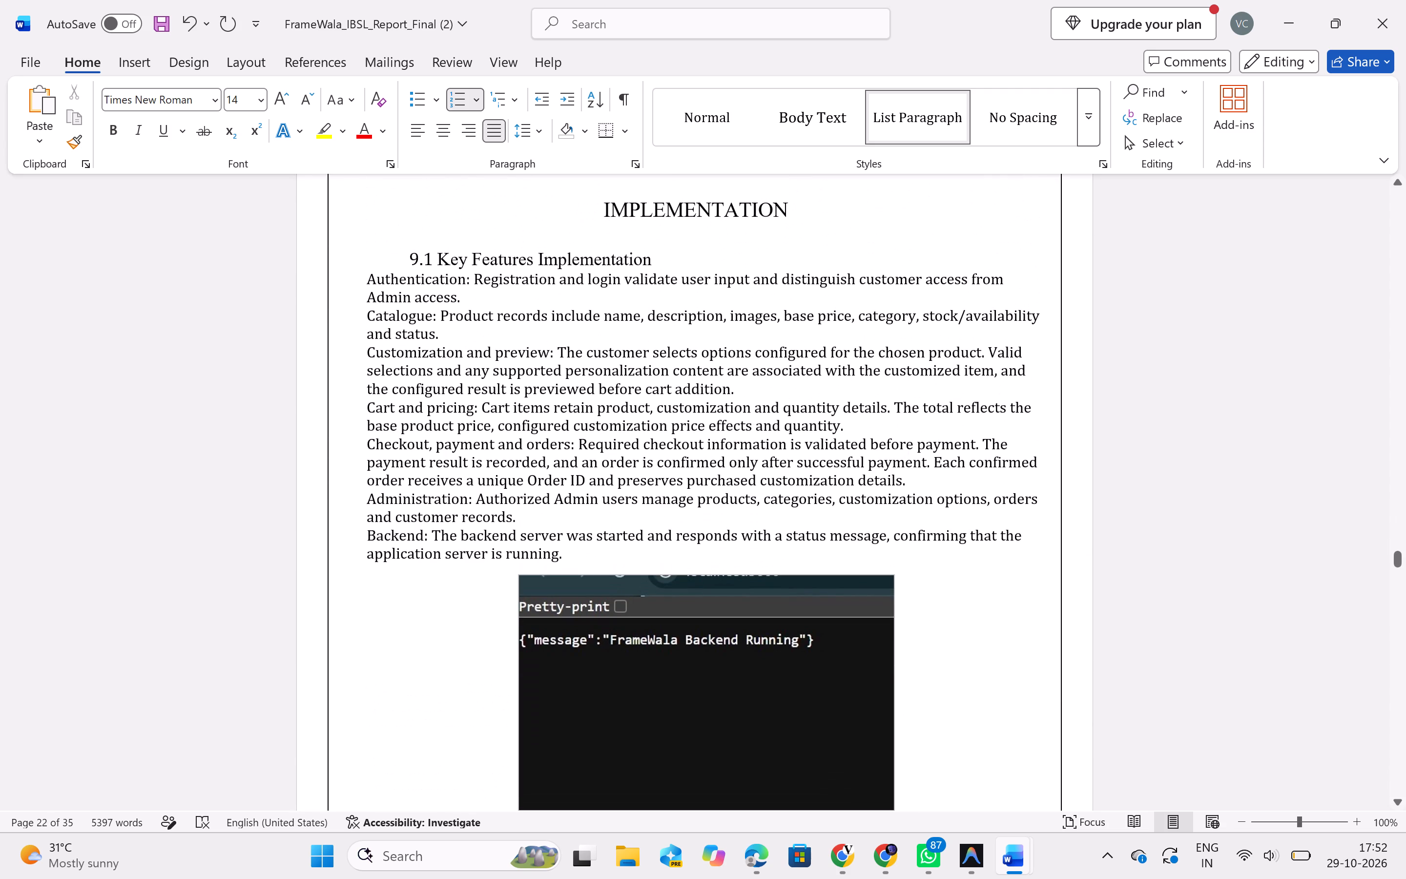
{"action": "left_click_drag", "start_coordinate": [571, 558], "coordinate": [373, 277]}
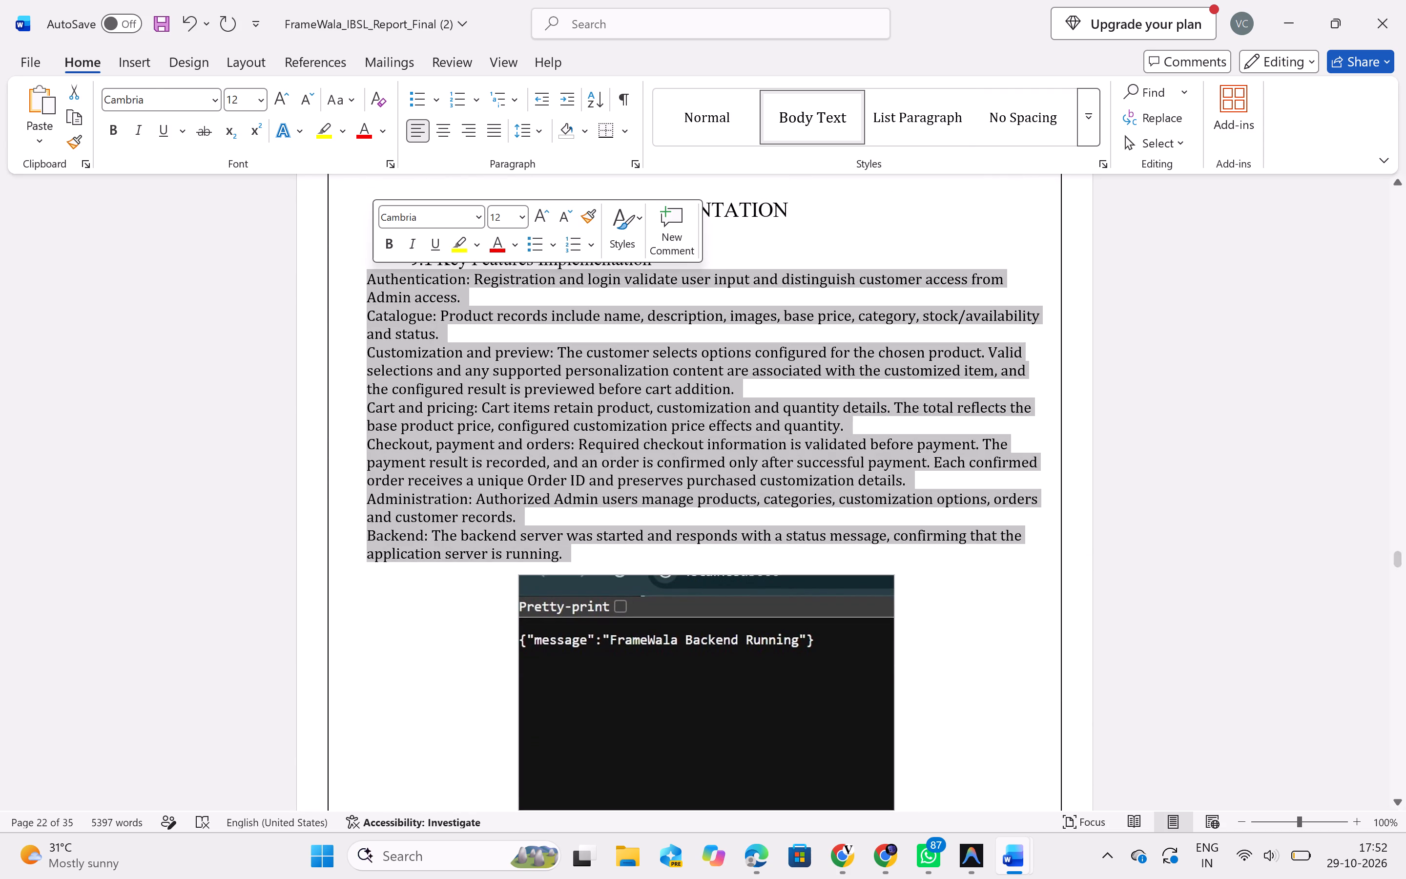
{"action": "left_click", "coordinate": [494, 128]}
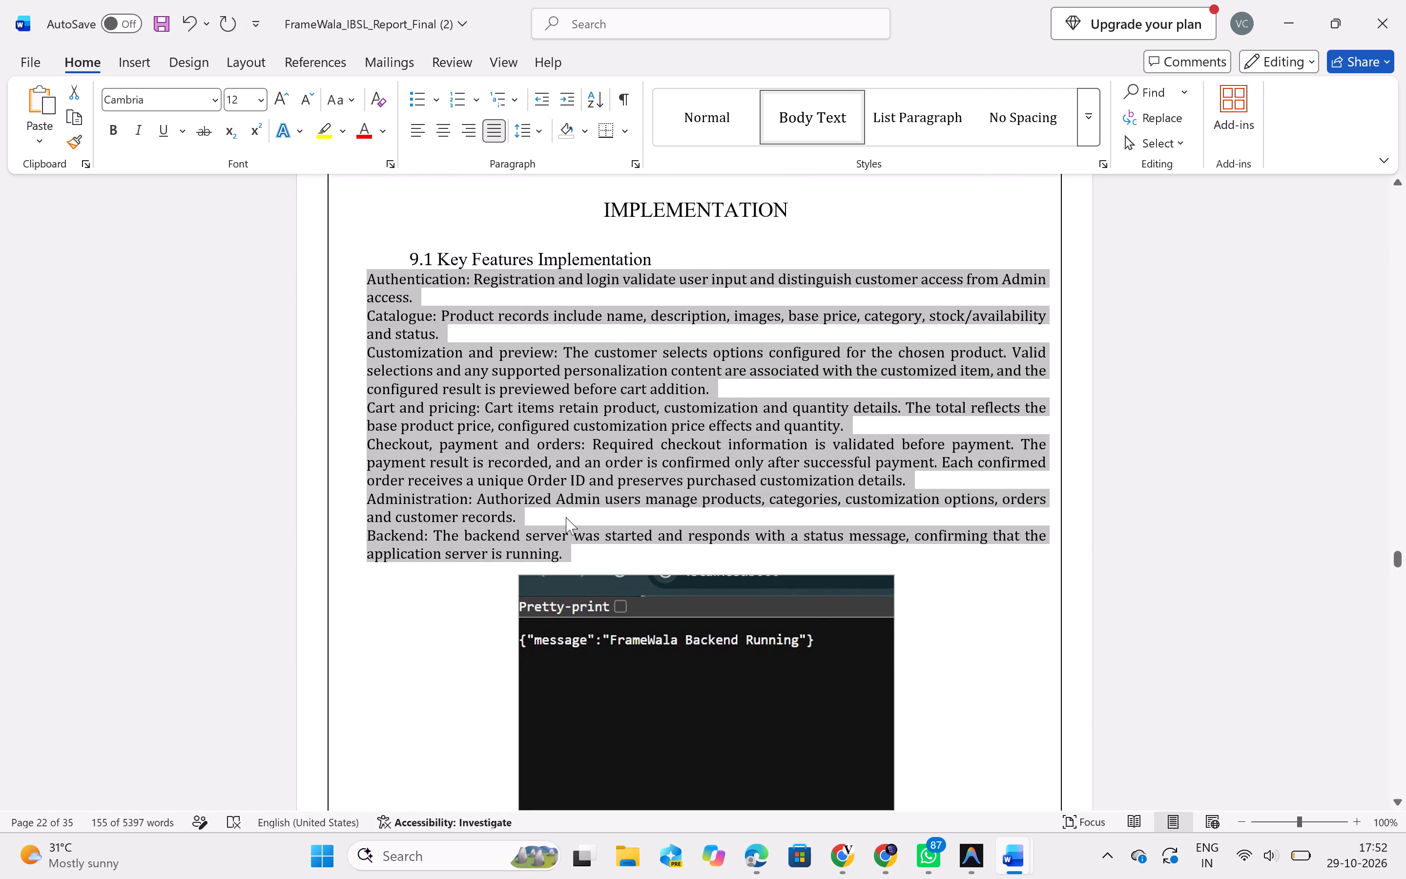
{"action": "left_click", "coordinate": [962, 651]}
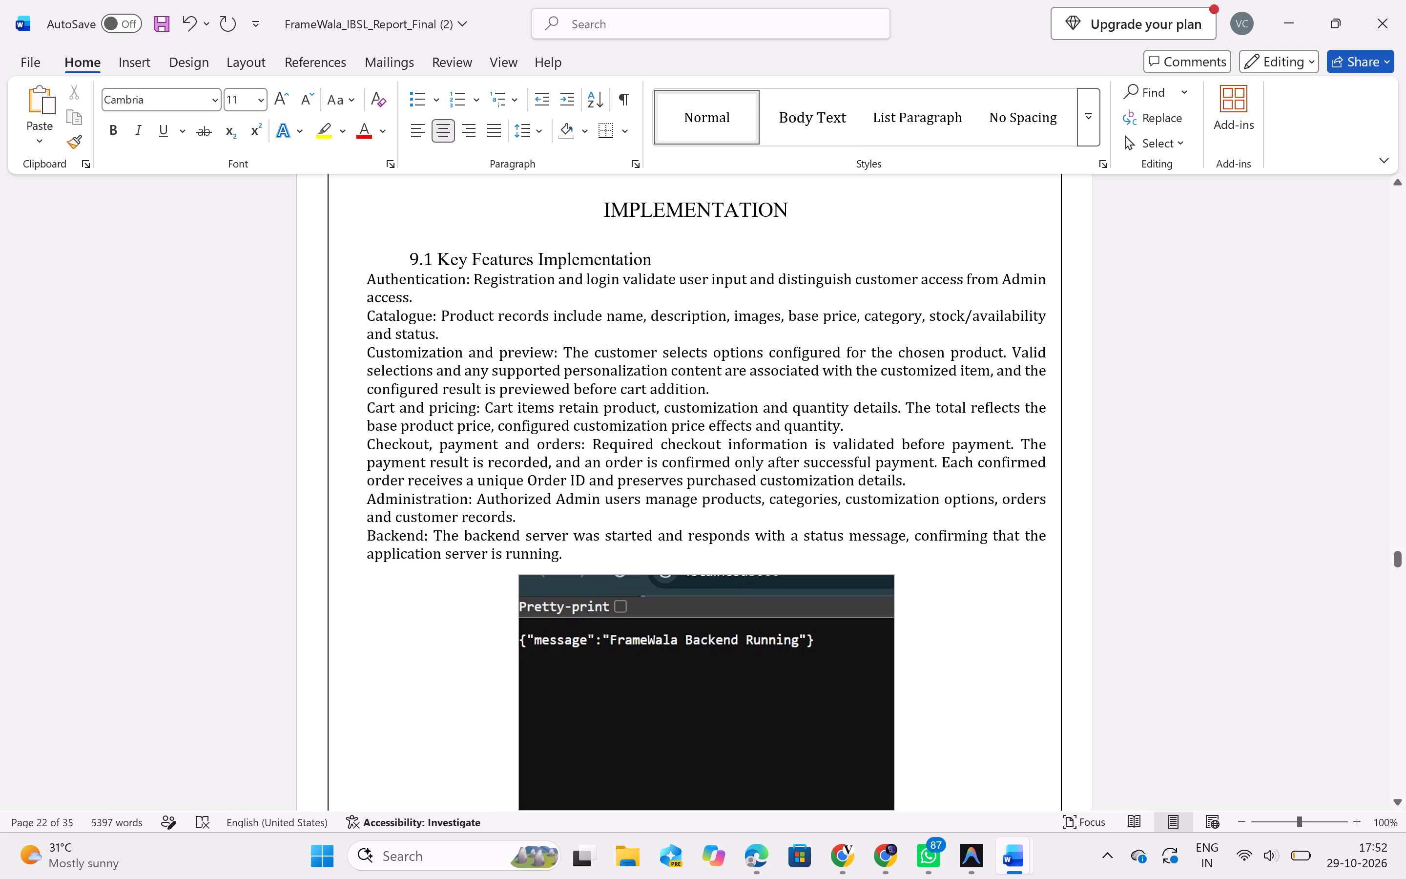
Justify the Chapter 10 text under 10.1 Testing Strategy, from the introduction through Manual Testing.
{"action": "scroll", "coordinate": [962, 651], "scroll_direction": "down", "scroll_amount": 1}
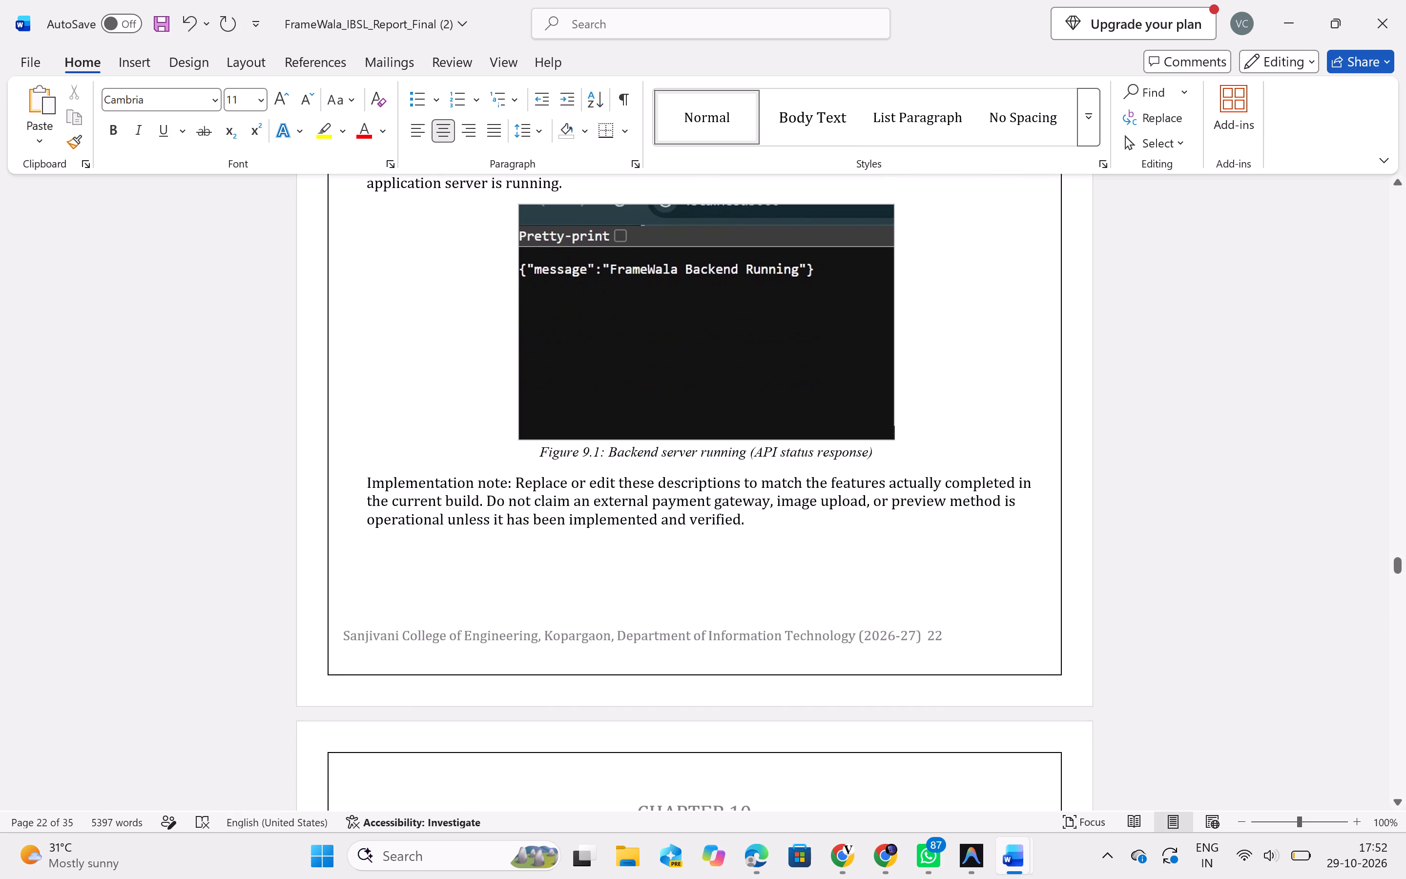
{"action": "scroll", "coordinate": [747, 534], "scroll_direction": "down", "scroll_amount": 2}
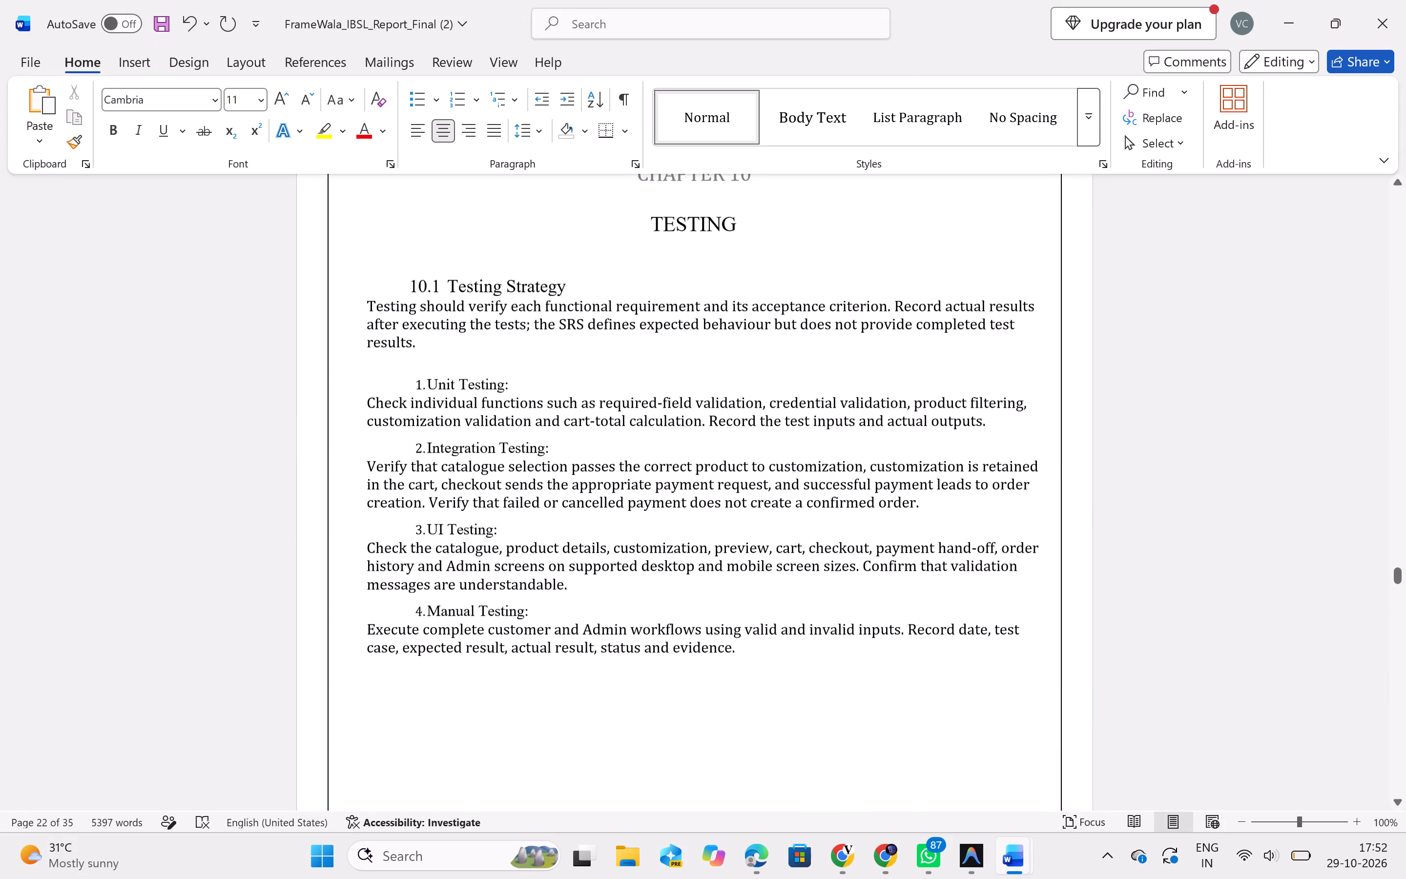
{"action": "left_click_drag", "start_coordinate": [744, 648], "coordinate": [347, 292]}
{"action": "left_click", "coordinate": [492, 132]}
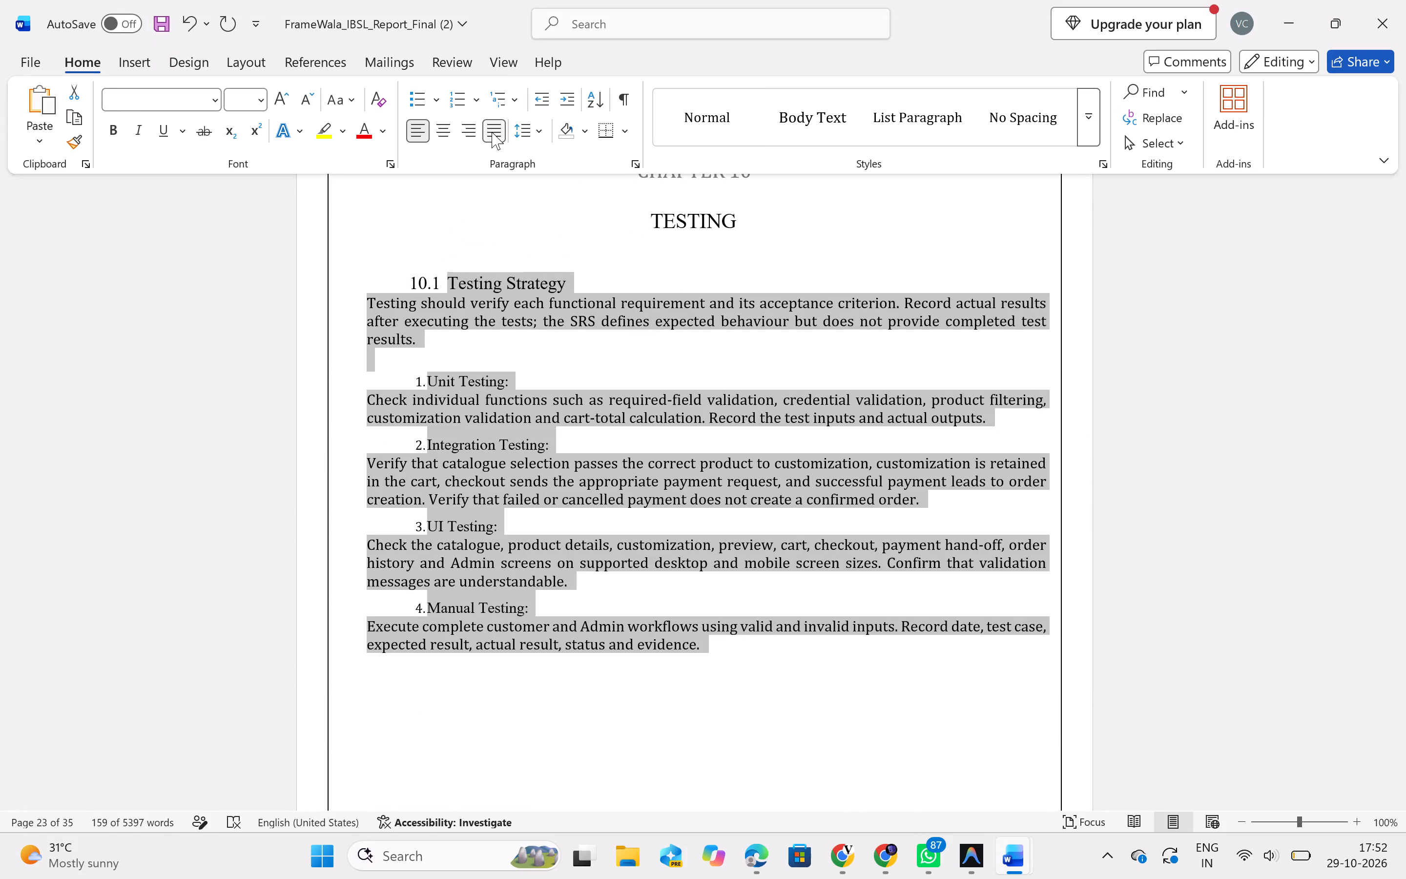
{"action": "left_click", "coordinate": [746, 711]}
Narrow the Feature column of the 10.2 Test Results table to give the Expected Result / Actual Status column more width.
{"action": "scroll", "coordinate": [746, 711], "scroll_direction": "down", "scroll_amount": 4}
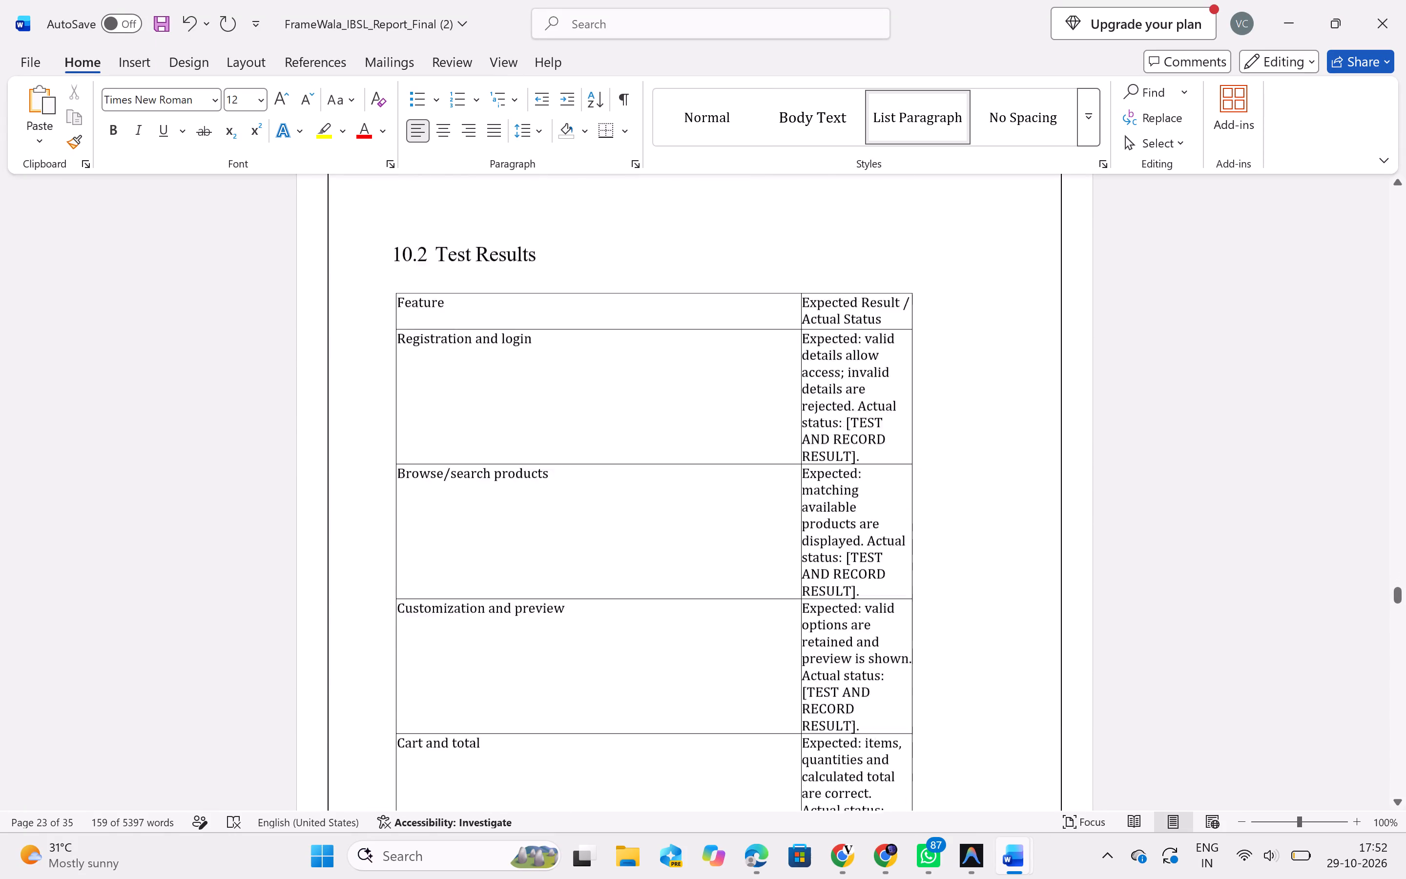
{"action": "scroll", "coordinate": [746, 711], "scroll_direction": "down", "scroll_amount": 1}
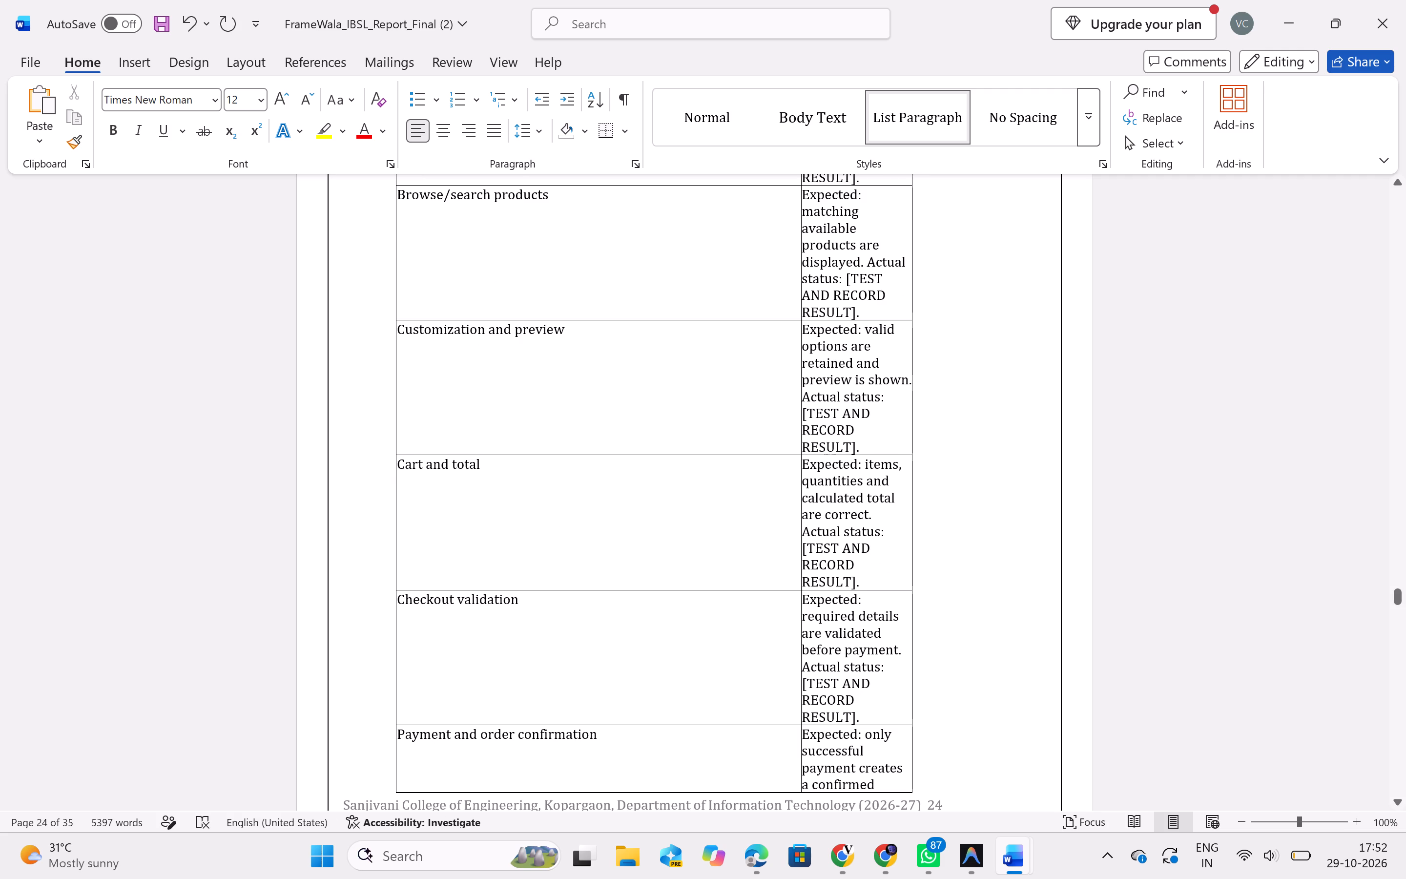
{"action": "scroll", "coordinate": [798, 249], "scroll_direction": "up", "scroll_amount": 1}
{"action": "scroll", "coordinate": [805, 207], "scroll_direction": "up", "scroll_amount": 1}
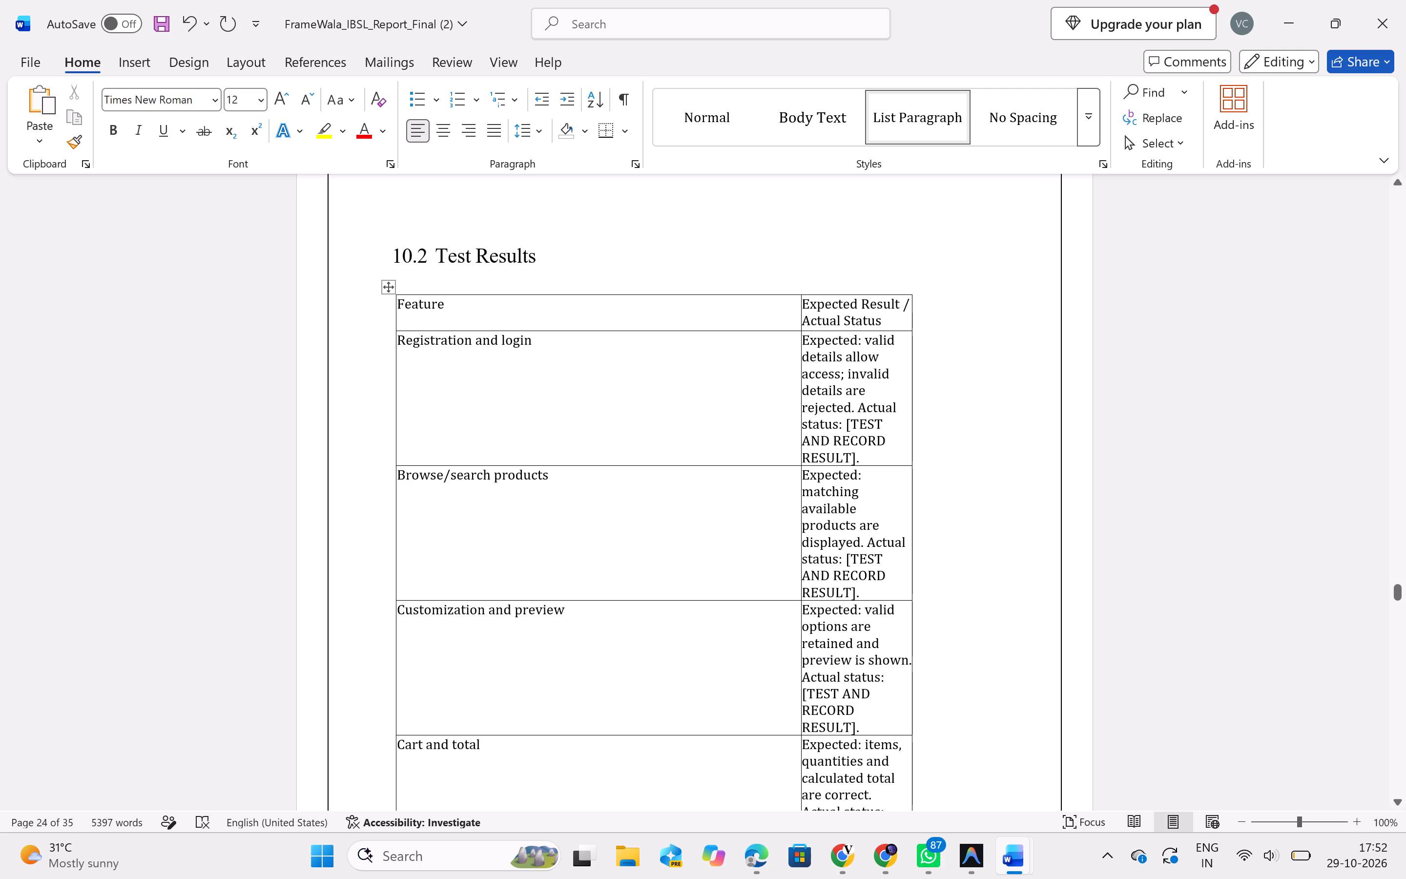
{"action": "left_click_drag", "start_coordinate": [802, 301], "coordinate": [780, 303]}
{"action": "left_click_drag", "start_coordinate": [780, 303], "coordinate": [781, 303]}
{"action": "left_click", "coordinate": [805, 265]}
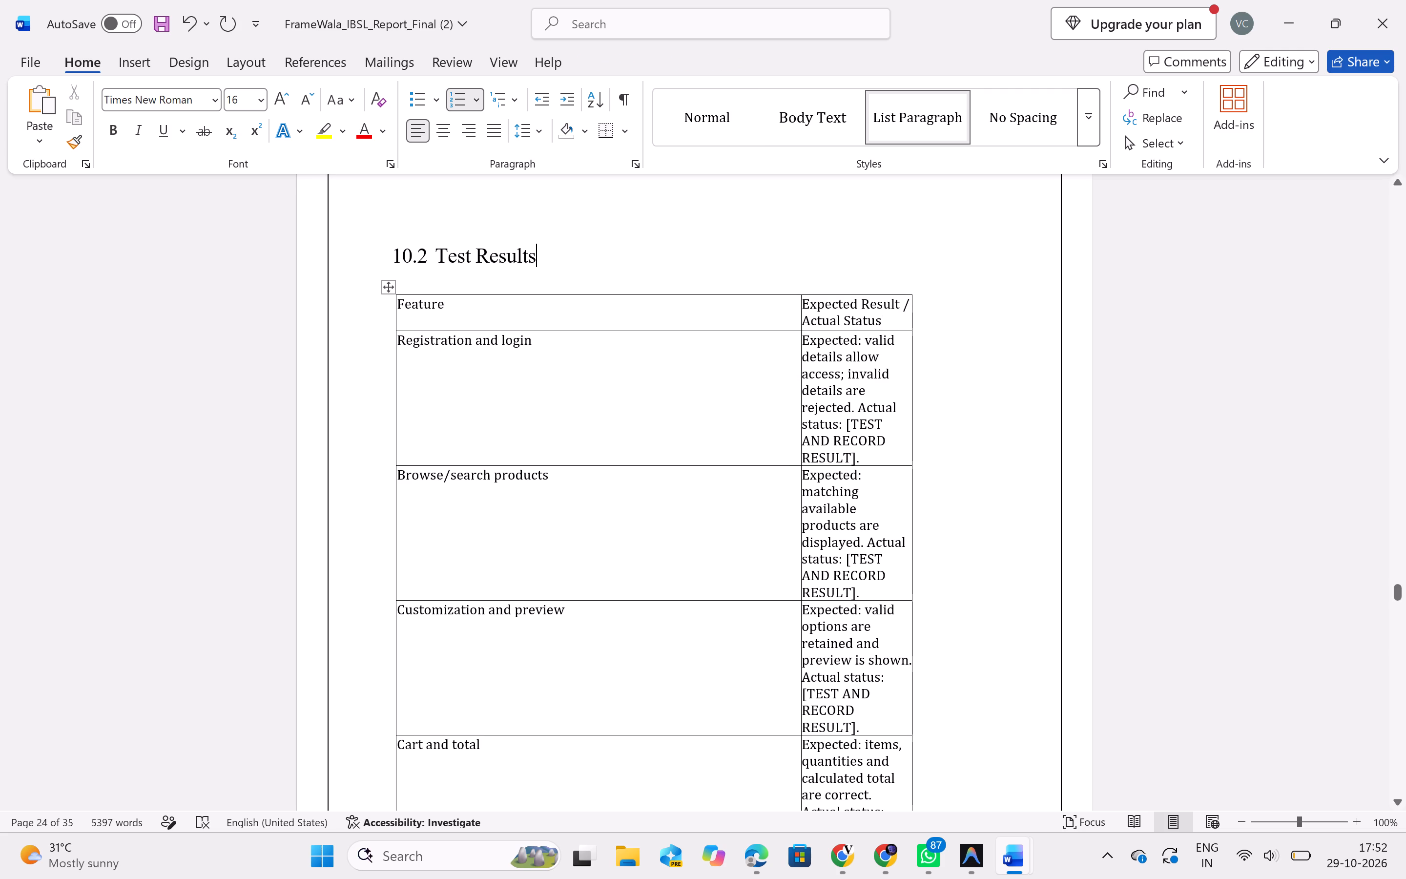
{"action": "left_click_drag", "start_coordinate": [801, 298], "coordinate": [669, 318]}
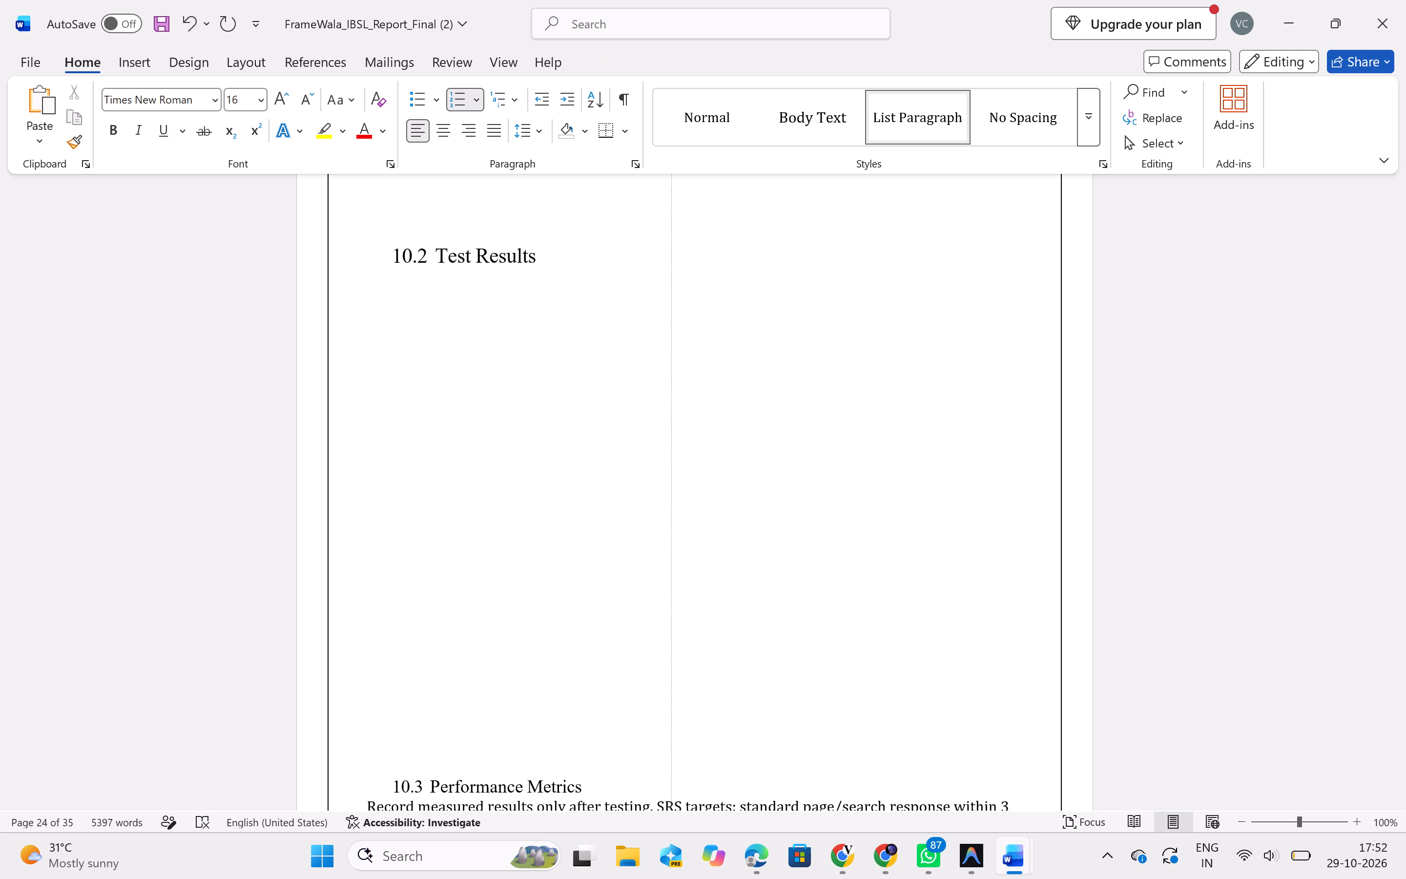
{"action": "left_click_drag", "start_coordinate": [669, 318], "coordinate": [627, 320]}
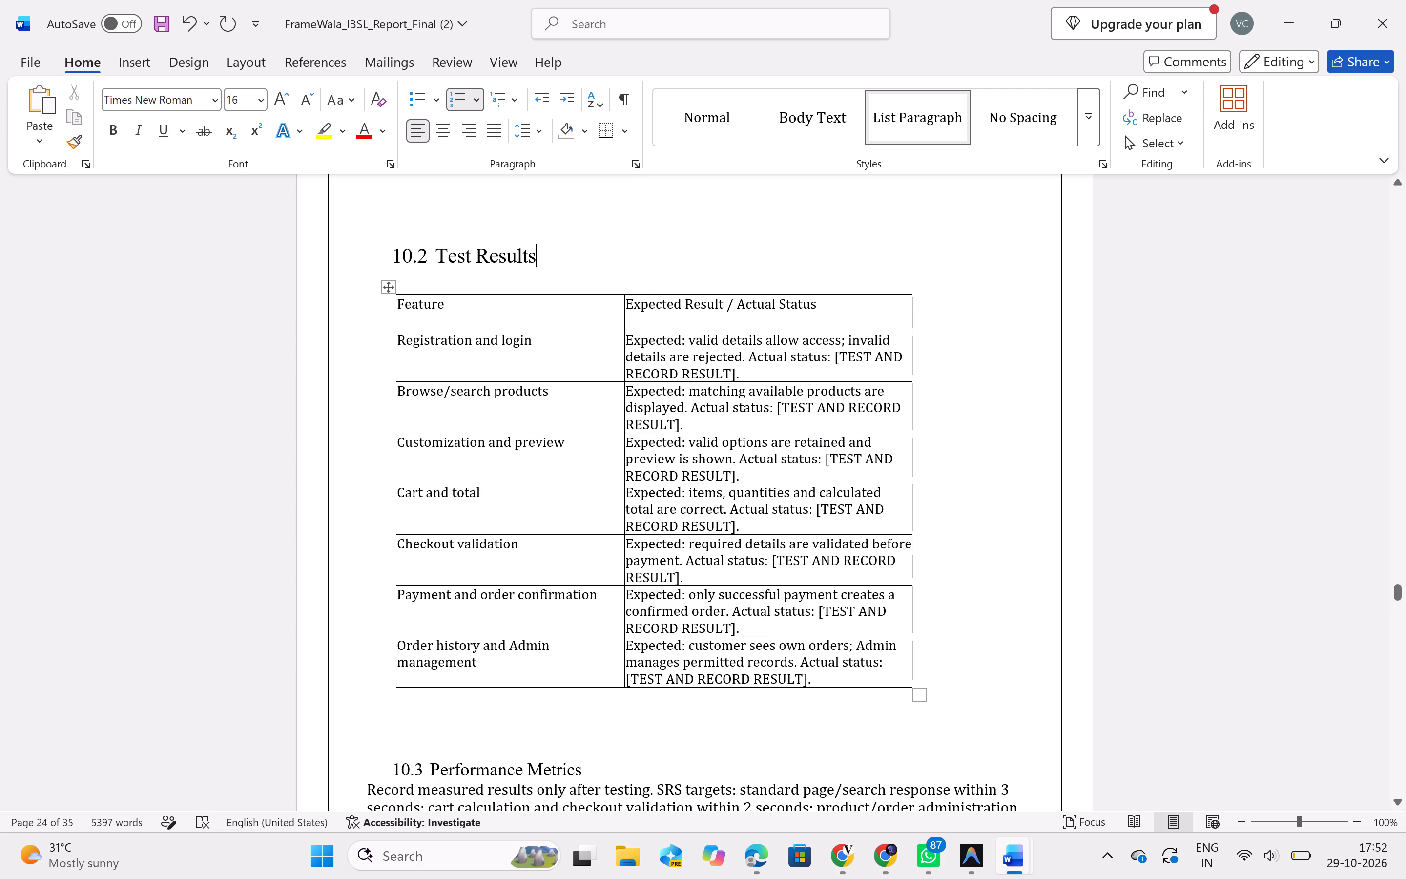
{"action": "left_click_drag", "start_coordinate": [834, 356], "coordinate": [841, 384]}
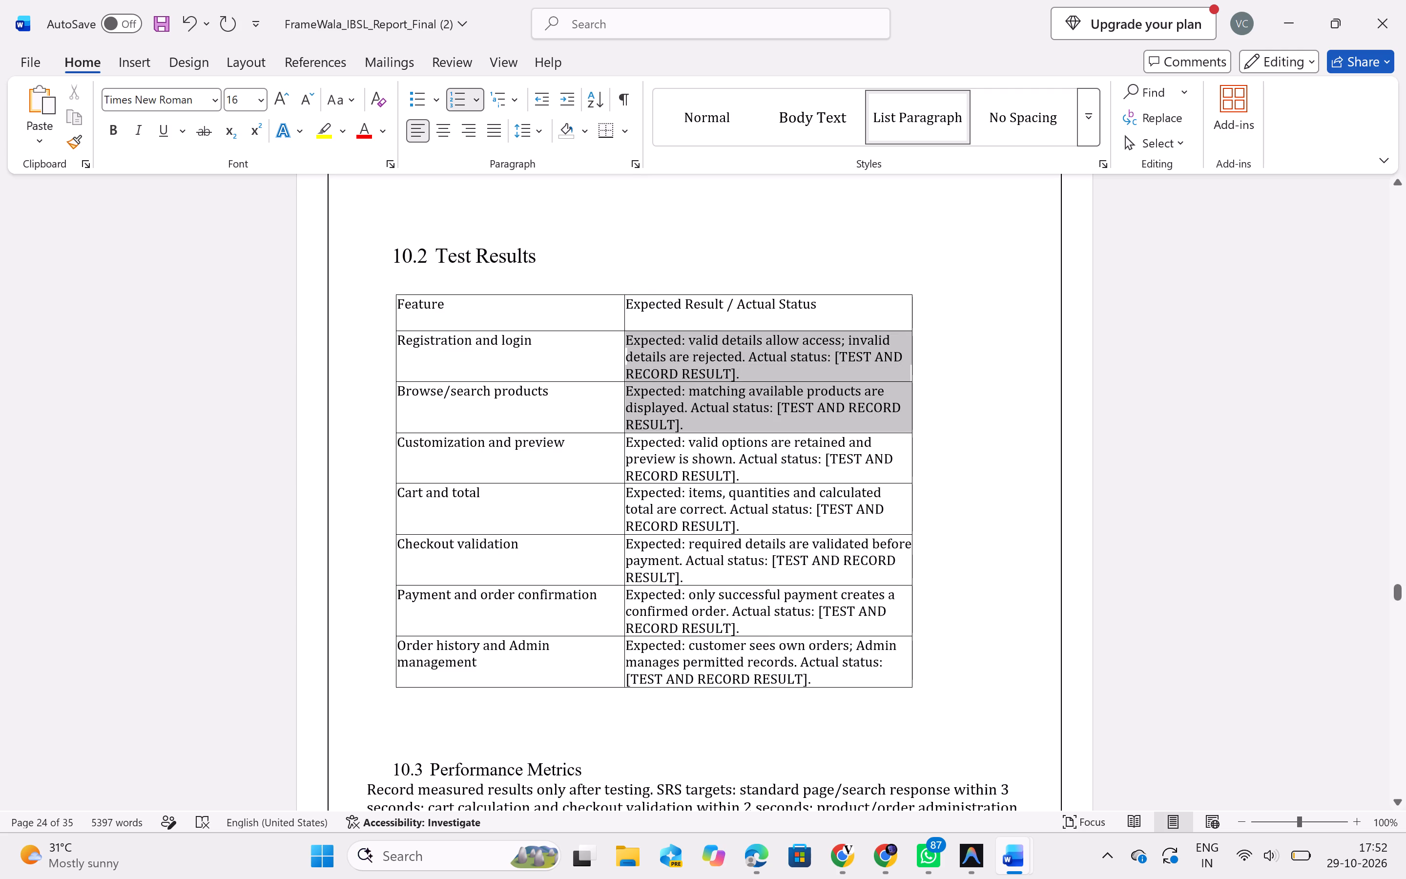
{"action": "left_click_drag", "start_coordinate": [841, 384], "coordinate": [845, 368]}
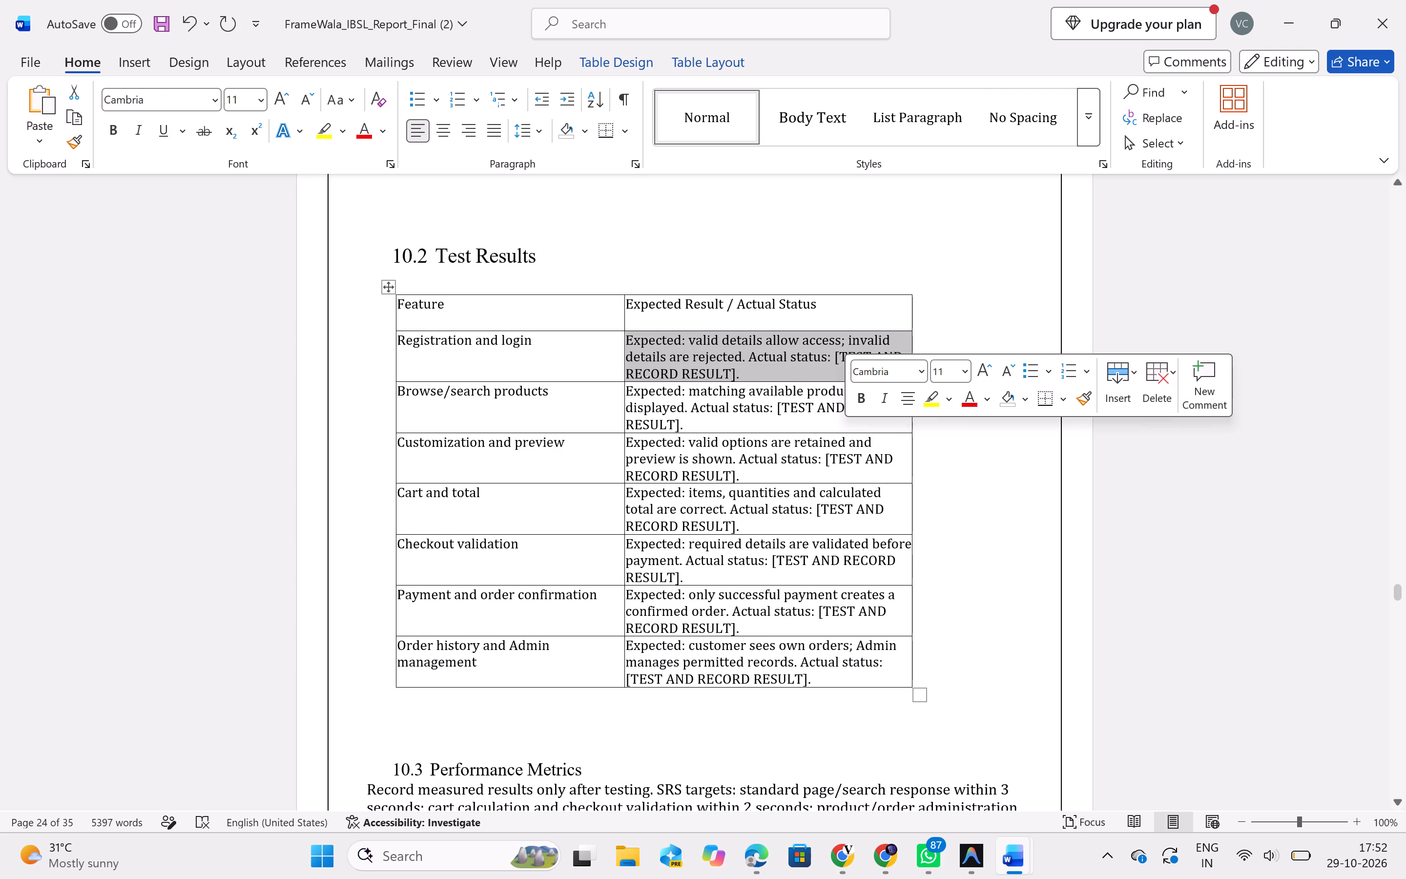
Delete the placeholder "[ADD ACTUAL MEASUREMENTS OR STATE NOT TESTED]." from the 10.3 Performance Metrics paragraph.
{"action": "scroll", "coordinate": [716, 721], "scroll_direction": "down", "scroll_amount": 1}
{"action": "left_click_drag", "start_coordinate": [677, 463], "coordinate": [673, 463]}
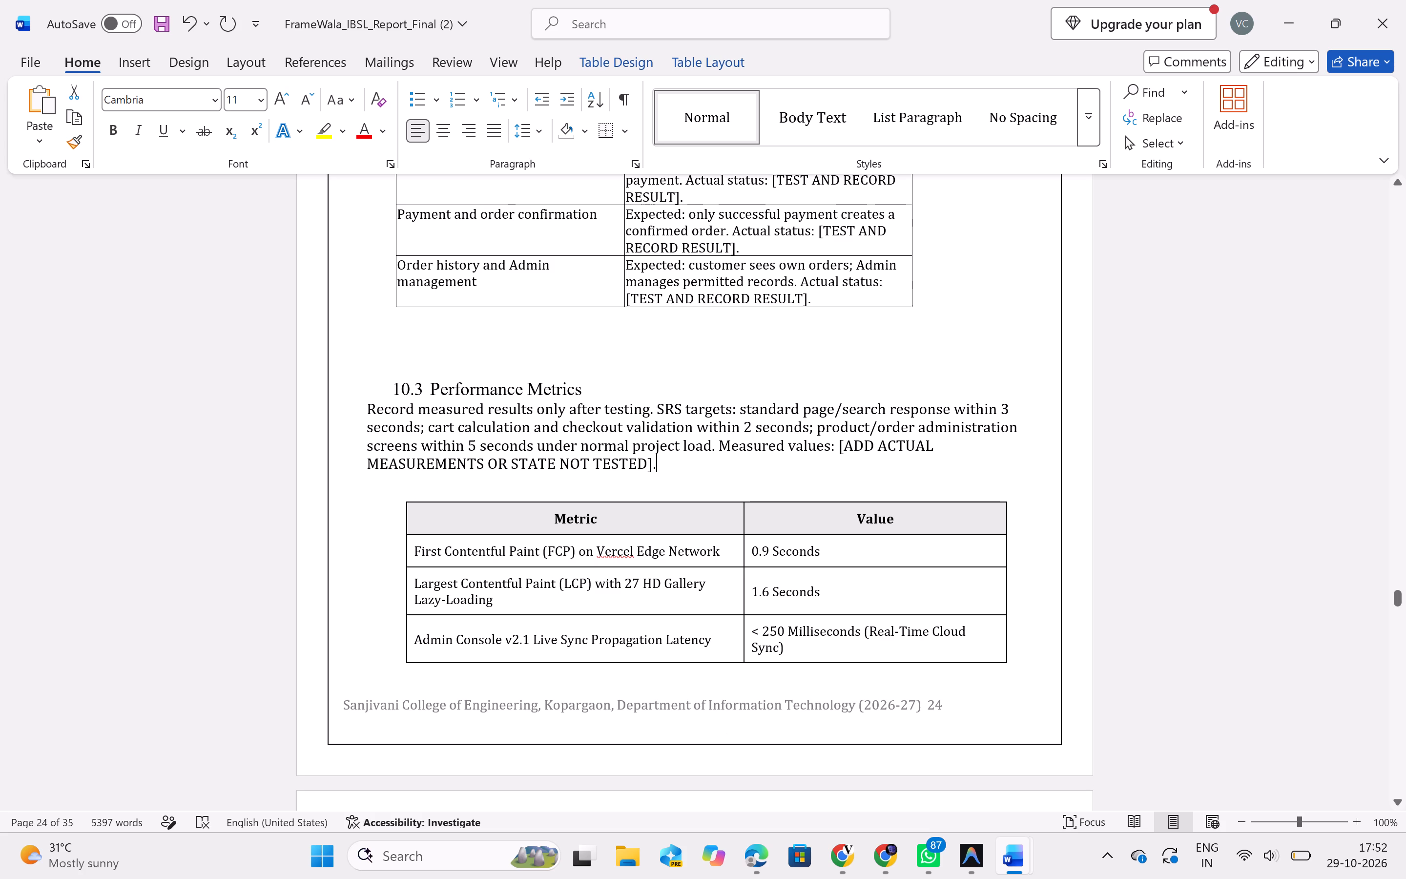
{"action": "left_click_drag", "start_coordinate": [673, 463], "coordinate": [838, 443]}
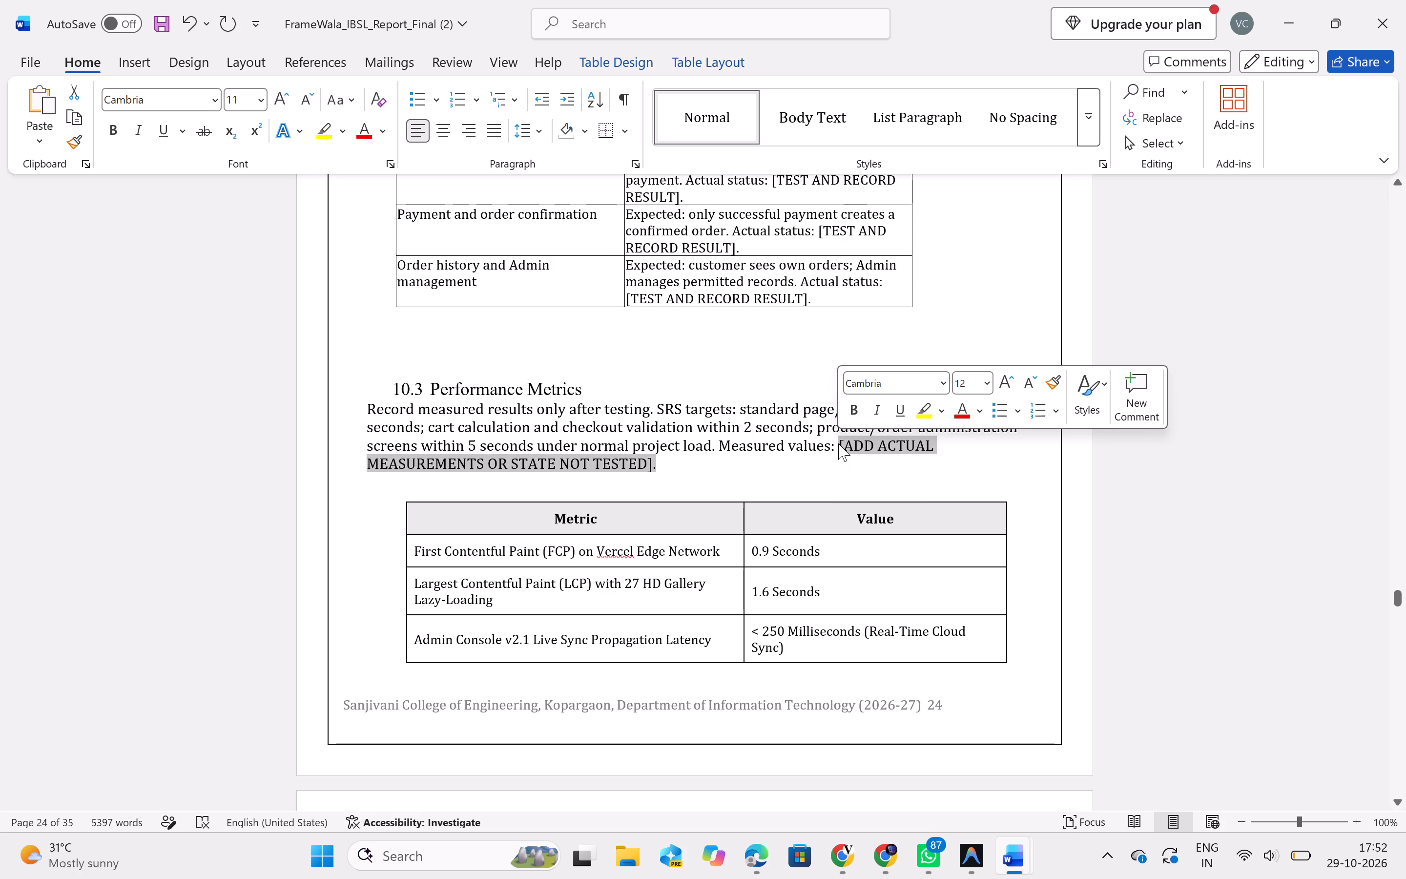
{"action": "key", "text": "BackSpace"}
Review the remaining pages through the end of the report, checking the alignment of the Chapter 11 Conclusion text.
{"action": "scroll", "coordinate": [731, 578], "scroll_direction": "down", "scroll_amount": 3}
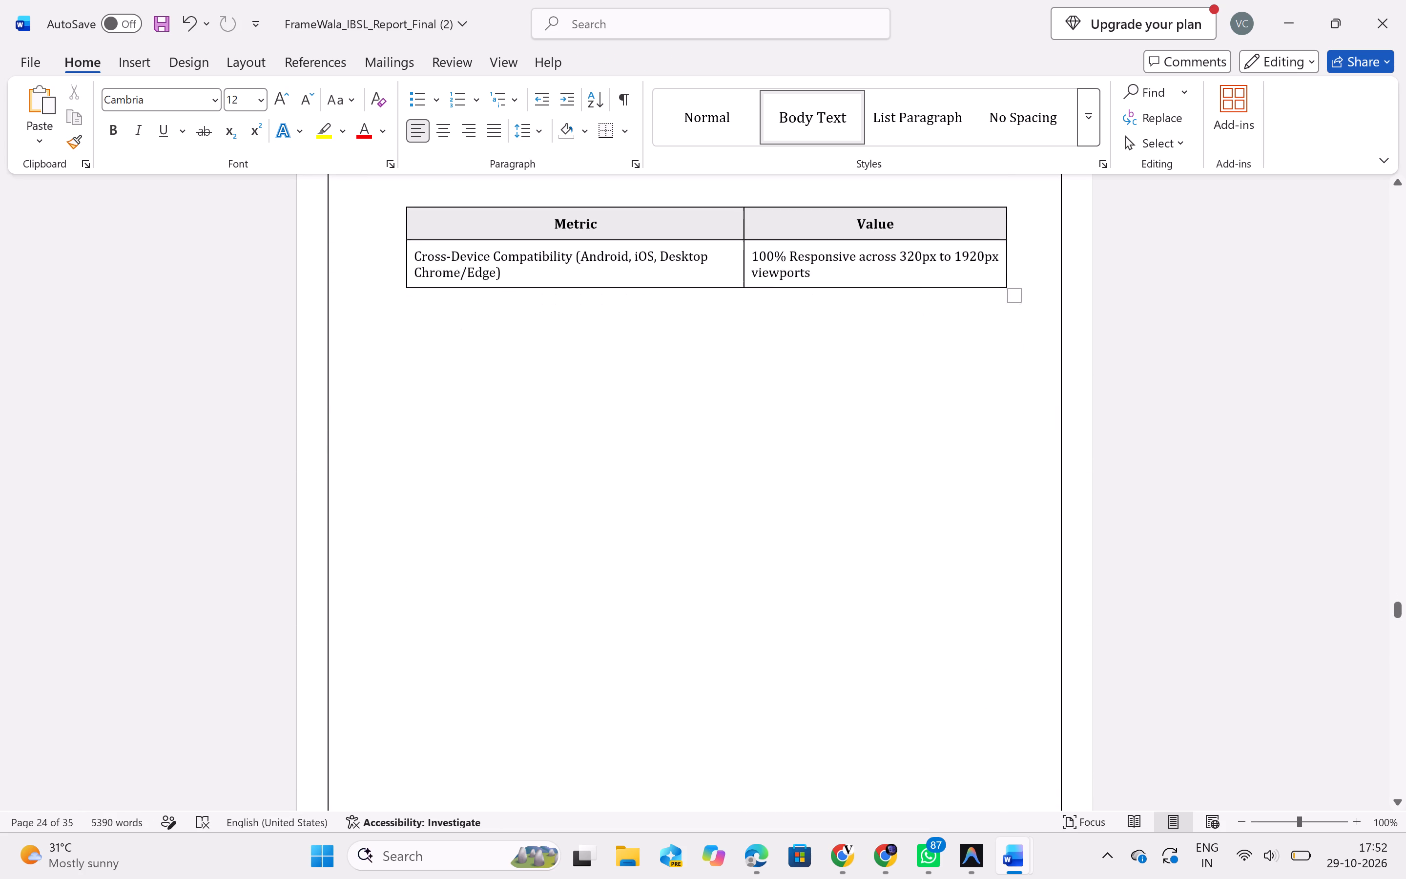
{"action": "scroll", "coordinate": [731, 578], "scroll_direction": "down", "scroll_amount": 9}
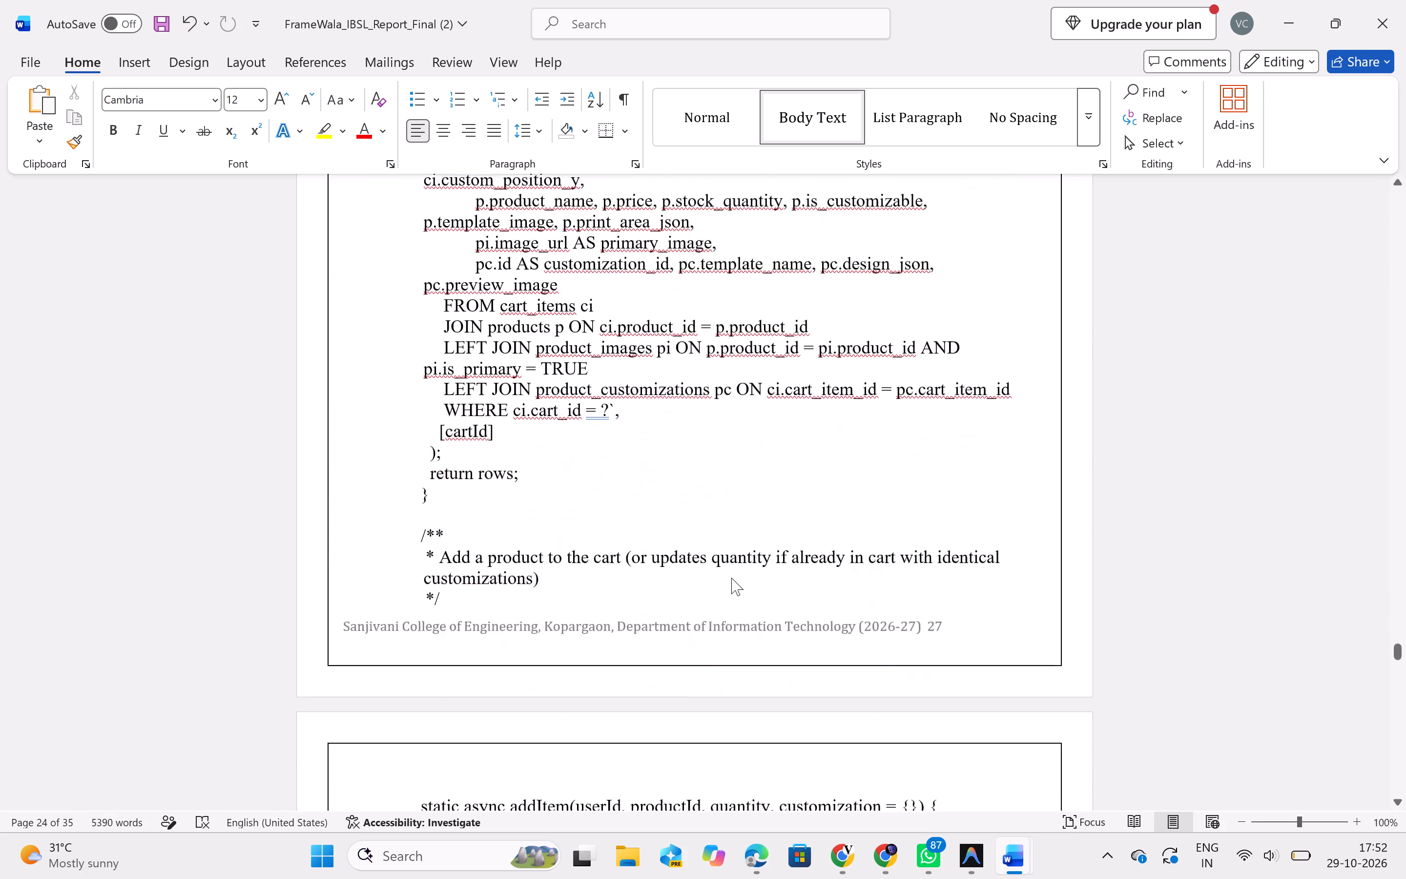
{"action": "scroll", "coordinate": [731, 578], "scroll_direction": "down", "scroll_amount": 6}
{"action": "scroll", "coordinate": [731, 578], "scroll_direction": "up", "scroll_amount": 1}
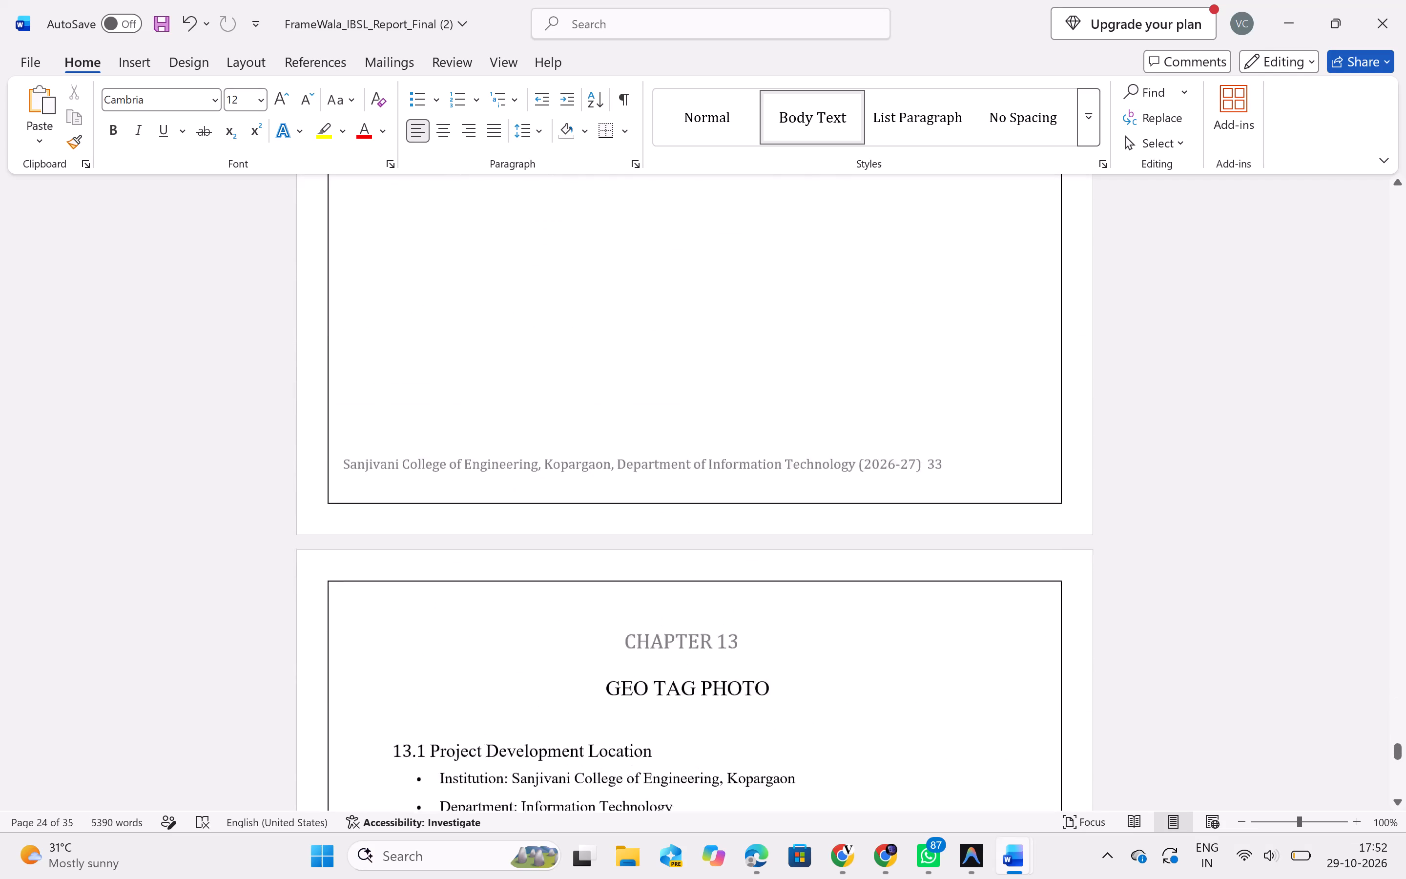
{"action": "scroll", "coordinate": [731, 578], "scroll_direction": "up", "scroll_amount": 7}
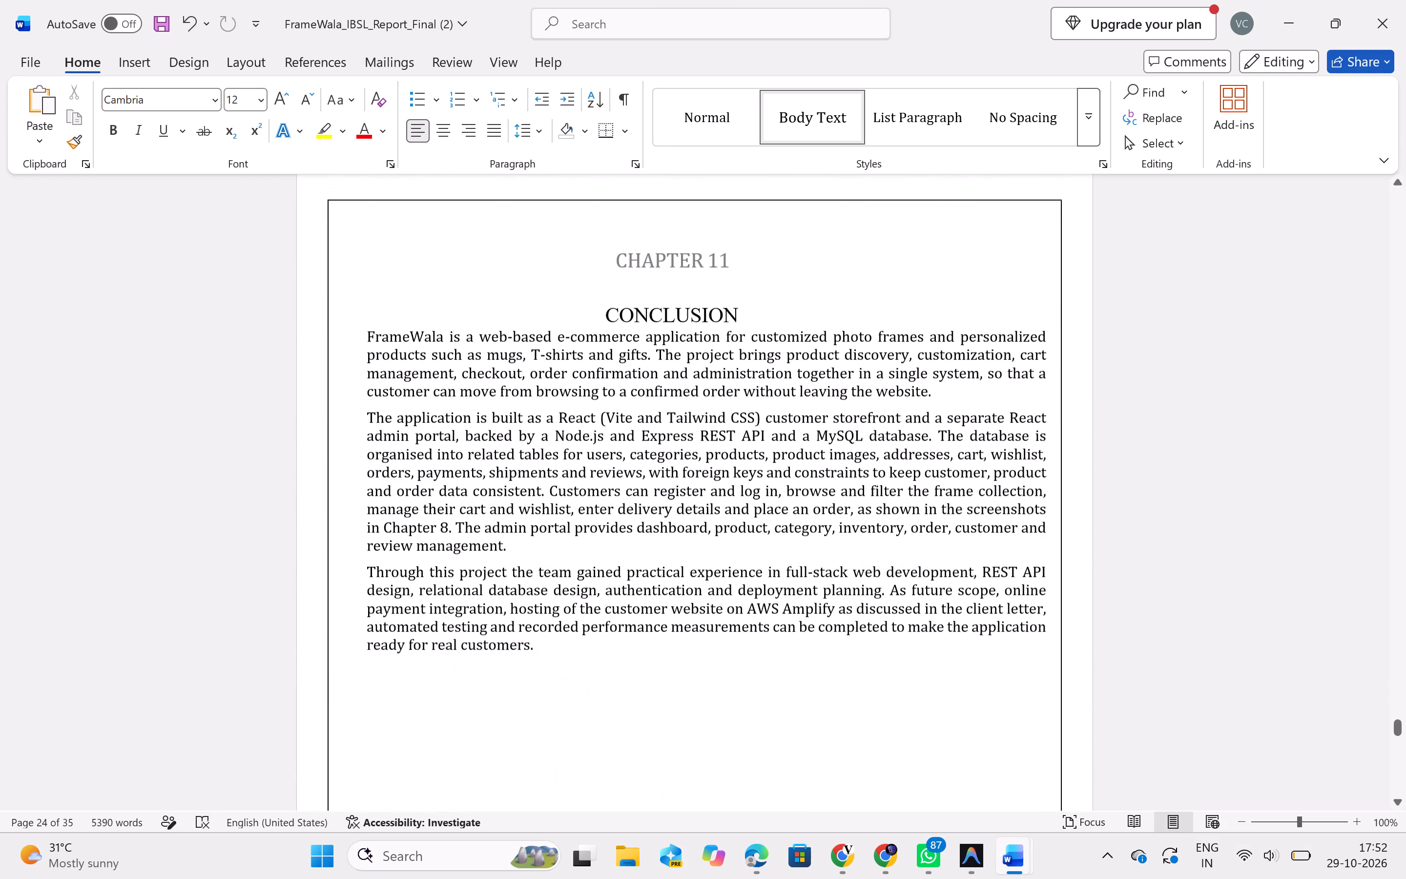
{"action": "left_click_drag", "start_coordinate": [547, 658], "coordinate": [363, 351]}
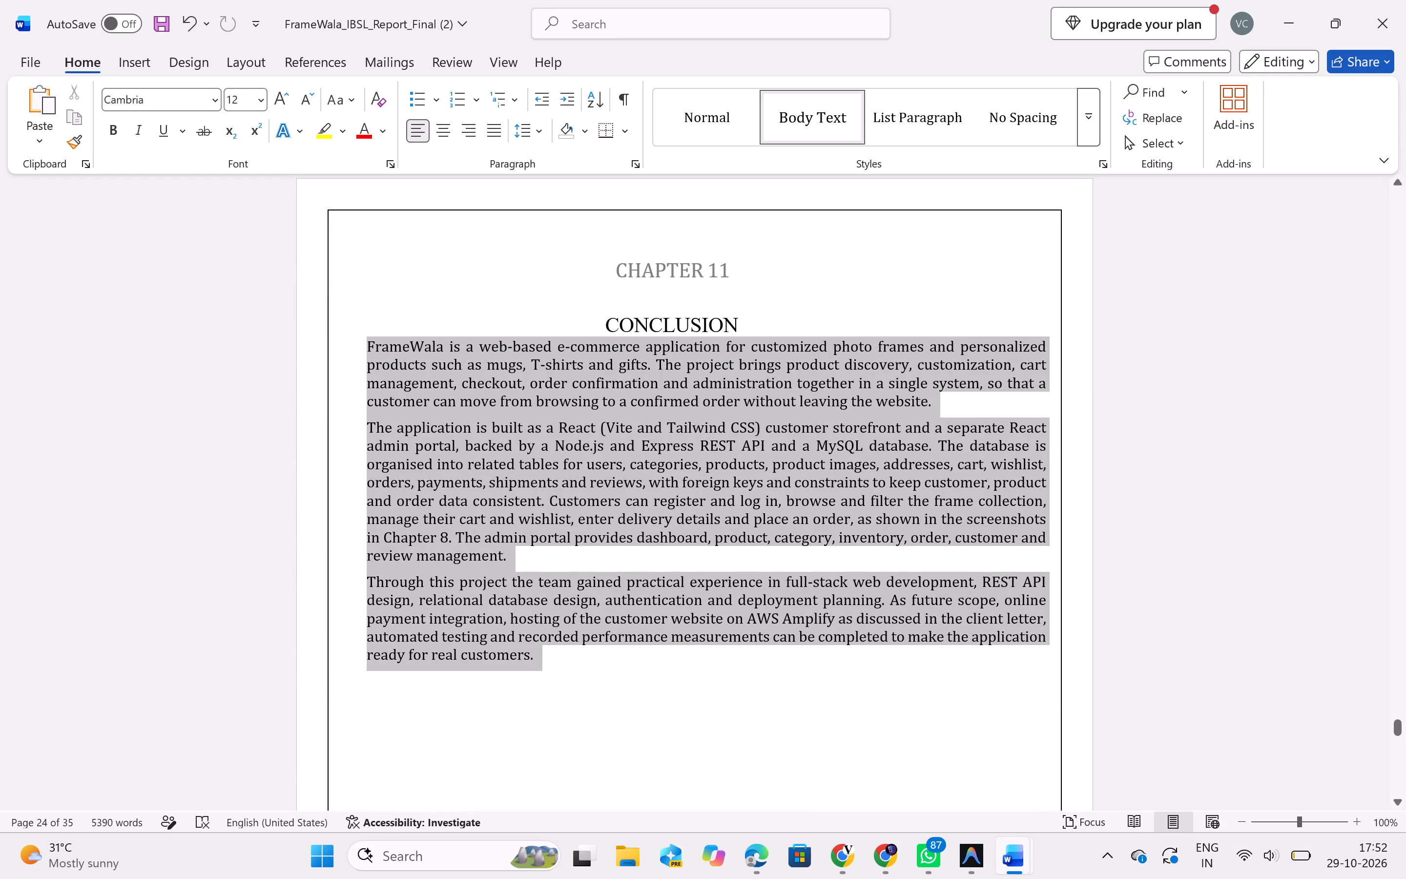
{"action": "left_click_drag", "start_coordinate": [363, 351], "coordinate": [363, 350]}
{"action": "scroll", "coordinate": [526, 669], "scroll_direction": "down", "scroll_amount": 5}
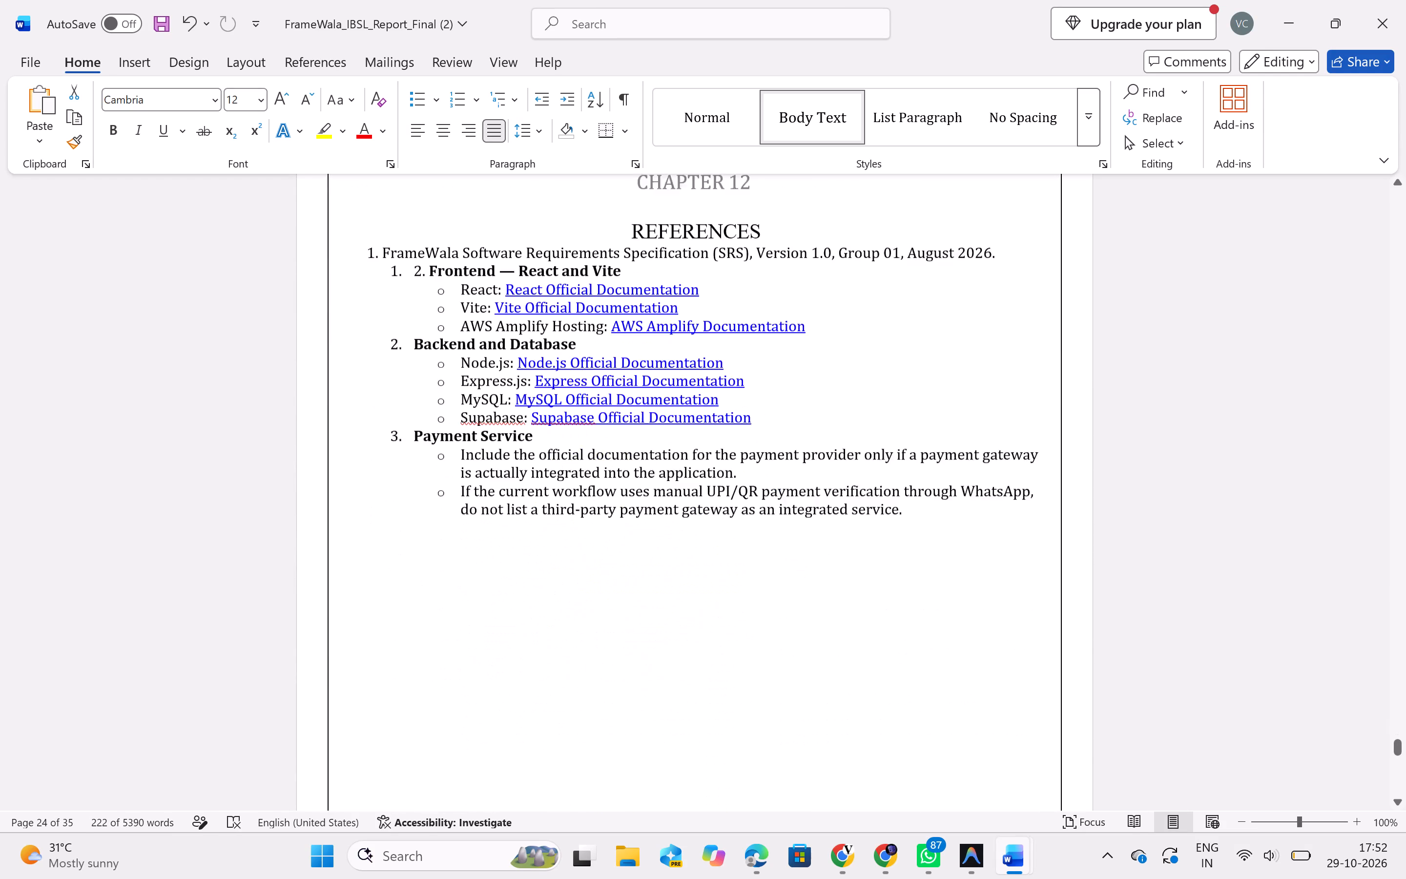
{"action": "scroll", "coordinate": [526, 669], "scroll_direction": "down", "scroll_amount": 7}
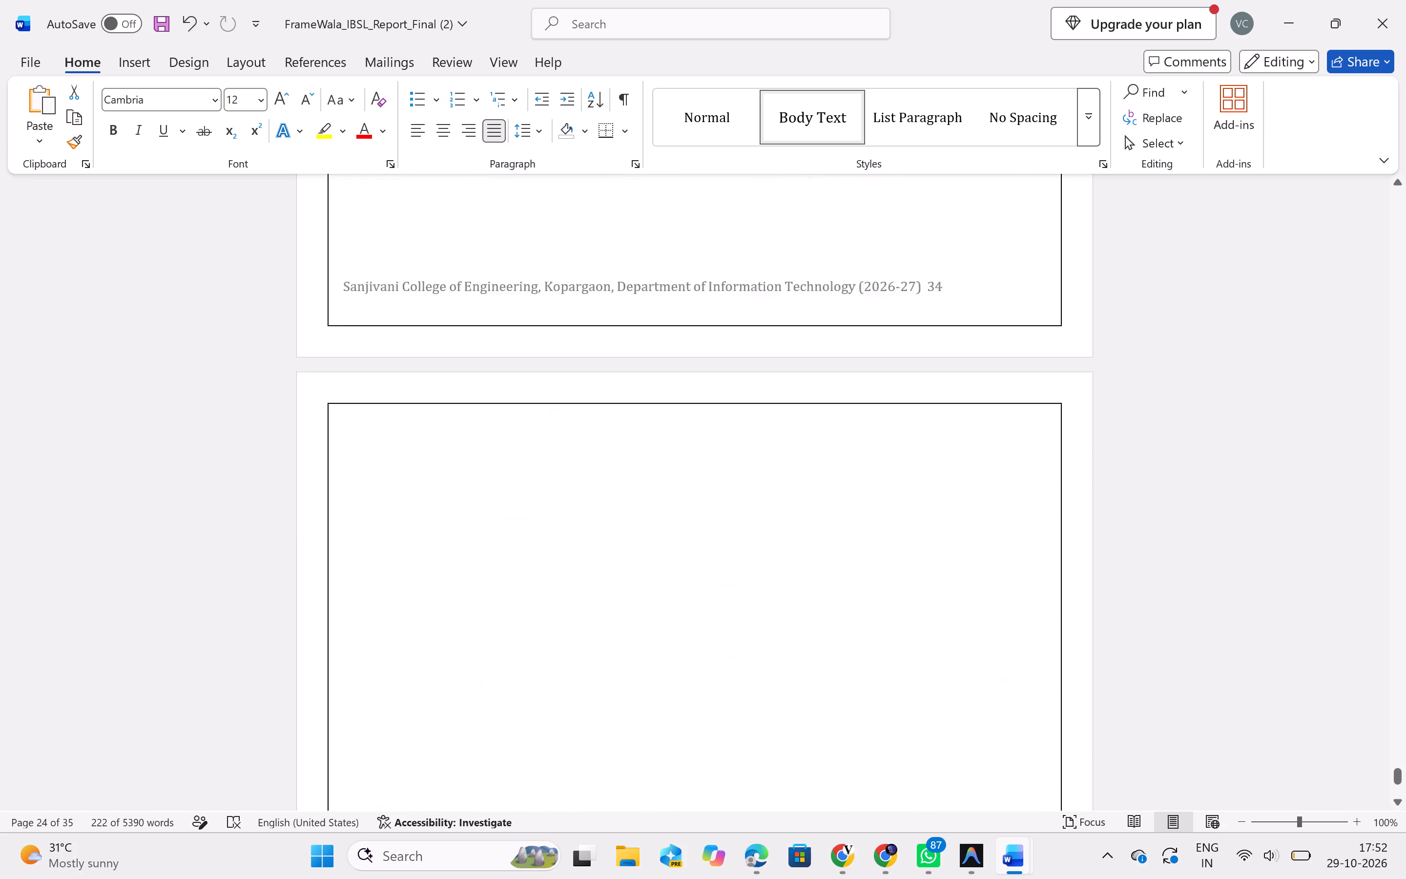
{"action": "scroll", "coordinate": [526, 669], "scroll_direction": "down", "scroll_amount": 5}
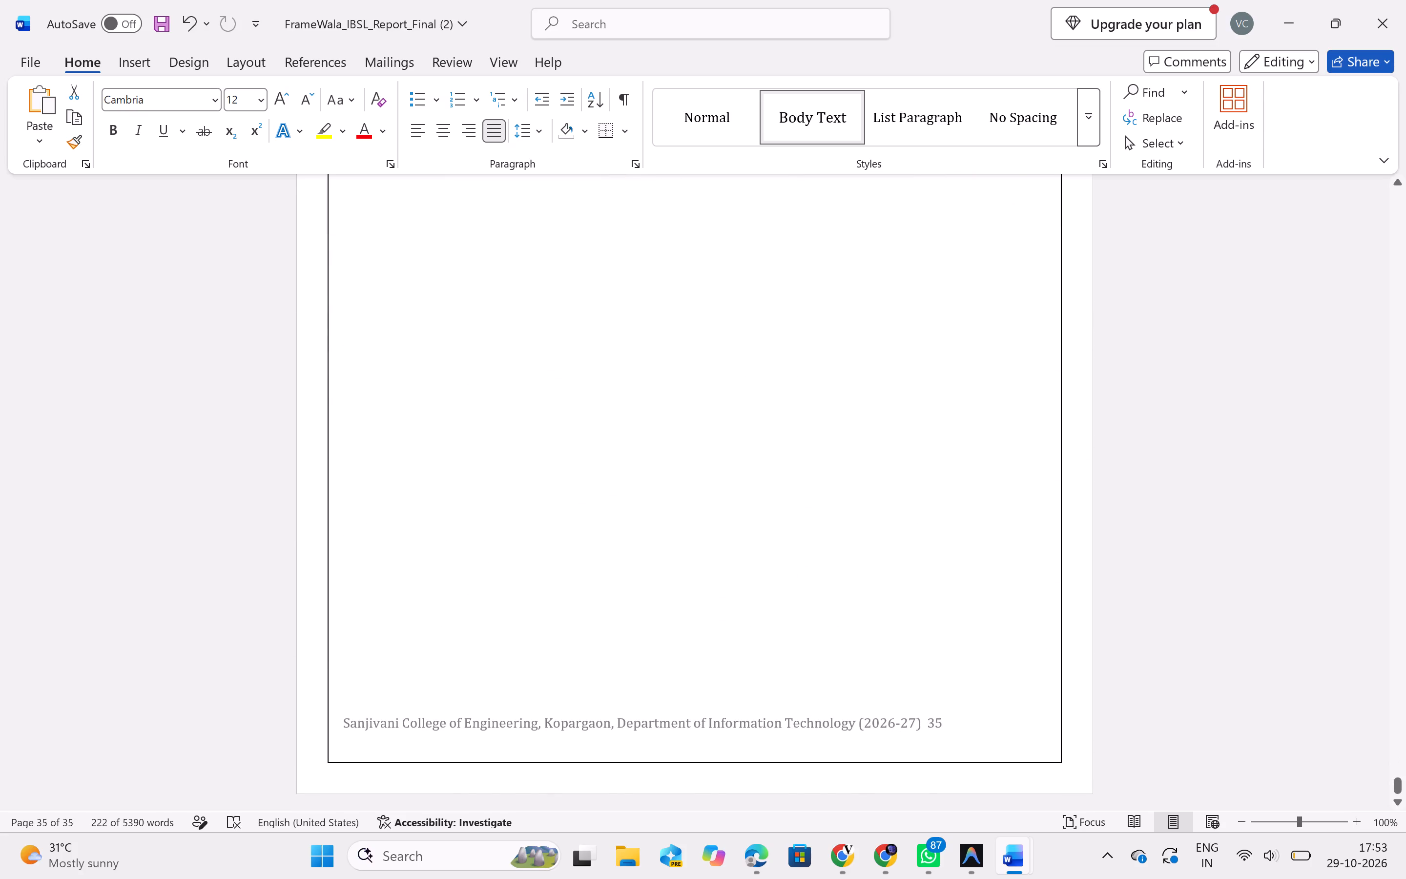
Save the report as a PDF named FrameWala_IBSL_Report_Final (2) in Downloads, replacing the existing file.
{"action": "key", "text": "ctrl+p"}
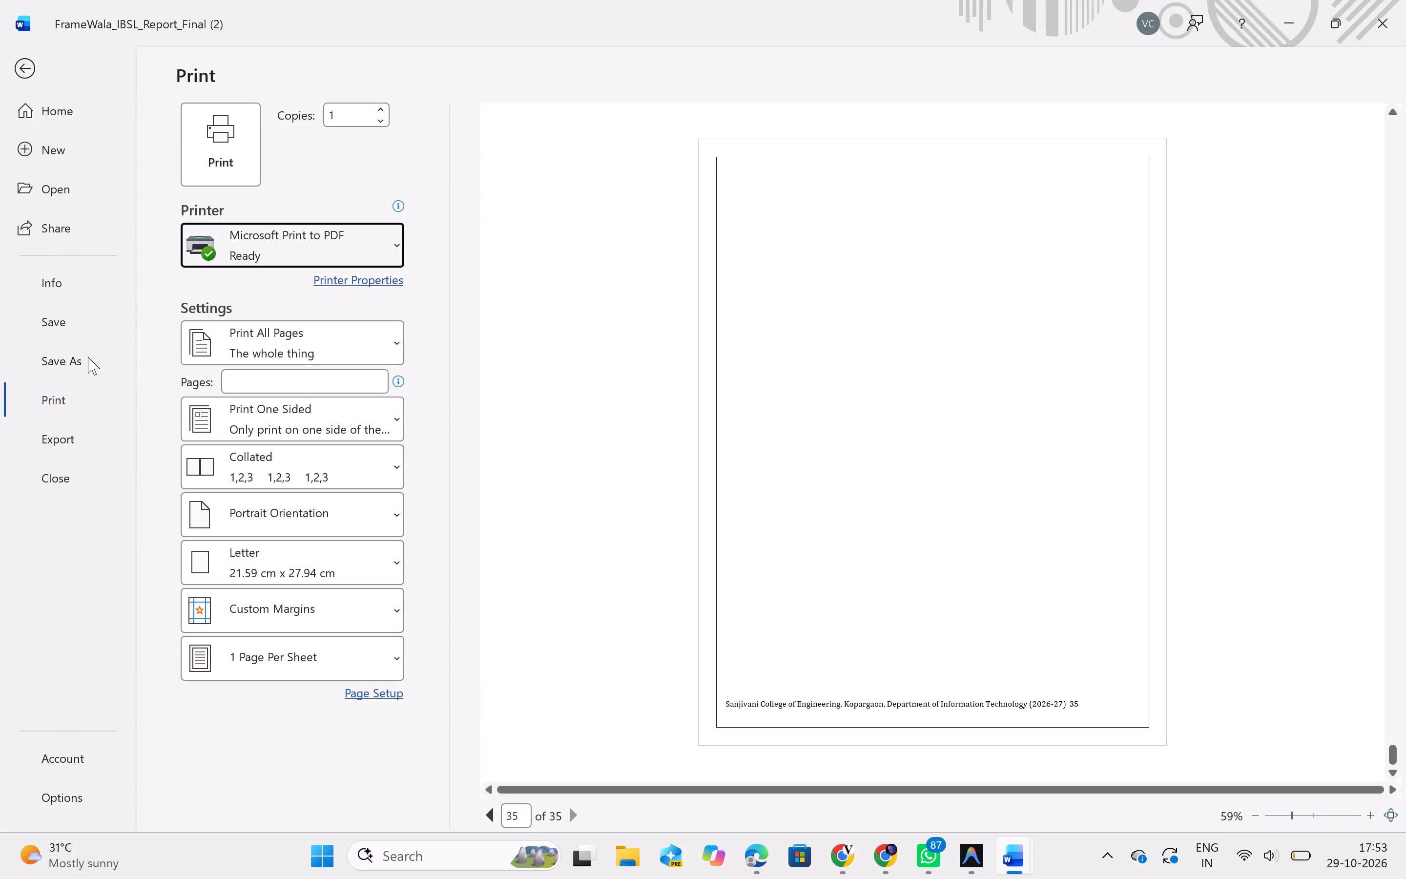
{"action": "left_click", "coordinate": [88, 356]}
{"action": "left_click", "coordinate": [720, 202]}
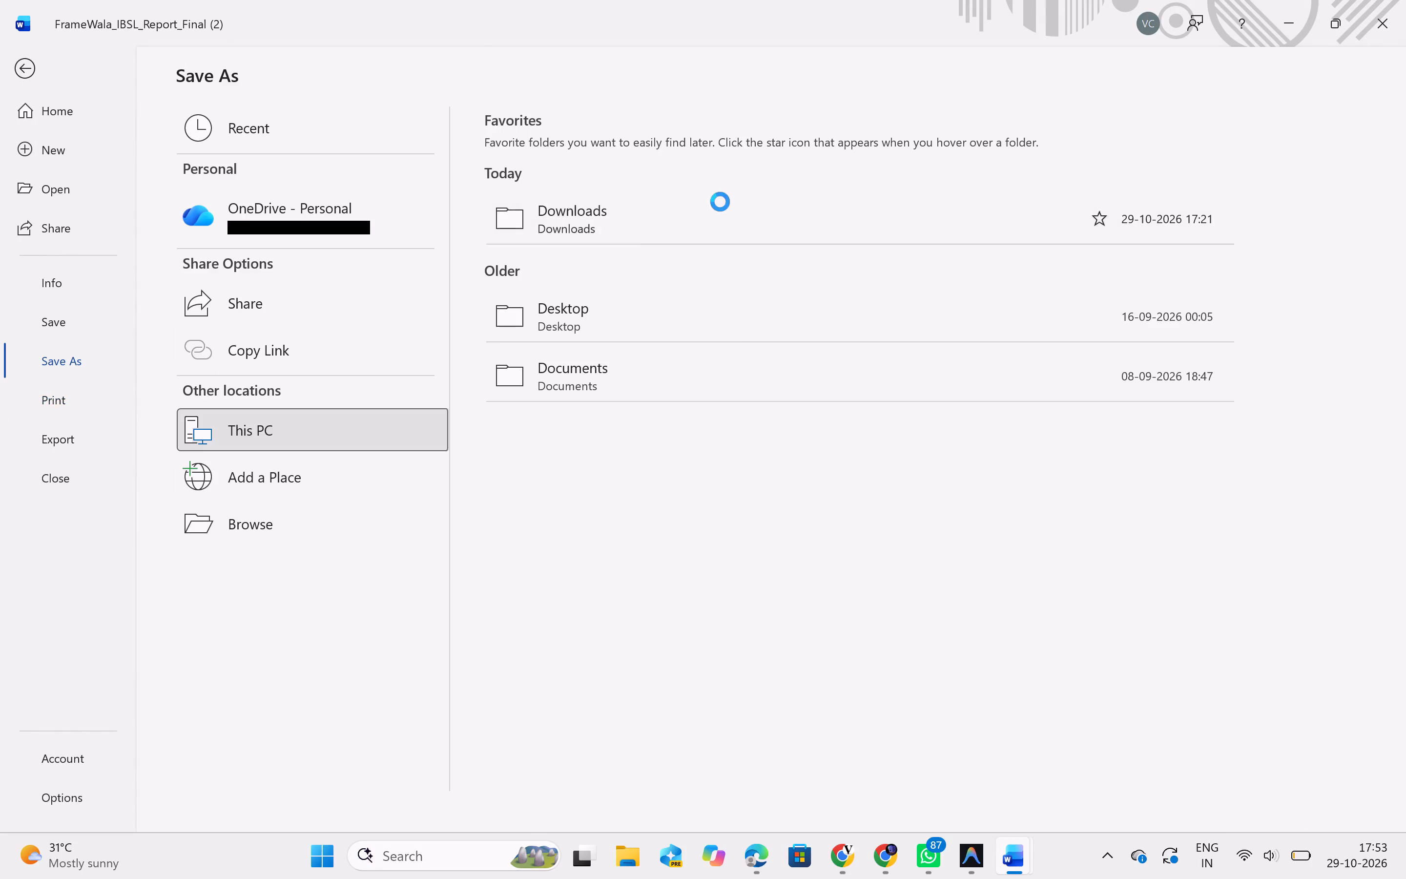
{"action": "left_click", "coordinate": [304, 335]}
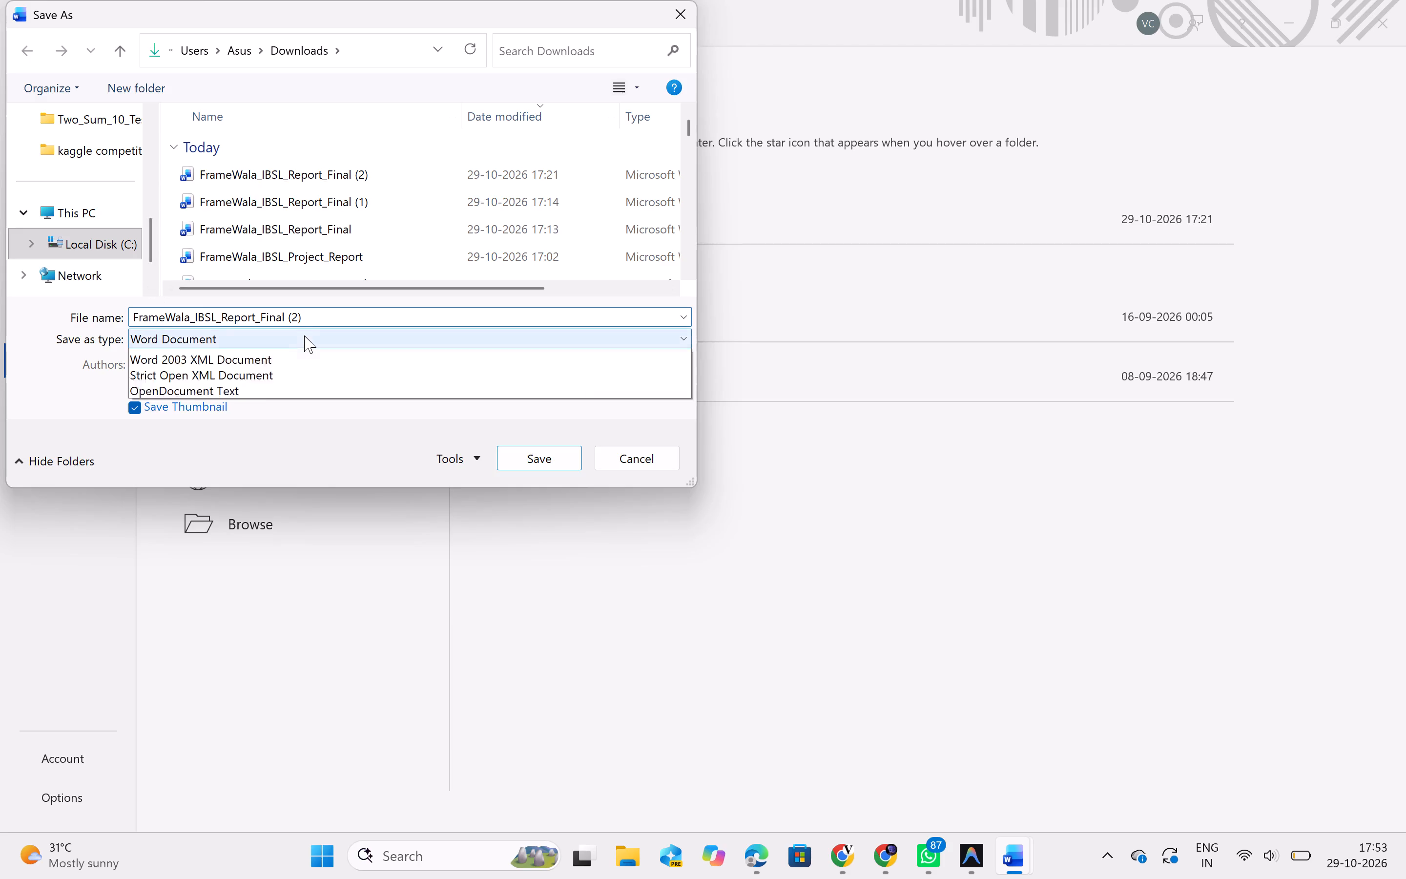
{"action": "left_click", "coordinate": [146, 455]}
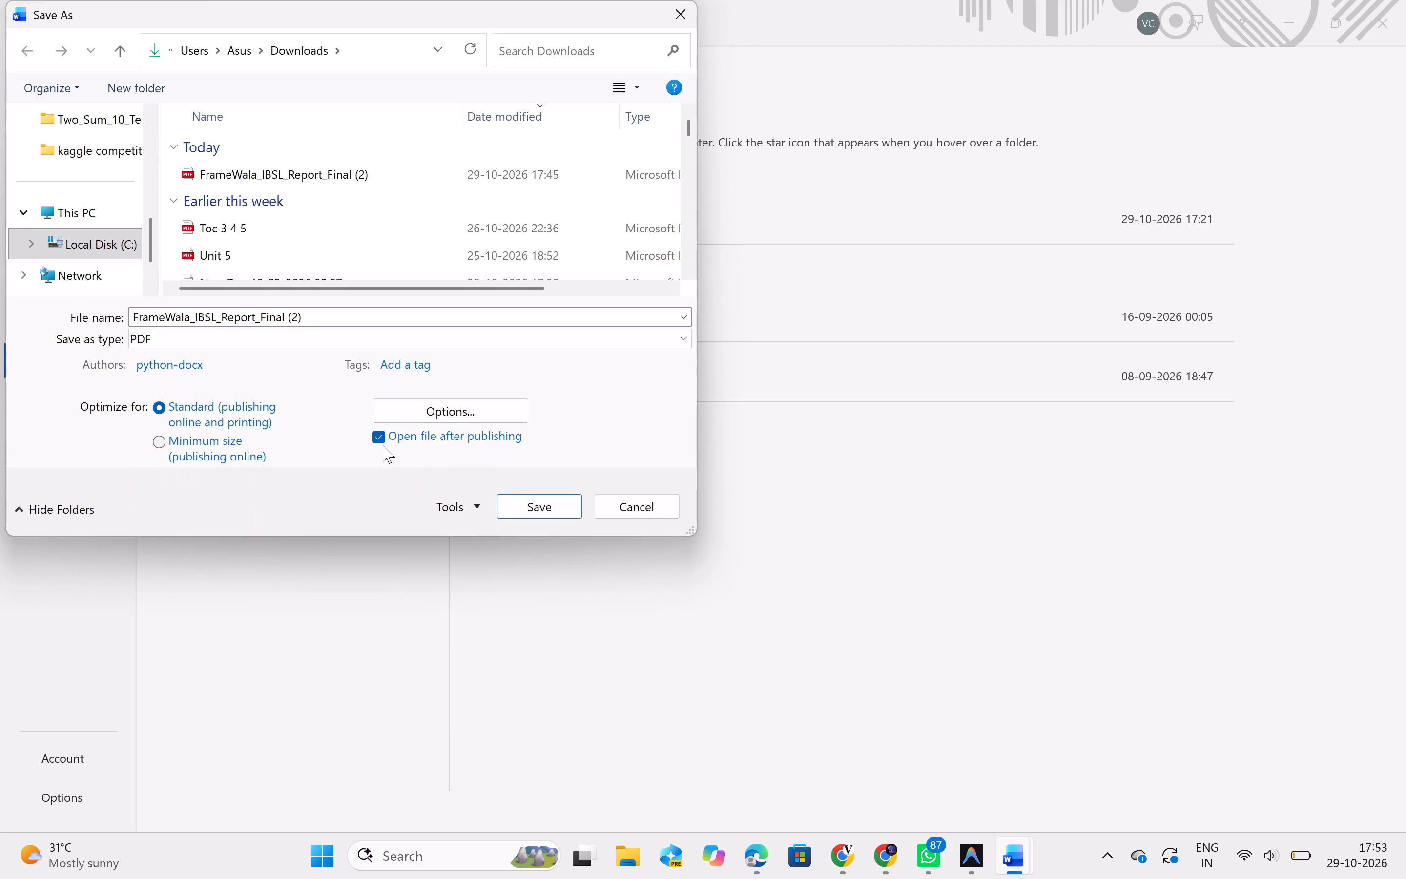
{"action": "left_click", "coordinate": [532, 507]}
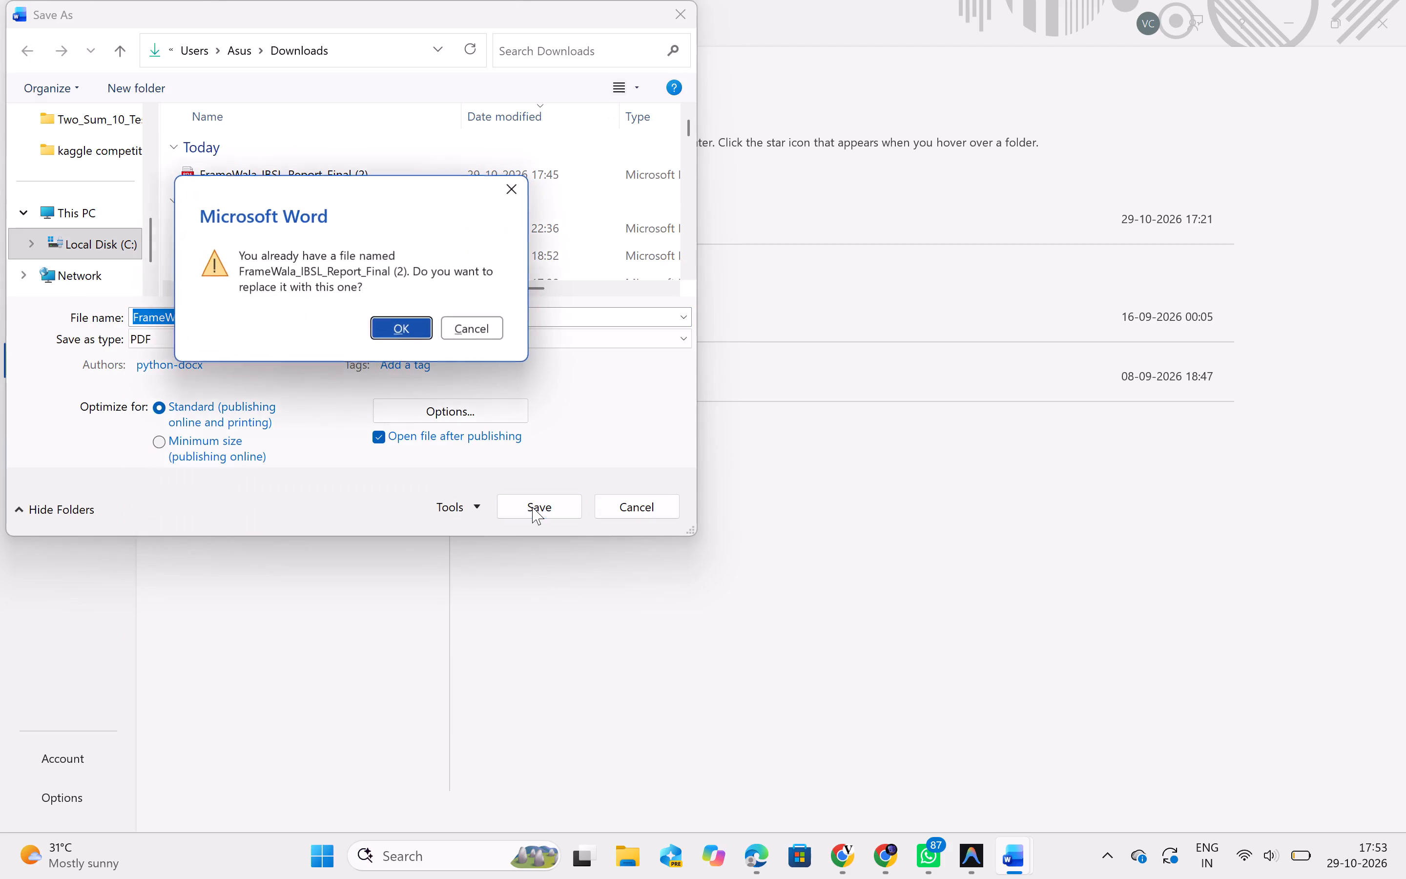
{"action": "left_click", "coordinate": [404, 333]}
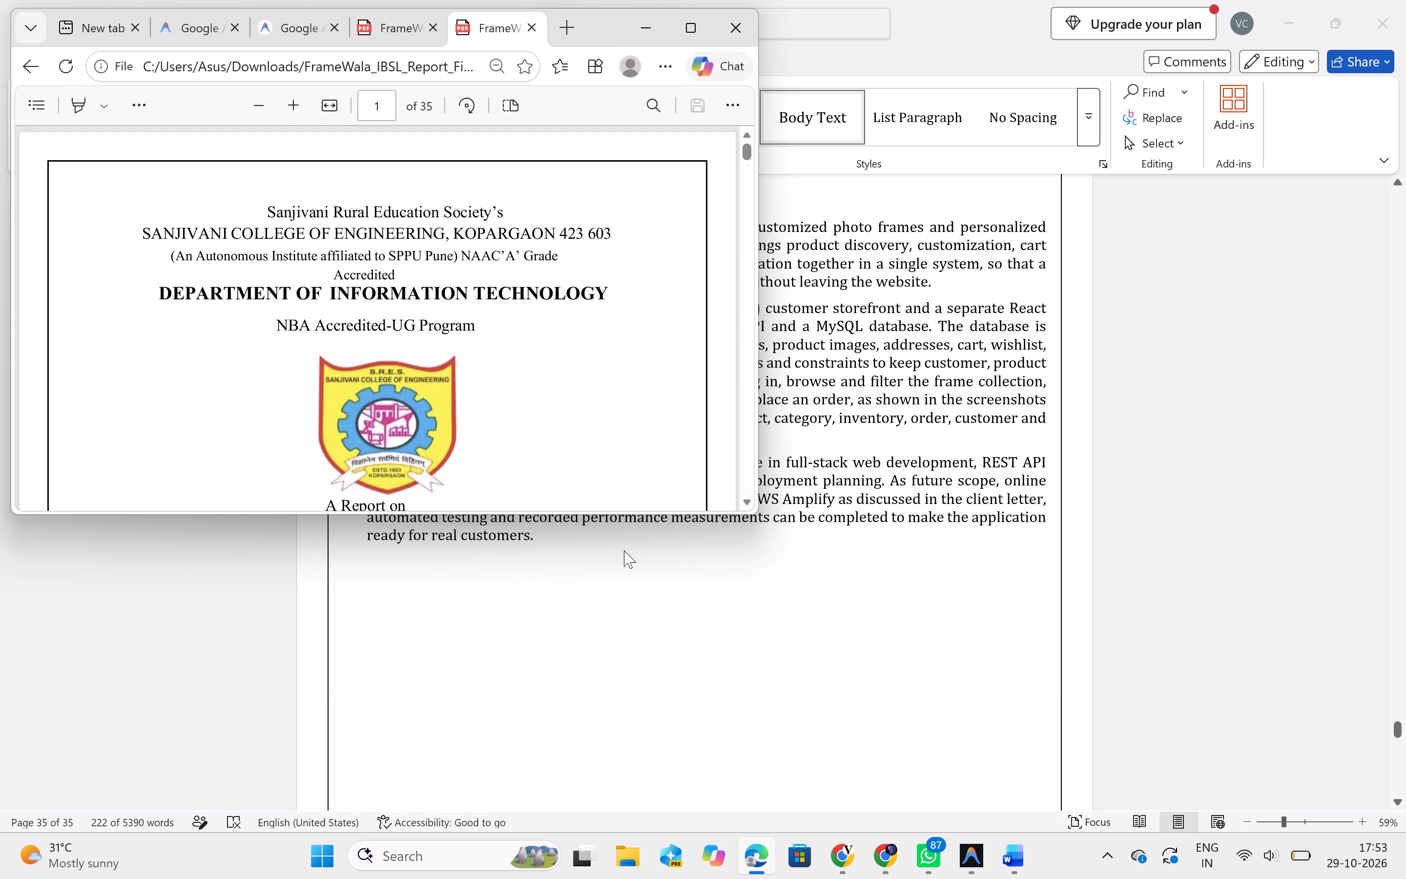
Switch from the exported PDF back to the FrameWala report in Word.
{"action": "key", "text": "alt+Tab"}
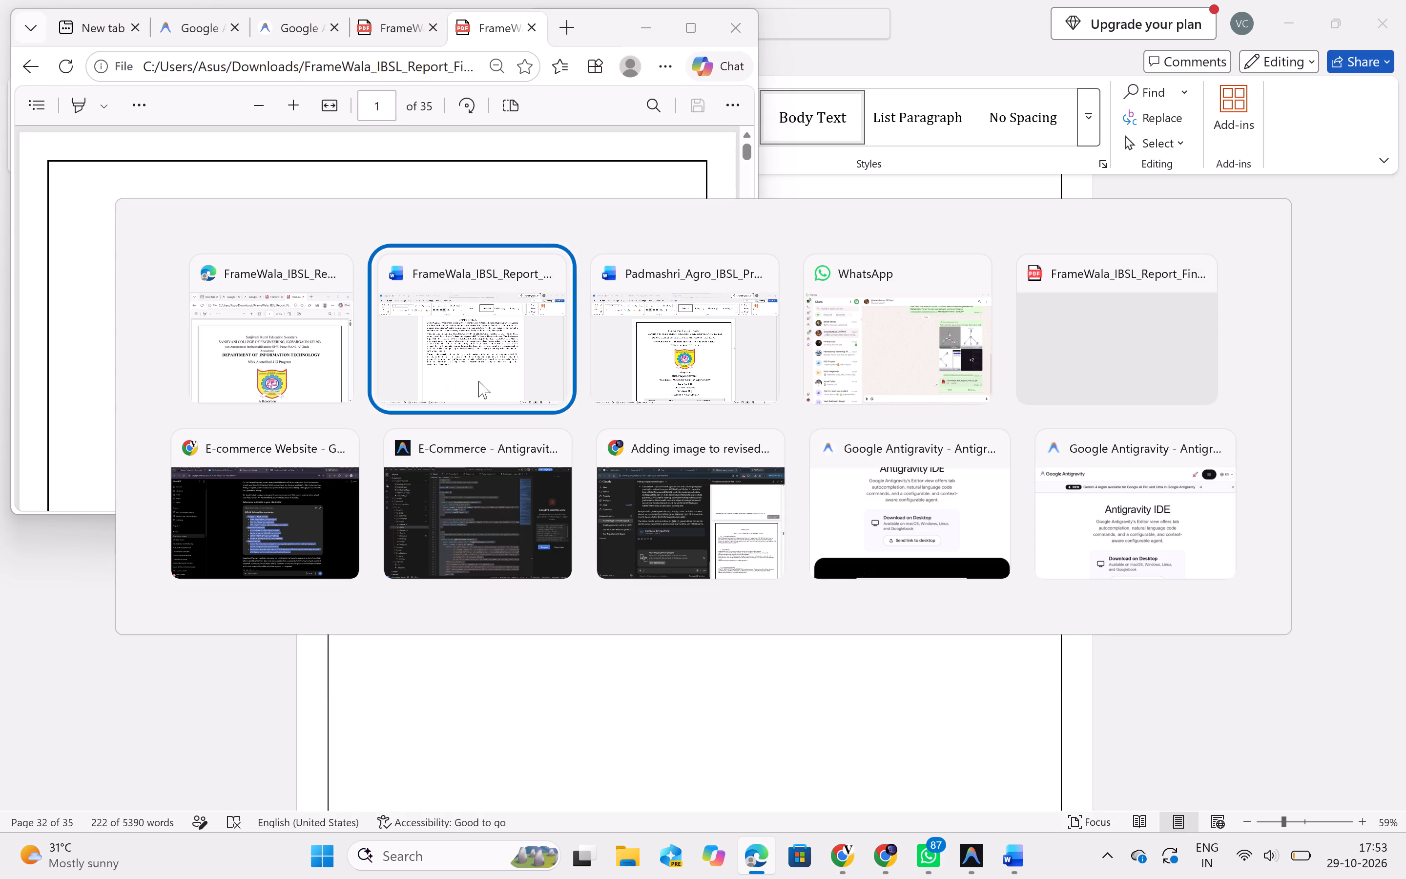
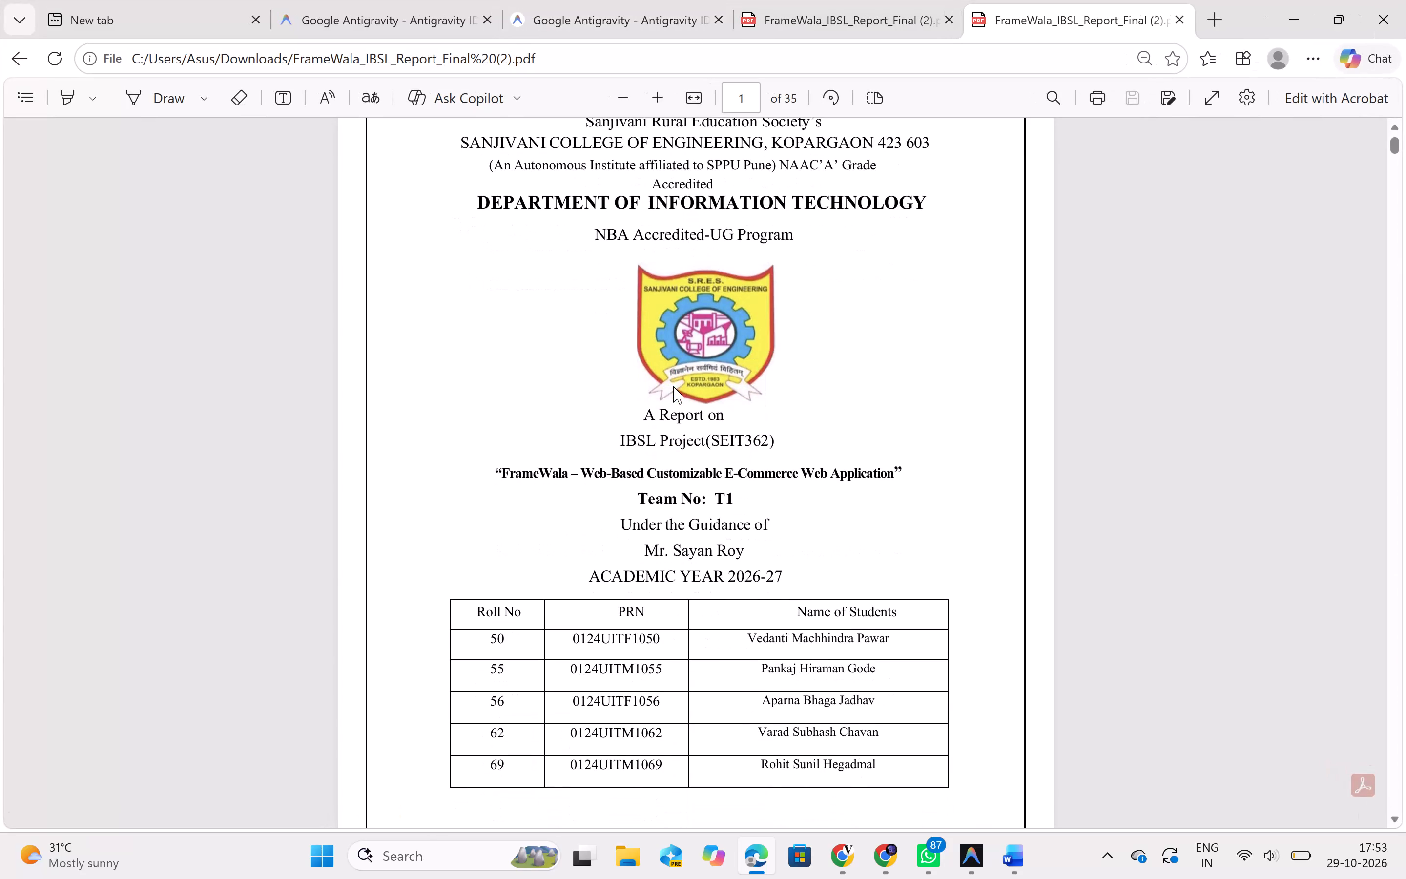
Check the cover page of the exported PDF report, from the college logo down to the student table and signature names.
{"action": "scroll", "coordinate": [673, 386], "scroll_direction": "down", "scroll_amount": 1}
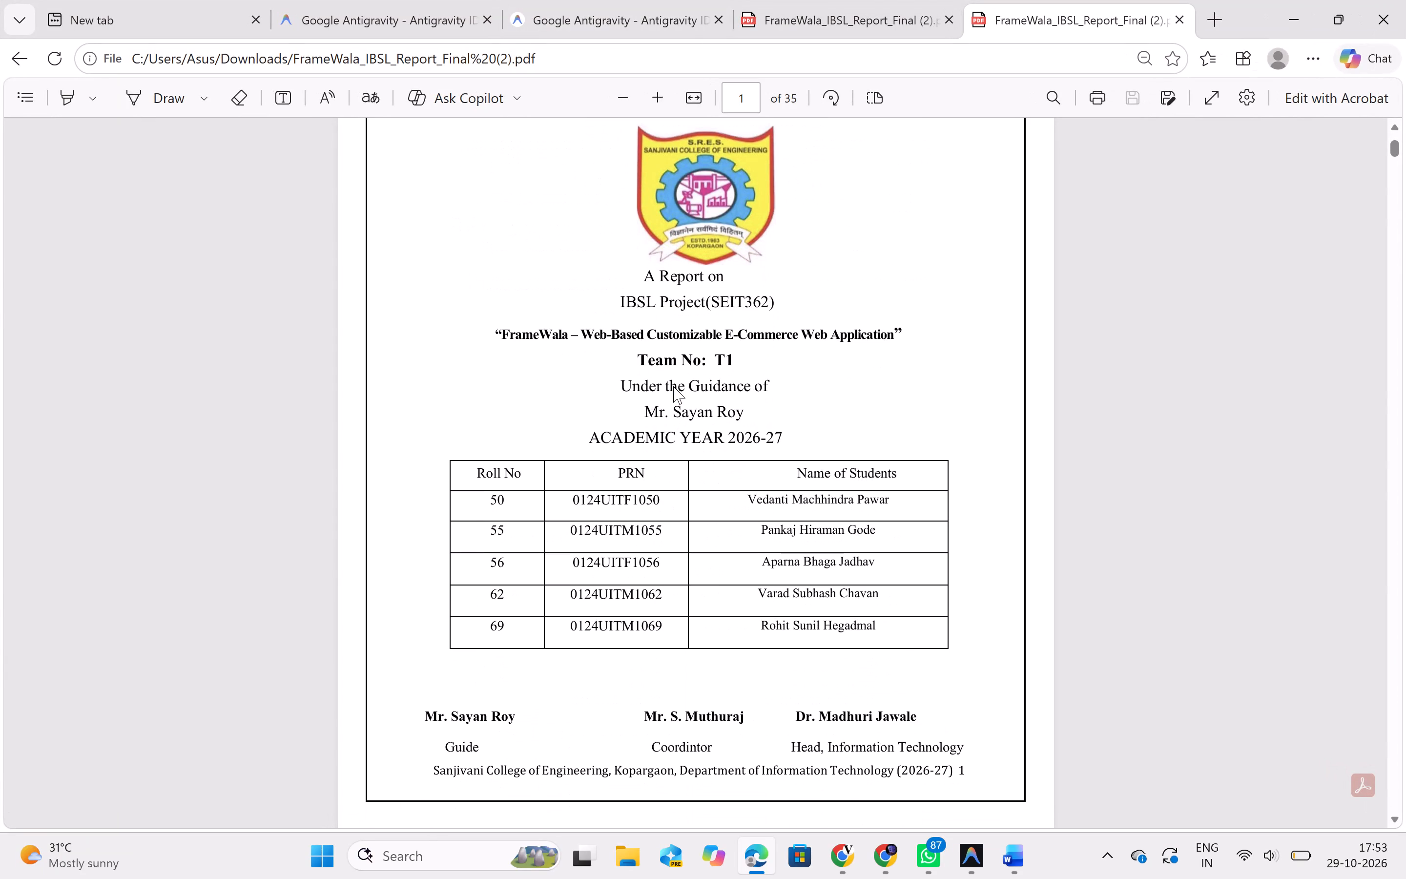
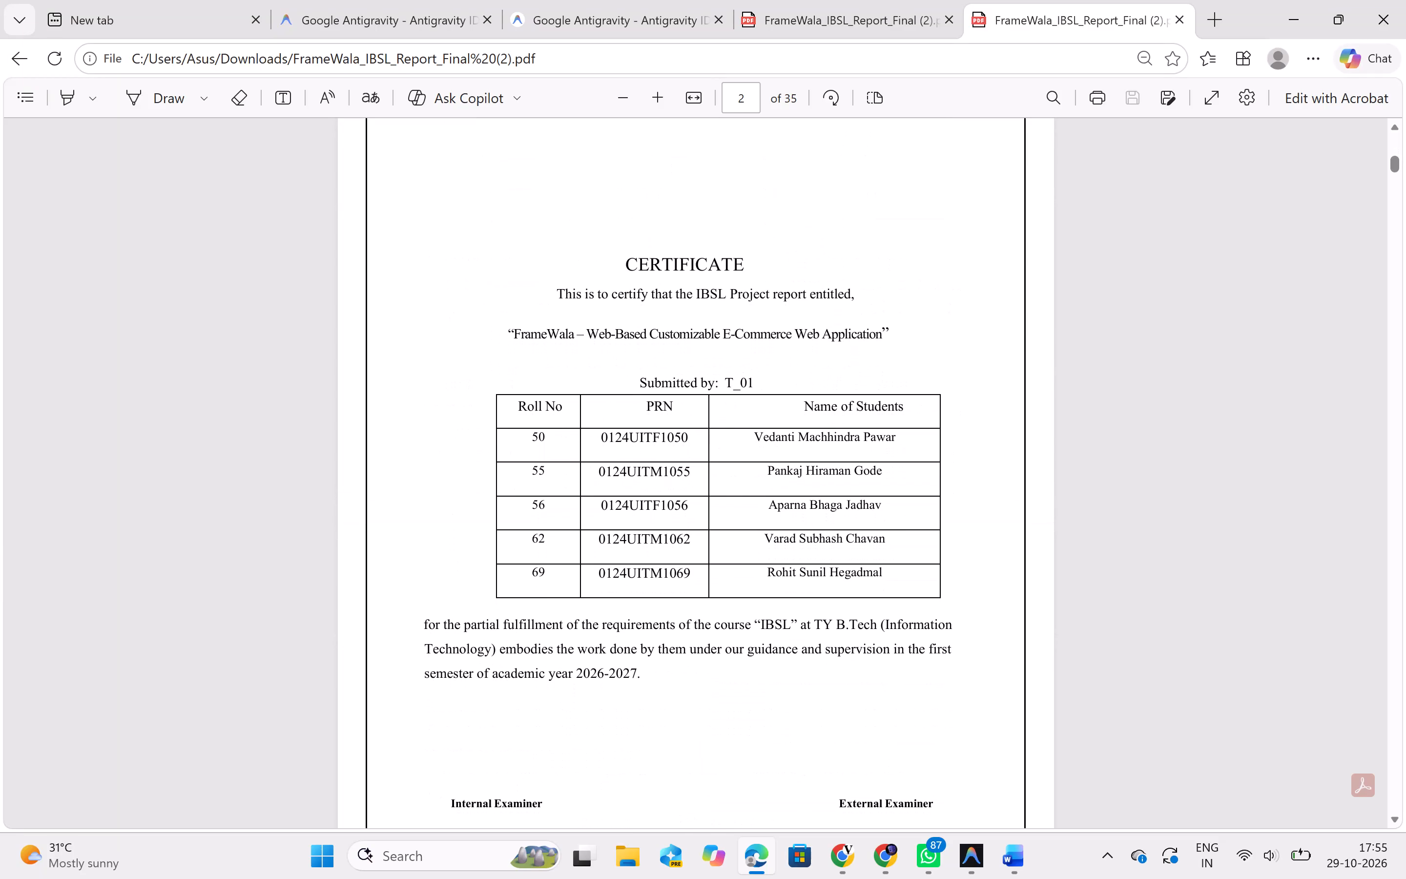
Recheck the cover page and the Certificate page of the exported PDF, including titles, student tables and signature blocks.
{"action": "scroll", "coordinate": [805, 471], "scroll_direction": "up", "scroll_amount": 2}
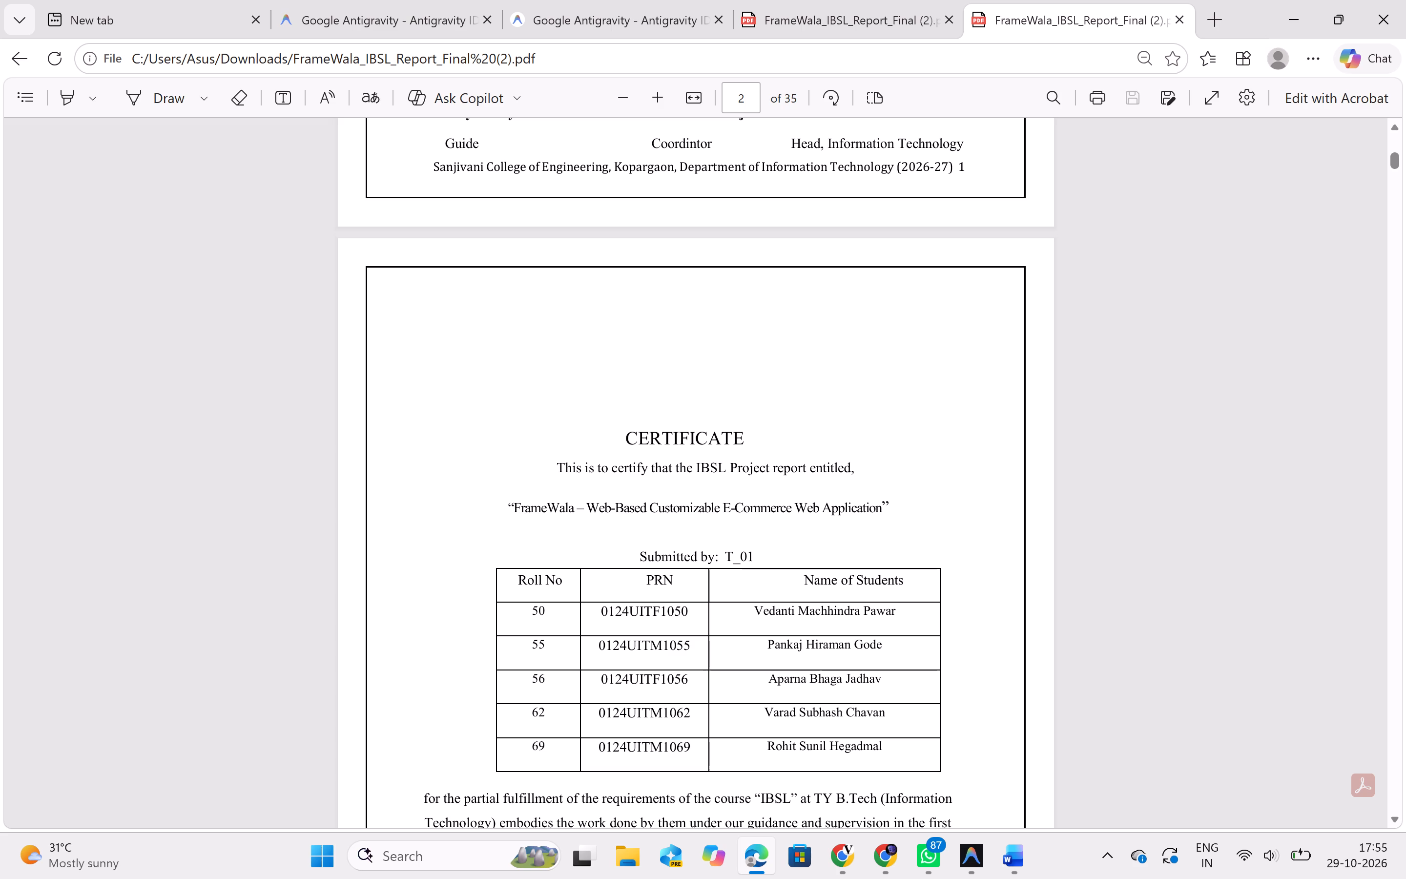
{"action": "scroll", "coordinate": [805, 471], "scroll_direction": "up", "scroll_amount": 4}
{"action": "scroll", "coordinate": [763, 634], "scroll_direction": "down", "scroll_amount": 1}
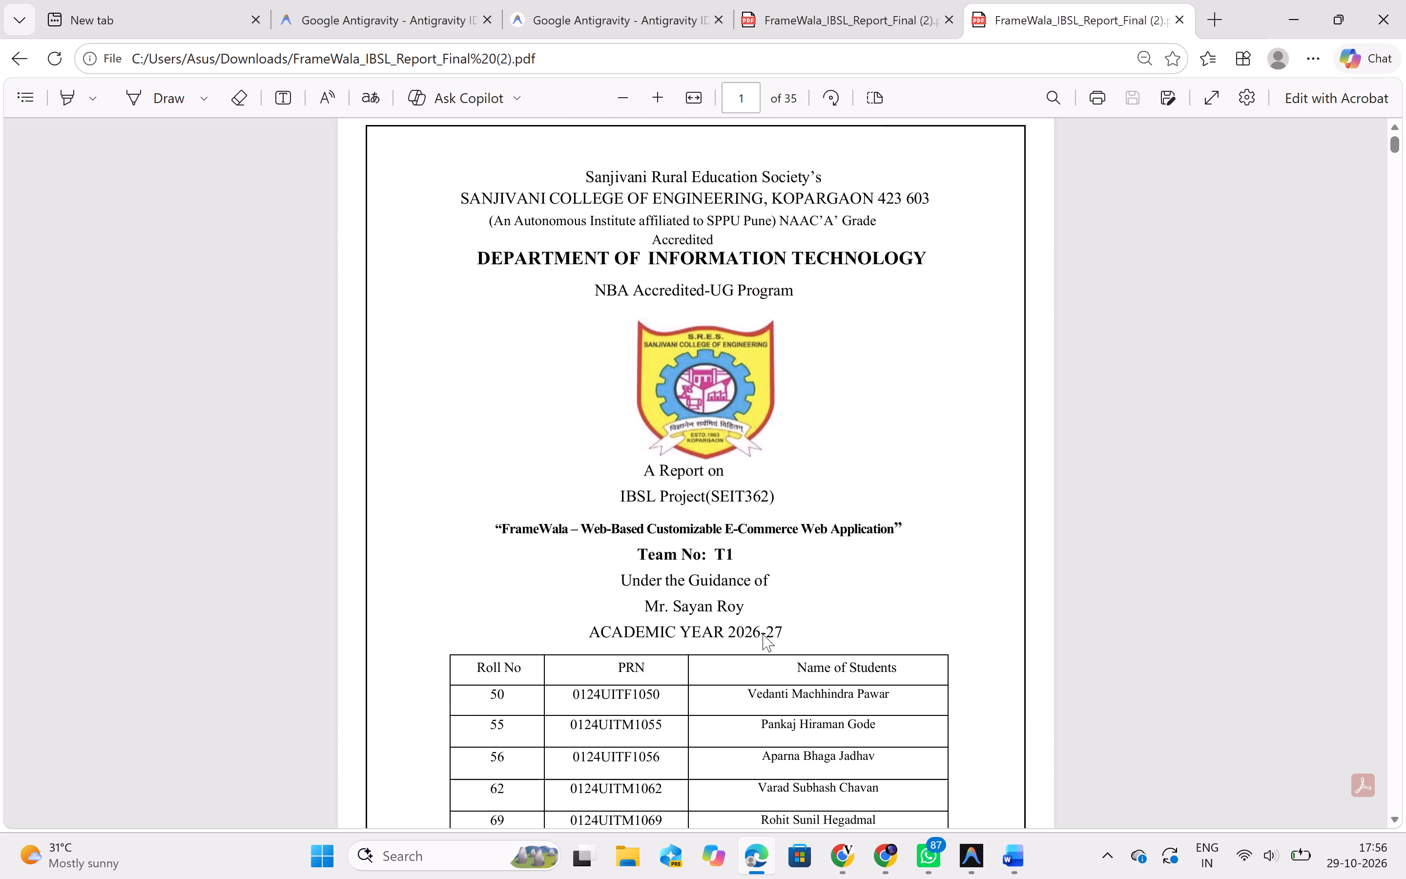
{"action": "scroll", "coordinate": [763, 634], "scroll_direction": "down", "scroll_amount": 4}
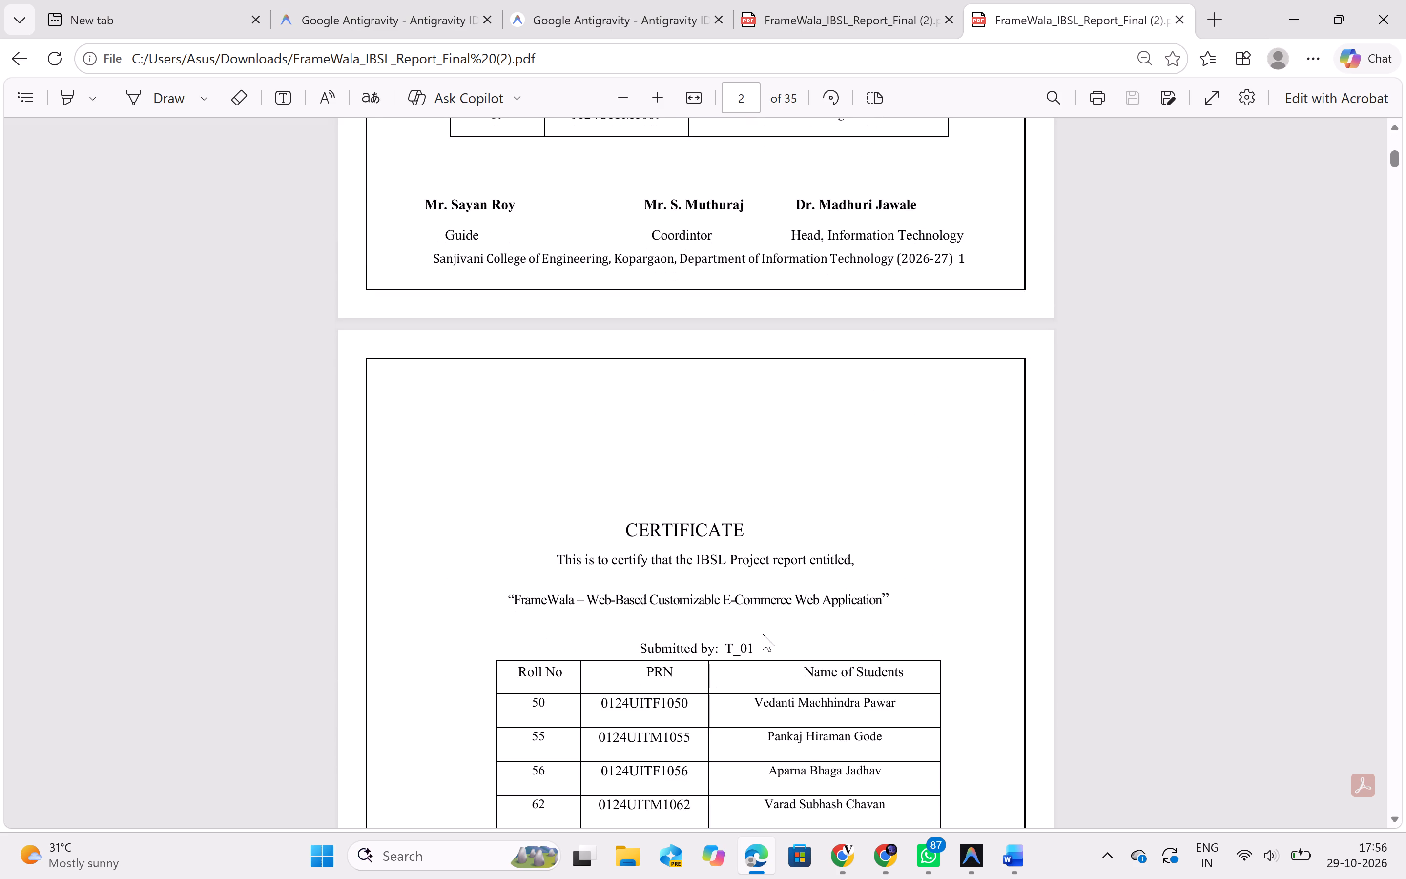
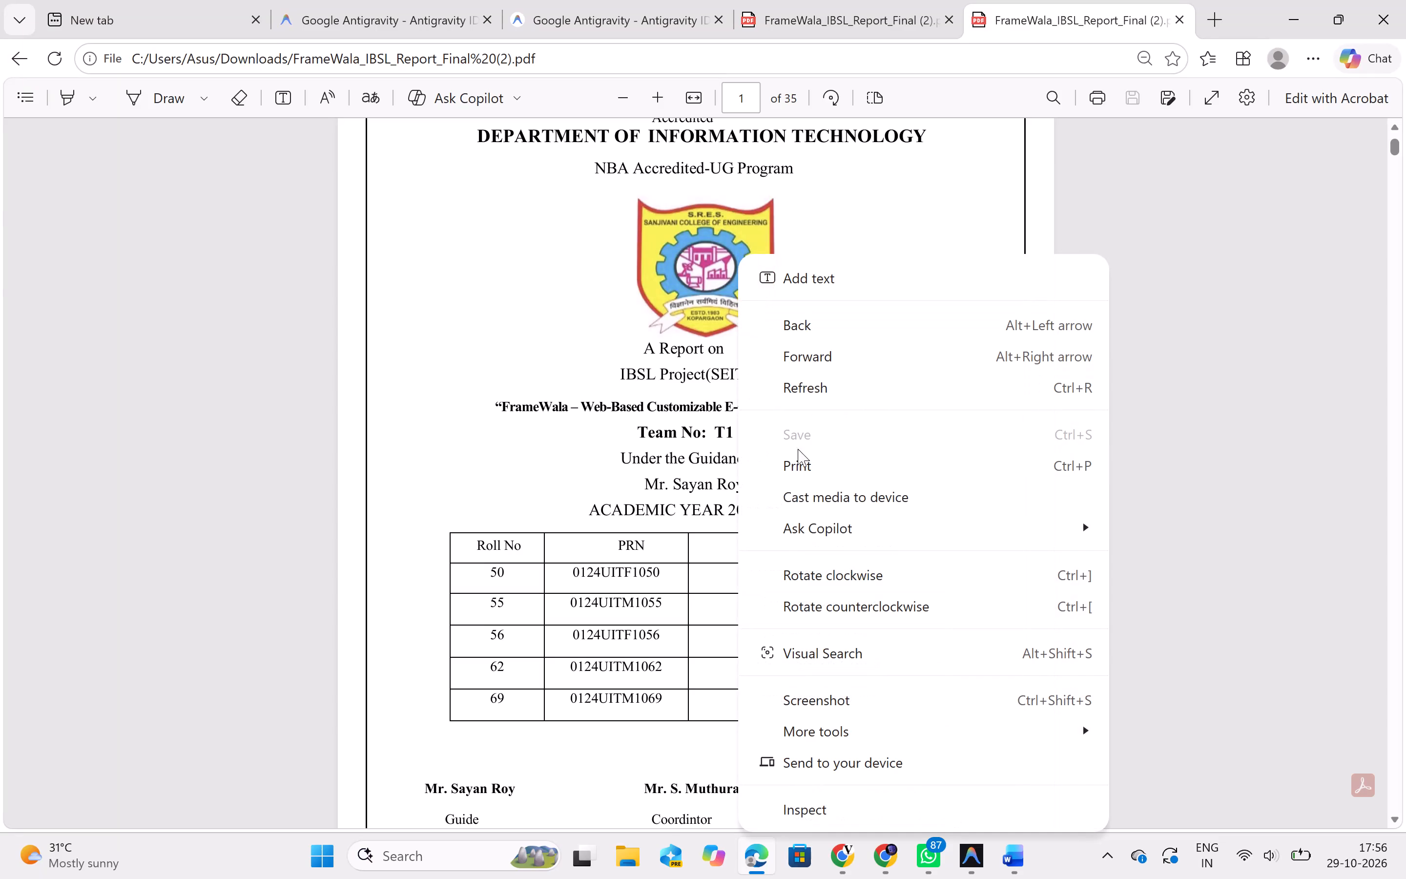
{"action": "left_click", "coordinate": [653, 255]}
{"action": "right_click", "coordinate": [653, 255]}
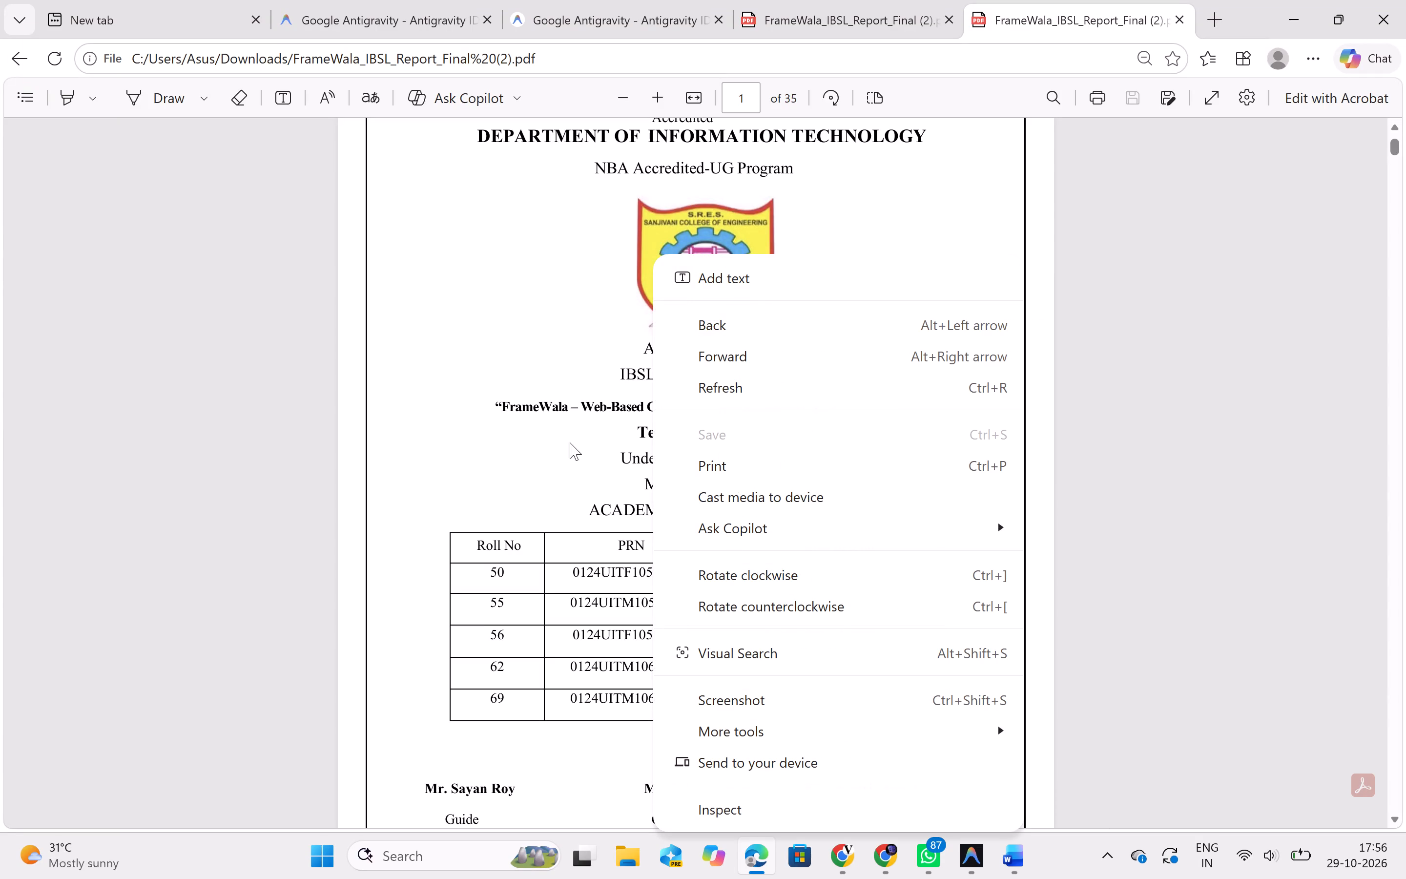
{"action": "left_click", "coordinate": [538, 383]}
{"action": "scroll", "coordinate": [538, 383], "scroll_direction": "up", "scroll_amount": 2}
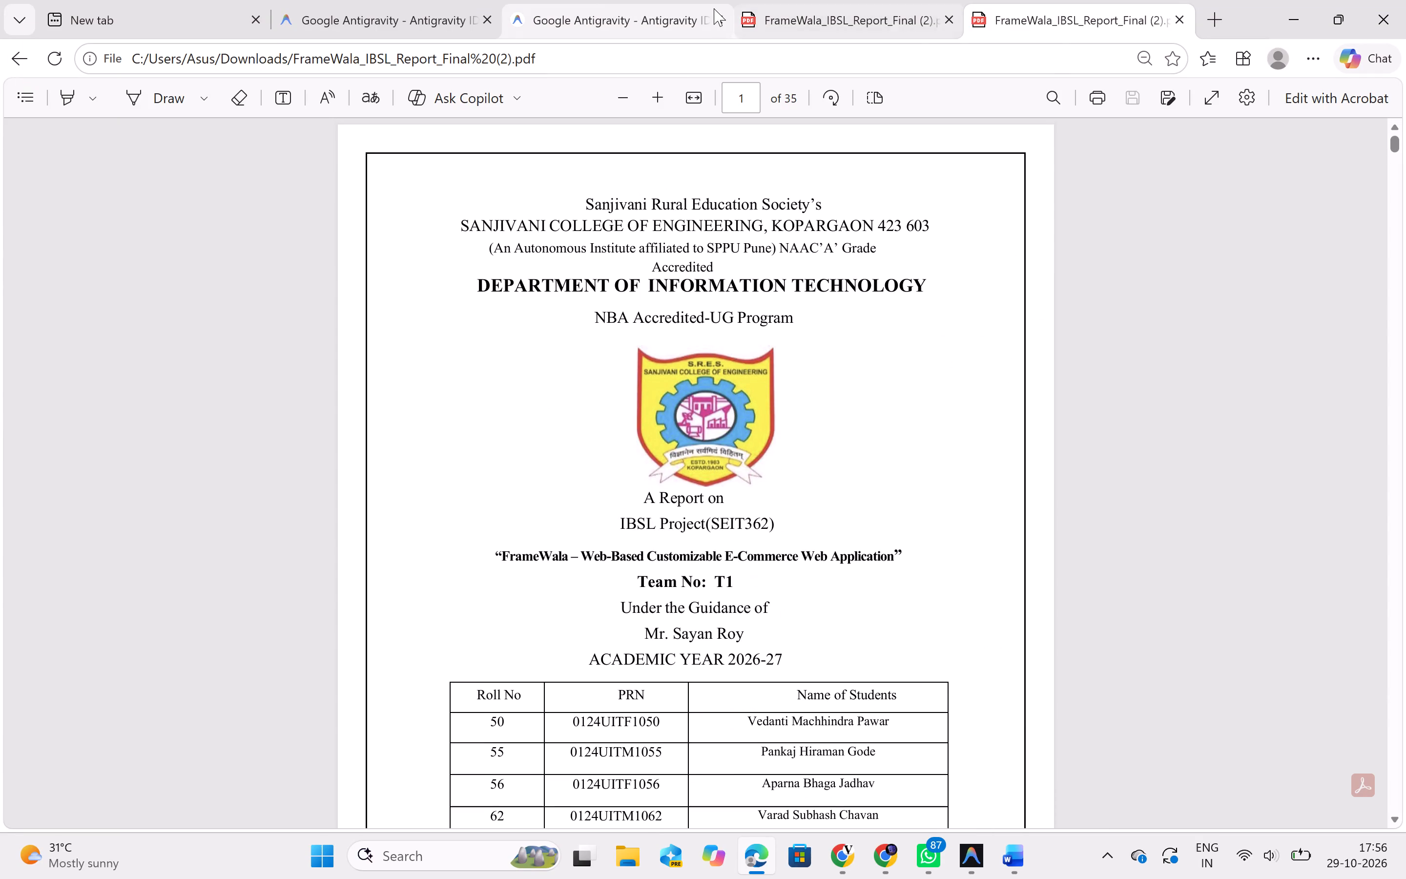
Switch to the other open copy of the FrameWala_IBSL_Report_Final (2) PDF.
{"action": "left_click", "coordinate": [812, 3]}
Switch from the exported PDF to the WhatsApp window.
{"action": "key", "text": "alt+Tab"}
{"action": "key", "text": "alt+Tab"}
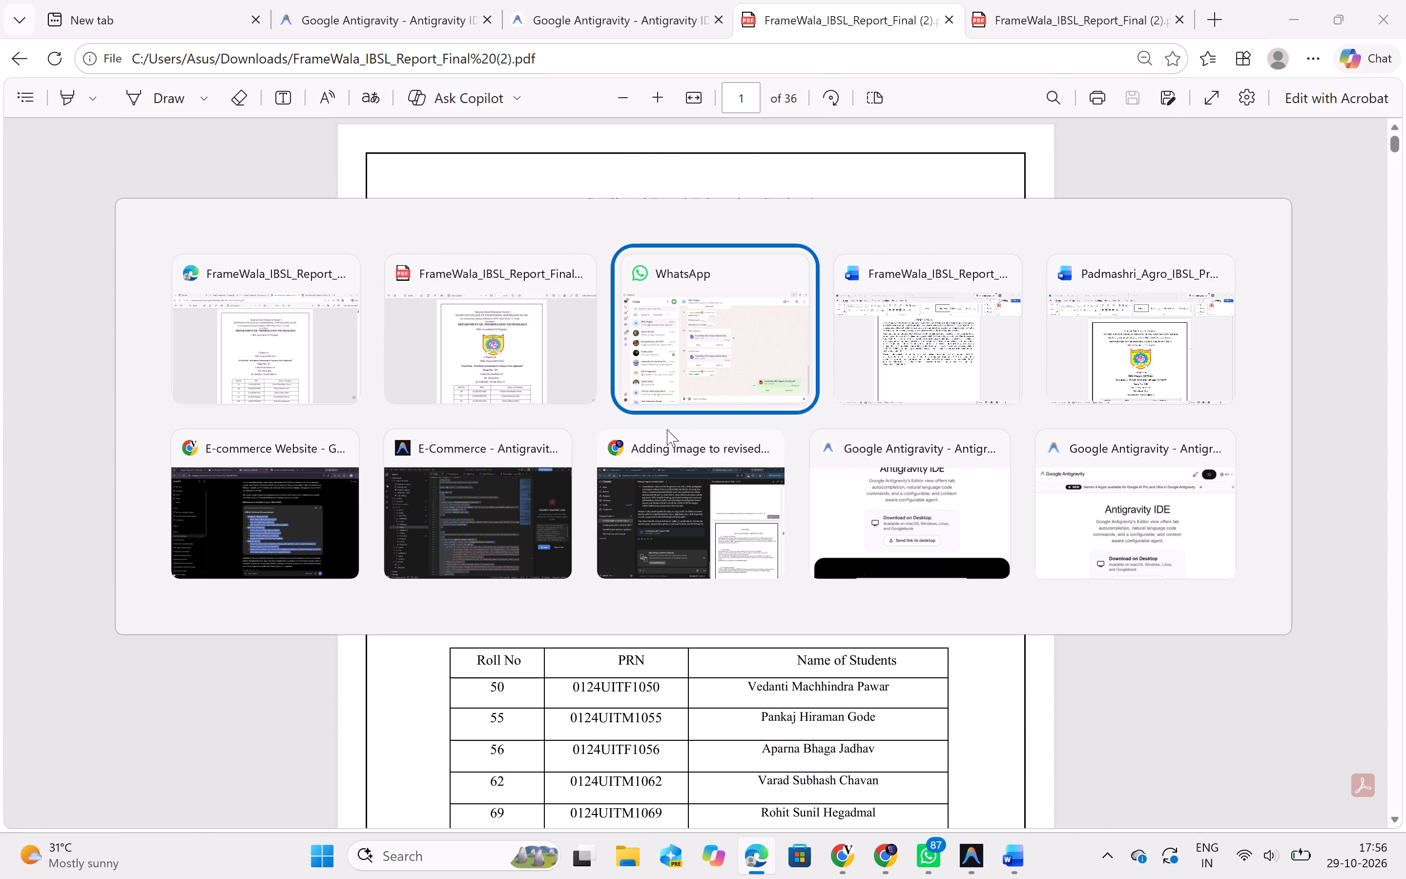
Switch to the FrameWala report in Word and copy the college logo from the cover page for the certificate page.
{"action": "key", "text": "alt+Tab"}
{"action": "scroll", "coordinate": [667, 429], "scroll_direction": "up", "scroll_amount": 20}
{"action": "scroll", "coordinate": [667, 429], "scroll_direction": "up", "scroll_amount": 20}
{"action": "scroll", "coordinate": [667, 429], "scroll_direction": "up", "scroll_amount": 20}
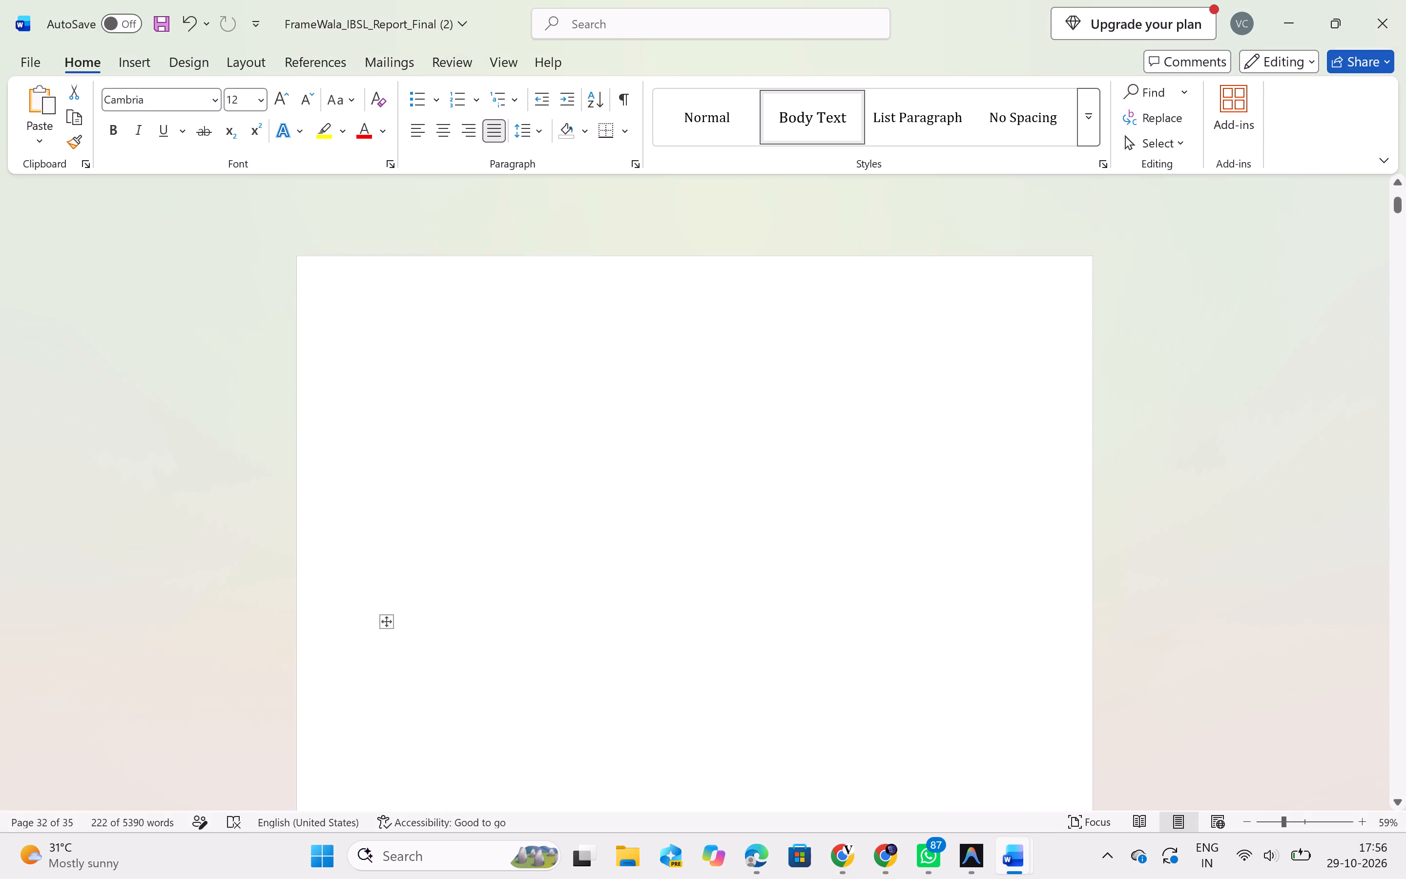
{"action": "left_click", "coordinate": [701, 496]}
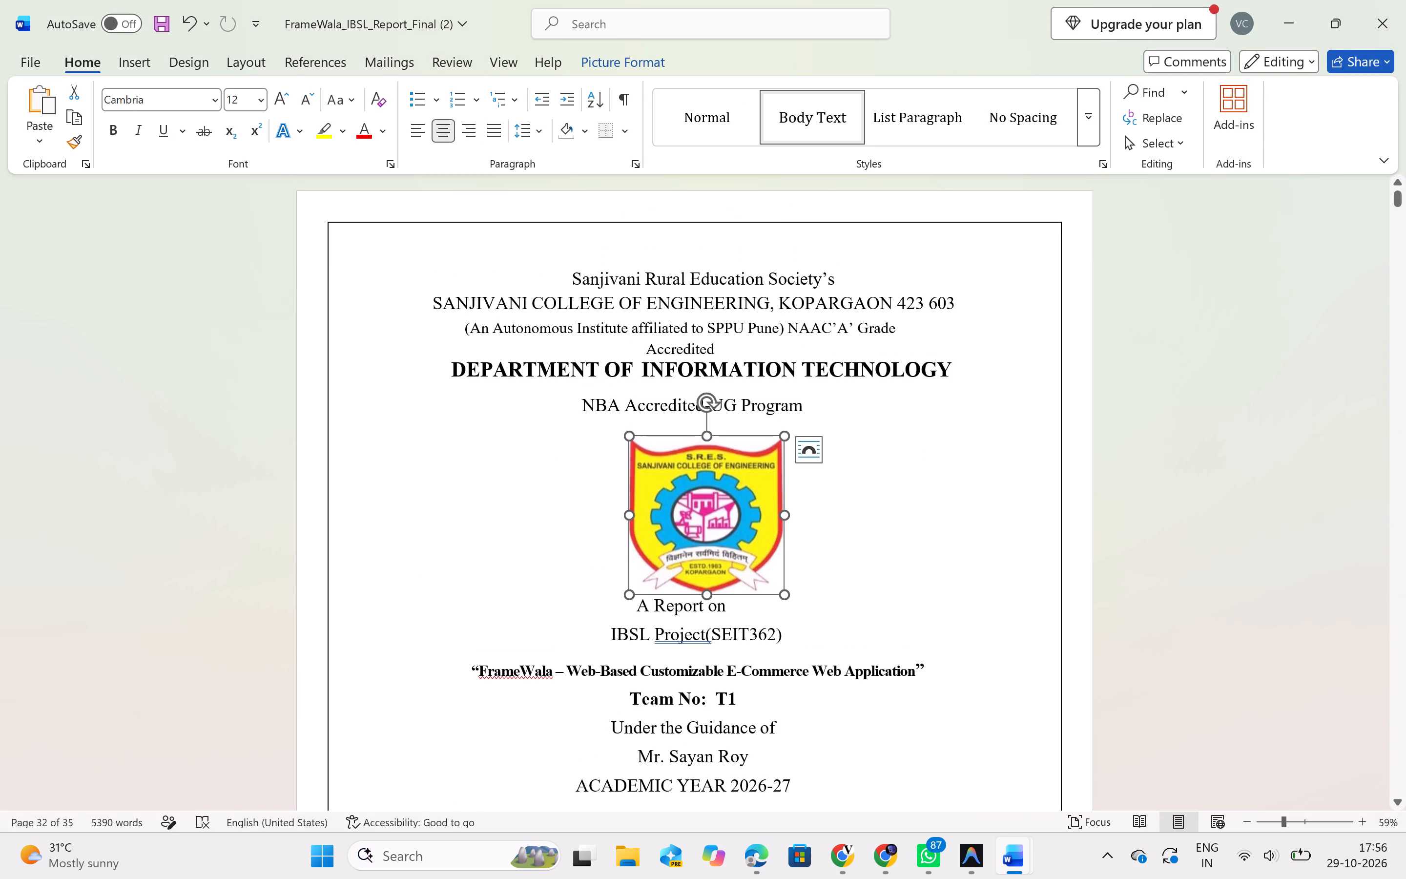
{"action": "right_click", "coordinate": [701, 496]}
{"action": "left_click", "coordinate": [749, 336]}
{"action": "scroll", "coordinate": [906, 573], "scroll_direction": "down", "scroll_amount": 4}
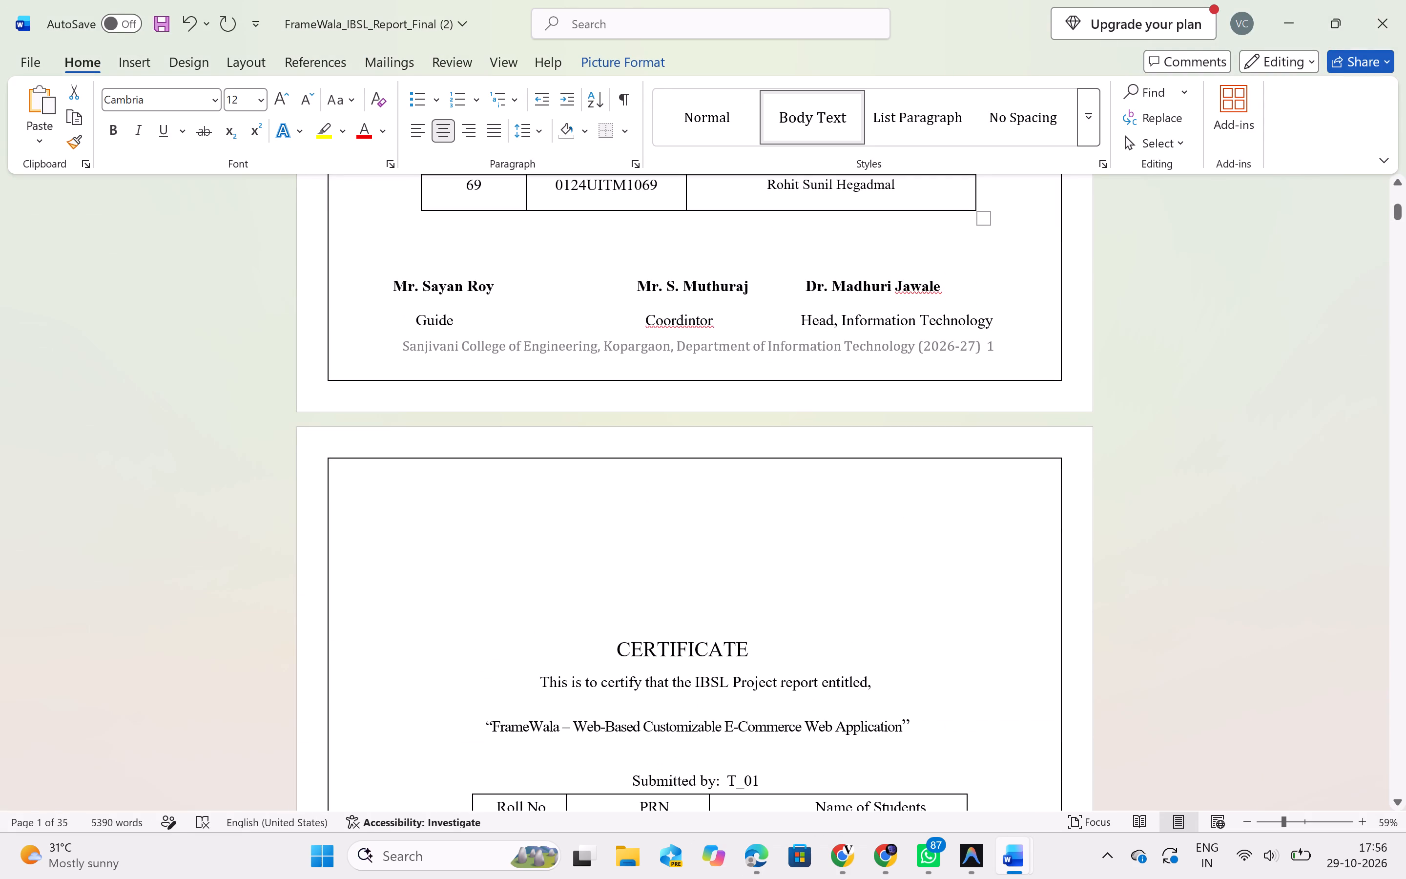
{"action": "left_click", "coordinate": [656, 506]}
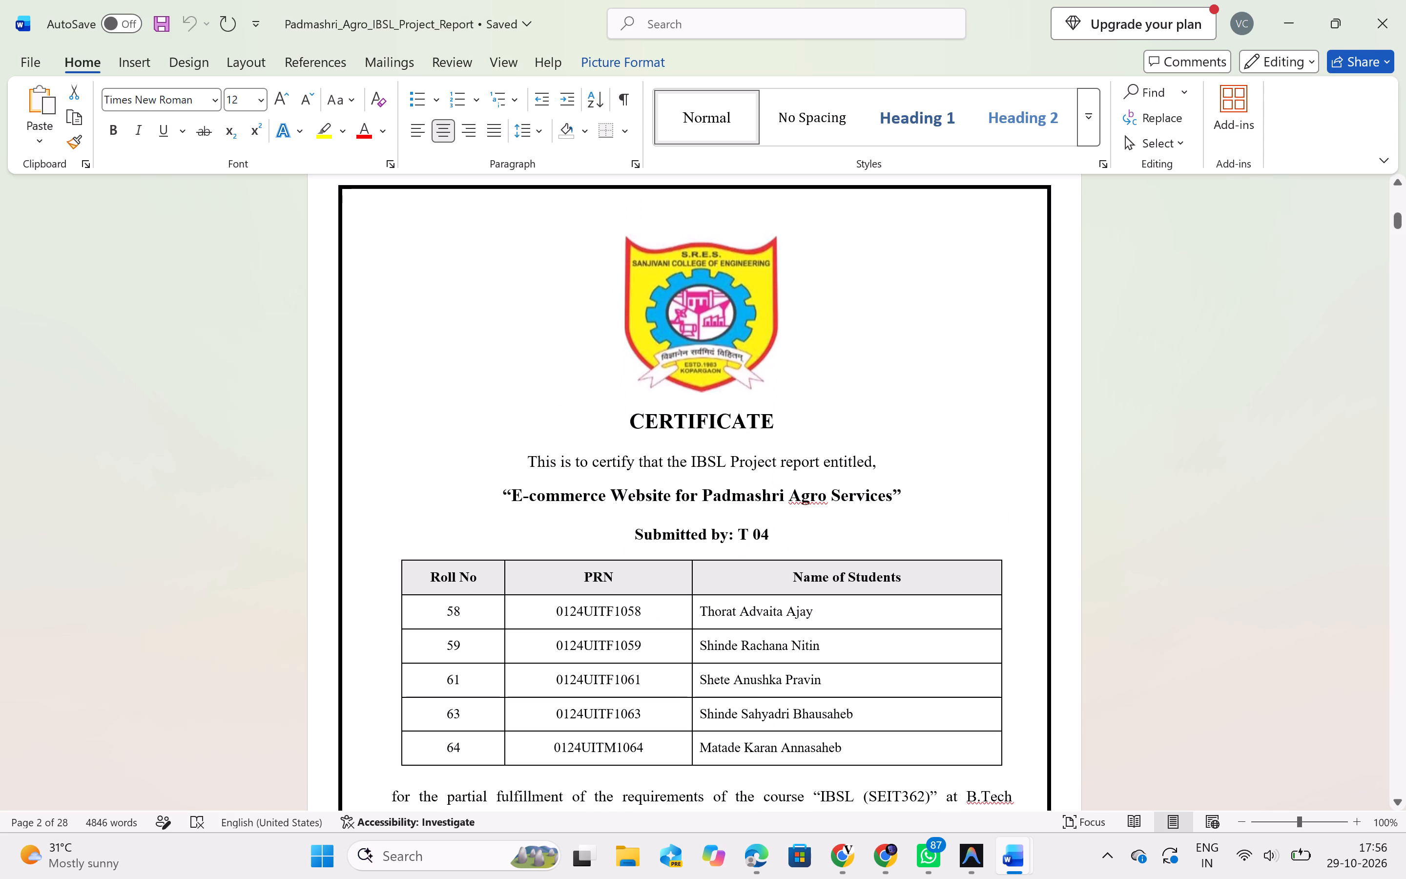
{"action": "scroll", "coordinate": [787, 633], "scroll_direction": "down", "scroll_amount": 1}
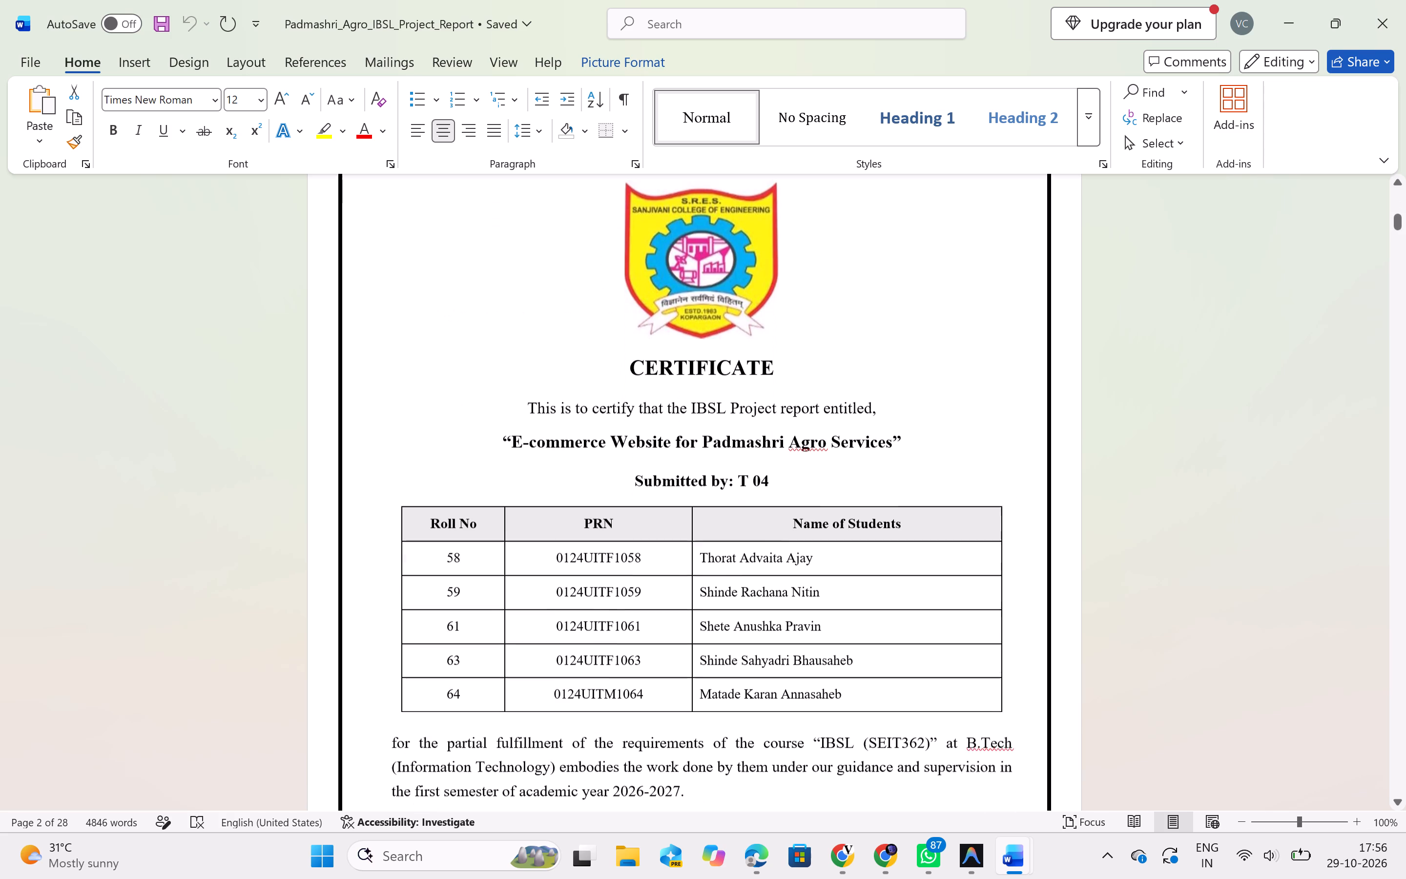
{"action": "scroll", "coordinate": [787, 633], "scroll_direction": "down", "scroll_amount": 1}
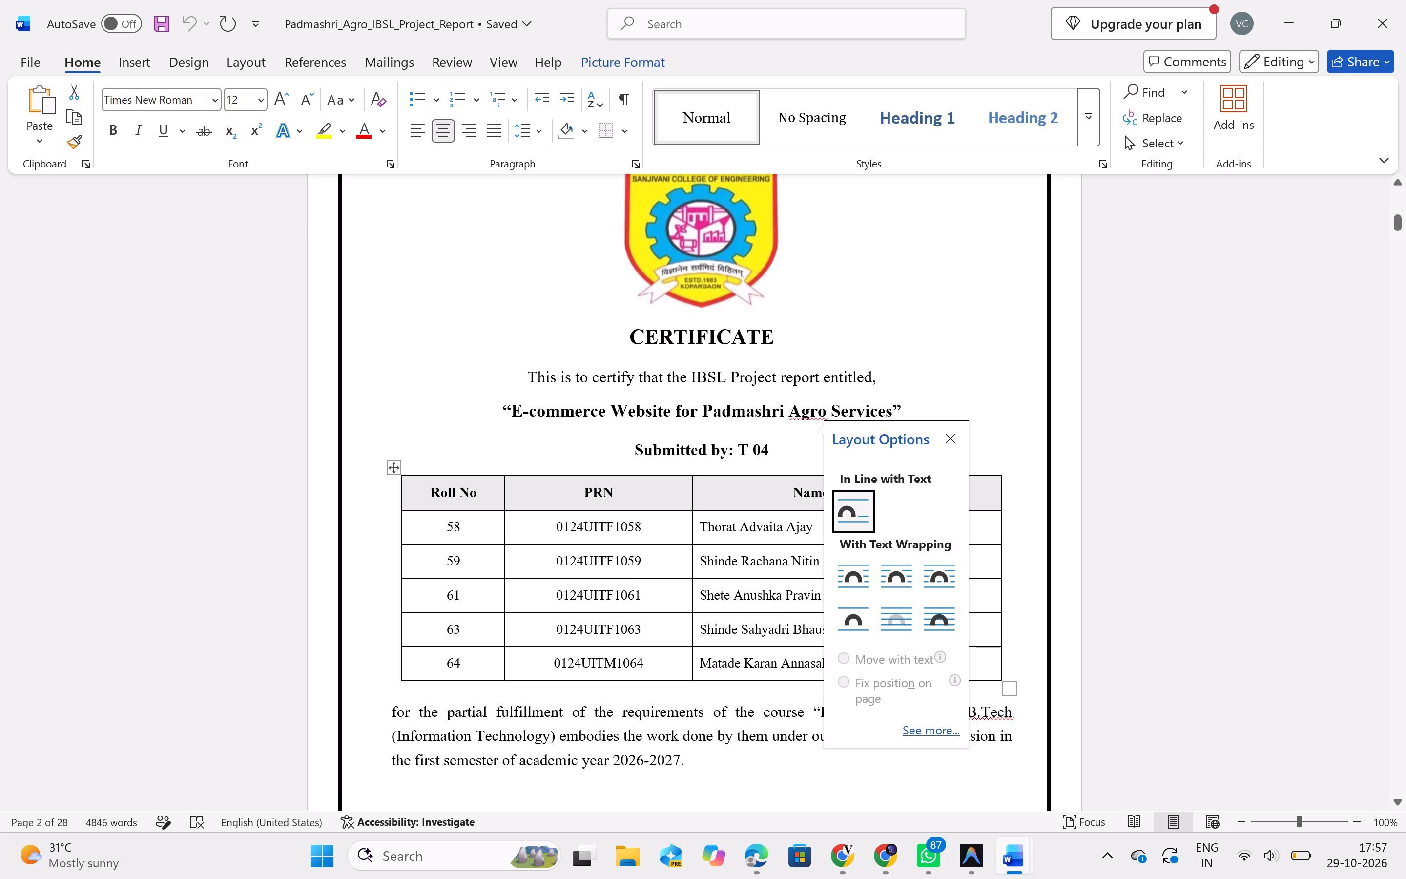
{"action": "left_click", "coordinate": [727, 273]}
{"action": "right_click", "coordinate": [727, 273]}
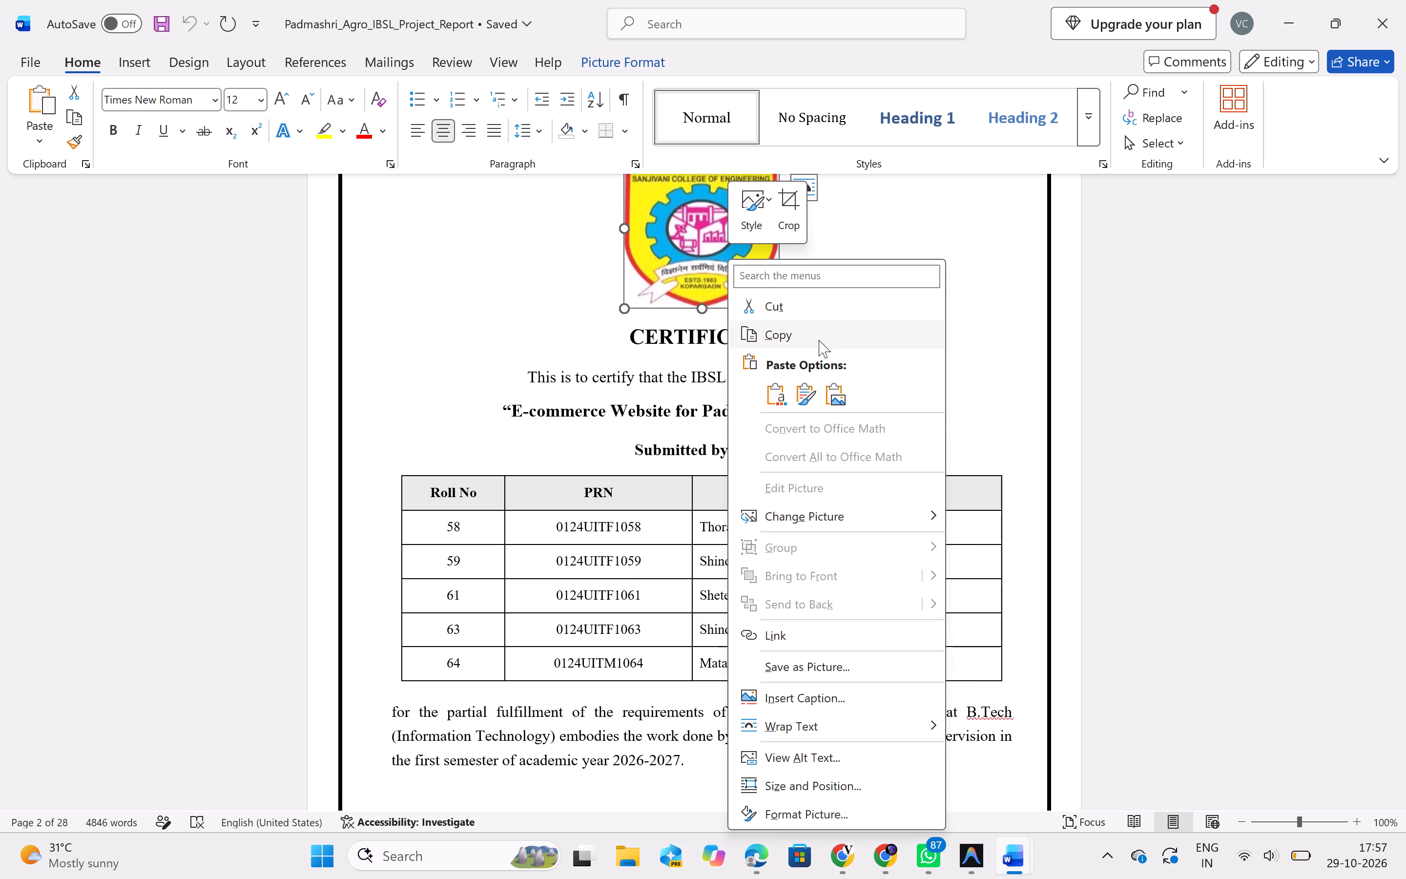
{"action": "left_click", "coordinate": [819, 340]}
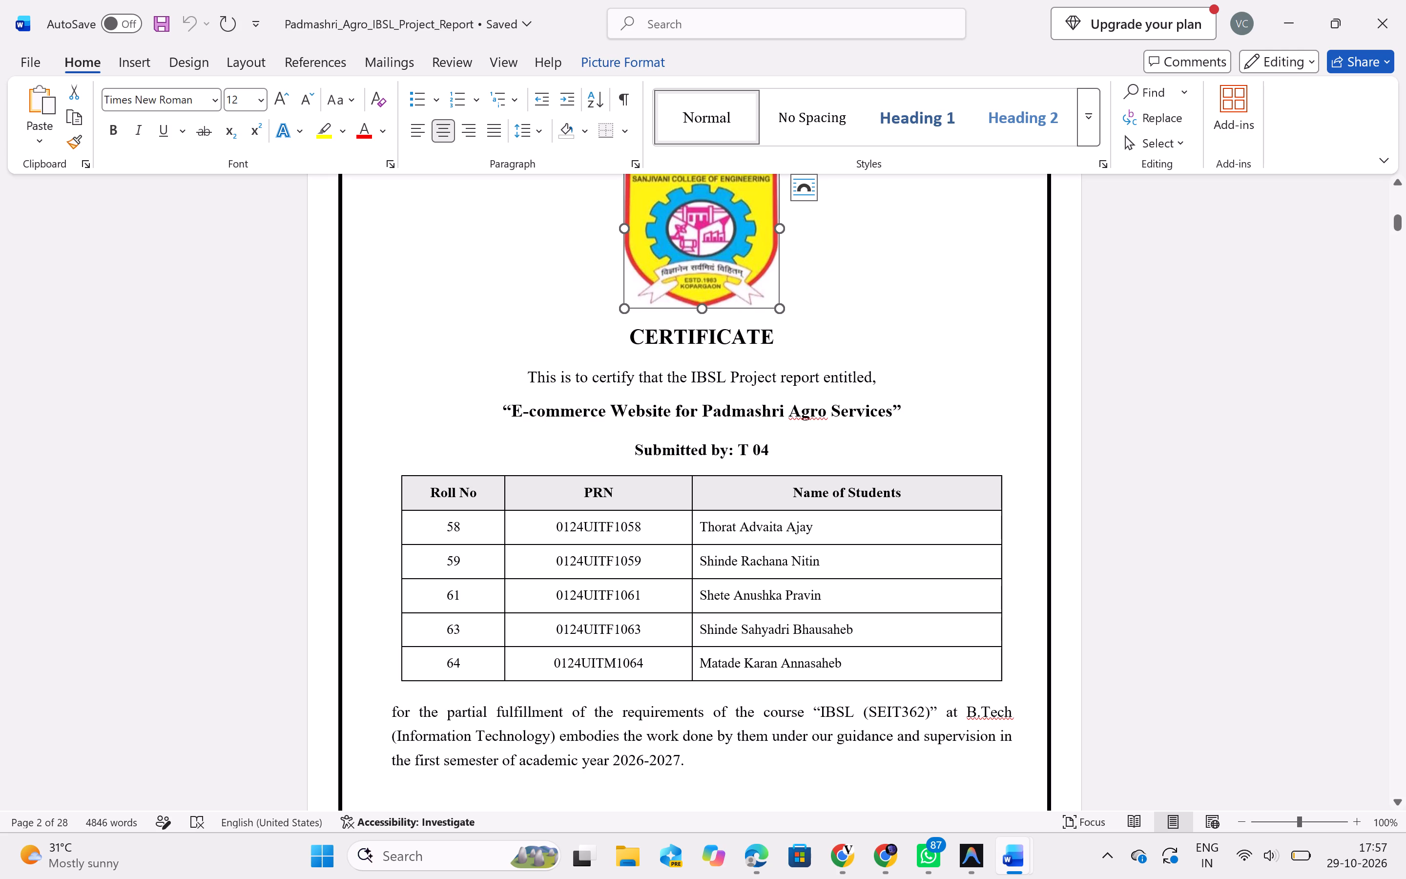
{"action": "key", "text": "ctrl+c"}
Paste the college logo above the CERTIFICATE heading in the FrameWala report and centre it.
{"action": "left_click", "coordinate": [928, 762]}
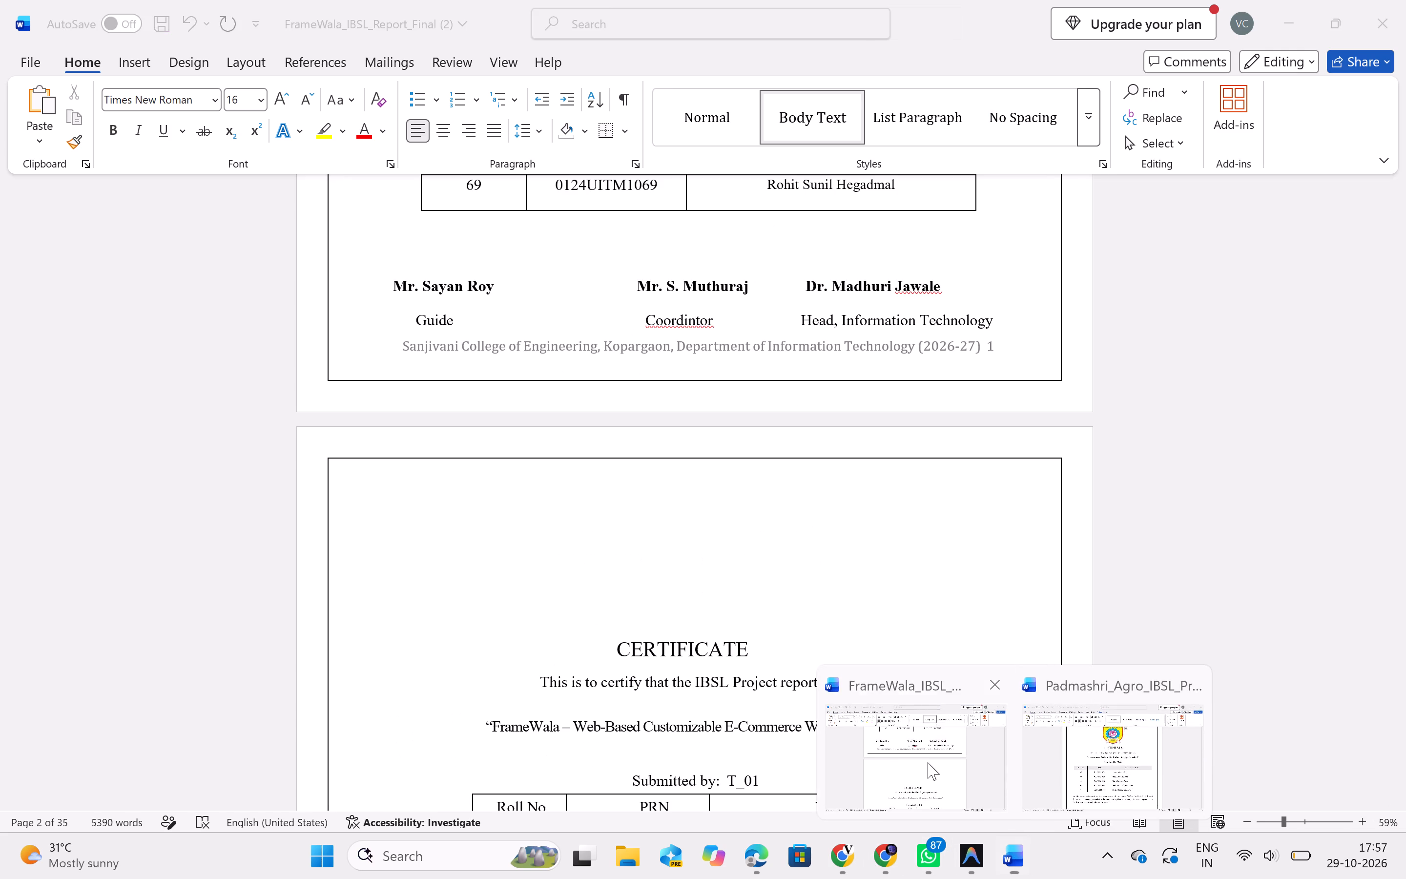
{"action": "left_click", "coordinate": [684, 501]}
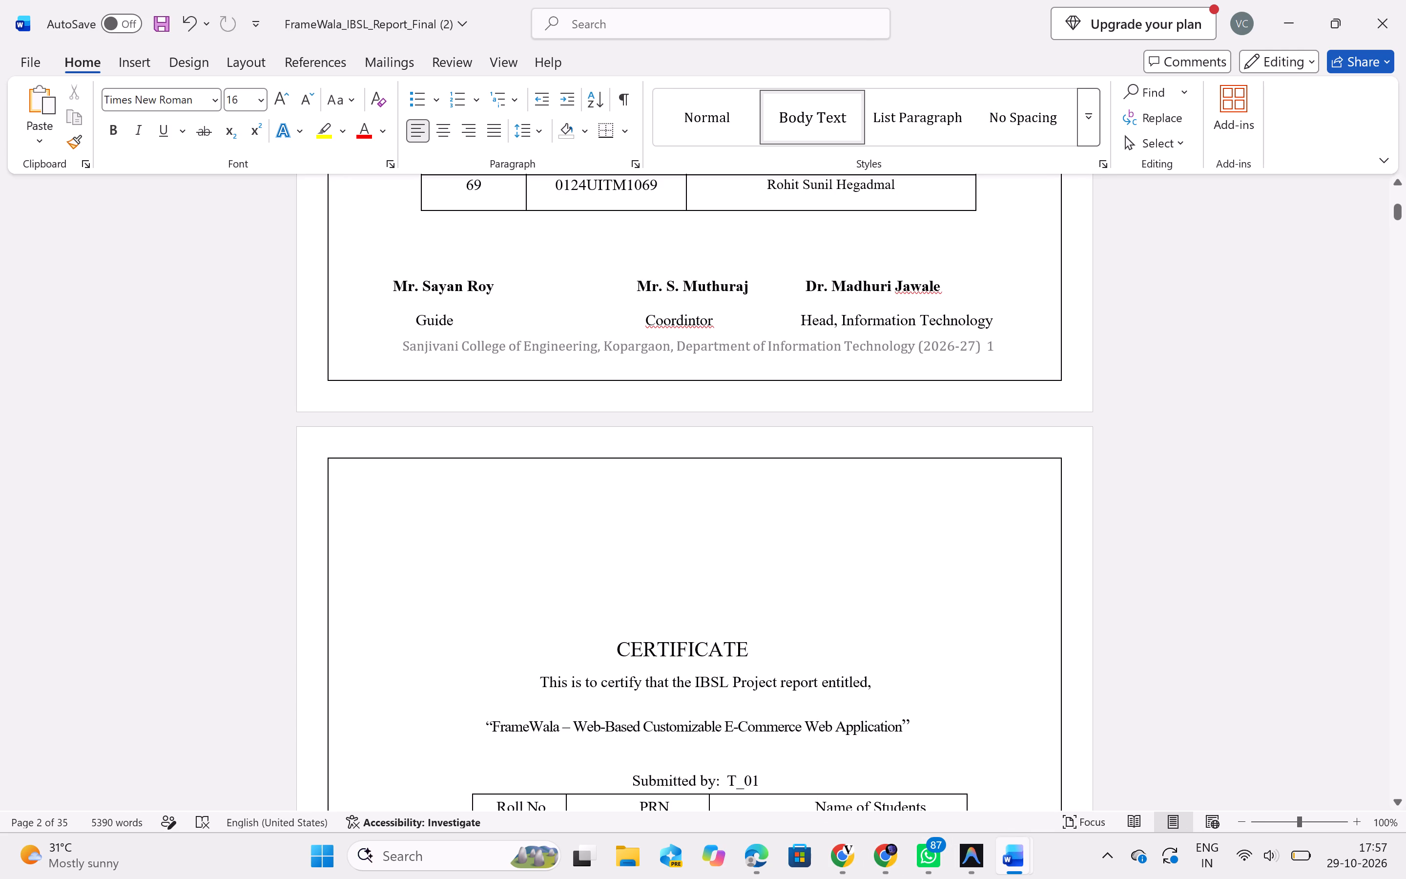
{"action": "left_click", "coordinate": [655, 492]}
{"action": "left_click", "coordinate": [655, 492]}
{"action": "key", "text": "ctrl+v"}
{"action": "right_click", "coordinate": [463, 607]}
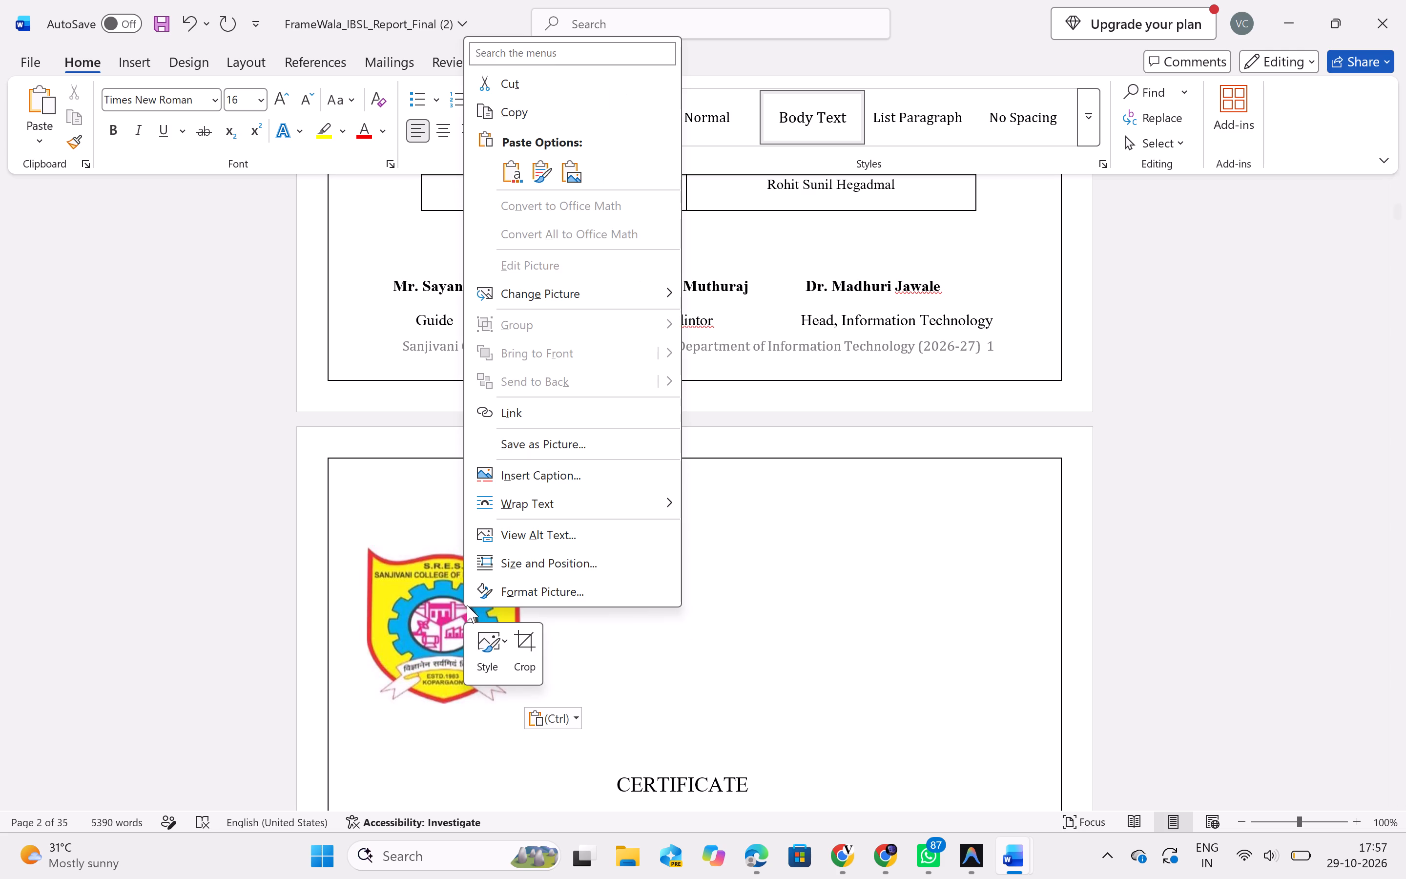
{"action": "left_click", "coordinate": [451, 129]}
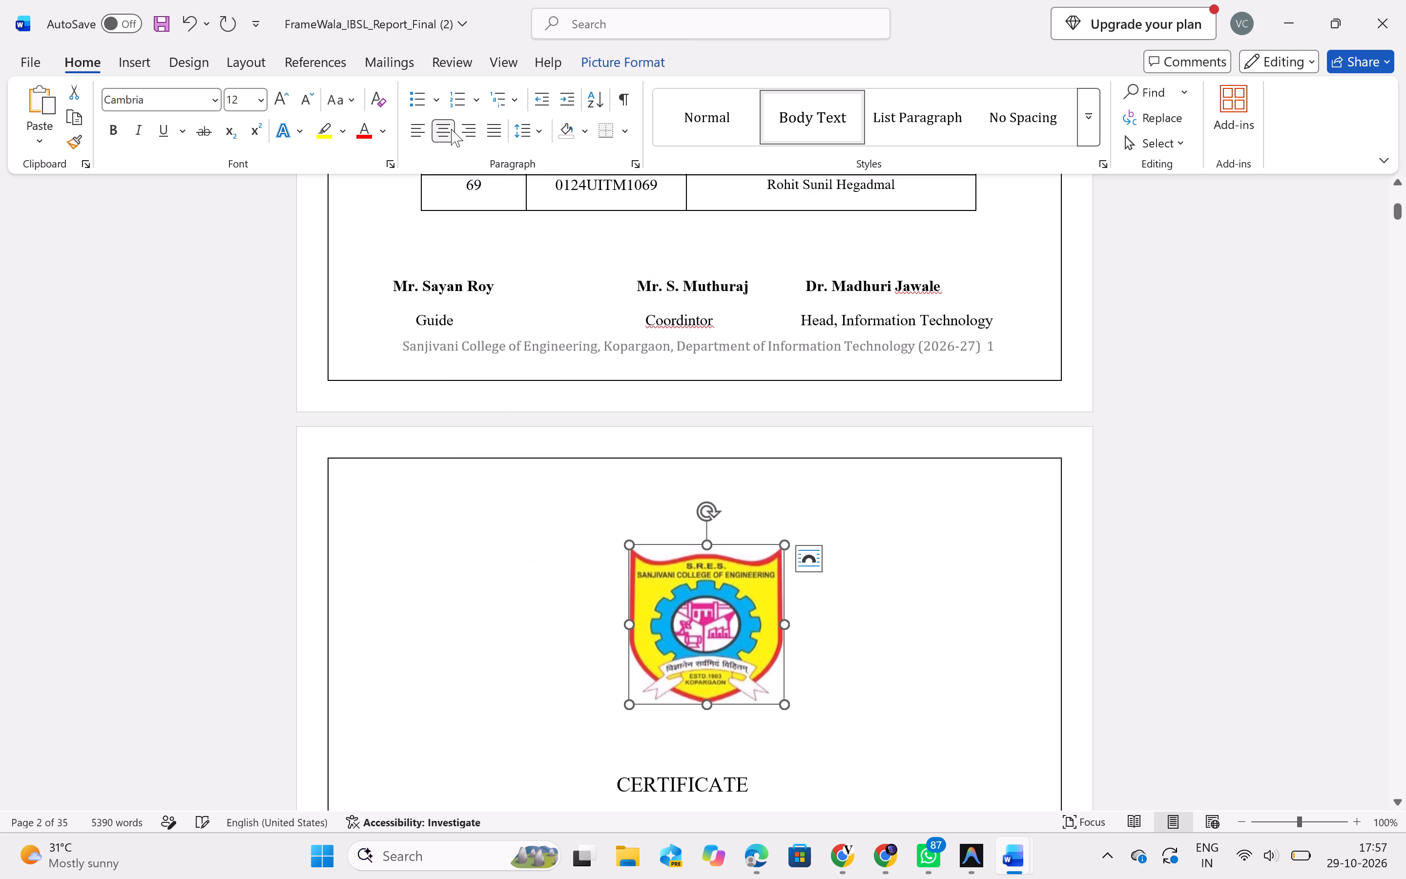
Delete the entire cover page content of the FrameWala report, from the college heading down to the signature names.
{"action": "scroll", "coordinate": [594, 626], "scroll_direction": "down", "scroll_amount": 3}
{"action": "scroll", "coordinate": [594, 626], "scroll_direction": "up", "scroll_amount": 2}
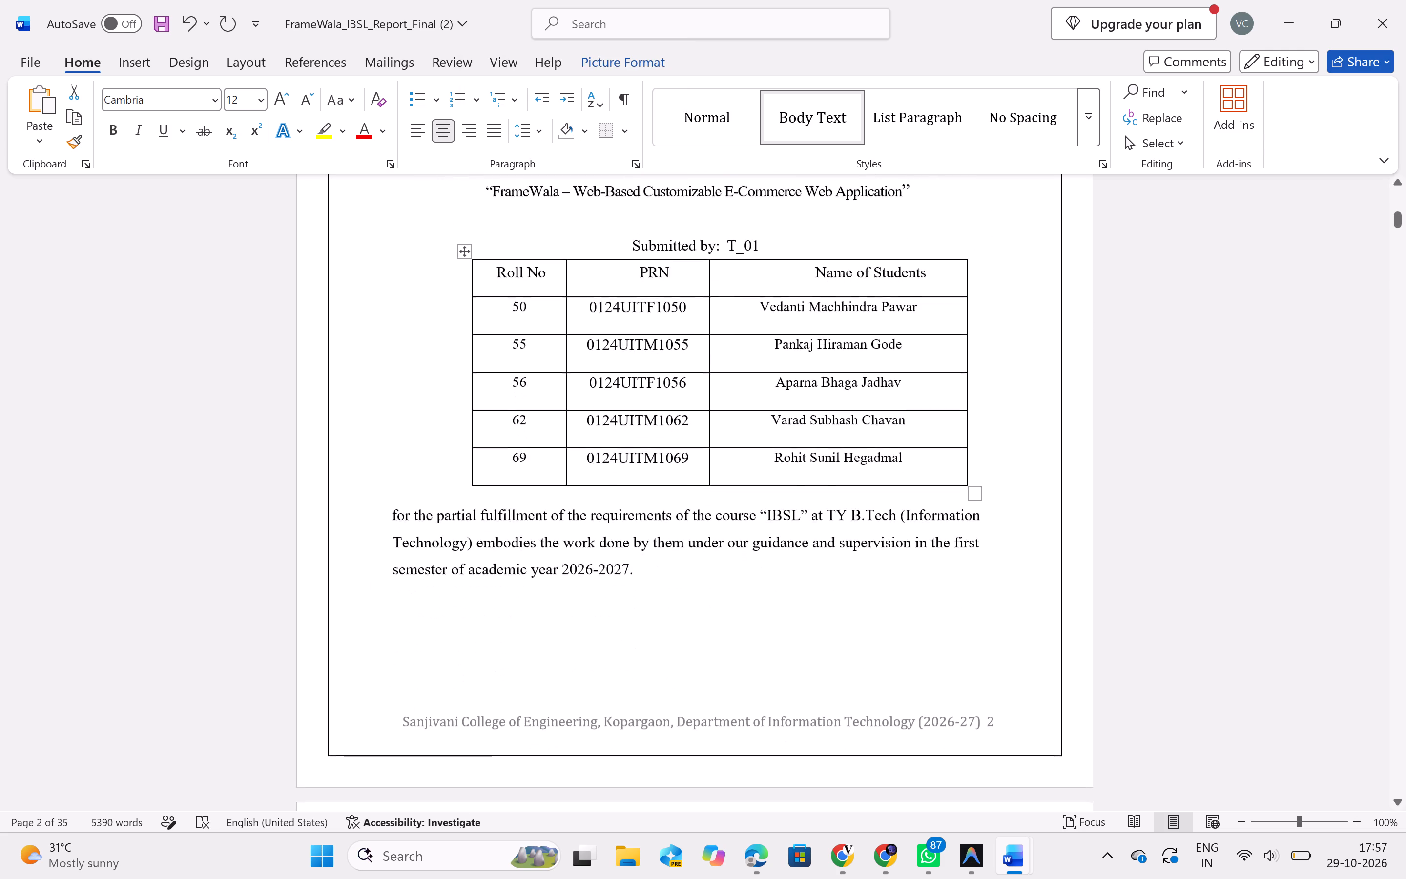
{"action": "scroll", "coordinate": [594, 626], "scroll_direction": "up", "scroll_amount": 3}
{"action": "left_click_drag", "start_coordinate": [1016, 685], "coordinate": [638, 377]}
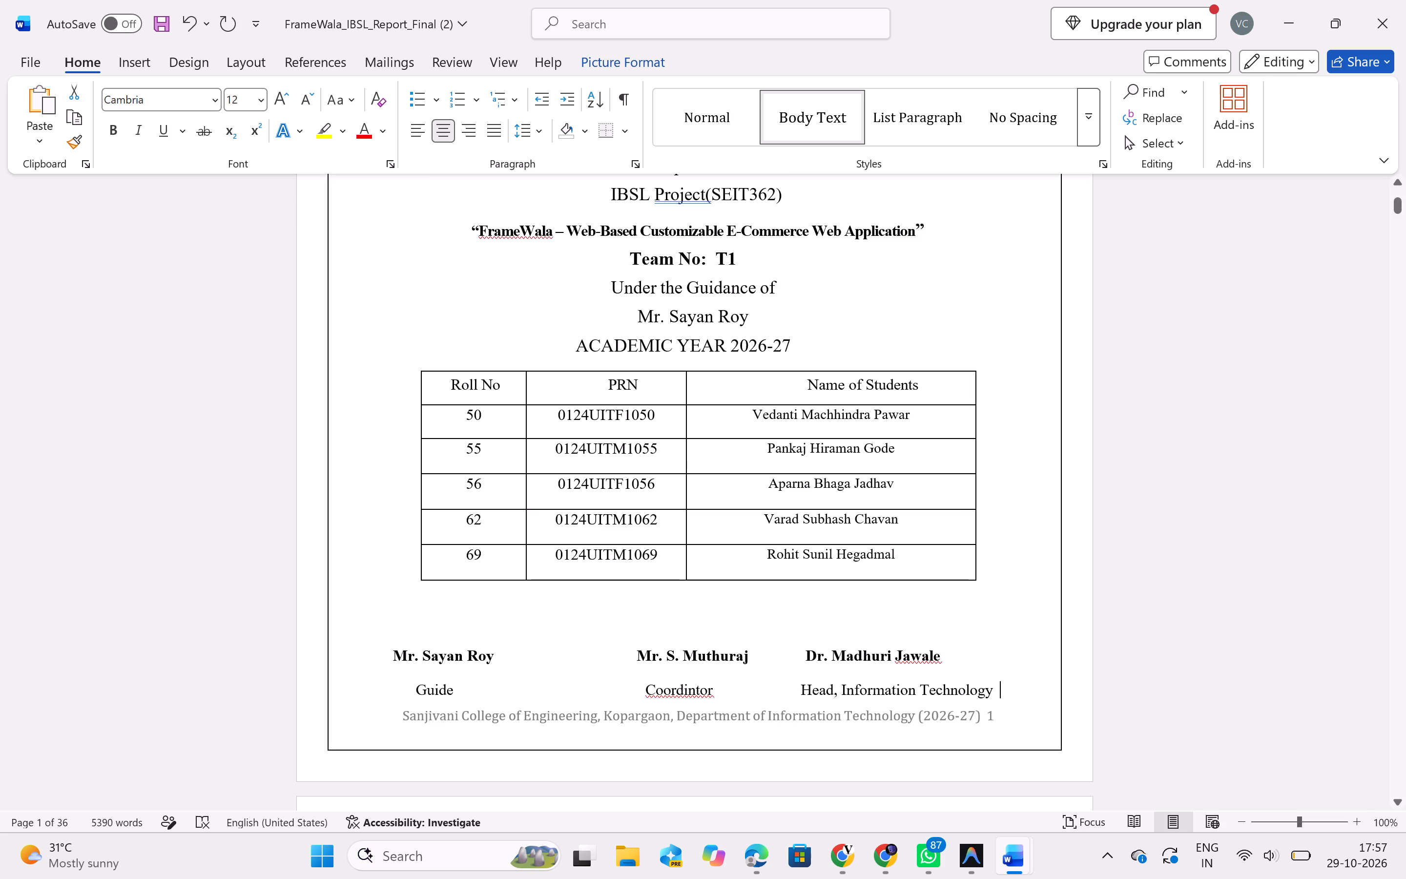
{"action": "left_click_drag", "start_coordinate": [638, 377], "coordinate": [417, 145]}
{"action": "key", "text": "BackSpace"}
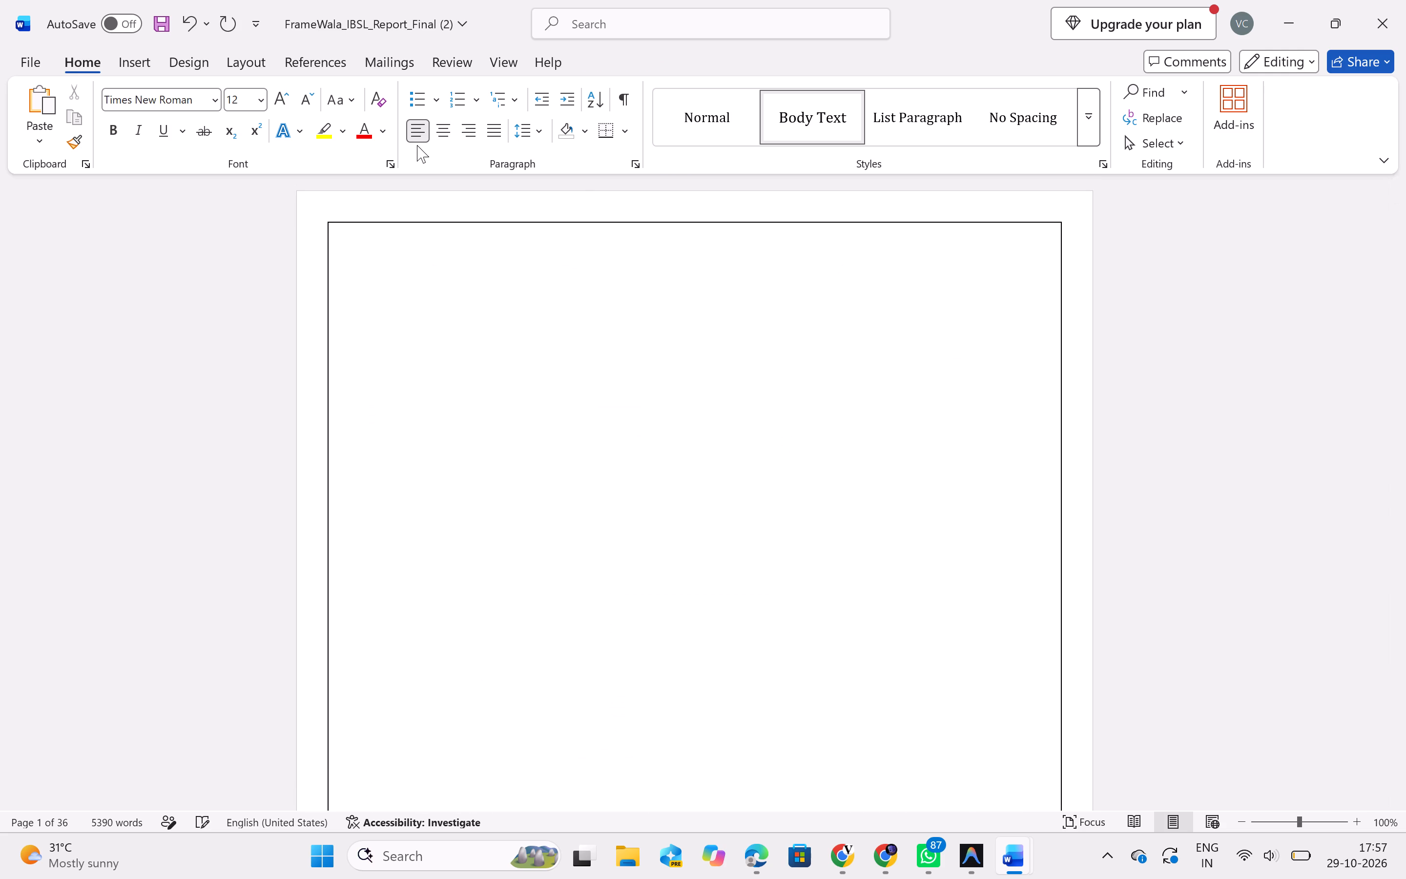
Look over the FrameWala certificate page and the examiner signature page that follows it.
{"action": "scroll", "coordinate": [704, 293], "scroll_direction": "down", "scroll_amount": 4}
{"action": "scroll", "coordinate": [694, 571], "scroll_direction": "down", "scroll_amount": 5}
{"action": "scroll", "coordinate": [553, 339], "scroll_direction": "up", "scroll_amount": 1}
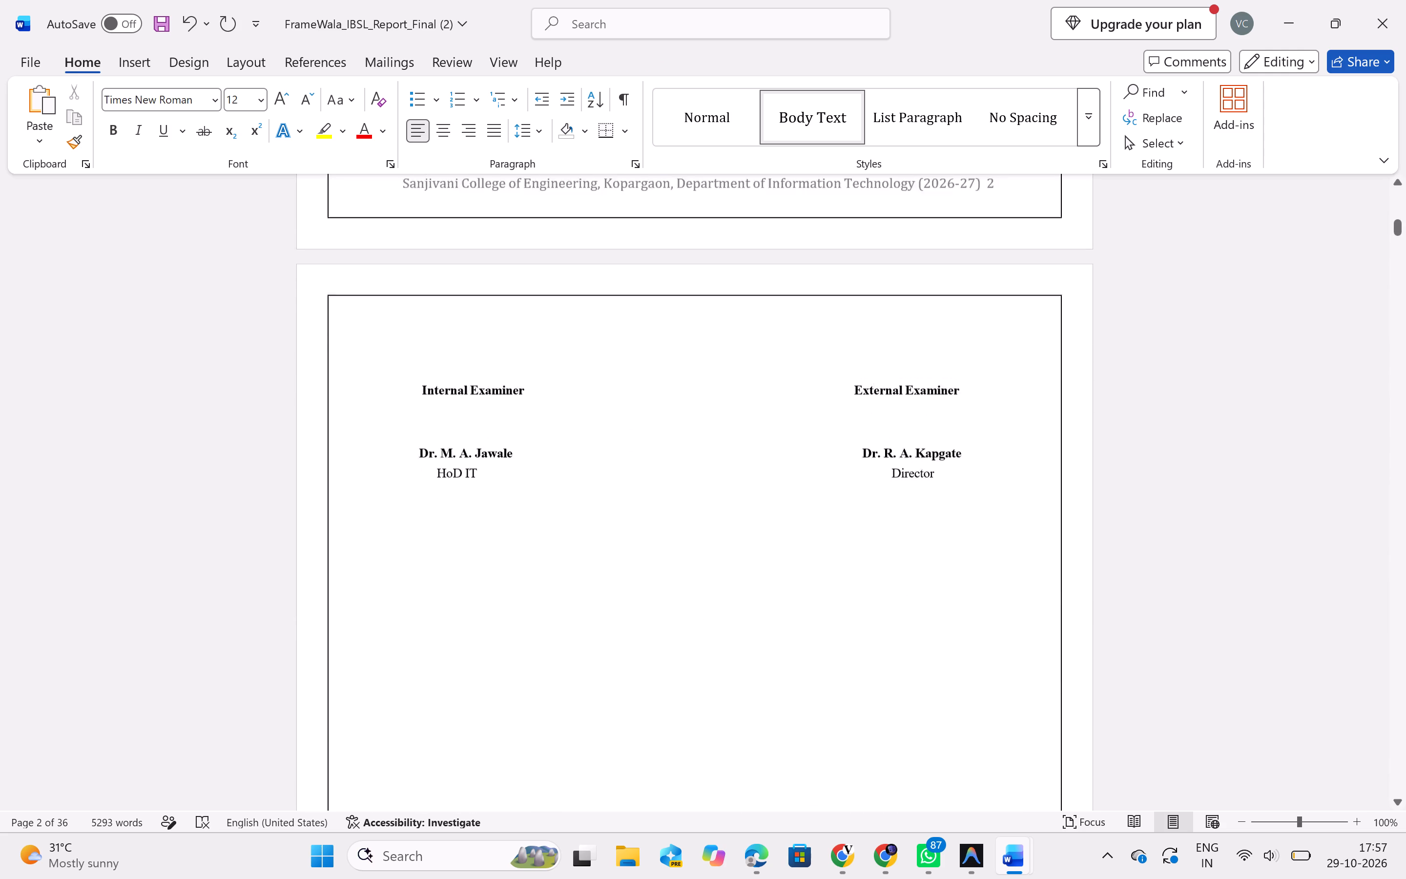
{"action": "scroll", "coordinate": [553, 339], "scroll_direction": "up", "scroll_amount": 1}
{"action": "scroll", "coordinate": [529, 478], "scroll_direction": "up", "scroll_amount": 2}
{"action": "left_click", "coordinate": [529, 478]}
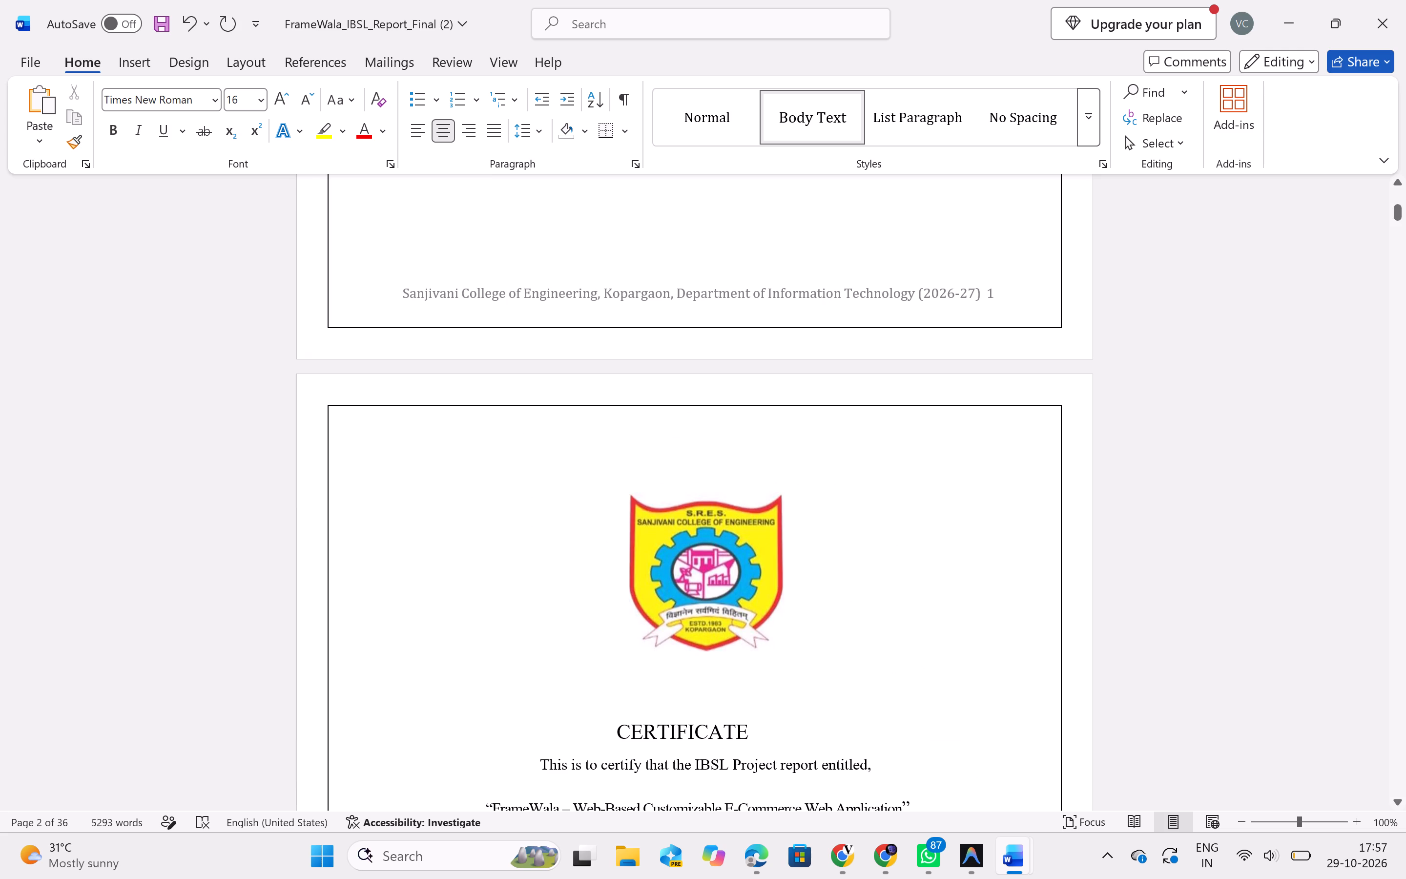
{"action": "scroll", "coordinate": [531, 584], "scroll_direction": "down", "scroll_amount": 5}
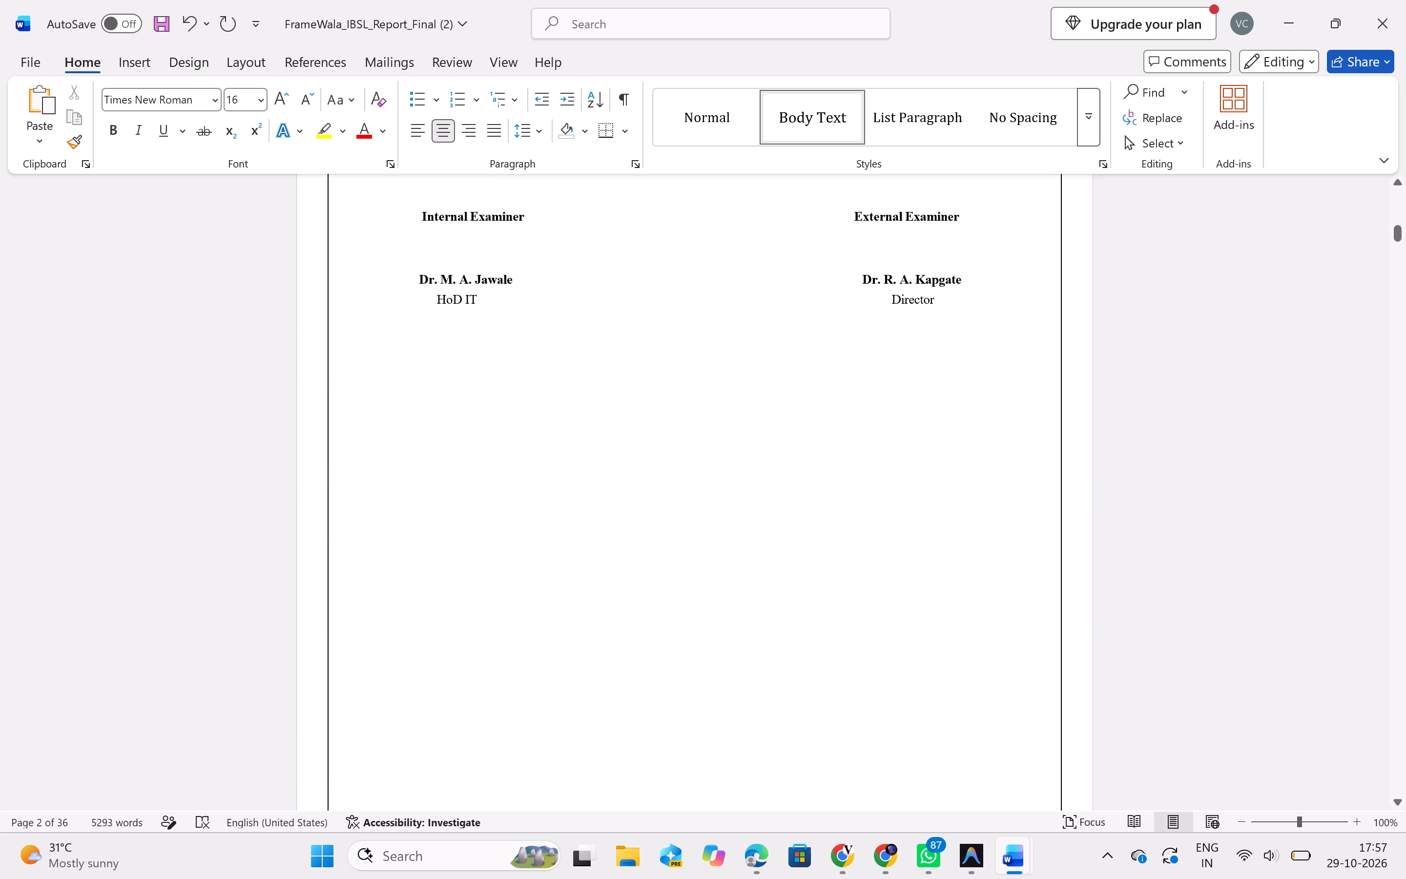
{"action": "key", "text": "alt+x"}
{"action": "key", "text": "alt+Tab"}
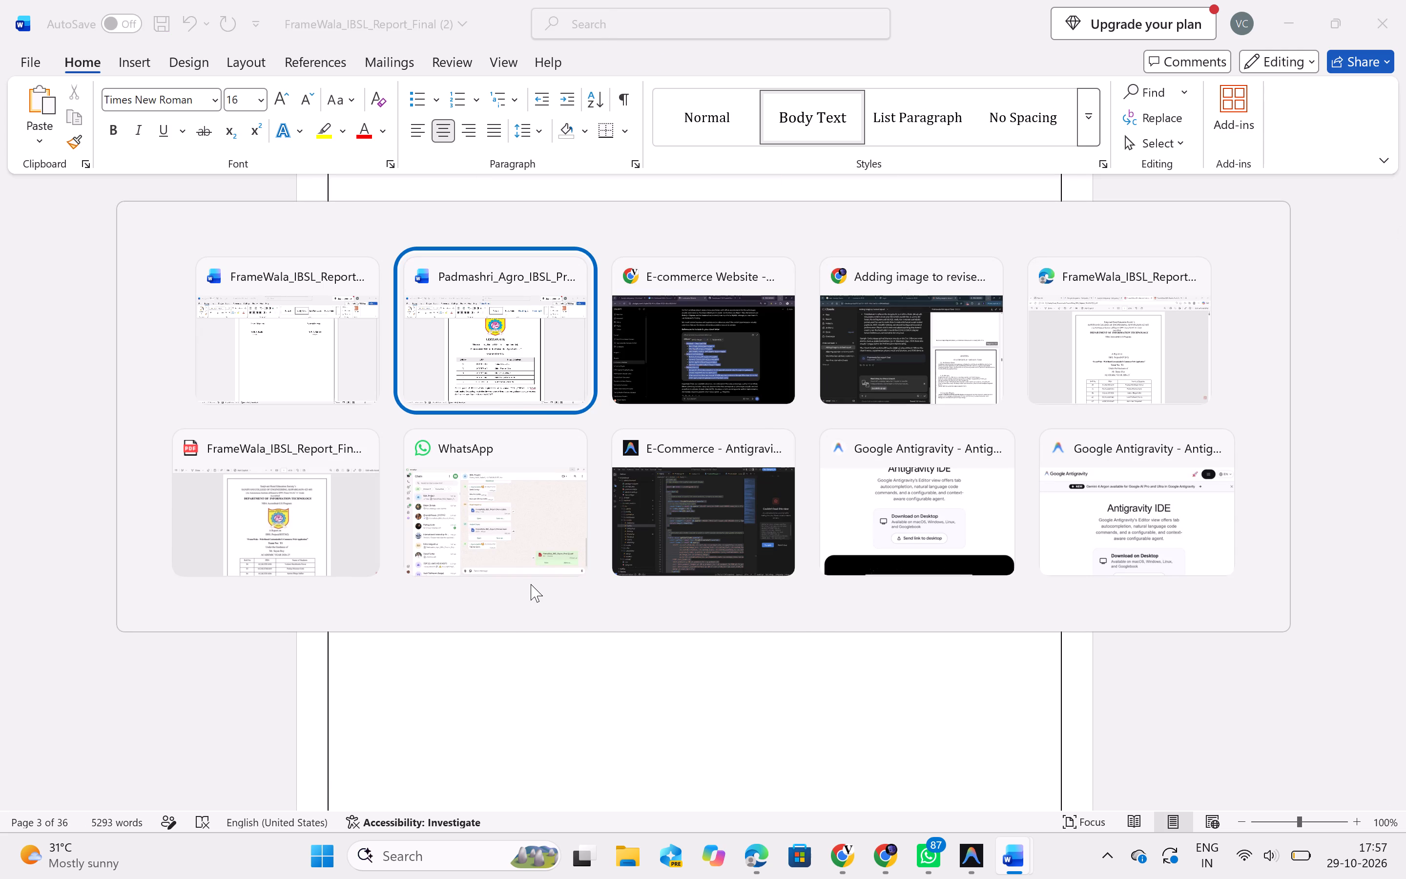
{"action": "key", "text": "alt+Tab"}
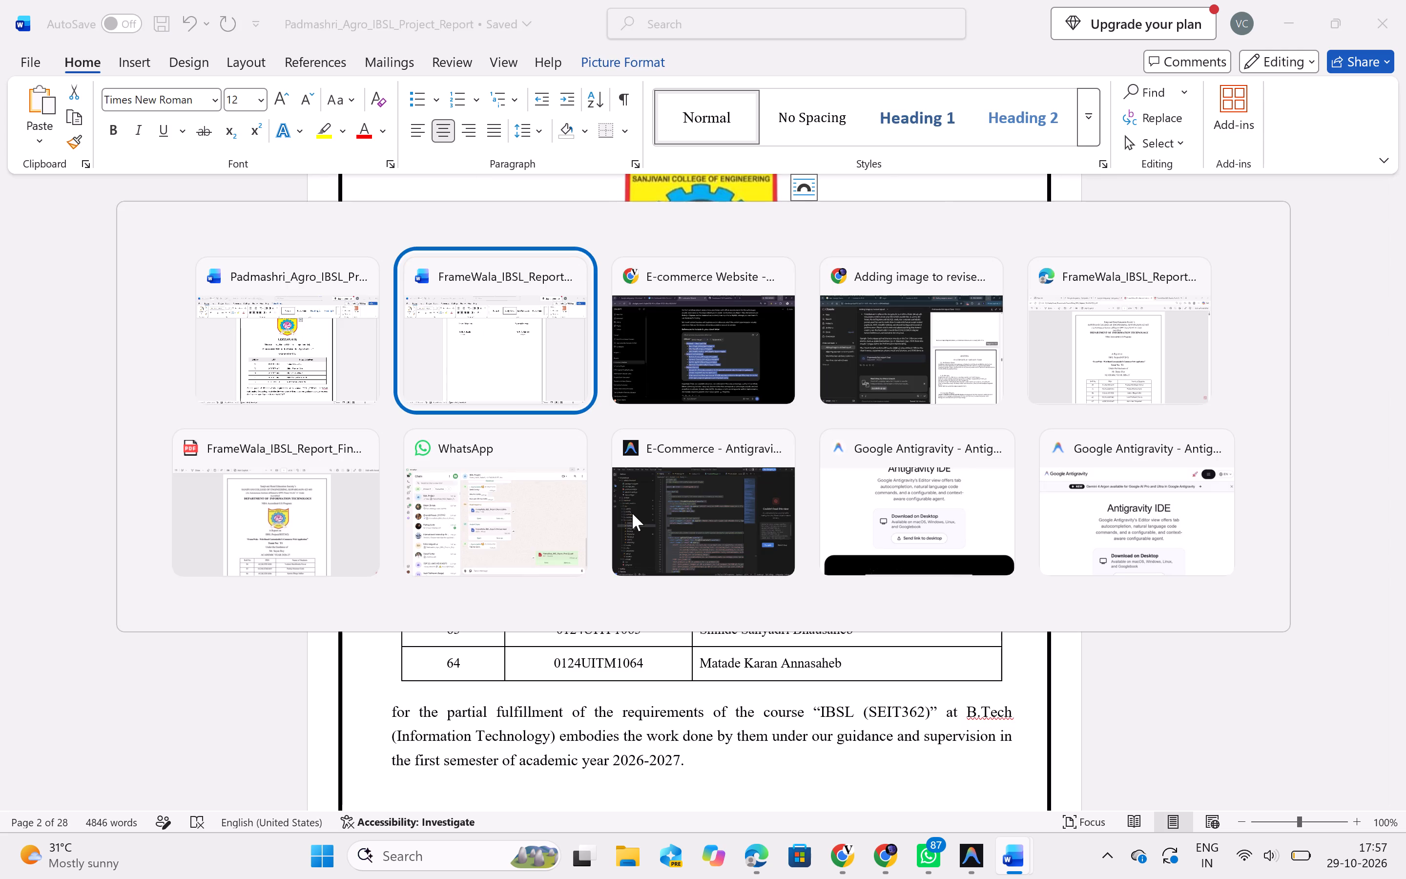
{"action": "scroll", "coordinate": [650, 406], "scroll_direction": "up", "scroll_amount": 3}
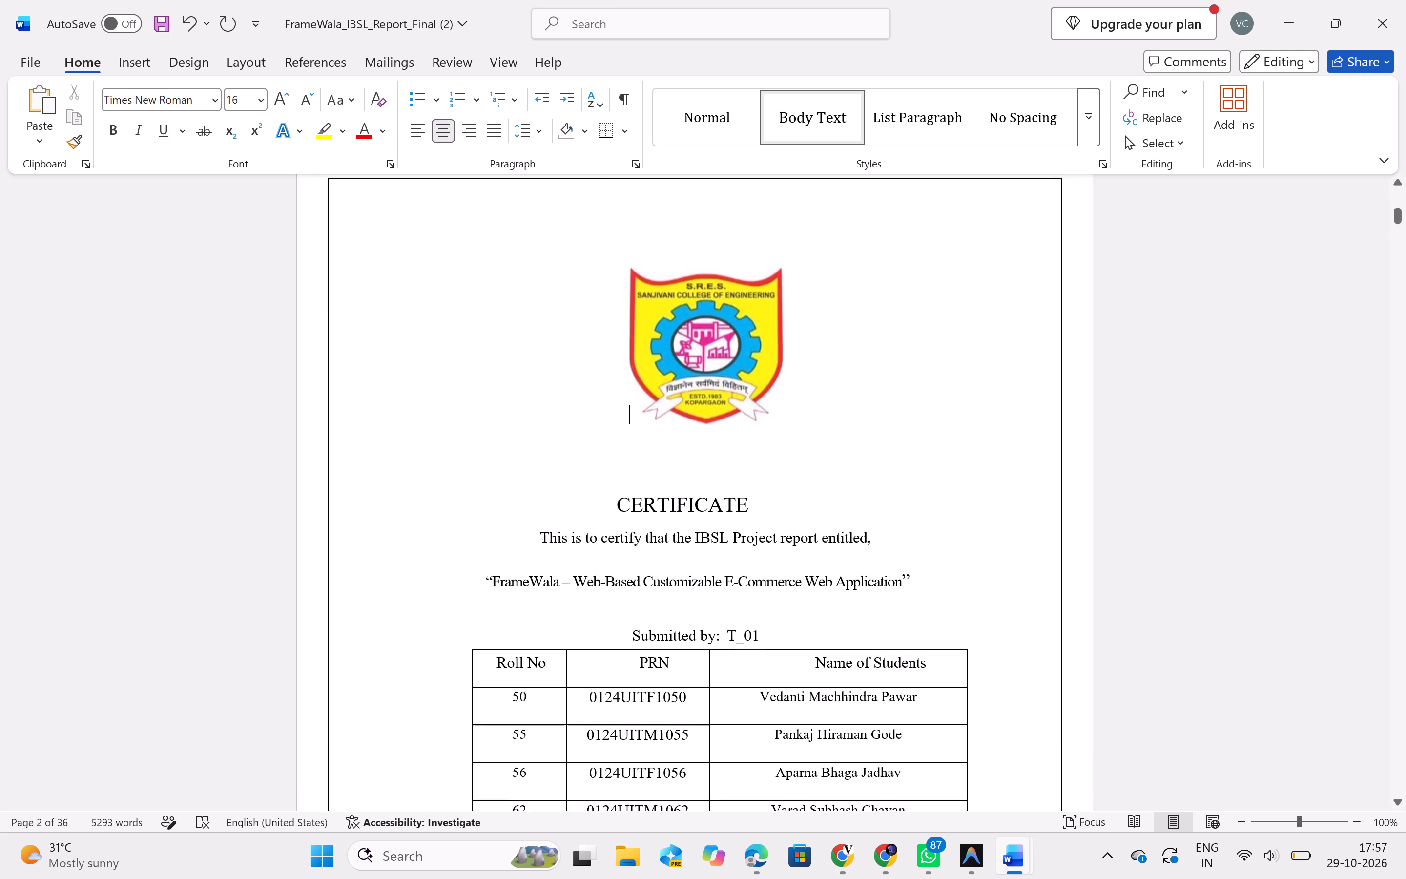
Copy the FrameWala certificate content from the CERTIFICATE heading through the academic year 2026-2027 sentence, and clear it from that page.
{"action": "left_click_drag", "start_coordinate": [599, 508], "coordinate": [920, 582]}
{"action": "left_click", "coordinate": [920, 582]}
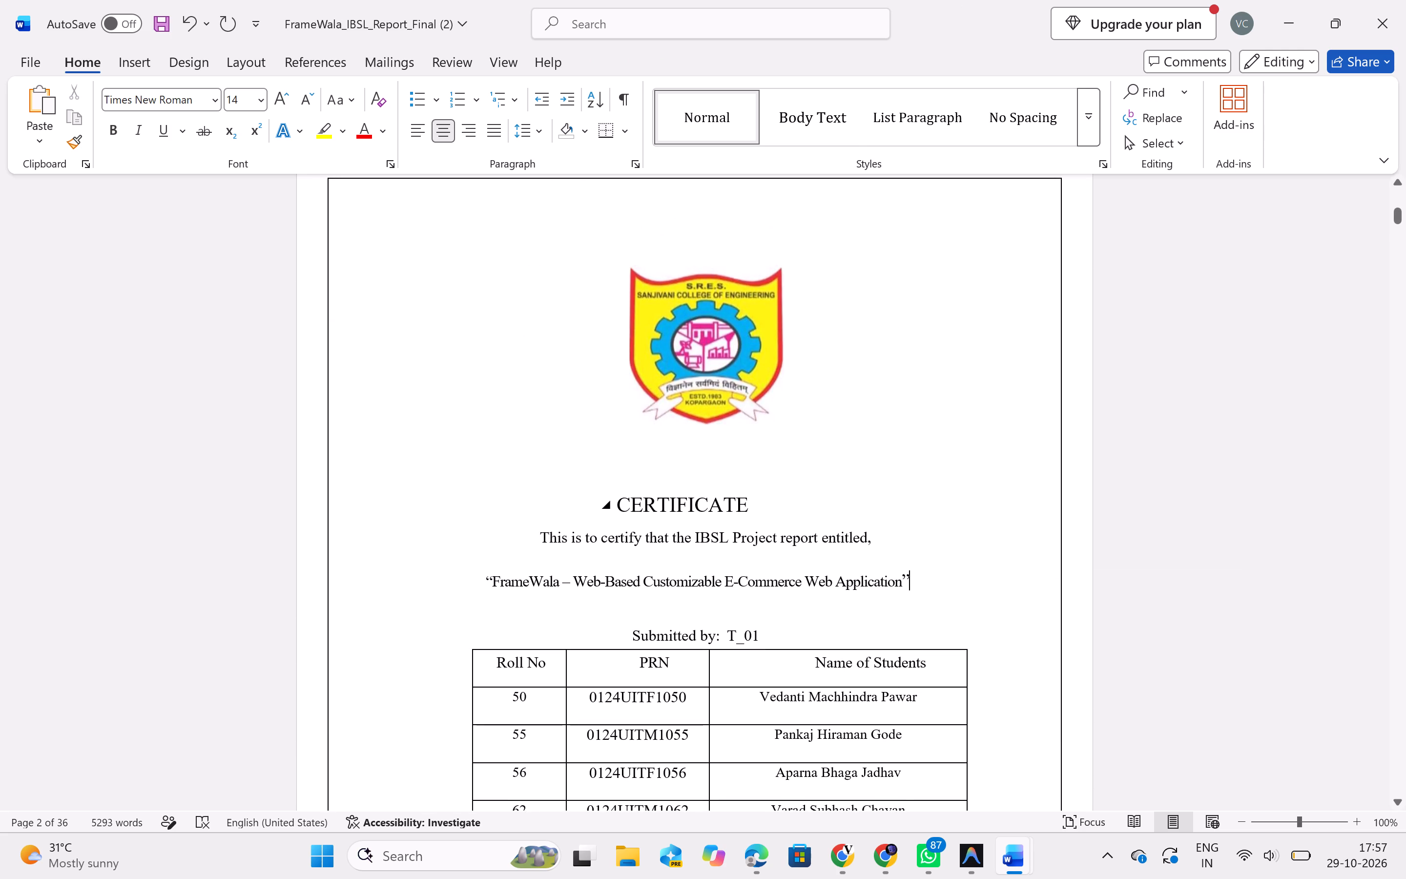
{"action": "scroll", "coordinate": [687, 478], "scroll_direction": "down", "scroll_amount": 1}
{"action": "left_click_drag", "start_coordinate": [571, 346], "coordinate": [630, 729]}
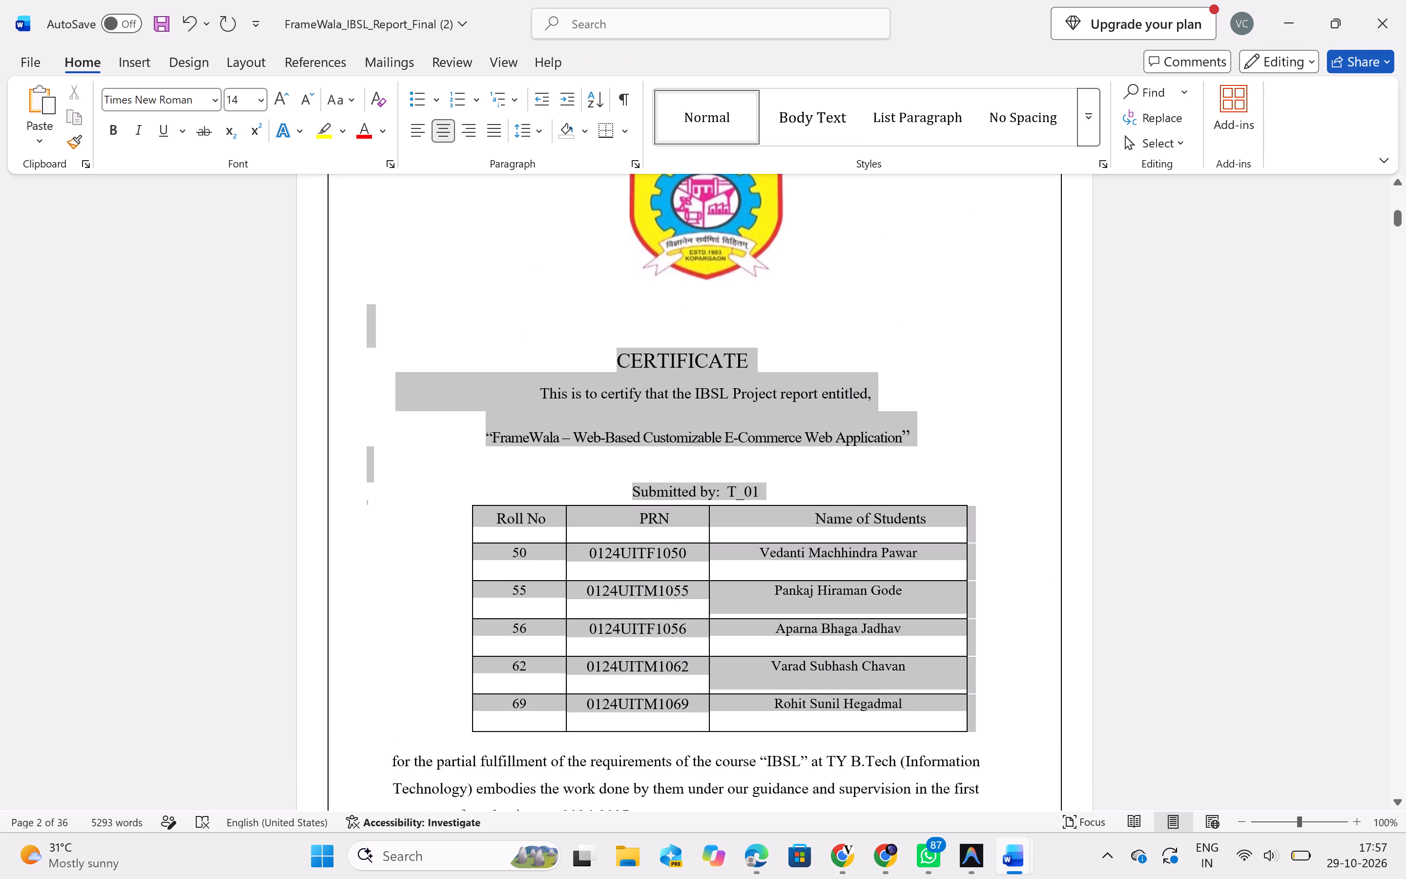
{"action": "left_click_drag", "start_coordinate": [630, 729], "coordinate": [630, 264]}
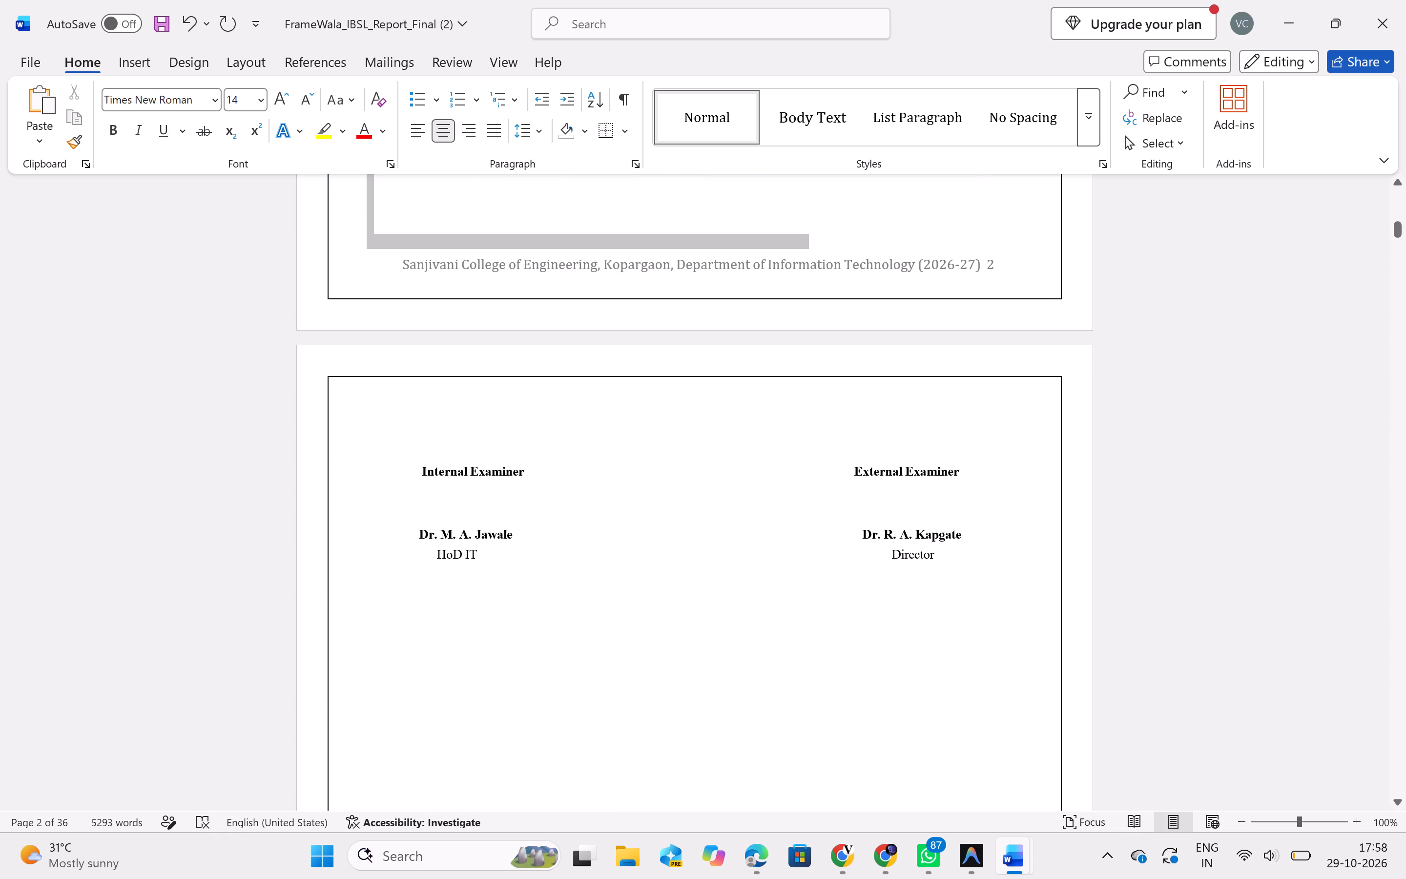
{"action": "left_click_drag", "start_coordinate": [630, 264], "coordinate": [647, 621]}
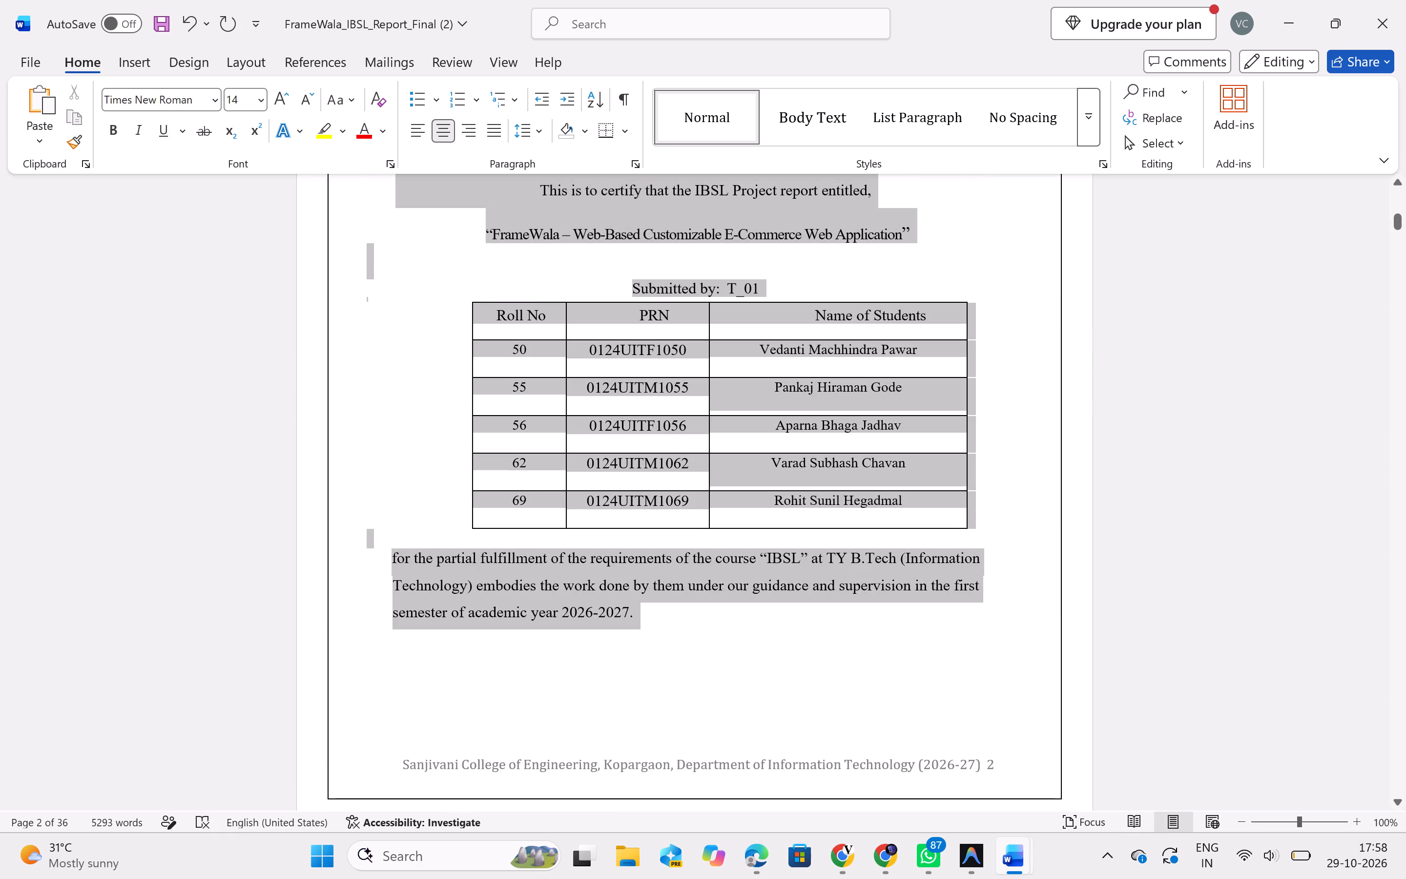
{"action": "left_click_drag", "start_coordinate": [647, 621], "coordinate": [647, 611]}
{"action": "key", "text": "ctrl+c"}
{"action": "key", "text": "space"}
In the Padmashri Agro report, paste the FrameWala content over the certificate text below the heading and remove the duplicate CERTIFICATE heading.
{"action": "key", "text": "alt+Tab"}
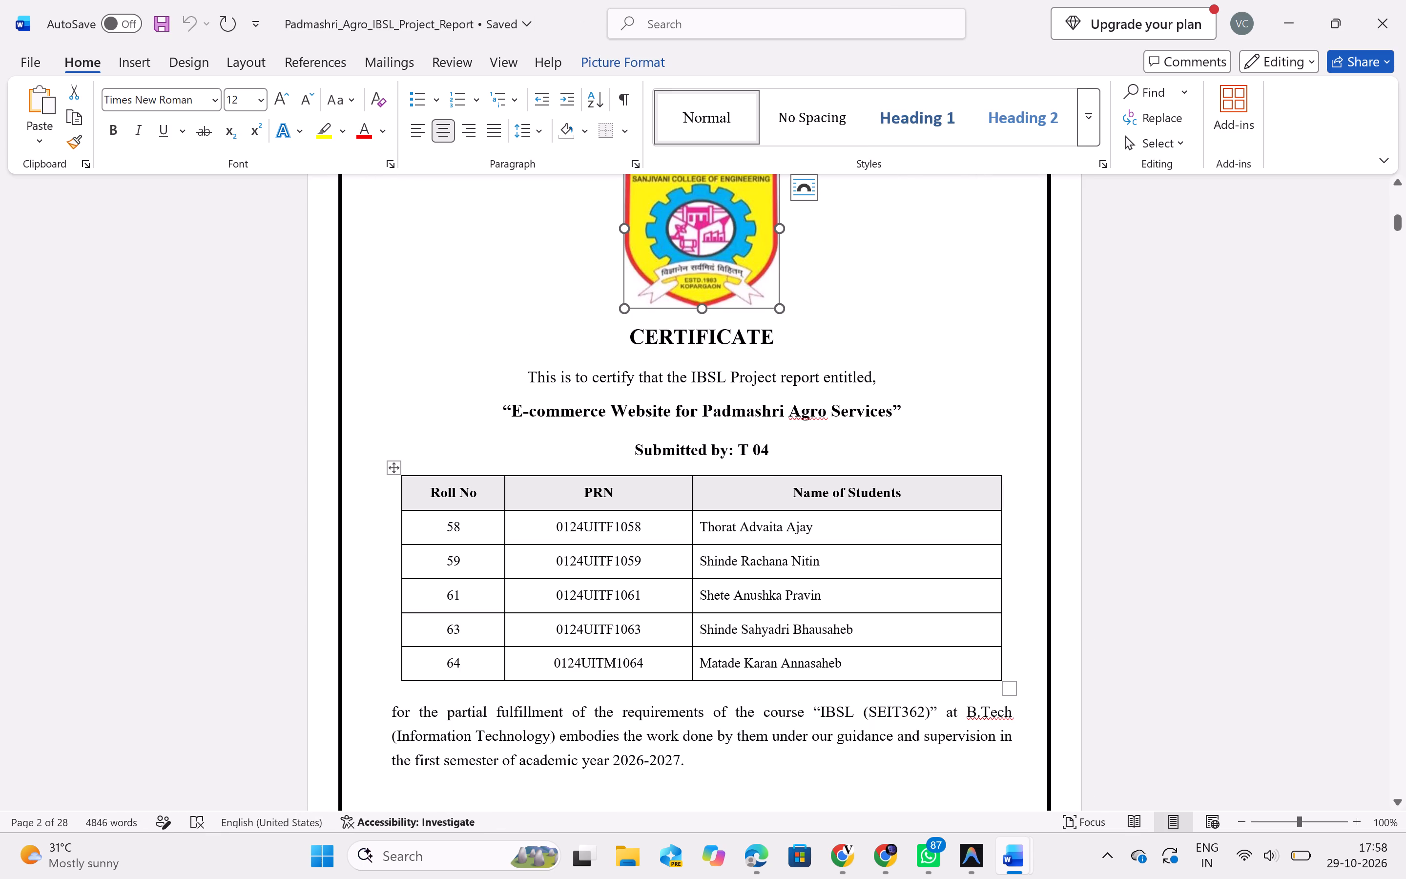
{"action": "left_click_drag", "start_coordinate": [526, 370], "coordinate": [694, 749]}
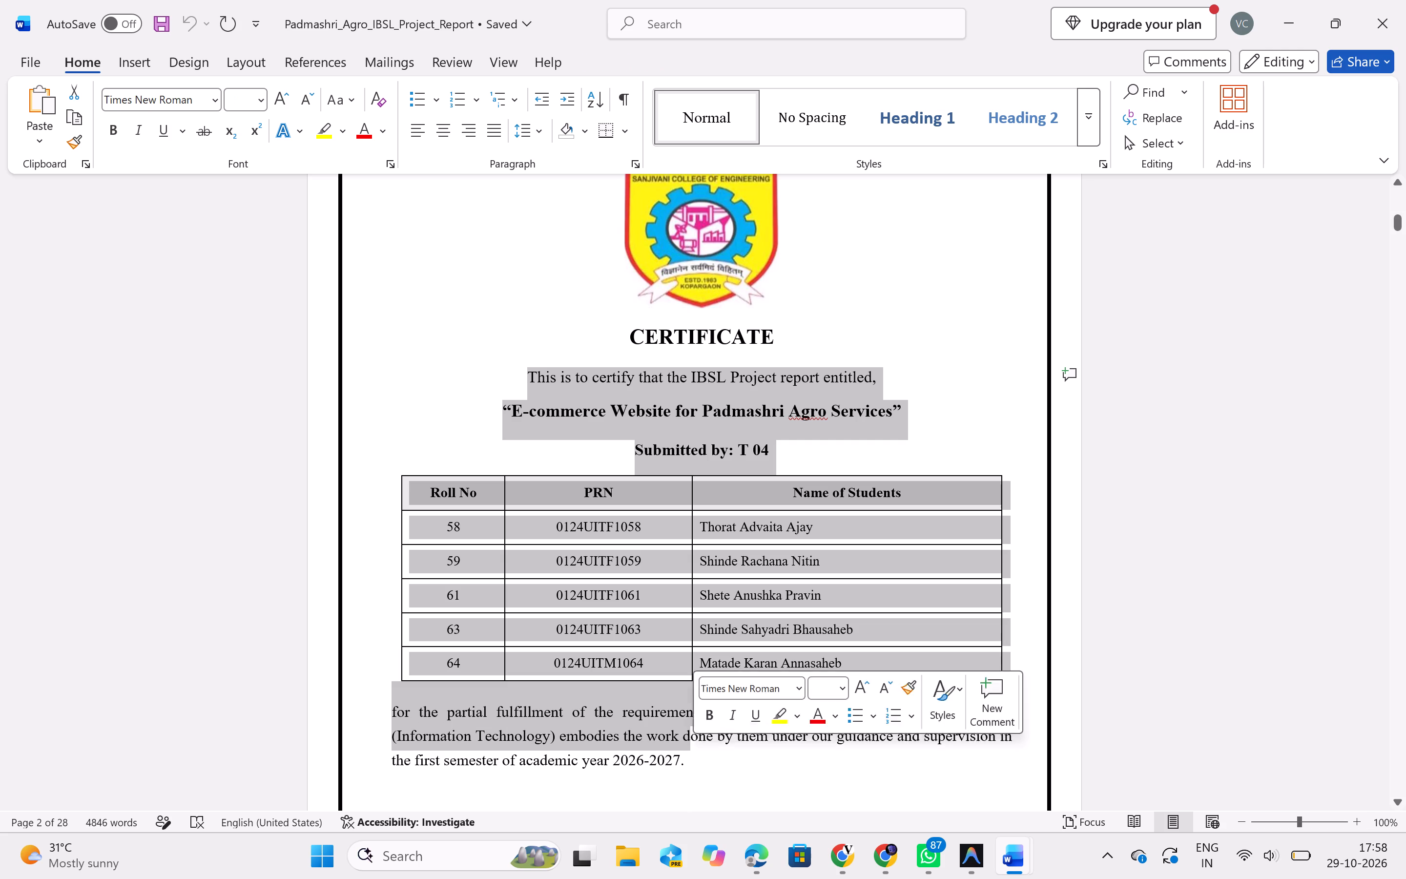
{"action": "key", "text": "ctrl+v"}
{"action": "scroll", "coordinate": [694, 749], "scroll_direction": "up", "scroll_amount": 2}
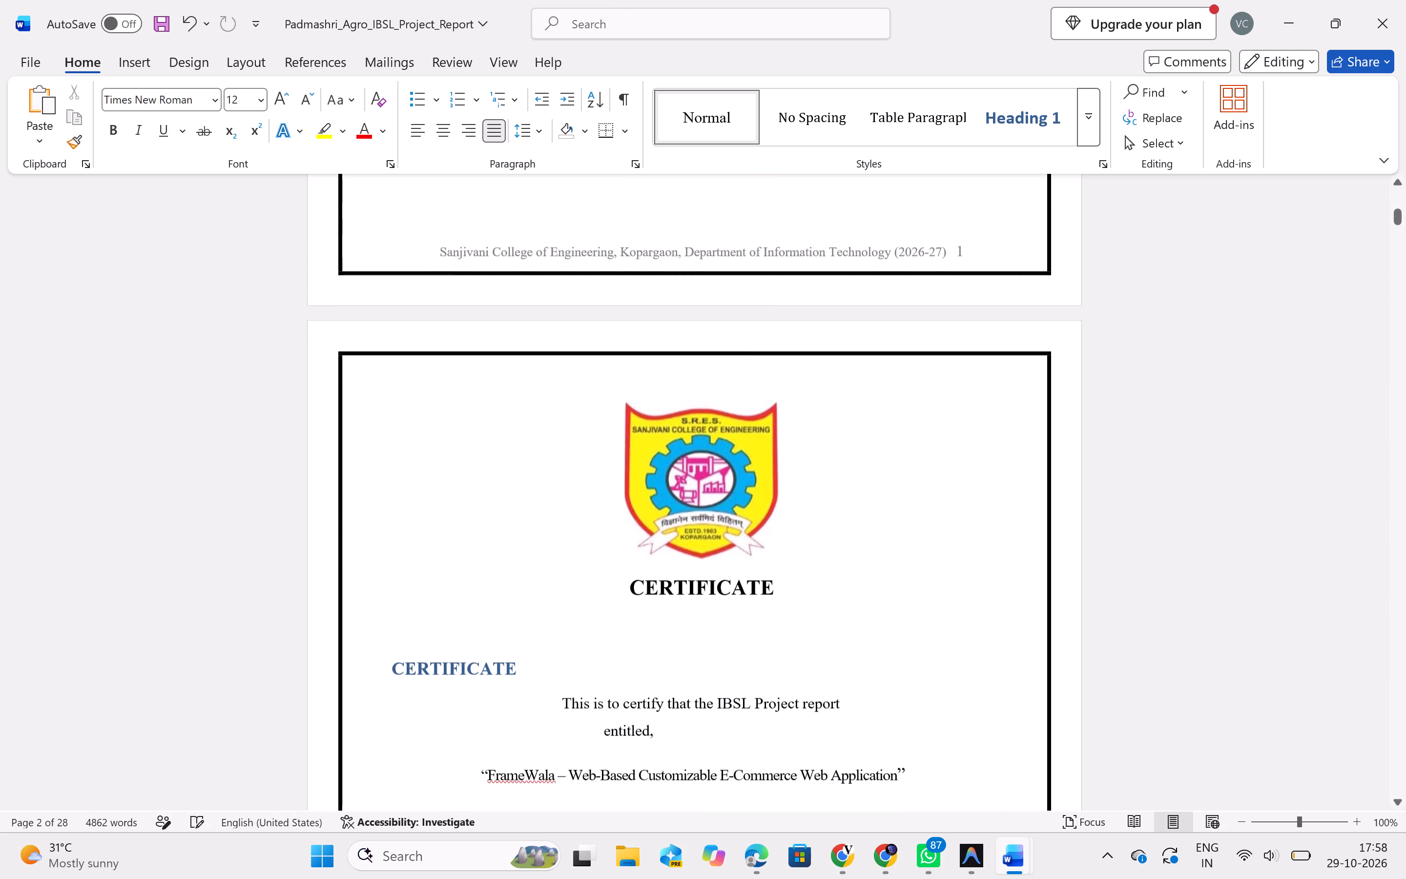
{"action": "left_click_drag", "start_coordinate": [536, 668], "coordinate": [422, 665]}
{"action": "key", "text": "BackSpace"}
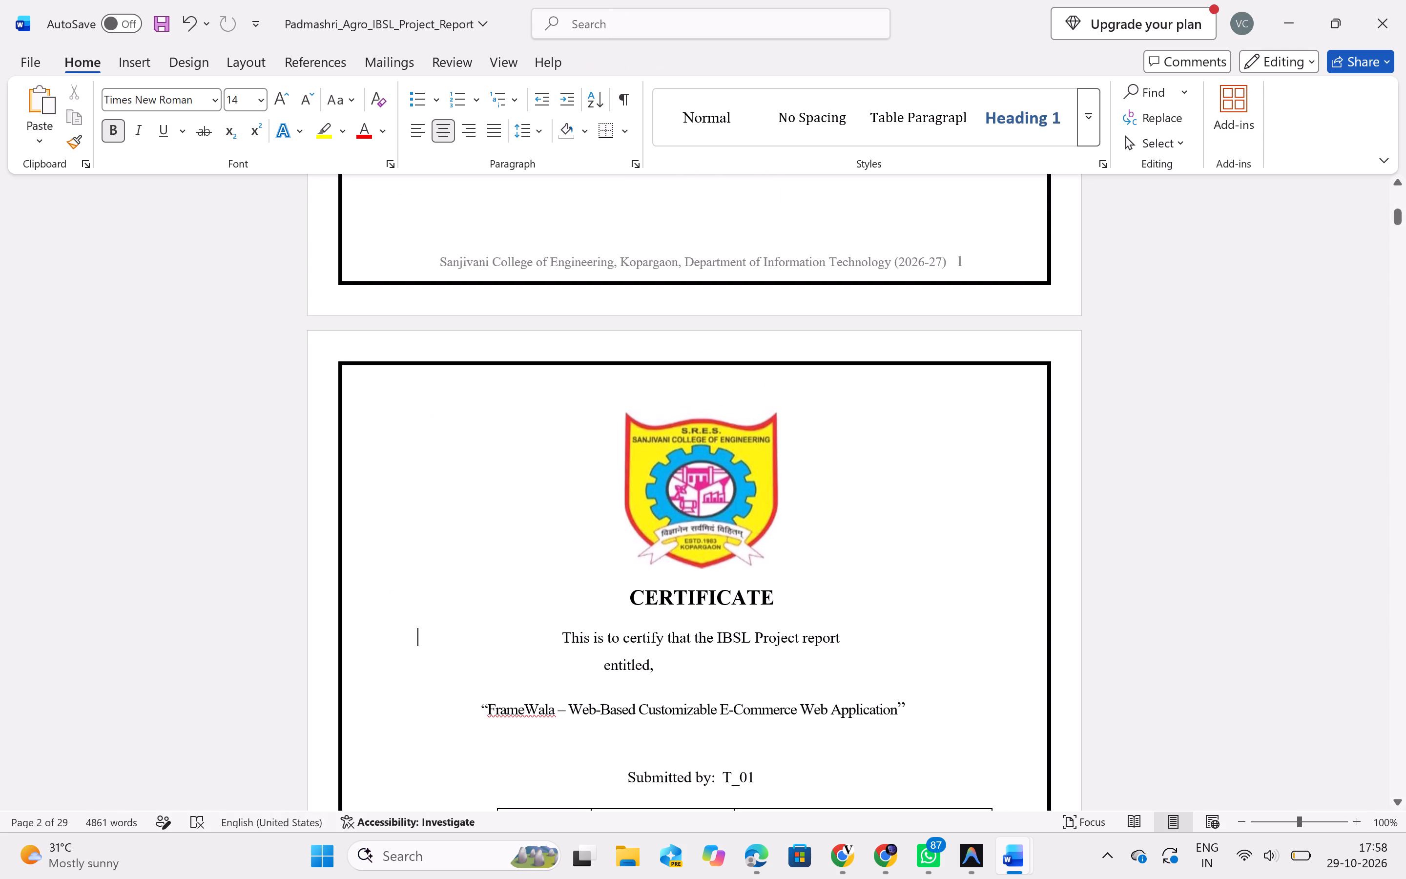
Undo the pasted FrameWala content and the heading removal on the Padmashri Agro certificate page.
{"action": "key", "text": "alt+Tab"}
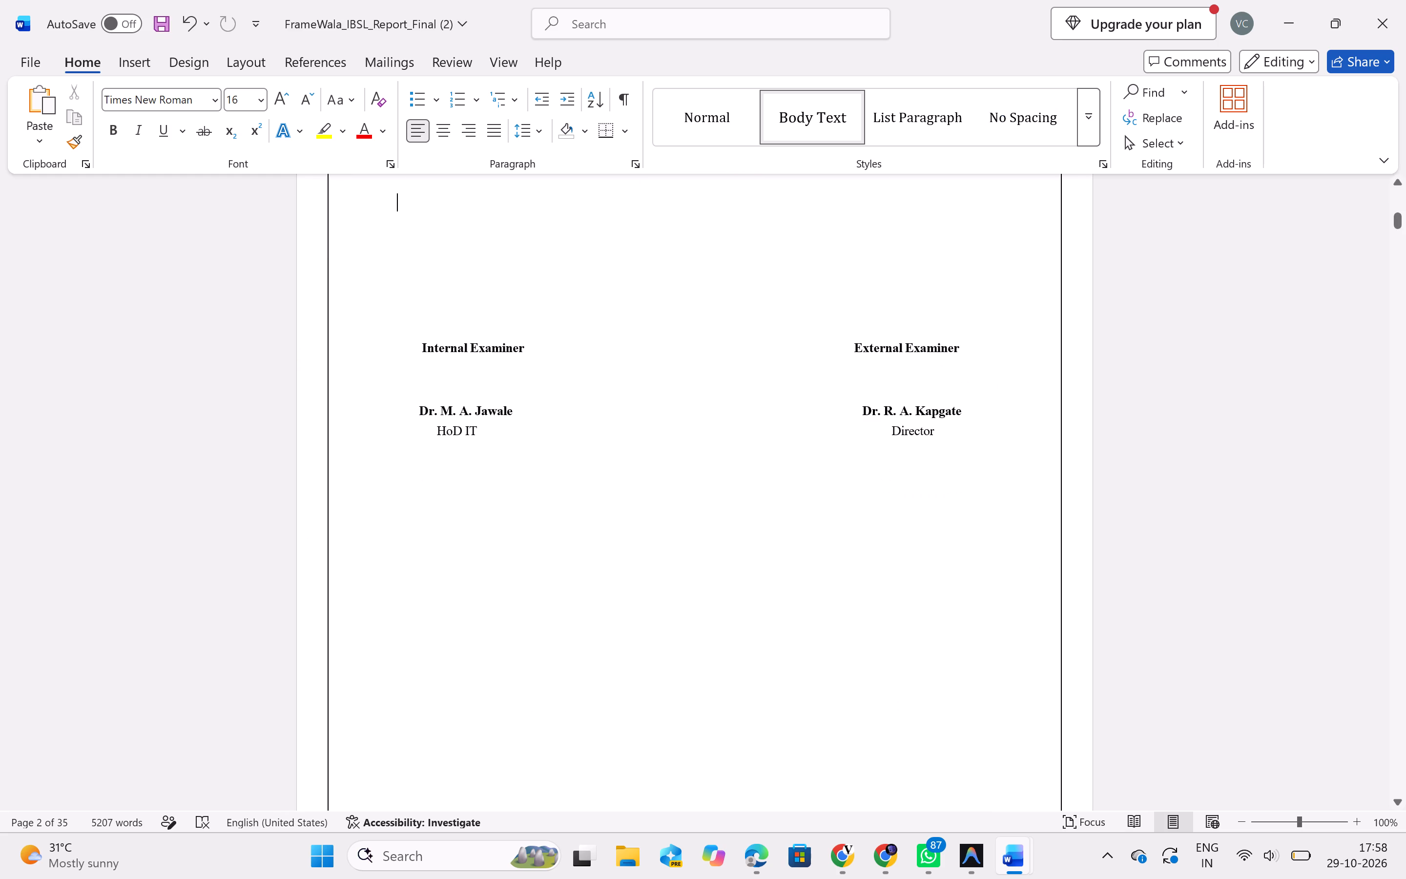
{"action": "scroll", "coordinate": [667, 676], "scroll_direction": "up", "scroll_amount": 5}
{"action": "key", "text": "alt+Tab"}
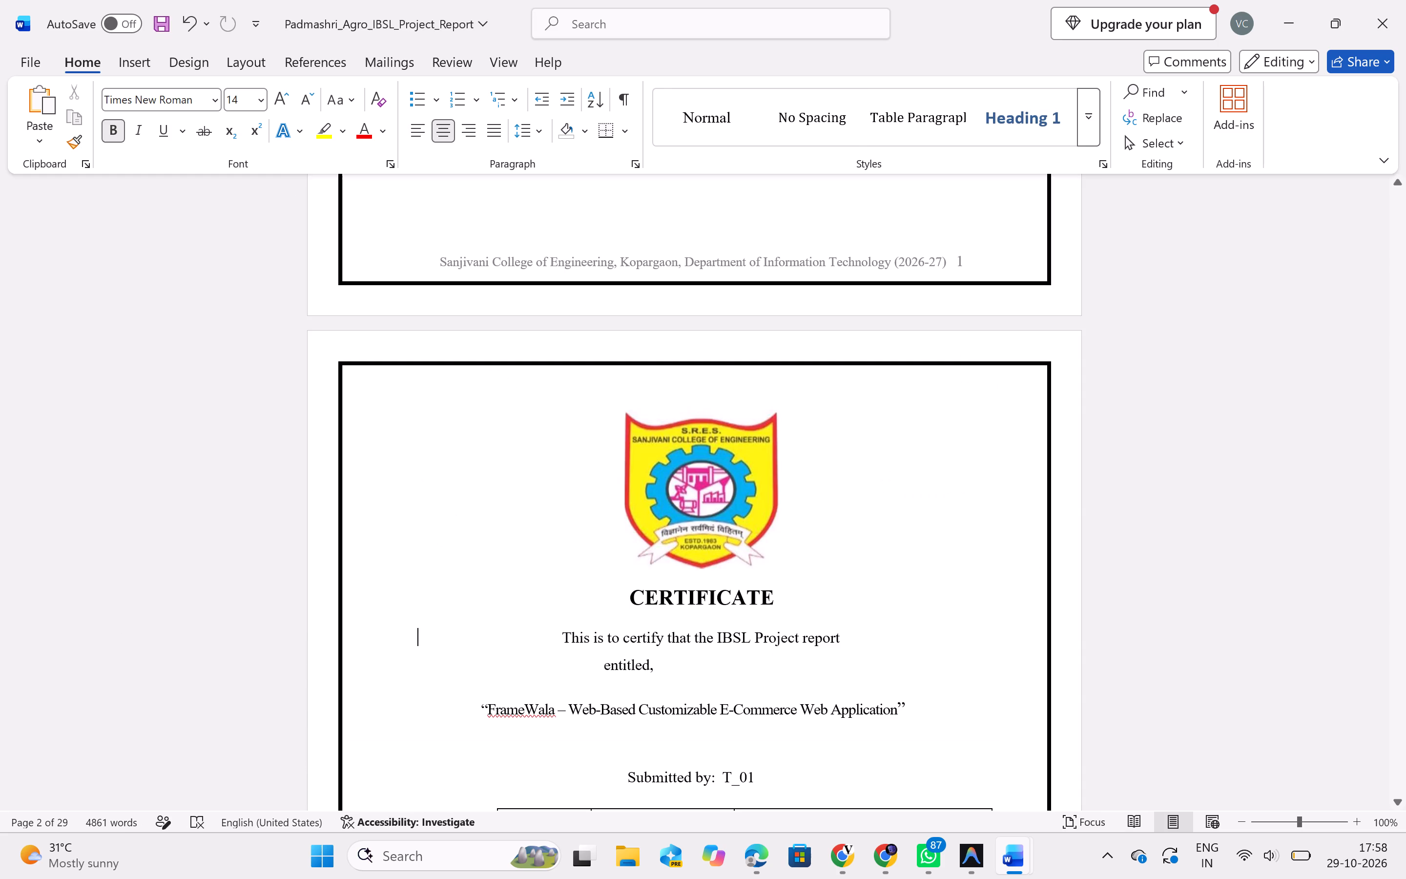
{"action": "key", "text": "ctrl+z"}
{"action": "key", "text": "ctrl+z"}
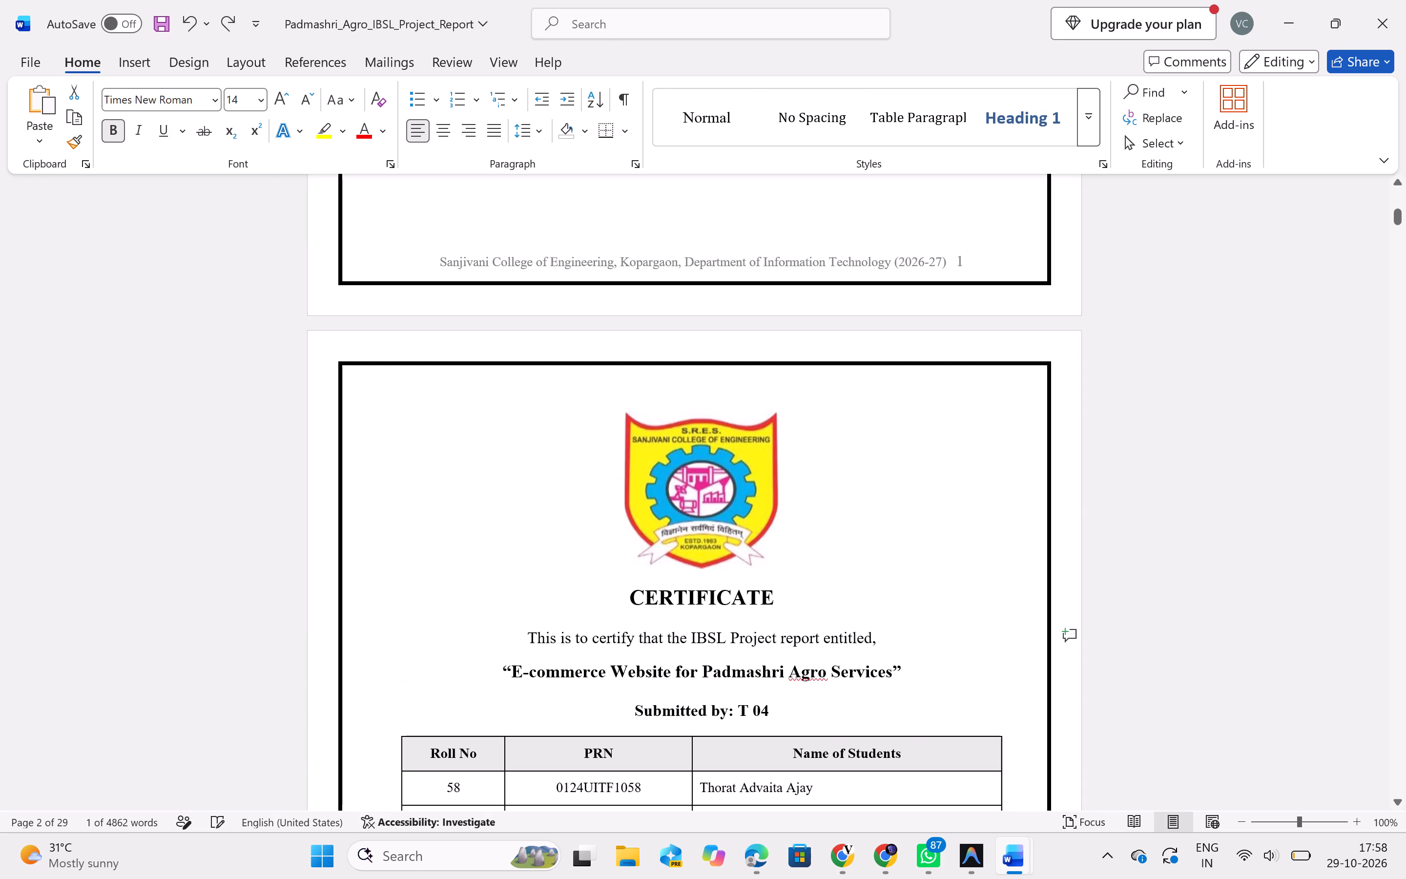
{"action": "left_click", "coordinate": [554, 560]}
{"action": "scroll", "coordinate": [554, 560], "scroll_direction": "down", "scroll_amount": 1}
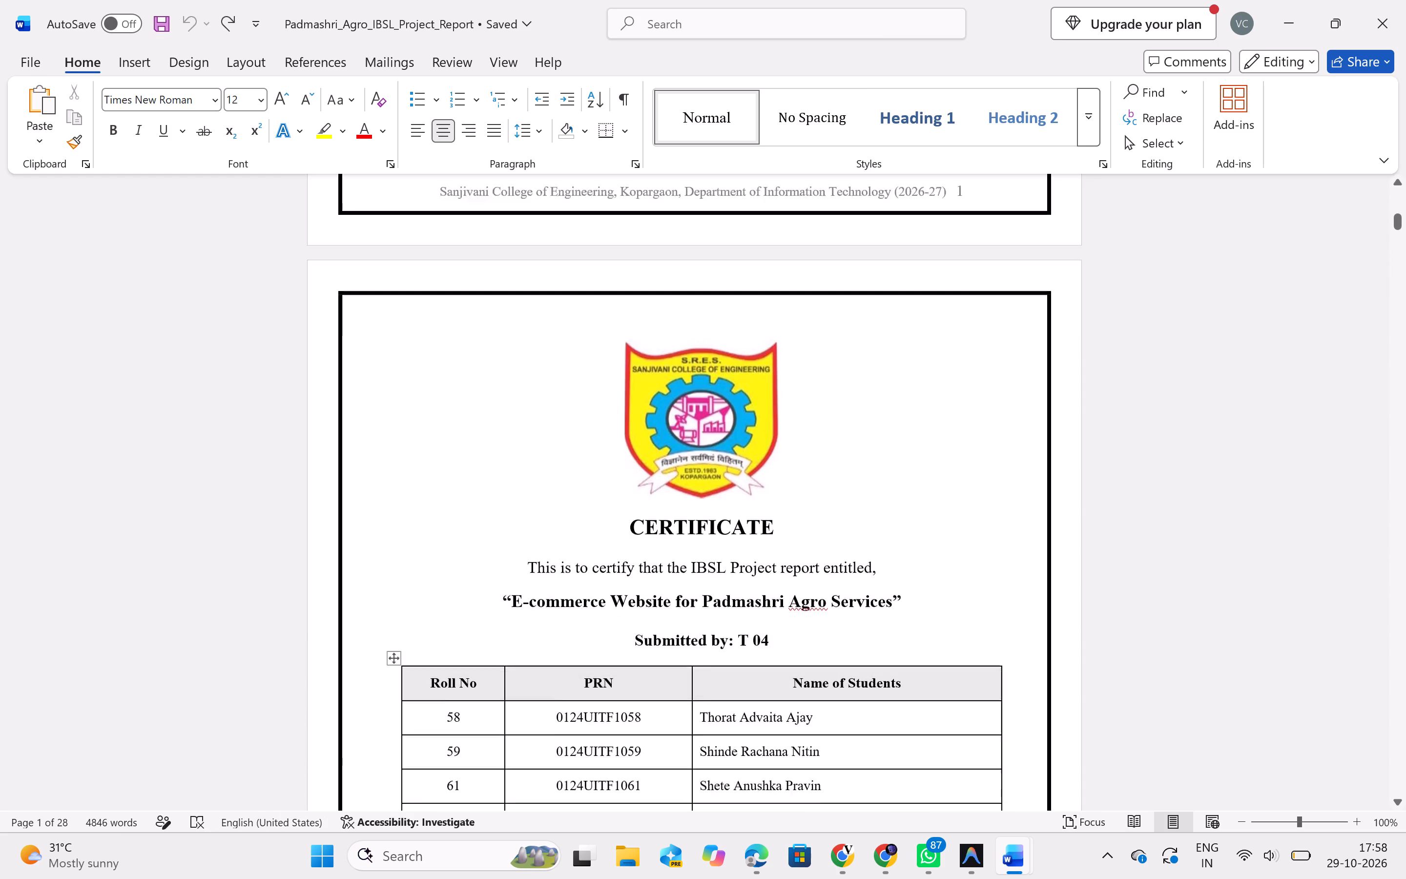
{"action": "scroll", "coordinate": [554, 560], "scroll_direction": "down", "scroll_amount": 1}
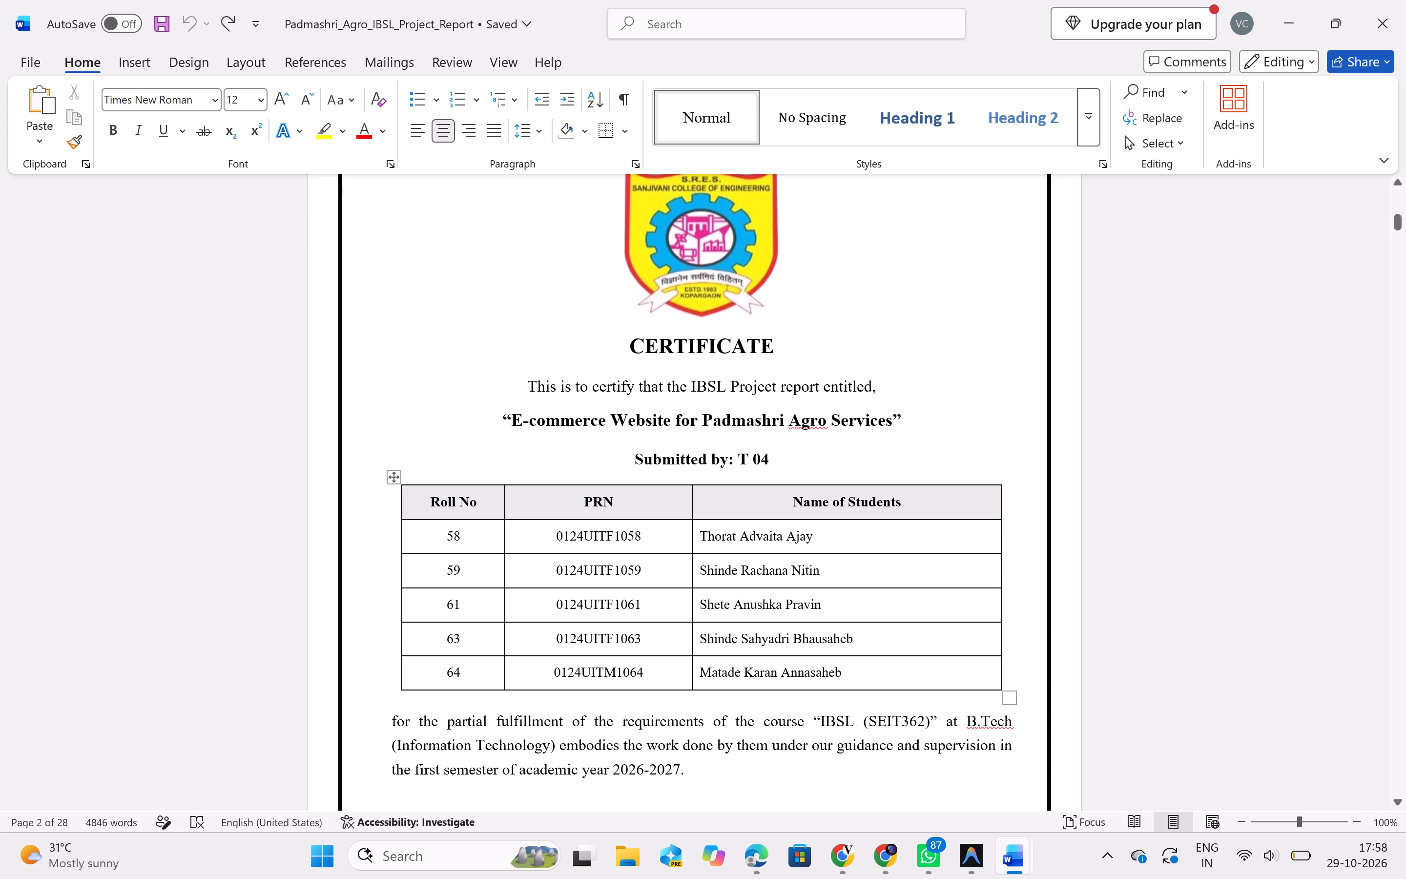
Switch to the FrameWala report and undo the clearing of the certificate text and the deletion of the cover page content.
{"action": "key", "text": "alt+Tab"}
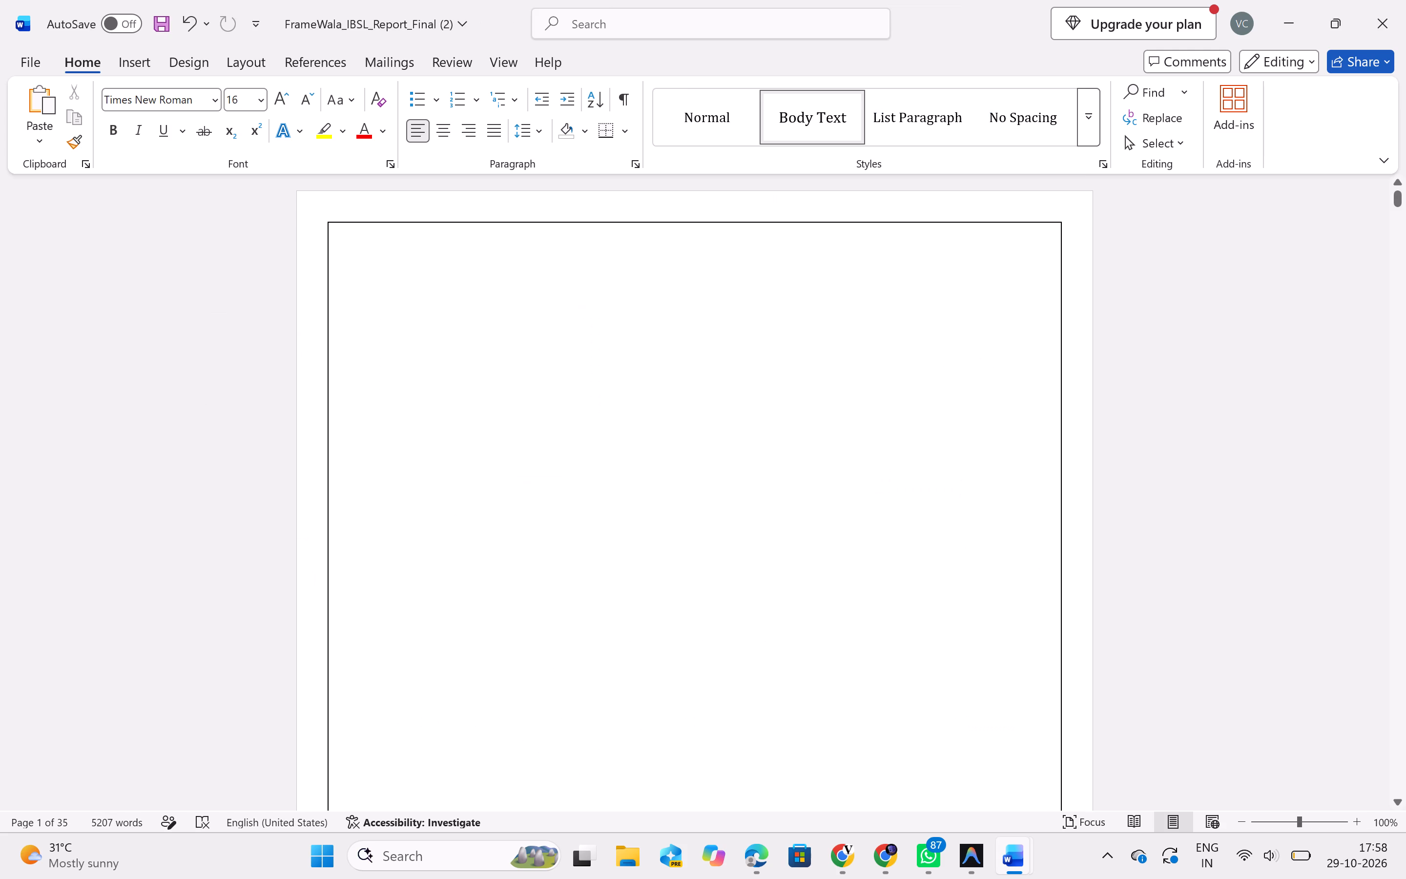
{"action": "key", "text": "ctrl+z"}
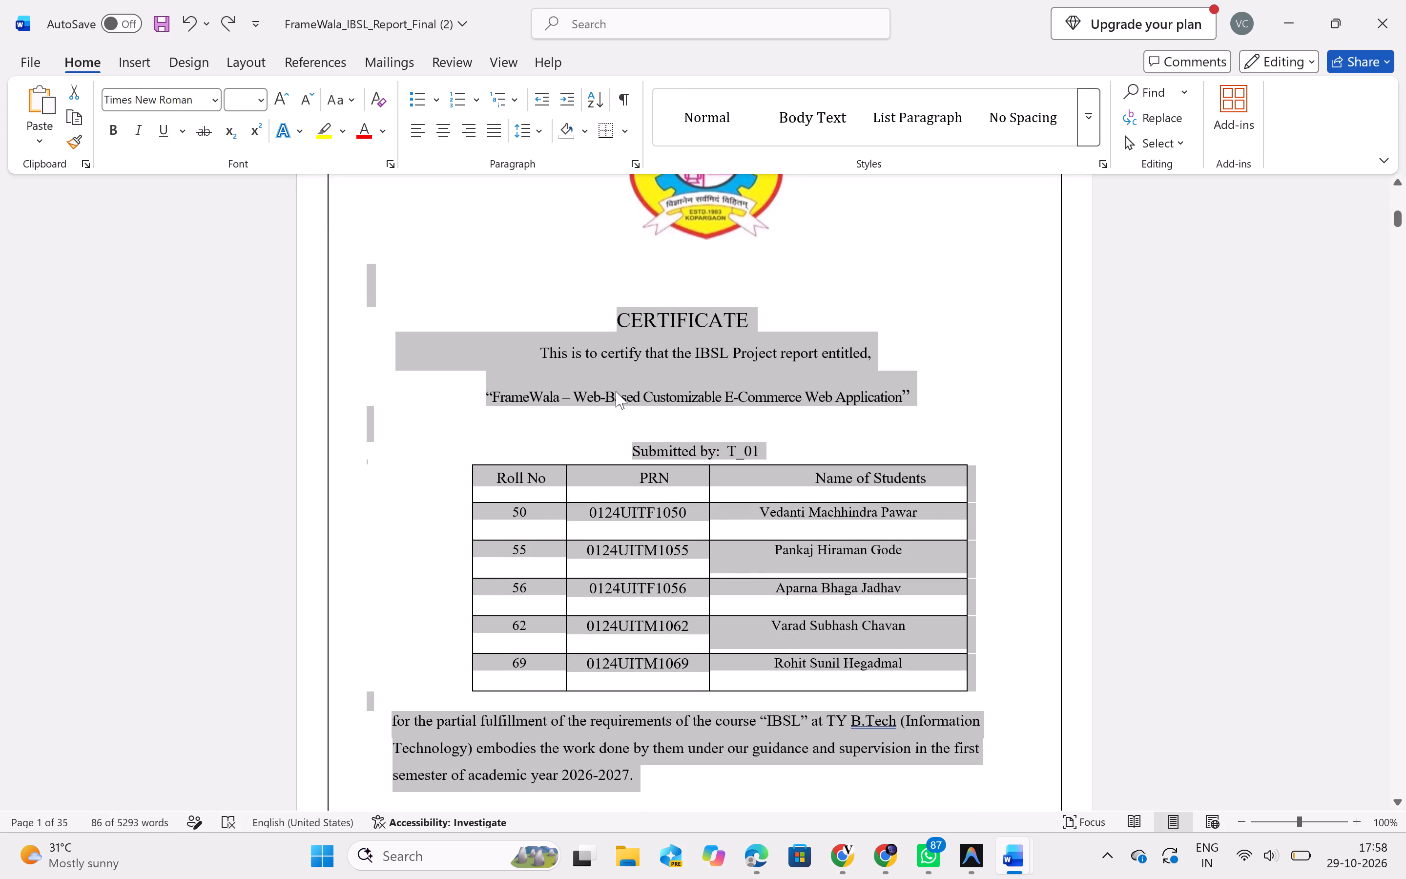
{"action": "left_click", "coordinate": [616, 391]}
{"action": "triple_click", "coordinate": [627, 395]}
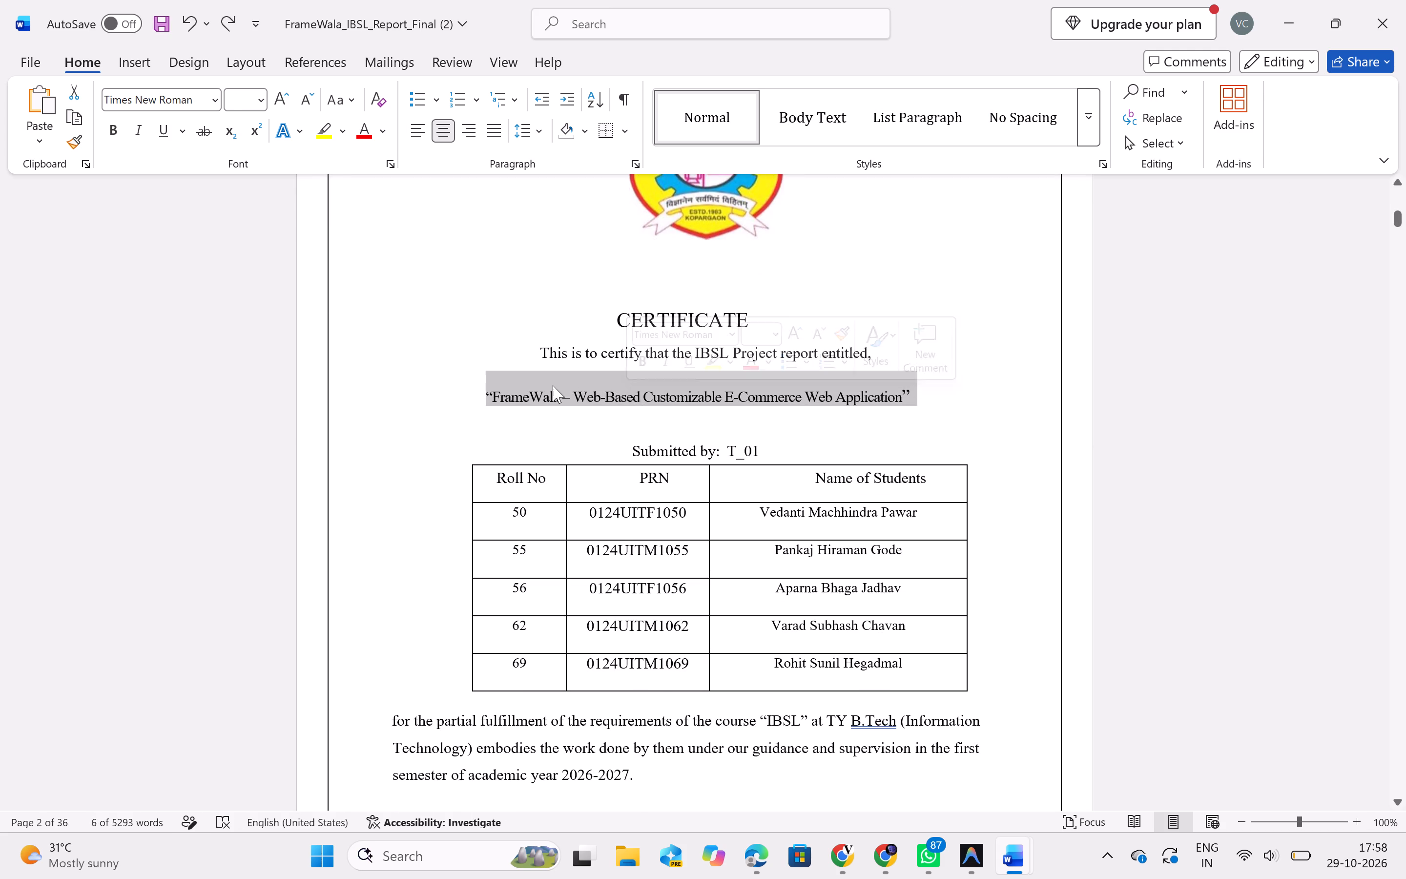
{"action": "key", "text": "ctrl+z"}
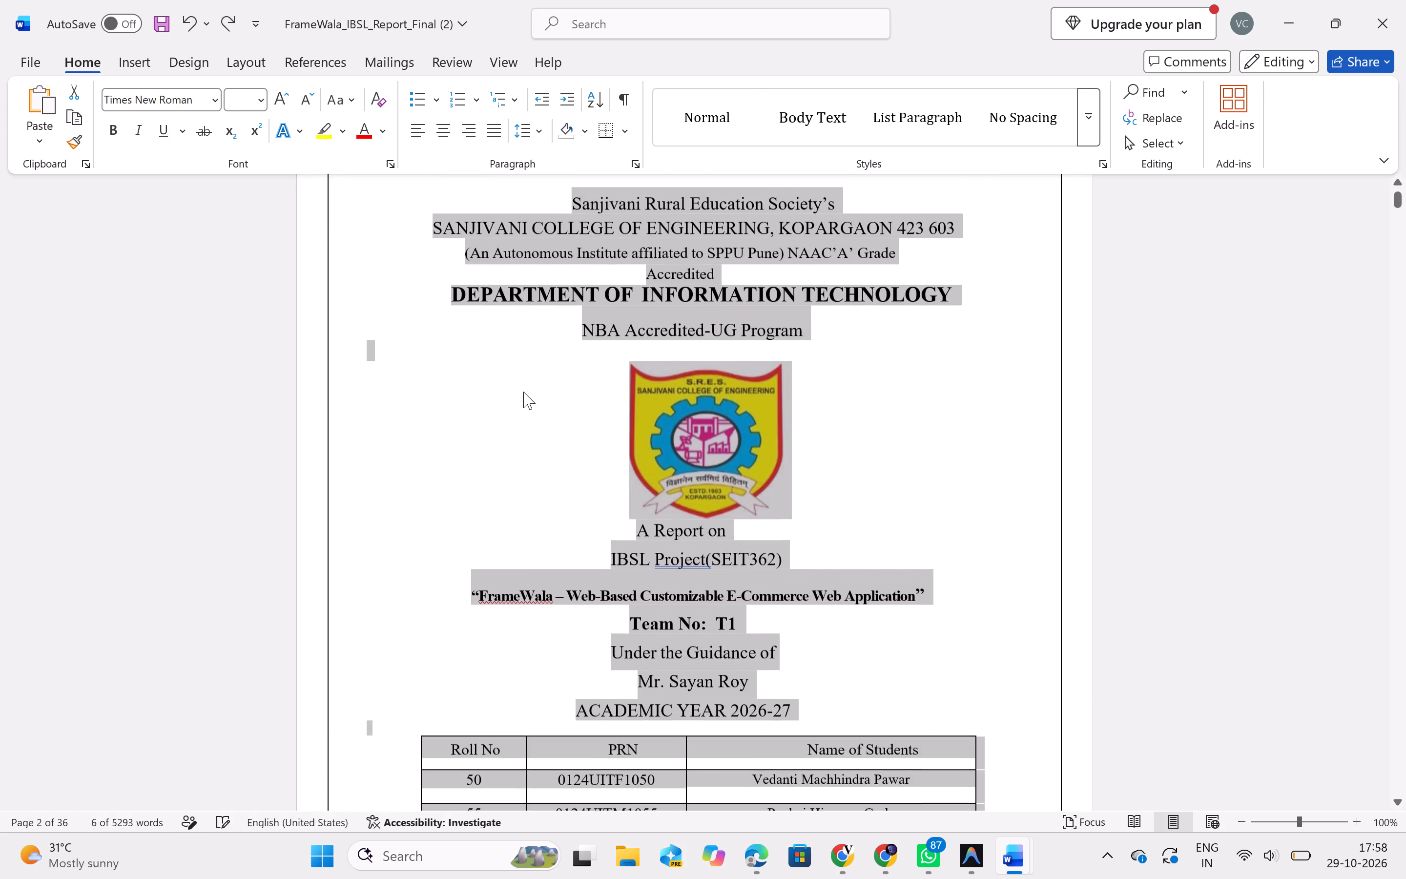
{"action": "left_click", "coordinate": [447, 374]}
{"action": "scroll", "coordinate": [447, 374], "scroll_direction": "down", "scroll_amount": 2}
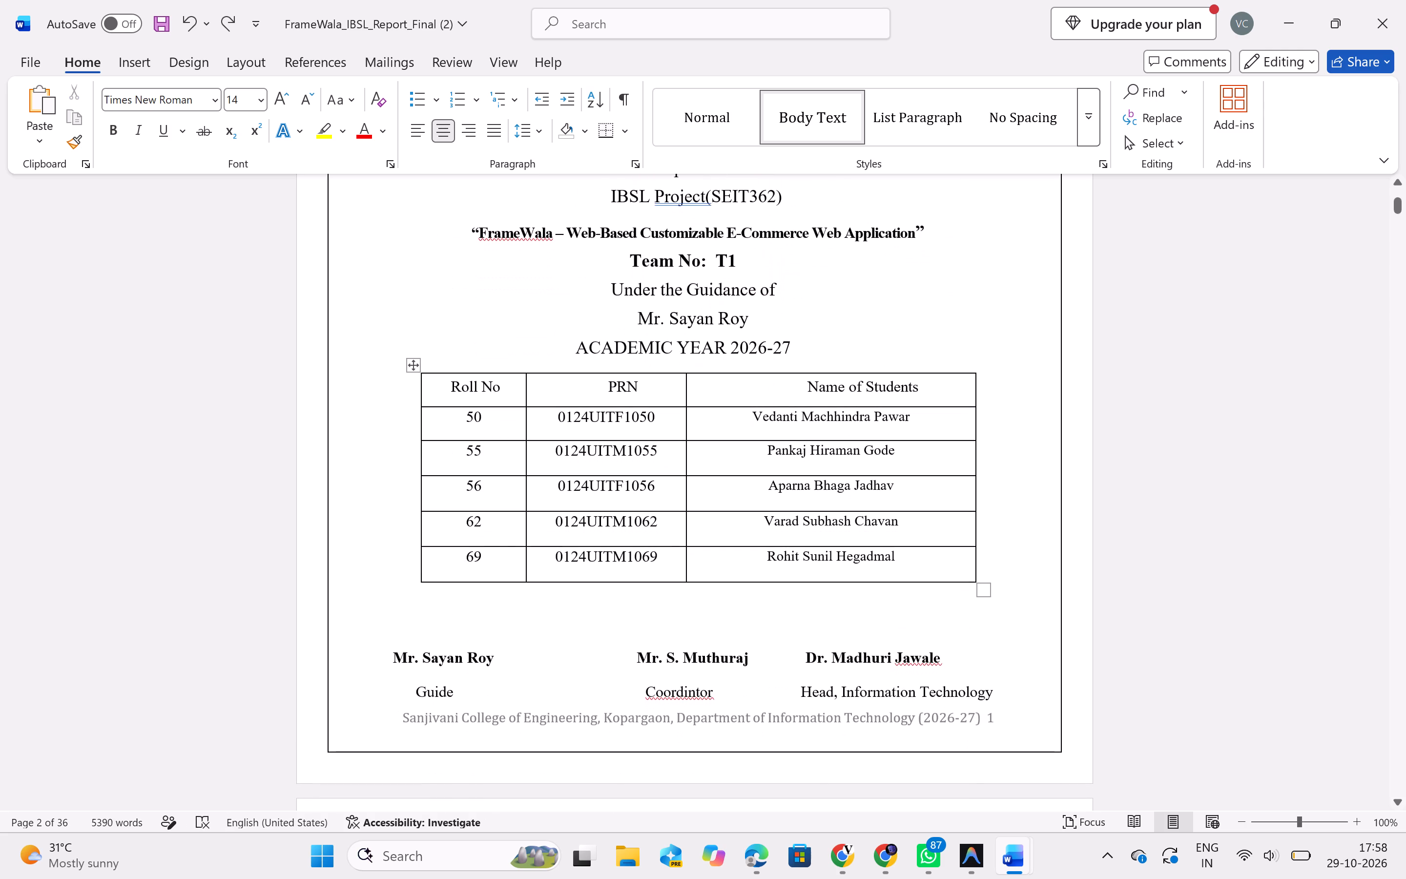
Copy the FrameWala project title from the FrameWala cover page and paste it over the project title on the Padmashri Agro certificate page.
{"action": "triple_click", "coordinate": [613, 234]}
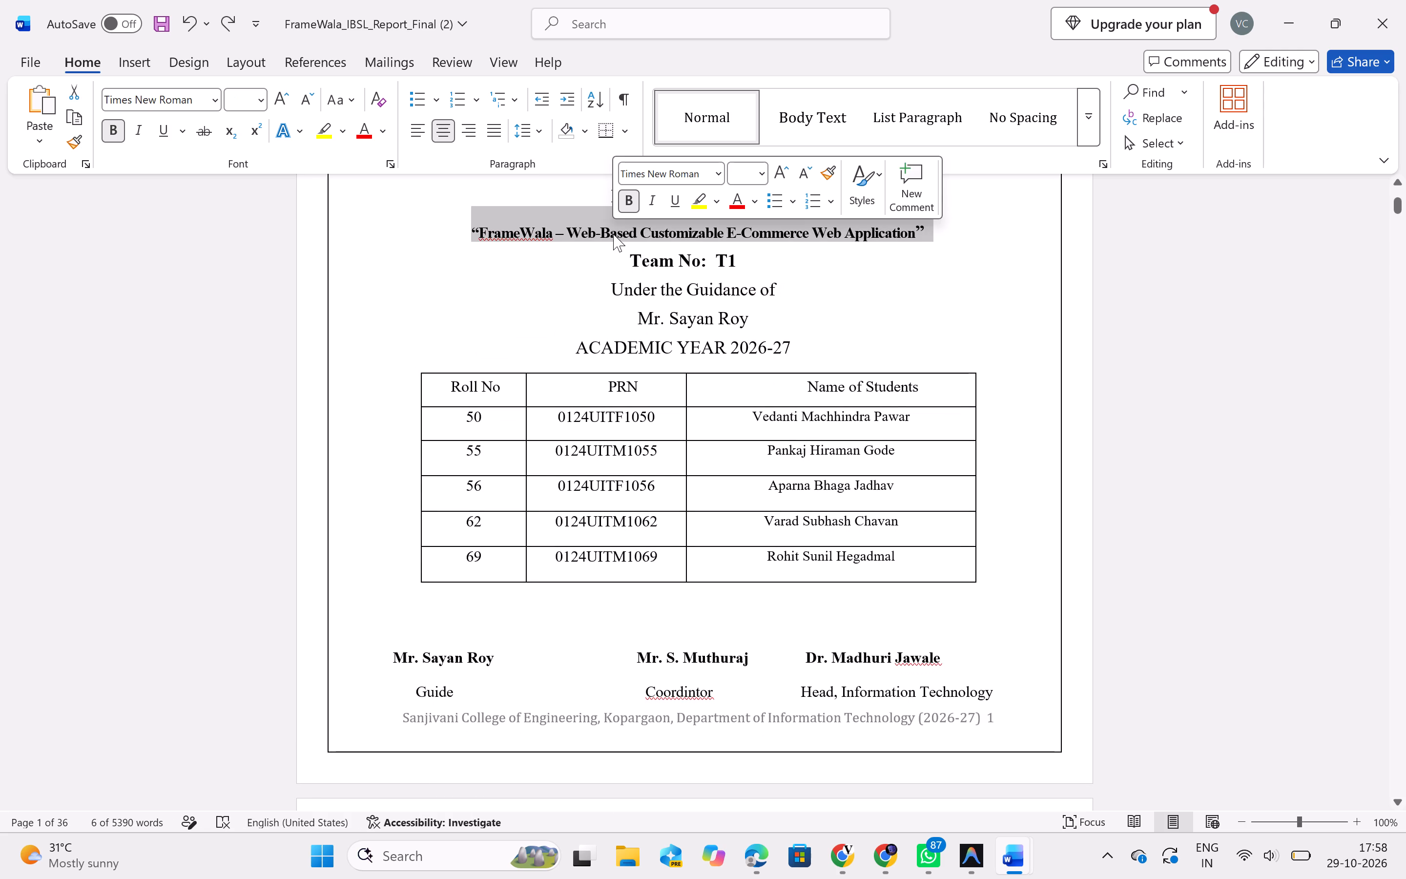
{"action": "key", "text": "ctrl+z"}
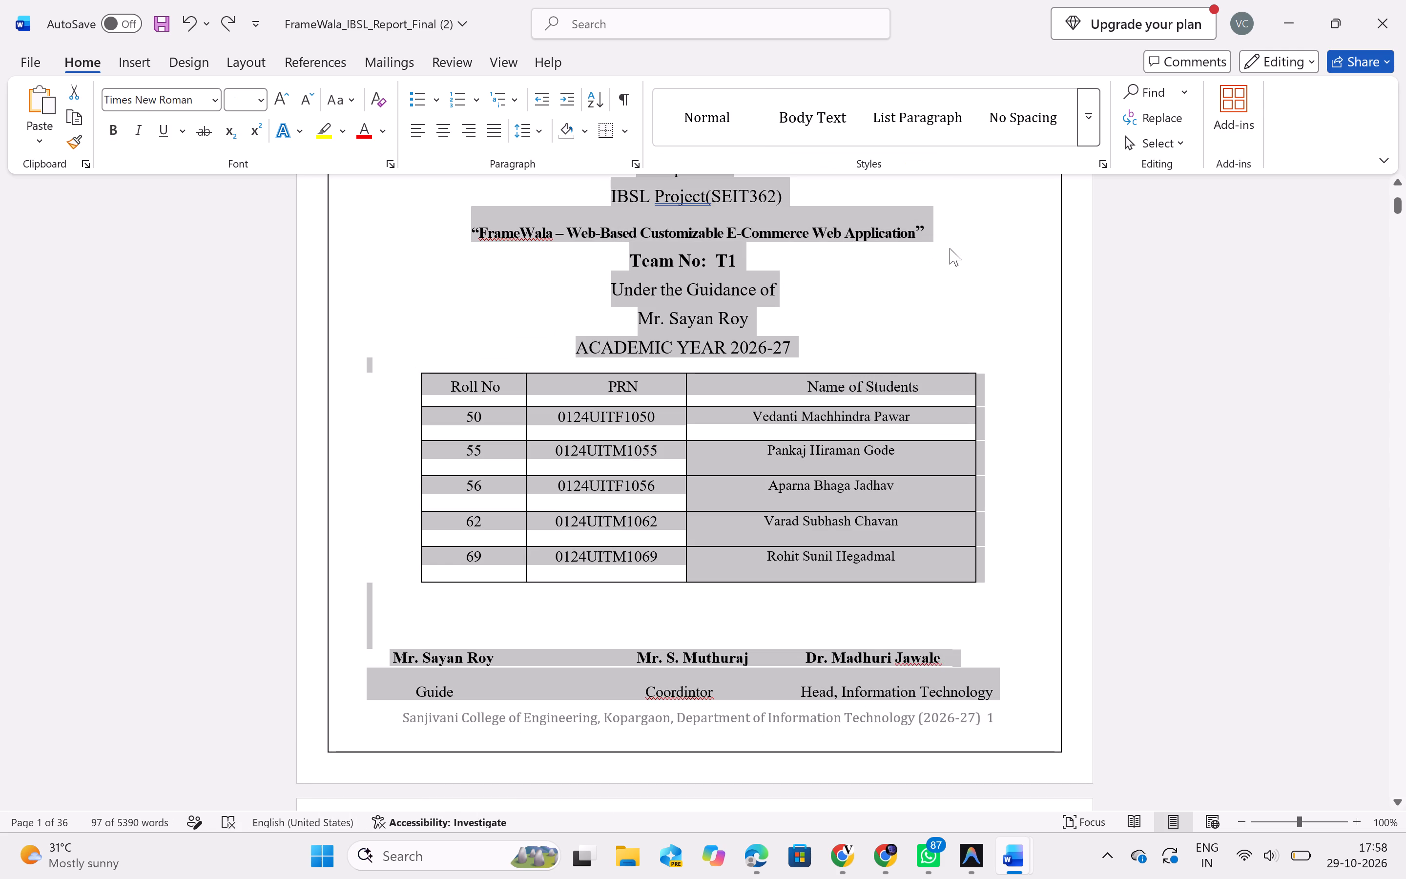
{"action": "left_click", "coordinate": [949, 273]}
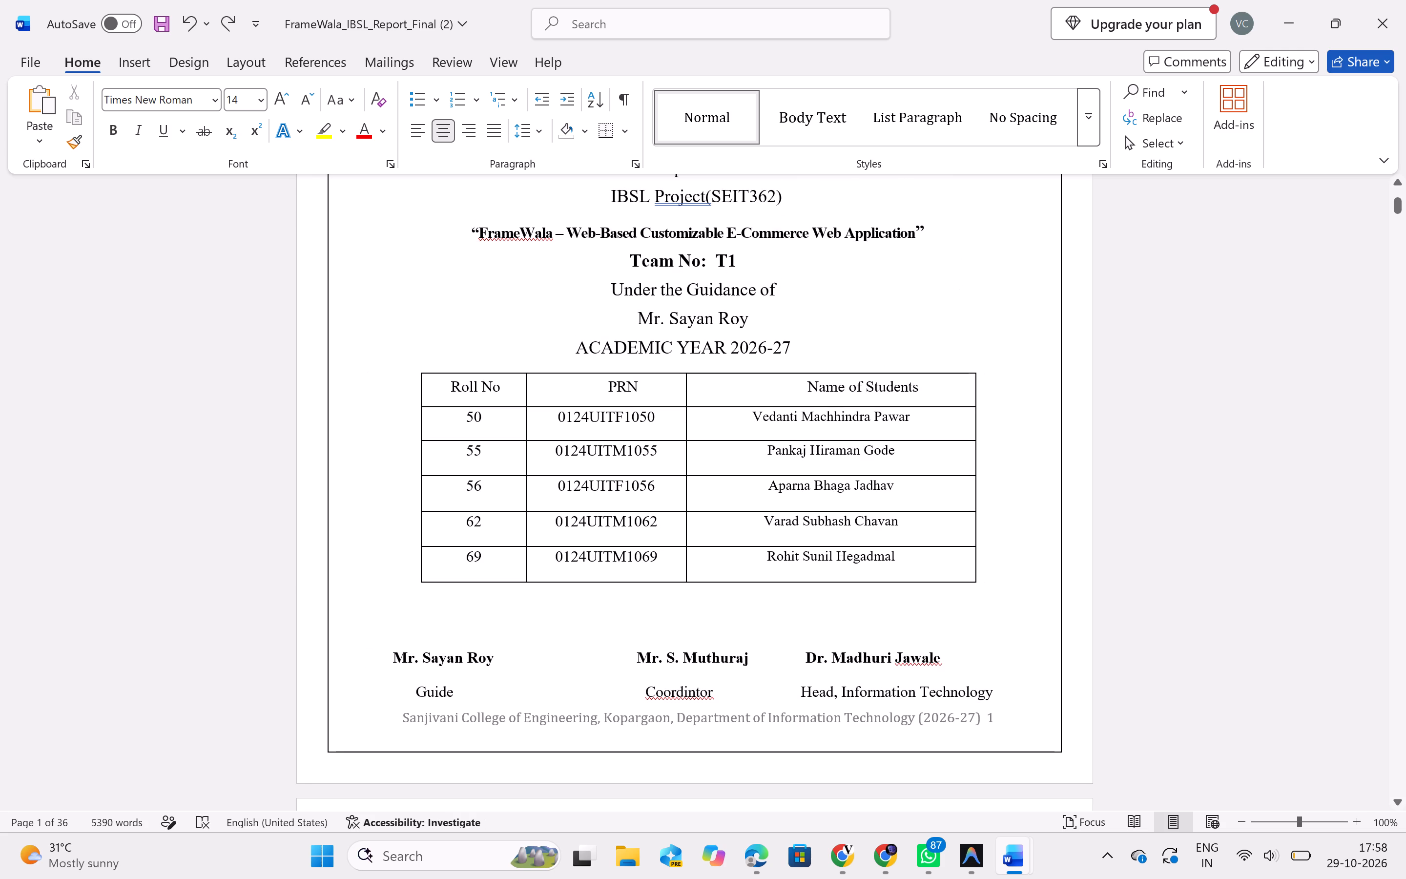
{"action": "triple_click", "coordinate": [797, 236]}
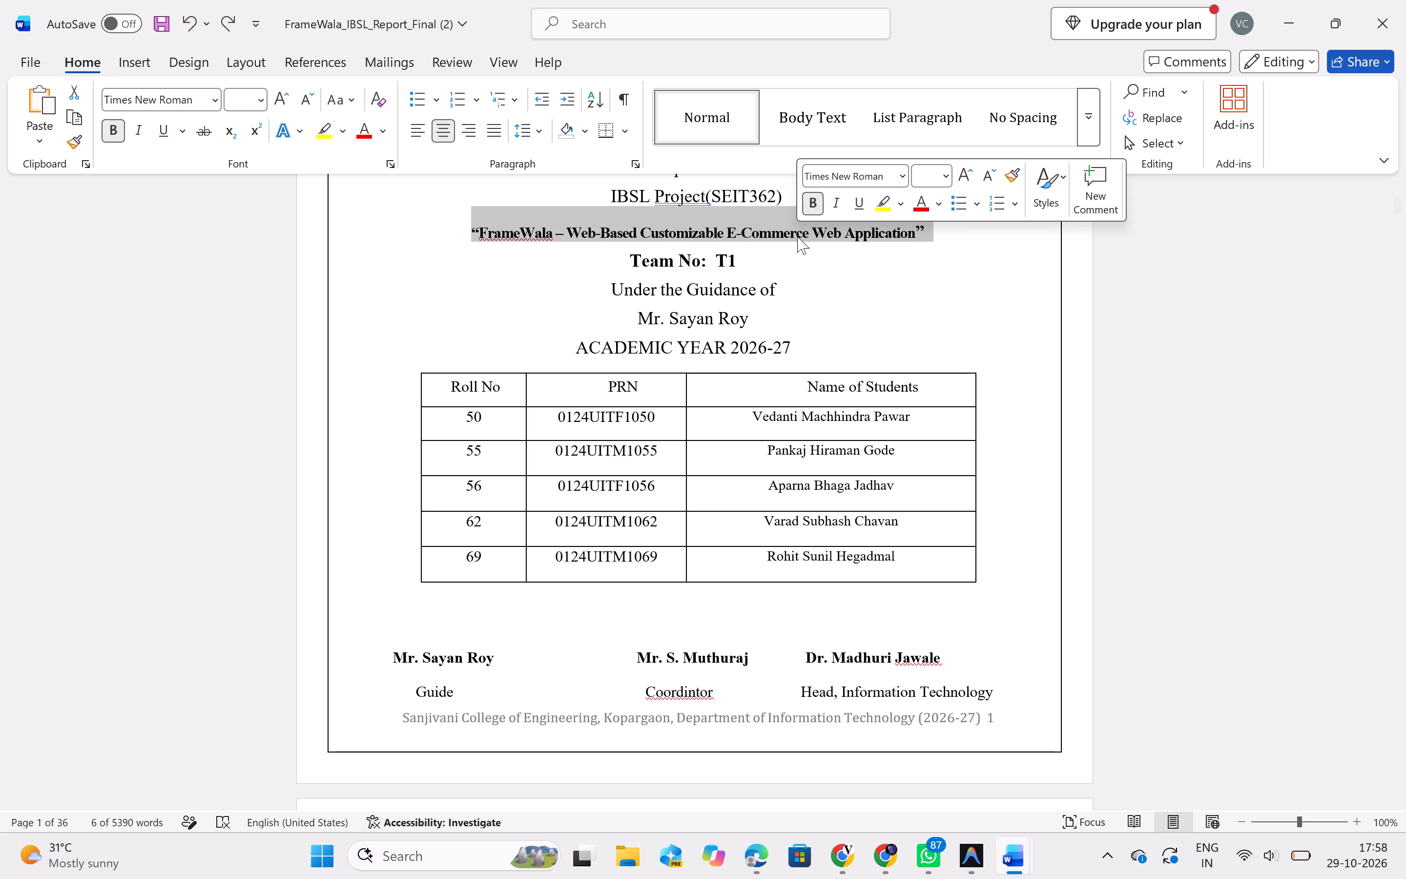
{"action": "key", "text": "ctrl+c"}
{"action": "key", "text": "alt+Tab"}
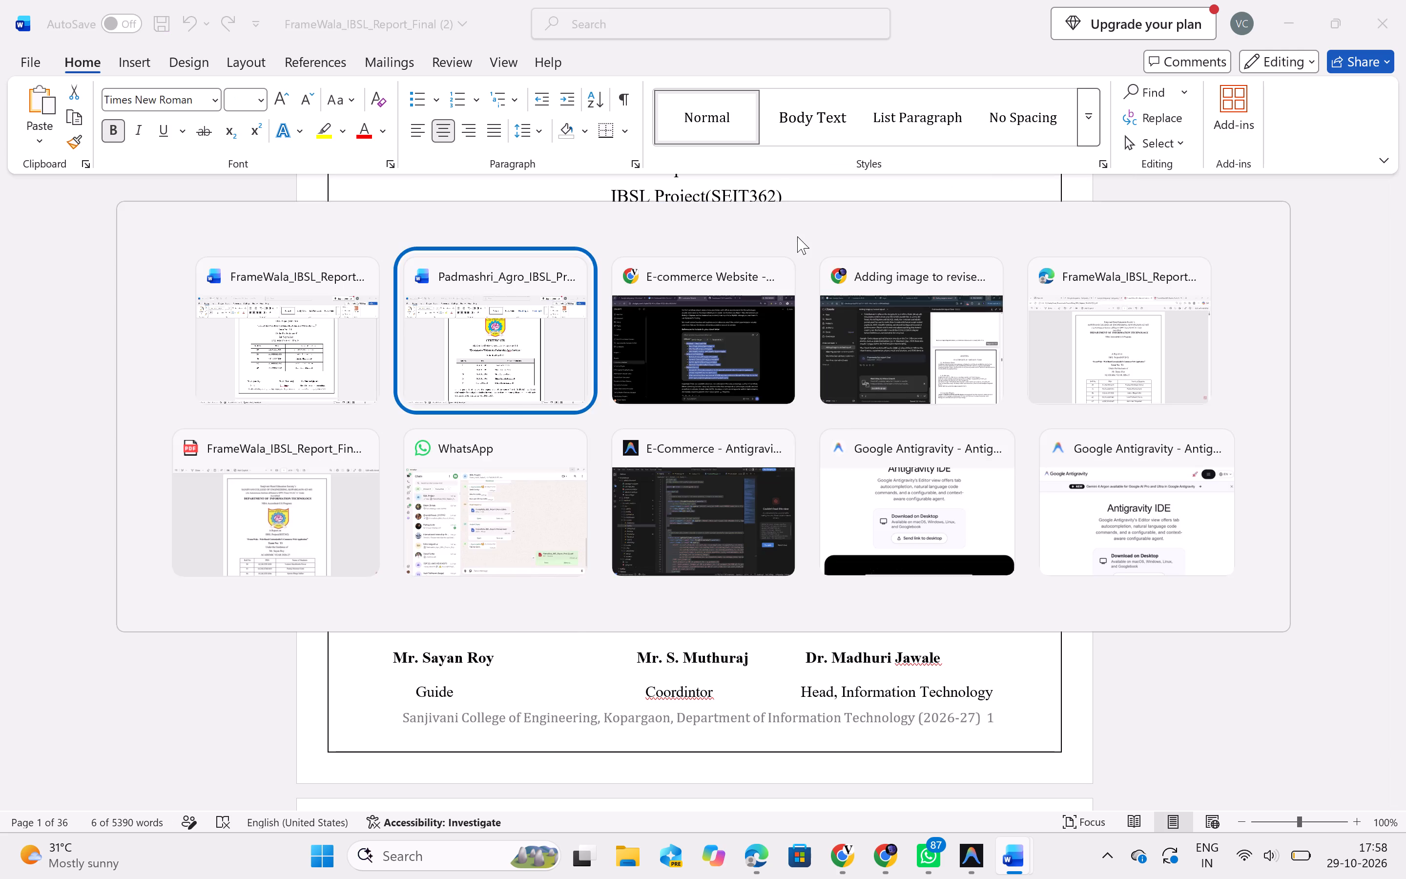
{"action": "scroll", "coordinate": [704, 448], "scroll_direction": "down", "scroll_amount": 3}
{"action": "scroll", "coordinate": [704, 448], "scroll_direction": "up", "scroll_amount": 1}
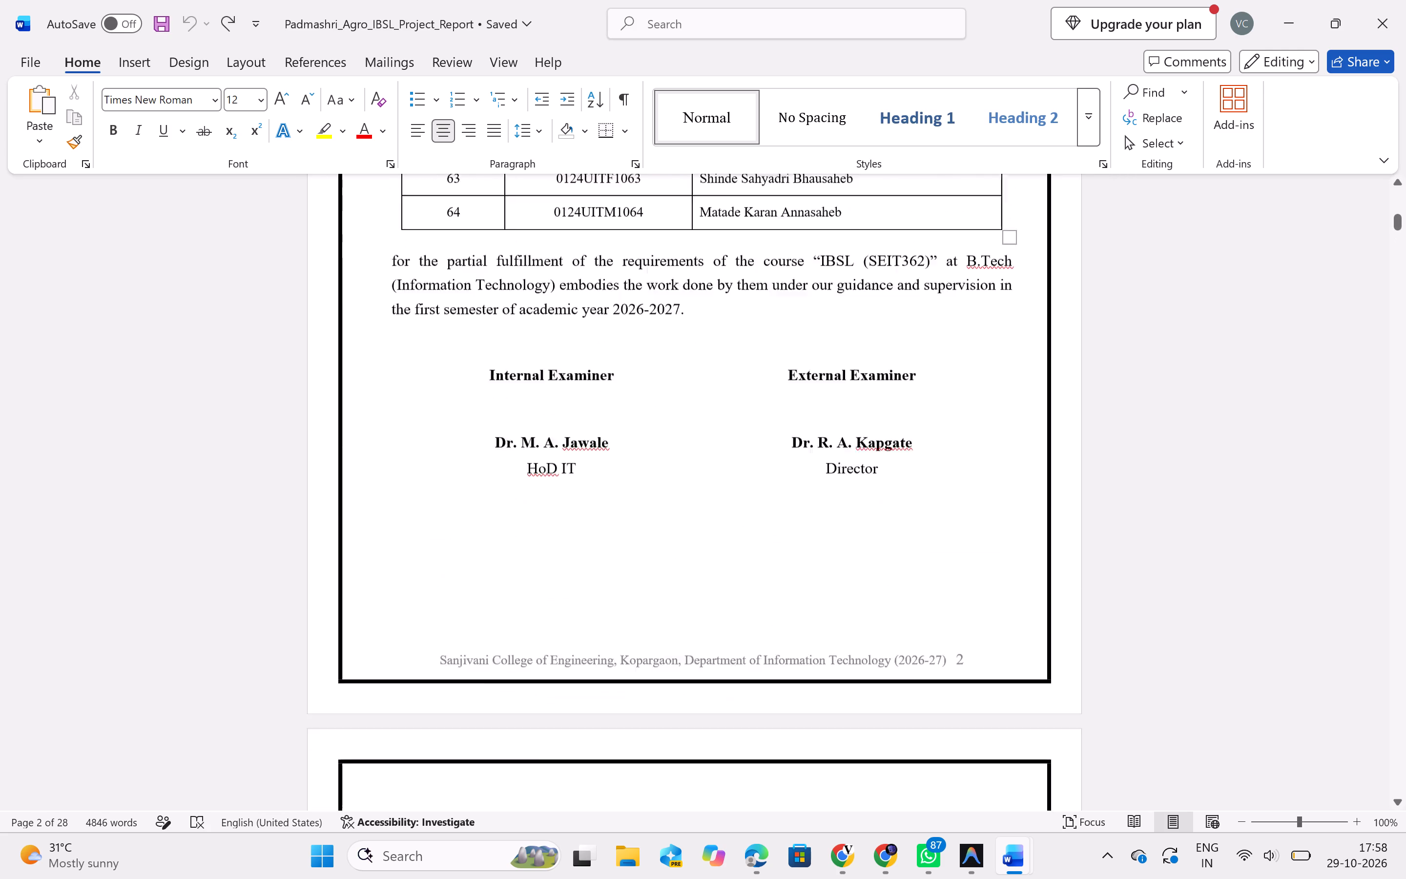
{"action": "scroll", "coordinate": [704, 448], "scroll_direction": "up", "scroll_amount": 1}
{"action": "triple_click", "coordinate": [623, 498]}
{"action": "left_click", "coordinate": [623, 498]}
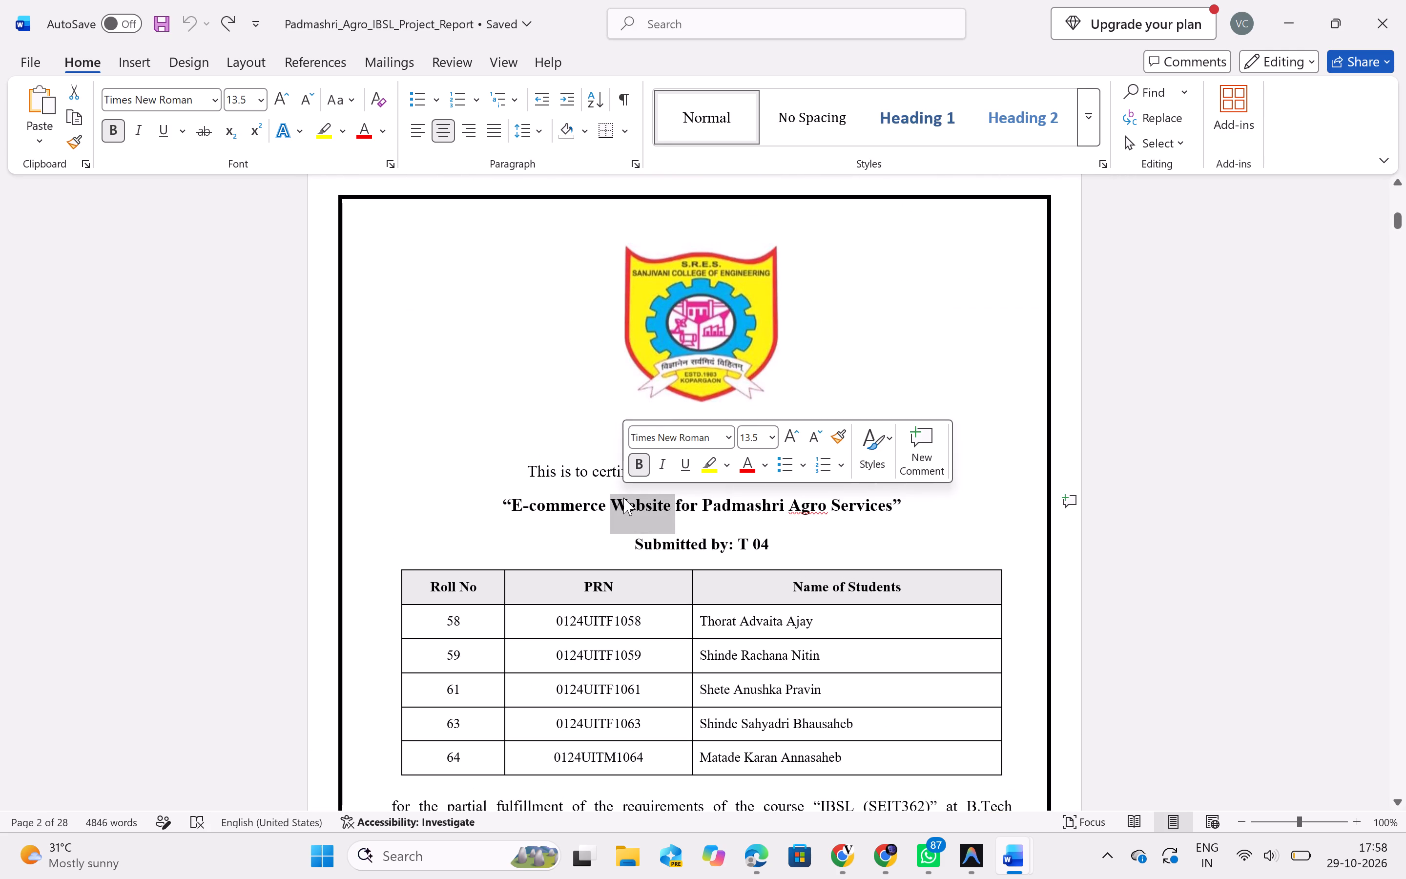
{"action": "triple_click", "coordinate": [623, 498]}
{"action": "key", "text": "ctrl+v"}
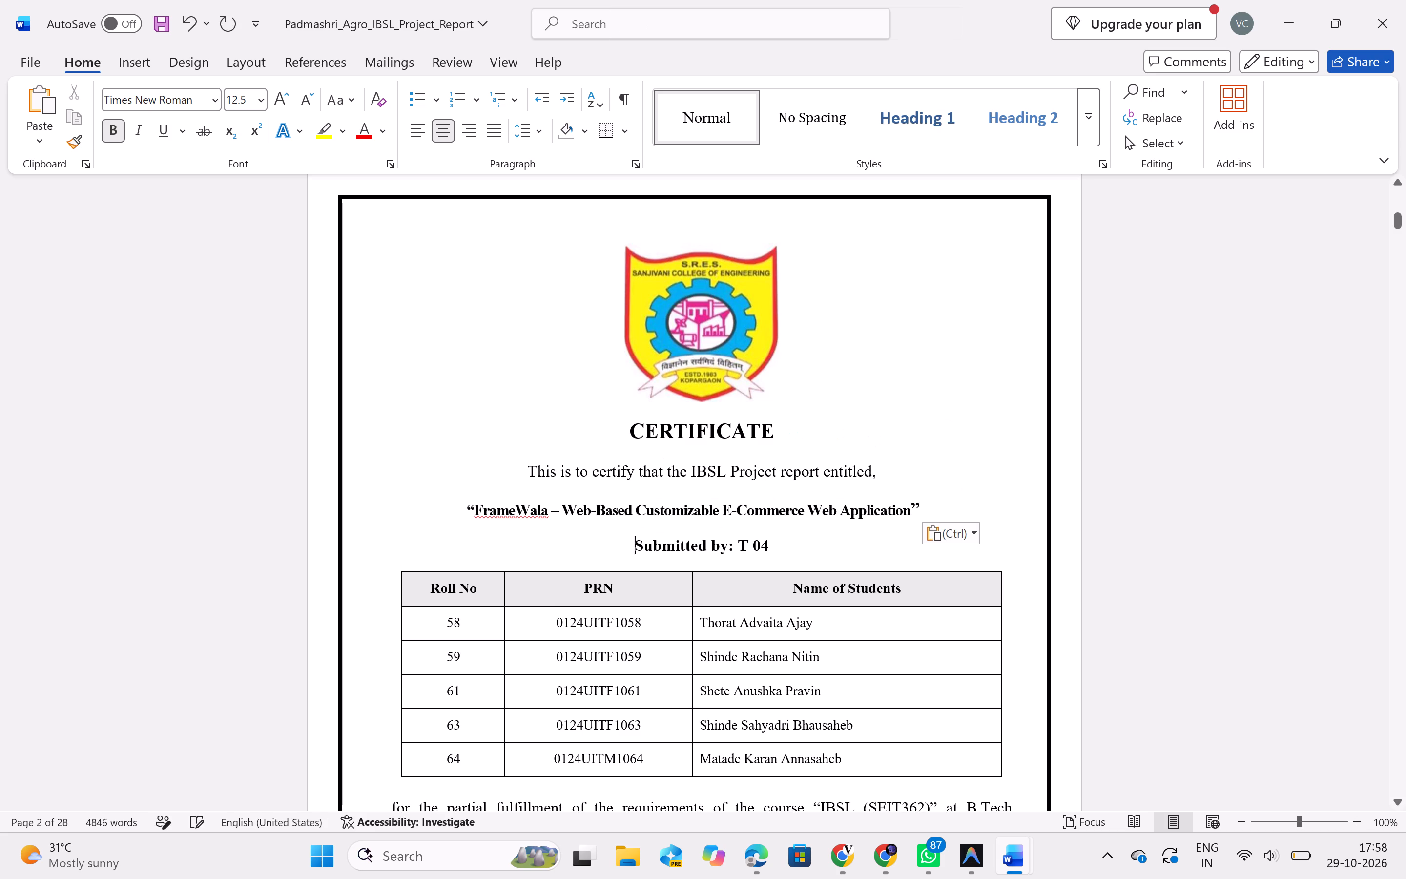
Change the team number in the certificate's "Submitted by" line to T 01.
{"action": "scroll", "coordinate": [655, 563], "scroll_direction": "down", "scroll_amount": 1}
{"action": "left_click", "coordinate": [775, 431]}
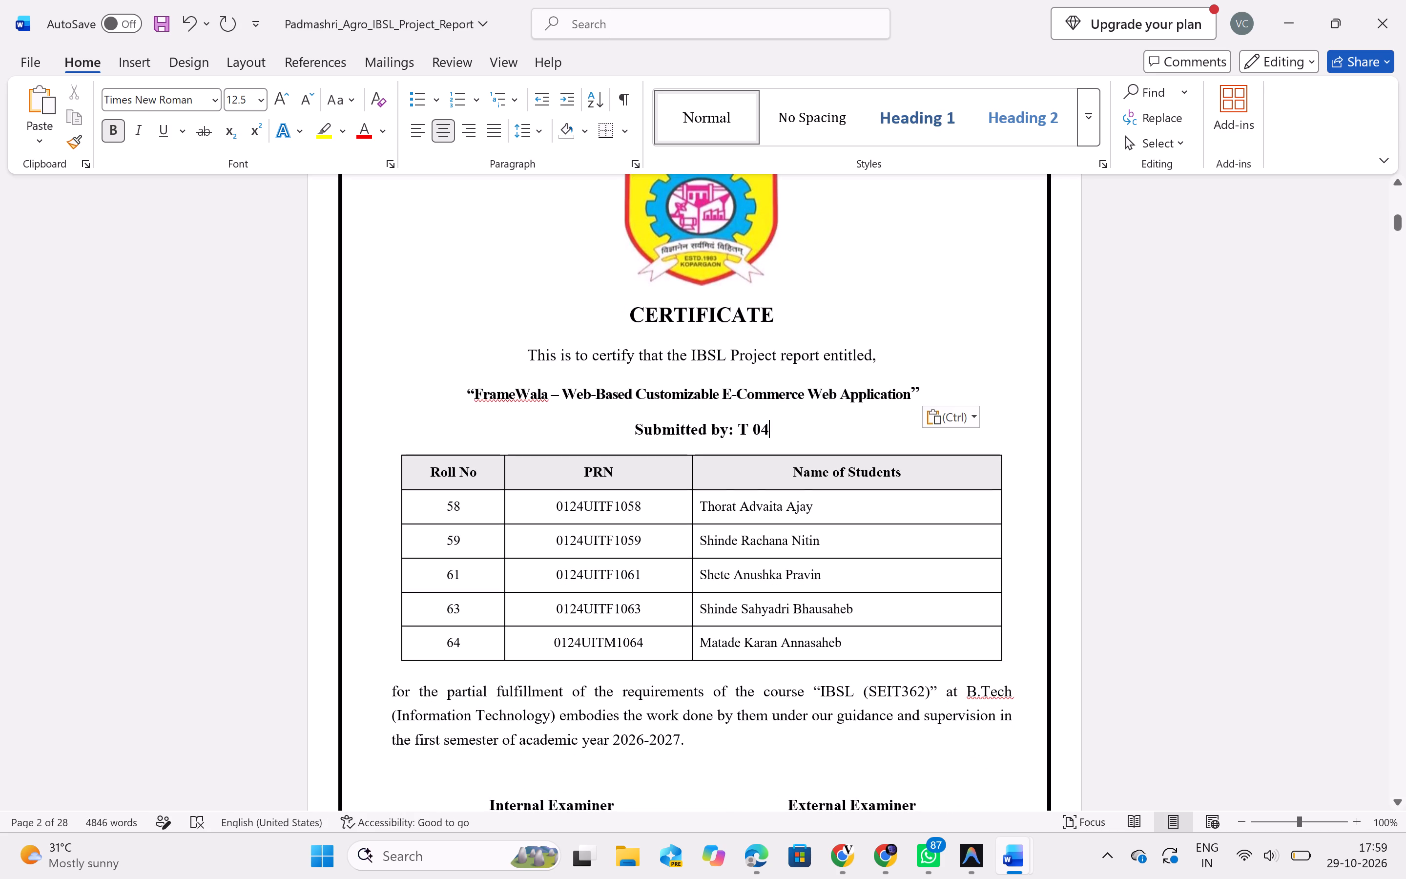
{"action": "key", "text": "BackSpace"}
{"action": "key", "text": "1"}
Replace the student table on the Padmashri Agro certificate page with the student table copied from the FrameWala cover page.
{"action": "key", "text": "alt+Tab"}
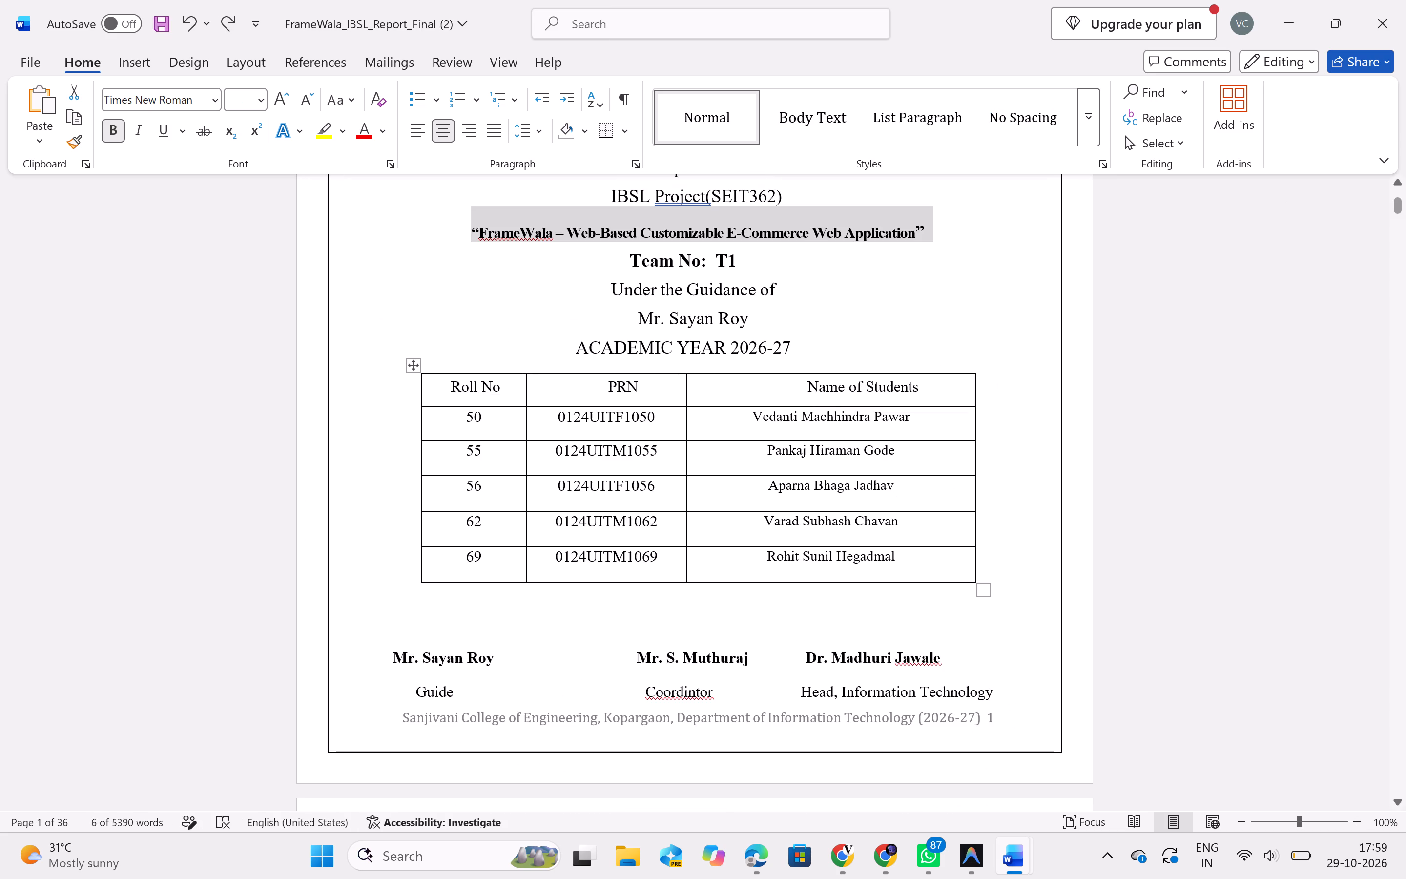
{"action": "right_click", "coordinate": [412, 363]}
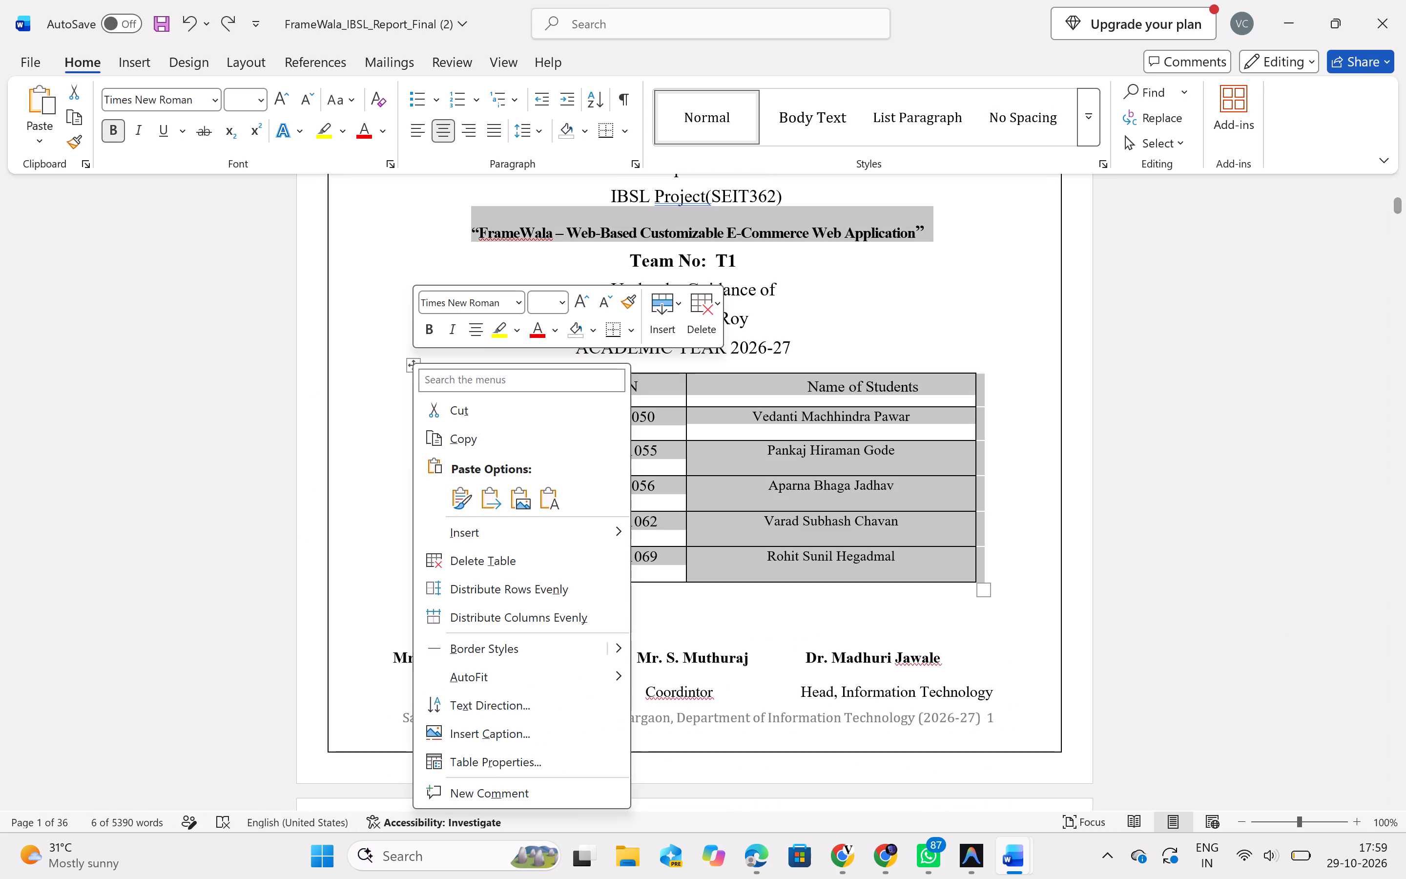
{"action": "left_click", "coordinate": [475, 432]}
{"action": "key", "text": "alt+Tab"}
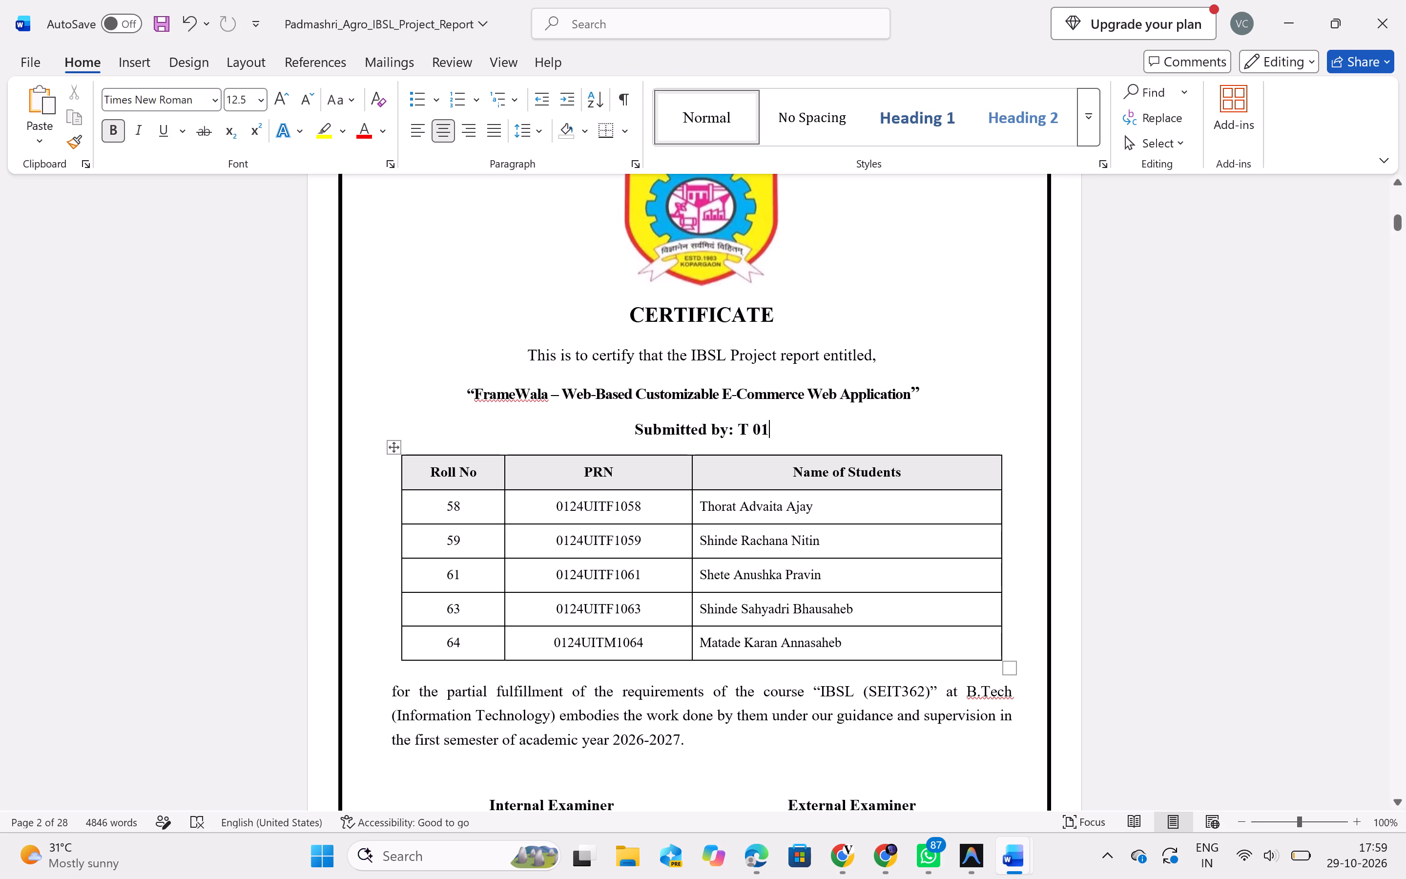
{"action": "left_click", "coordinate": [393, 447]}
{"action": "key", "text": "ctrl+v"}
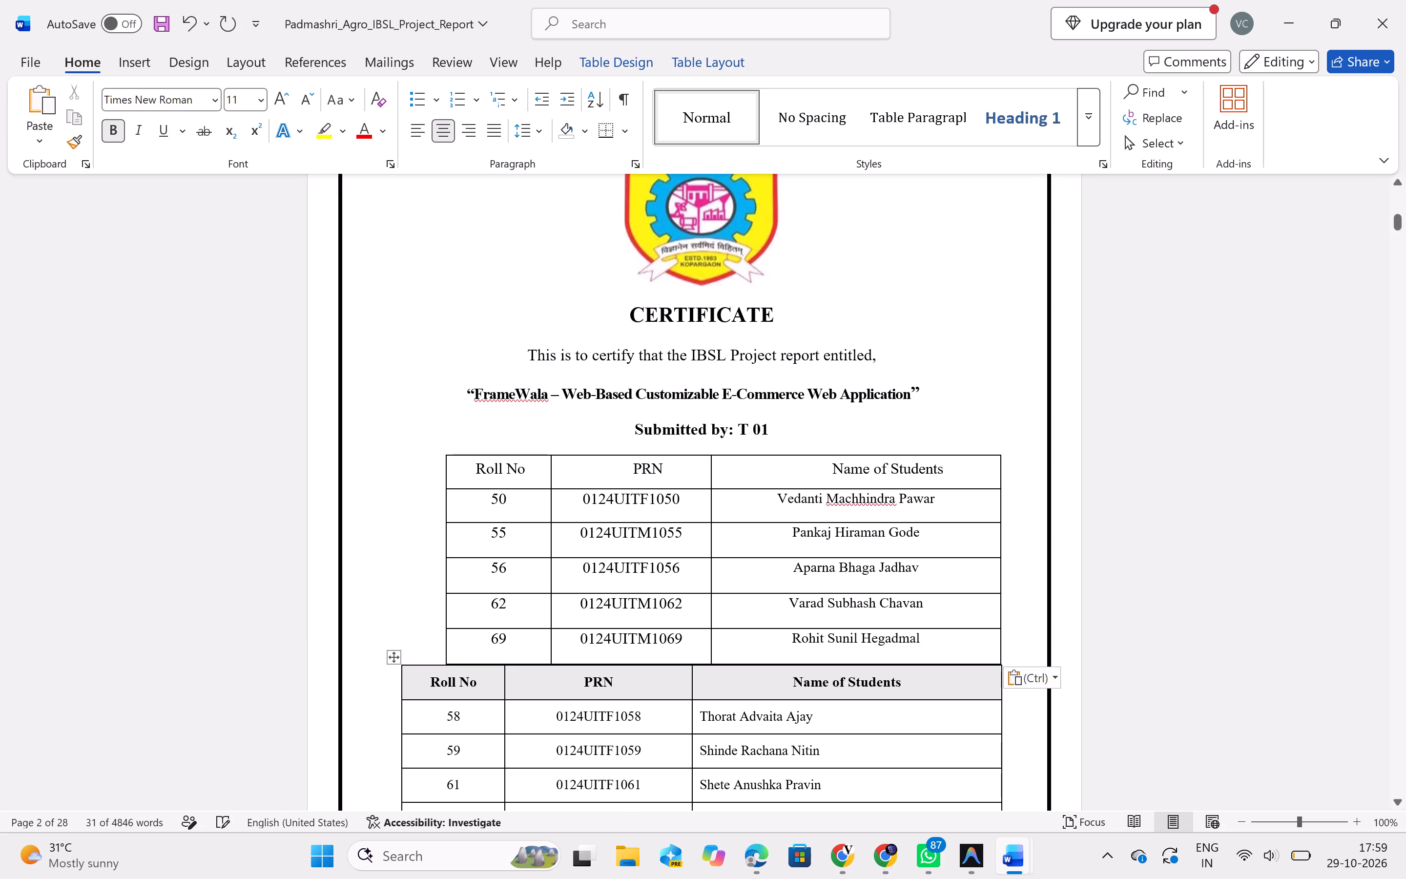
{"action": "left_click", "coordinate": [398, 658]}
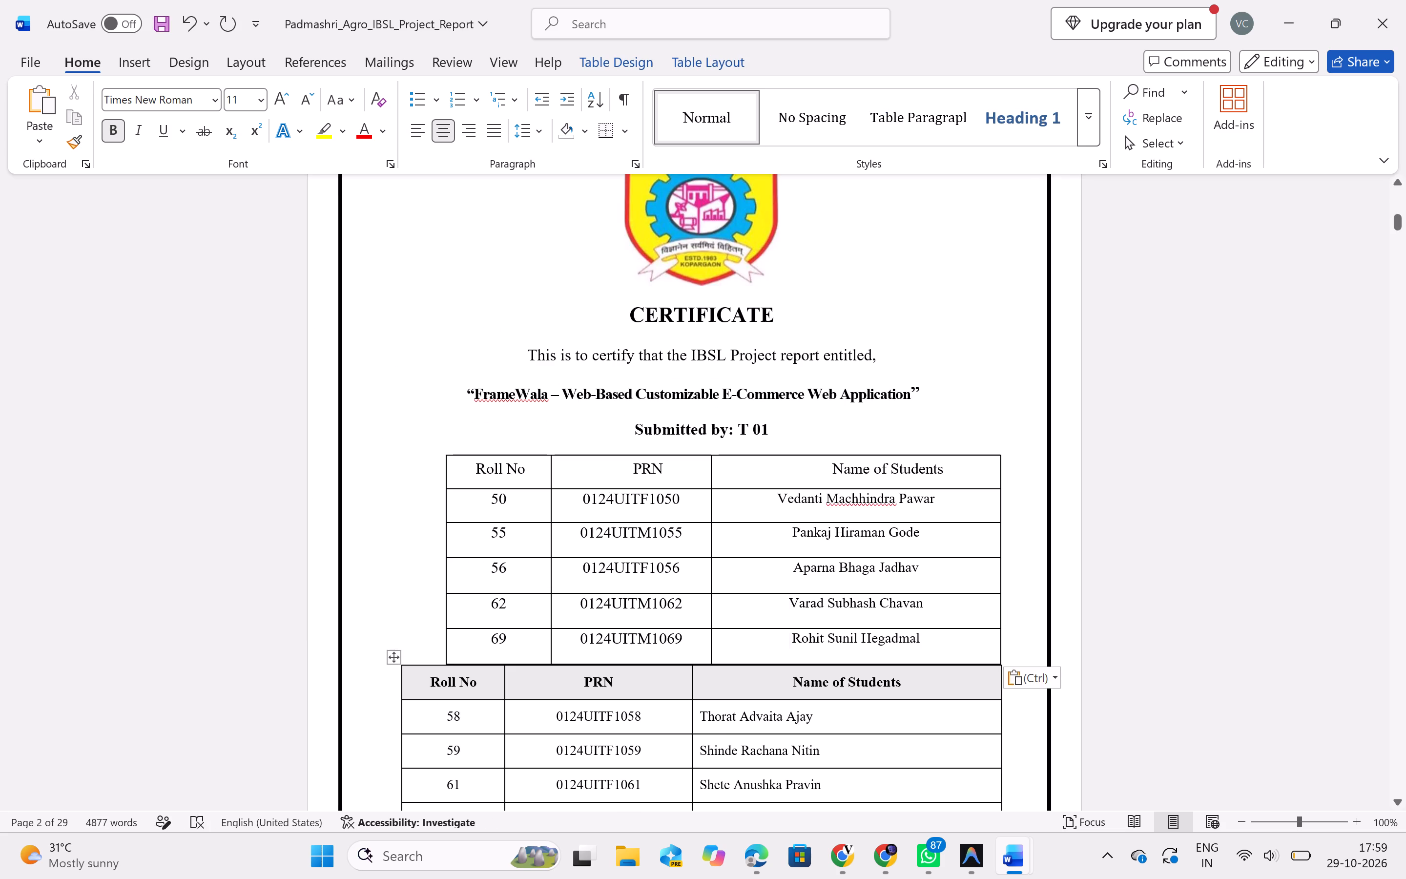
{"action": "key", "text": "BackSpace"}
Delete the Padmashri Agro report content after the certificate page, from the DECLARATION heading onward through the body chapters.
{"action": "scroll", "coordinate": [610, 713], "scroll_direction": "down", "scroll_amount": 1}
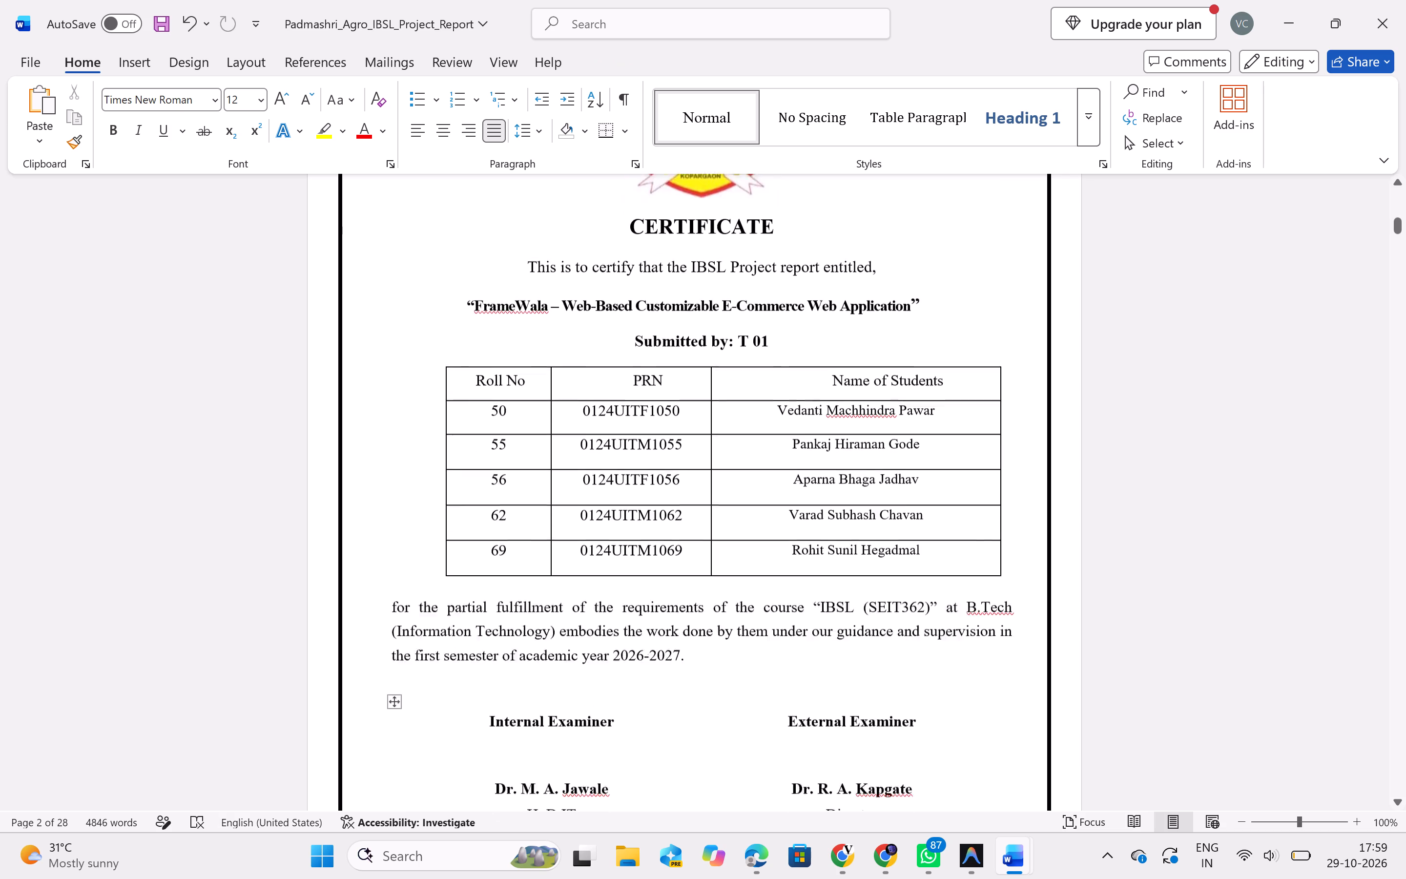
{"action": "scroll", "coordinate": [610, 713], "scroll_direction": "down", "scroll_amount": 1}
{"action": "scroll", "coordinate": [696, 632], "scroll_direction": "down", "scroll_amount": 1}
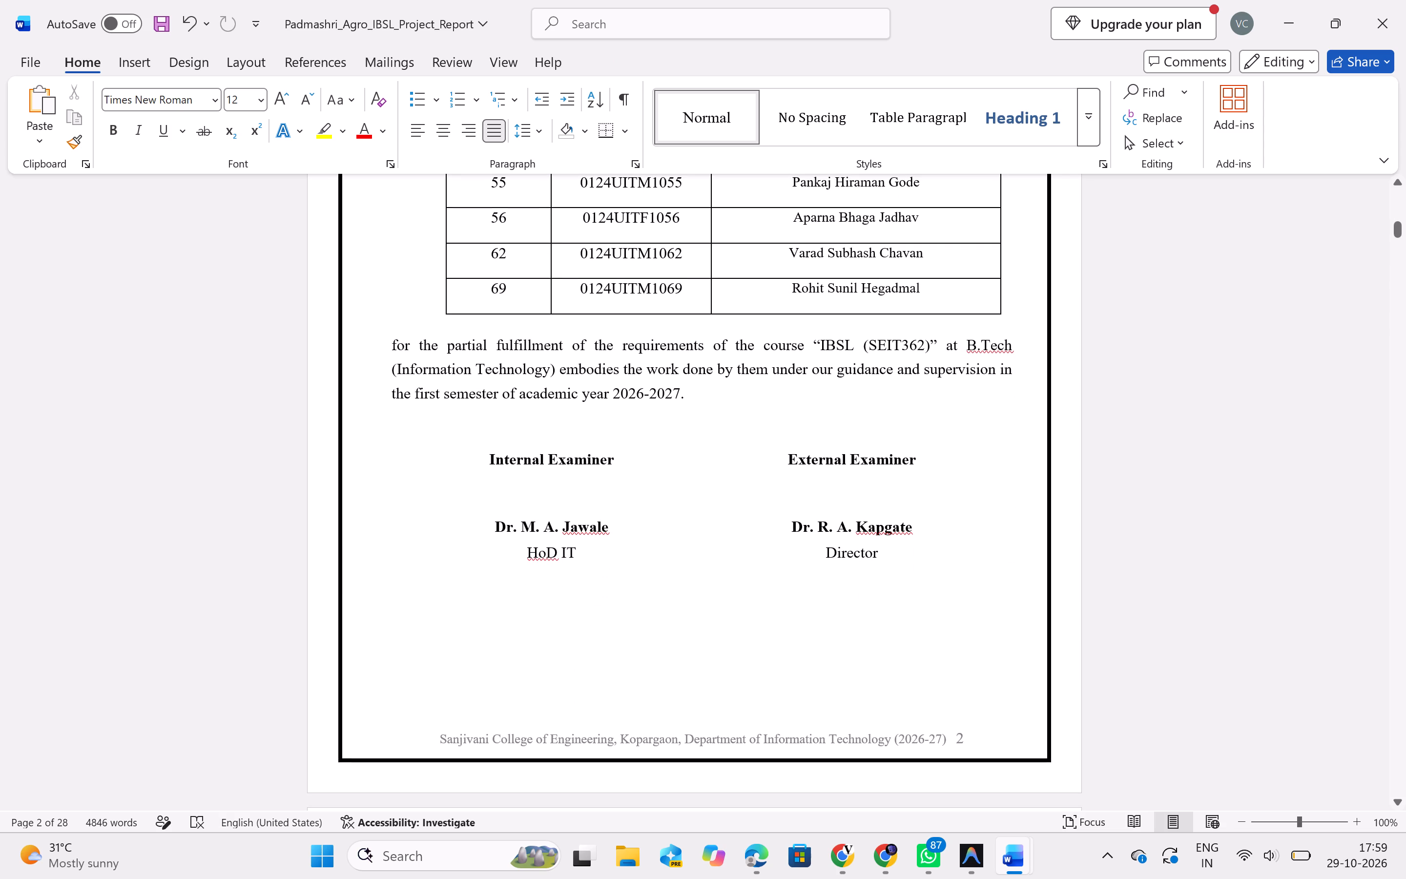
{"action": "scroll", "coordinate": [696, 632], "scroll_direction": "down", "scroll_amount": 2}
{"action": "left_click_drag", "start_coordinate": [605, 314], "coordinate": [681, 848]}
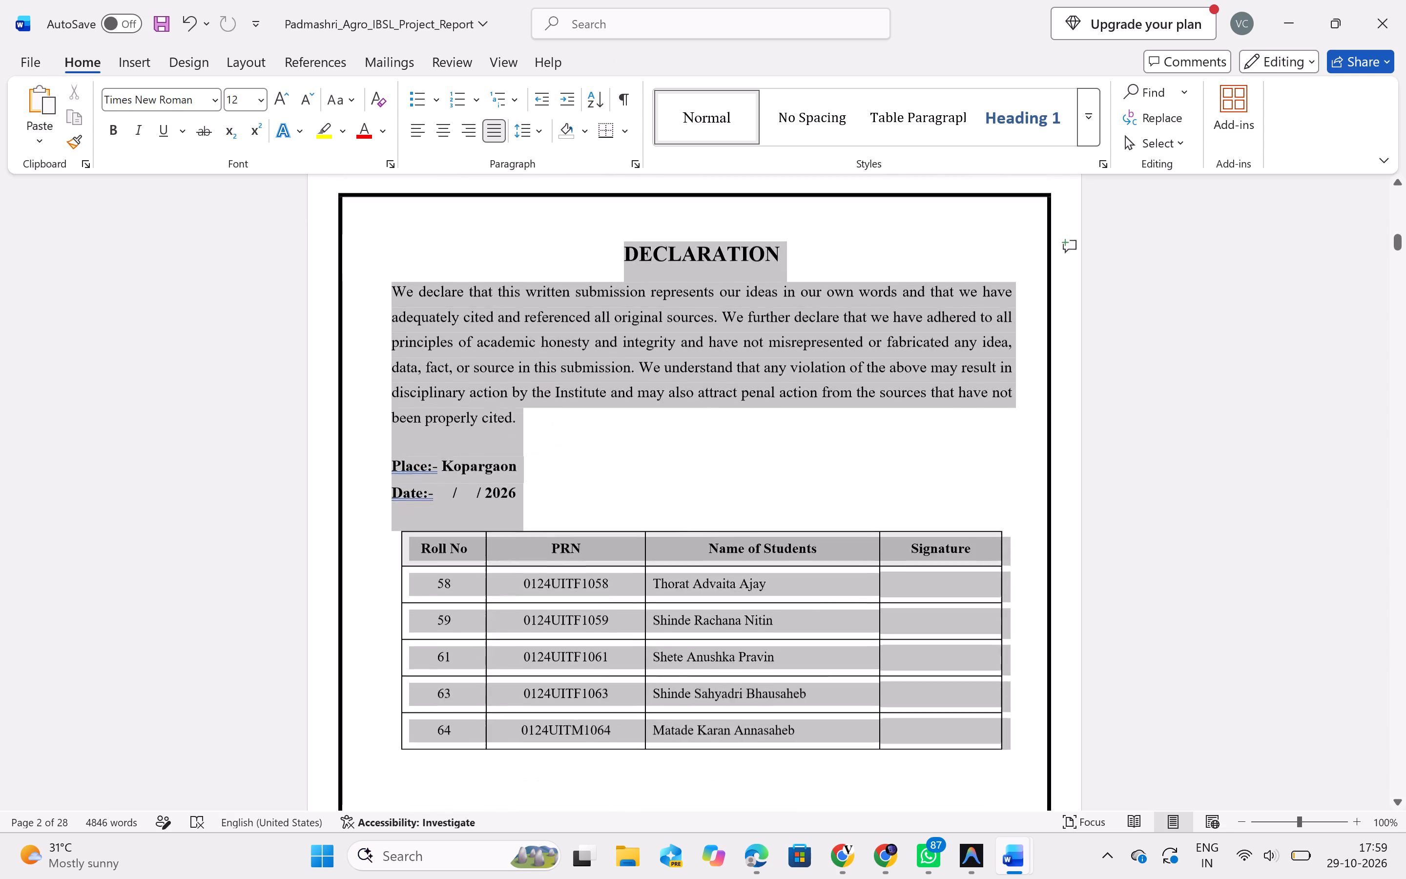
{"action": "left_click_drag", "start_coordinate": [681, 848], "coordinate": [680, 878]}
{"action": "key", "text": "Delete"}
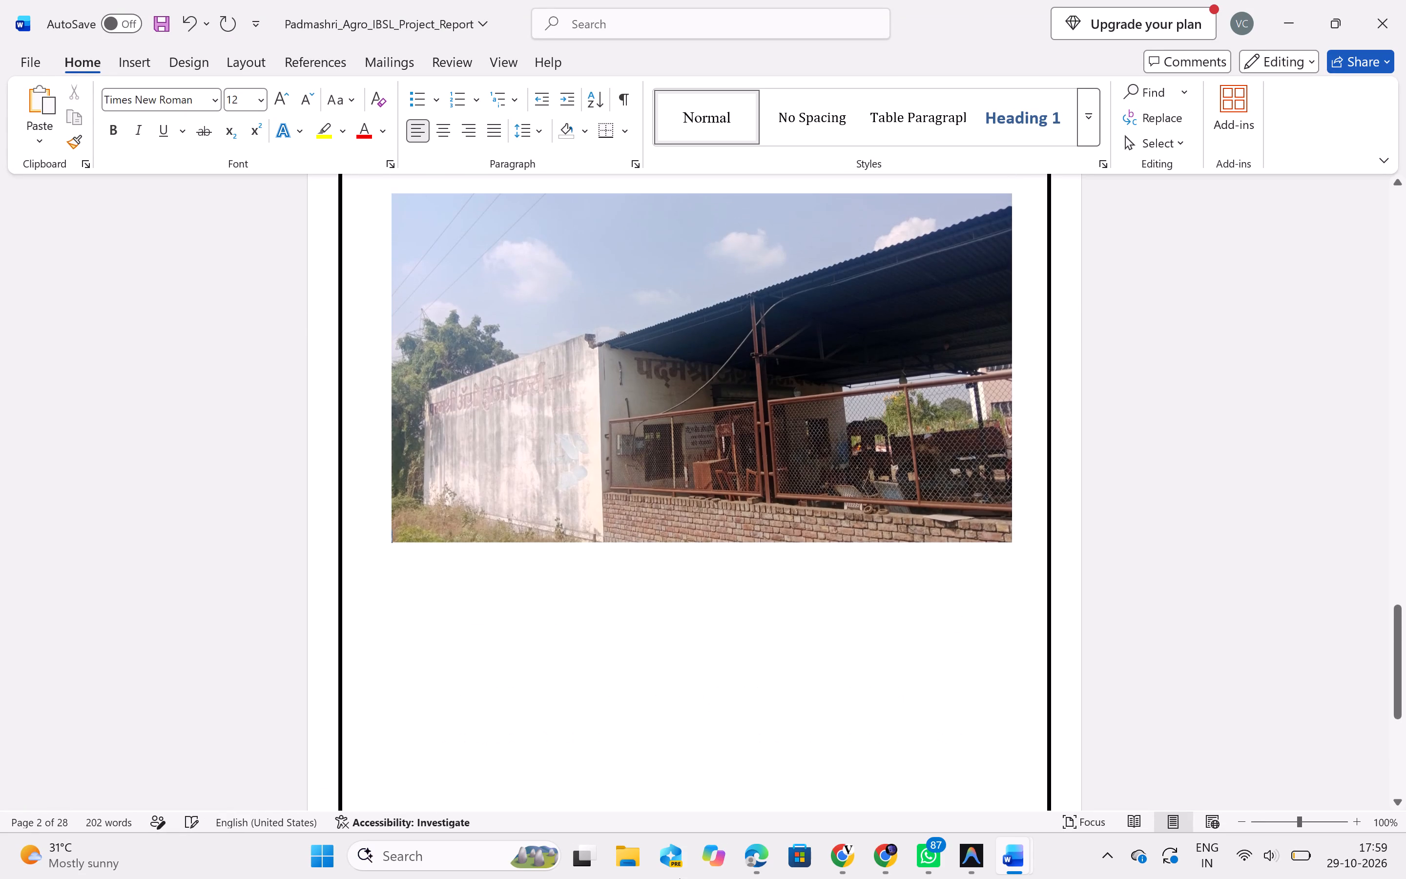
Delete the building photo on page 3 of the Padmashri Agro document.
{"action": "left_click", "coordinate": [662, 464]}
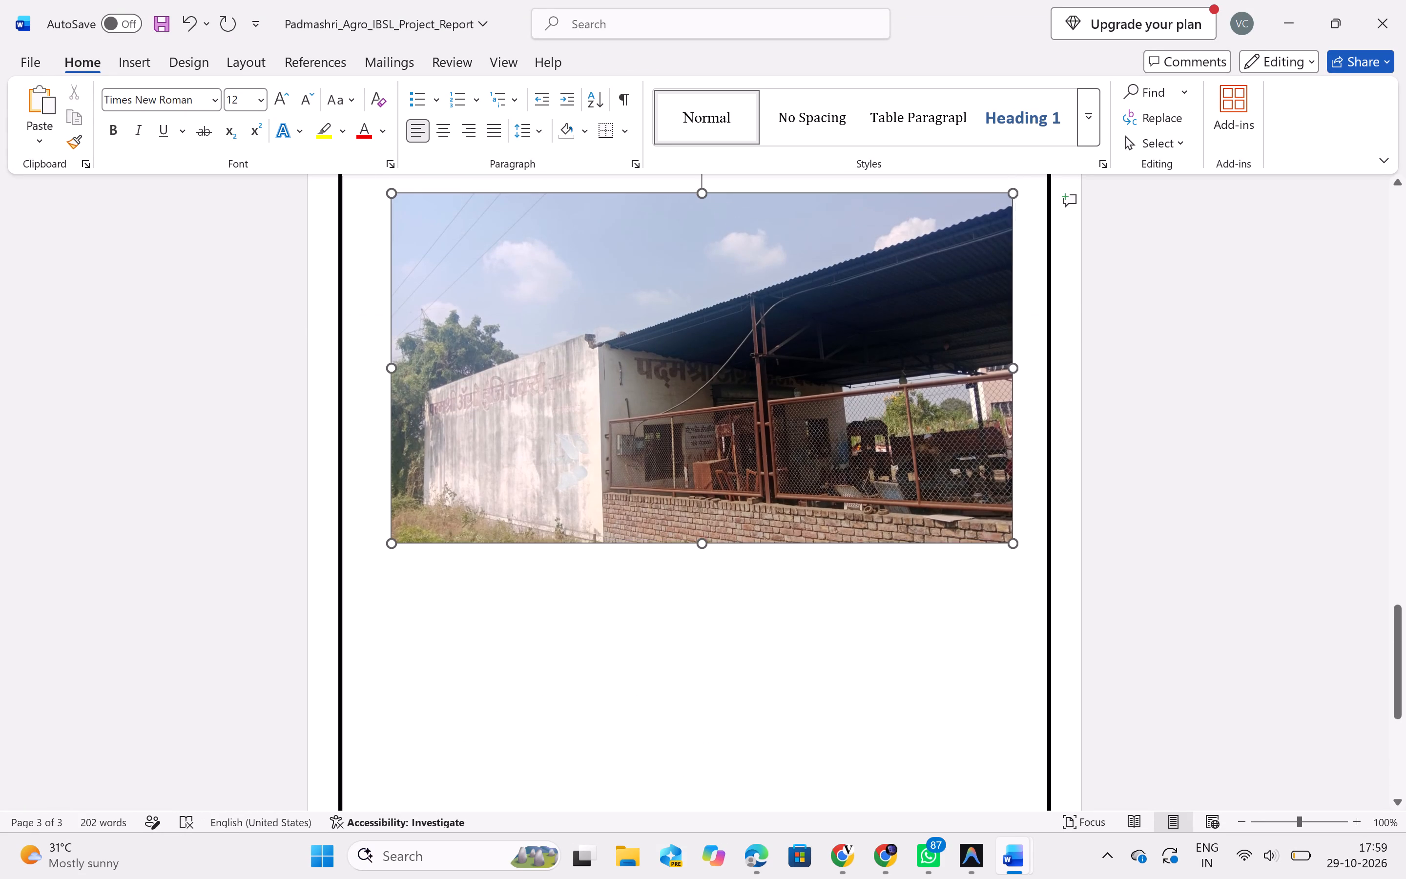
{"action": "key", "text": "Delete"}
Delete the whole cover page content of the Padmashri Agro document, from the society name down to just before the certificate logo.
{"action": "scroll", "coordinate": [661, 521], "scroll_direction": "up", "scroll_amount": 9}
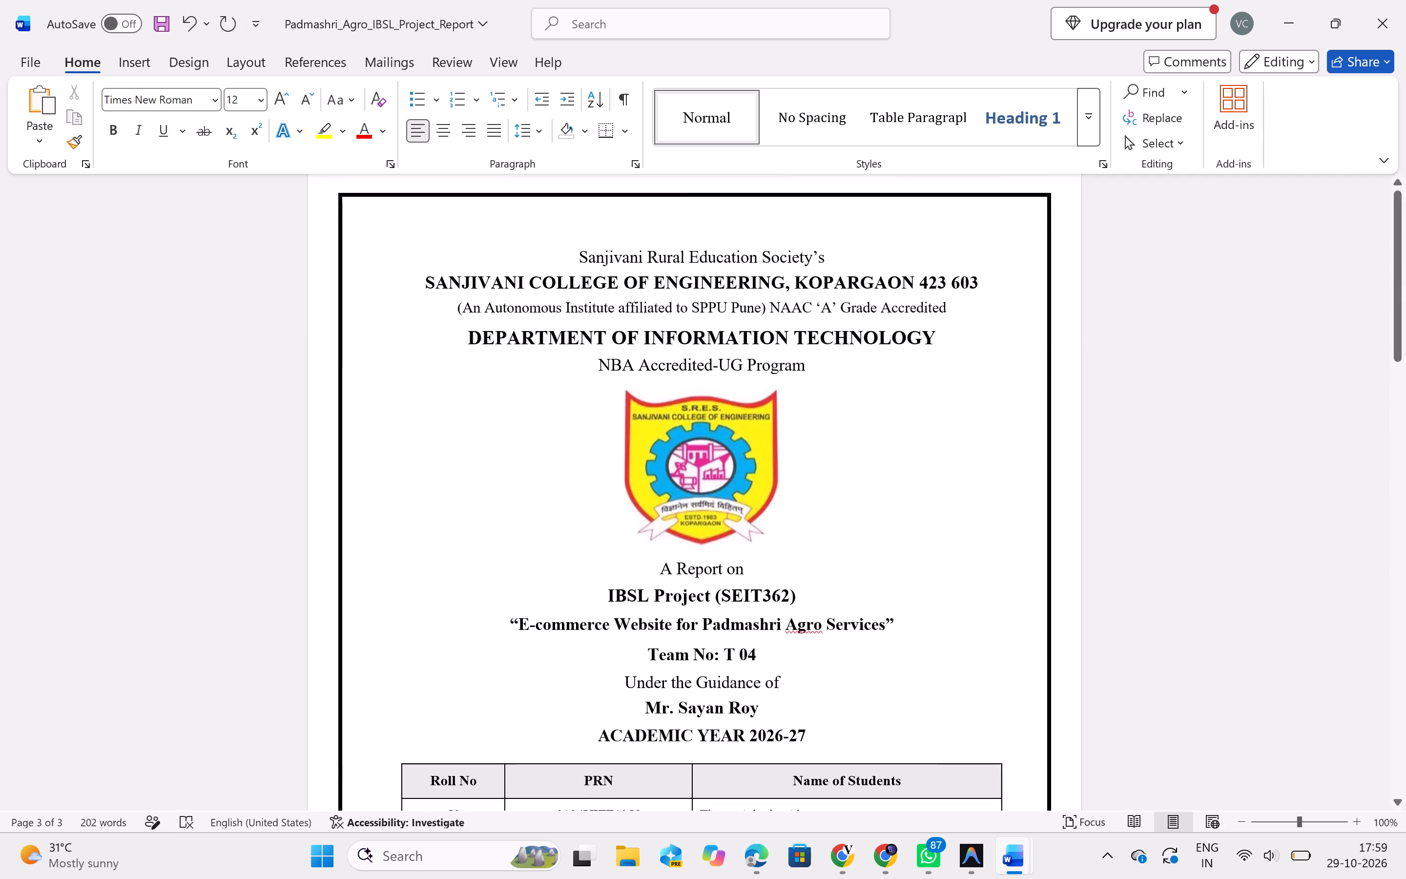
{"action": "scroll", "coordinate": [686, 538], "scroll_direction": "down", "scroll_amount": 2}
{"action": "left_click_drag", "start_coordinate": [988, 524], "coordinate": [438, 150]}
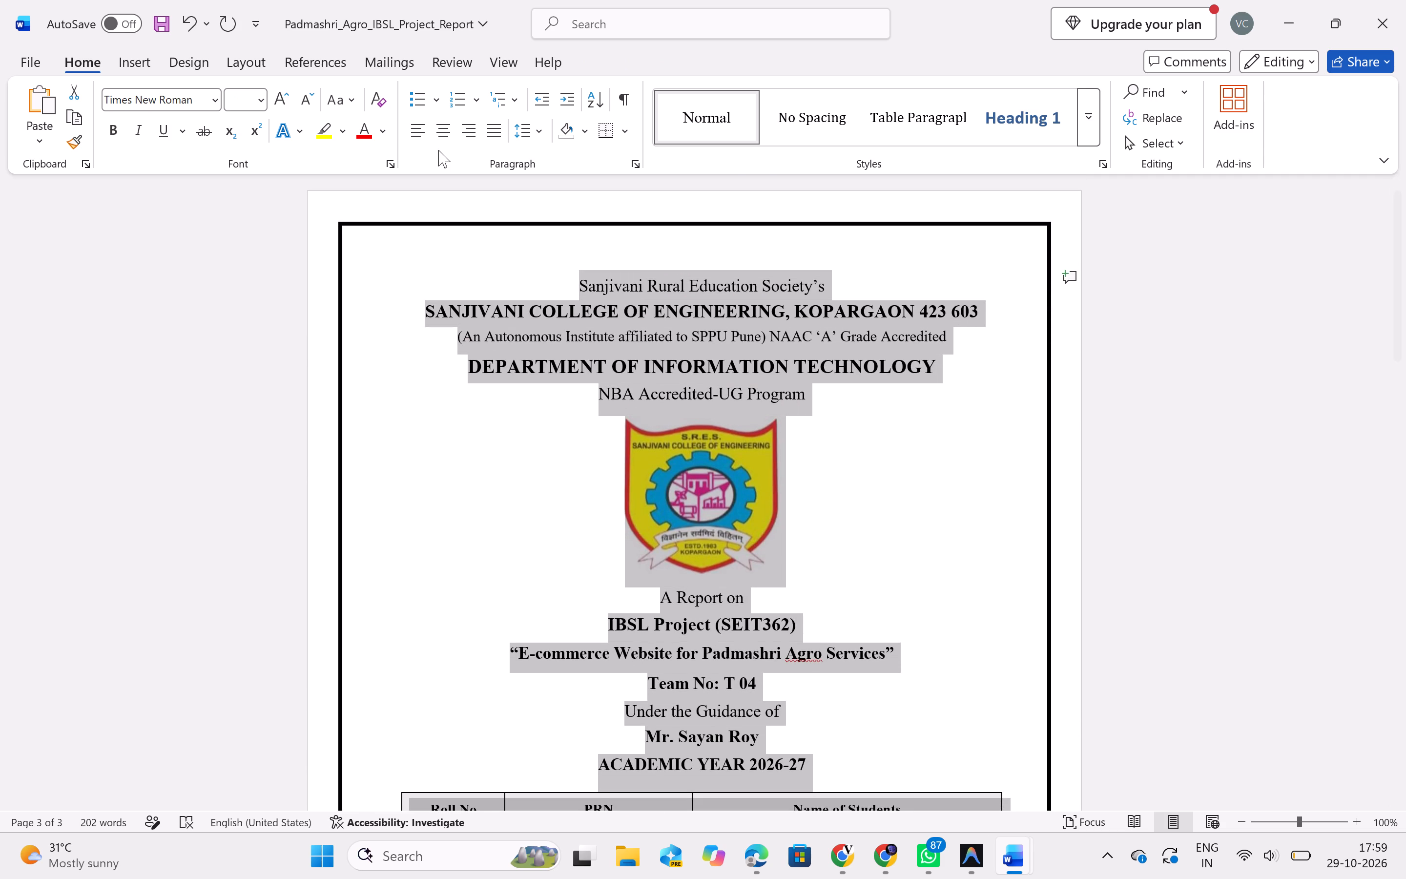
{"action": "key", "text": "Delete"}
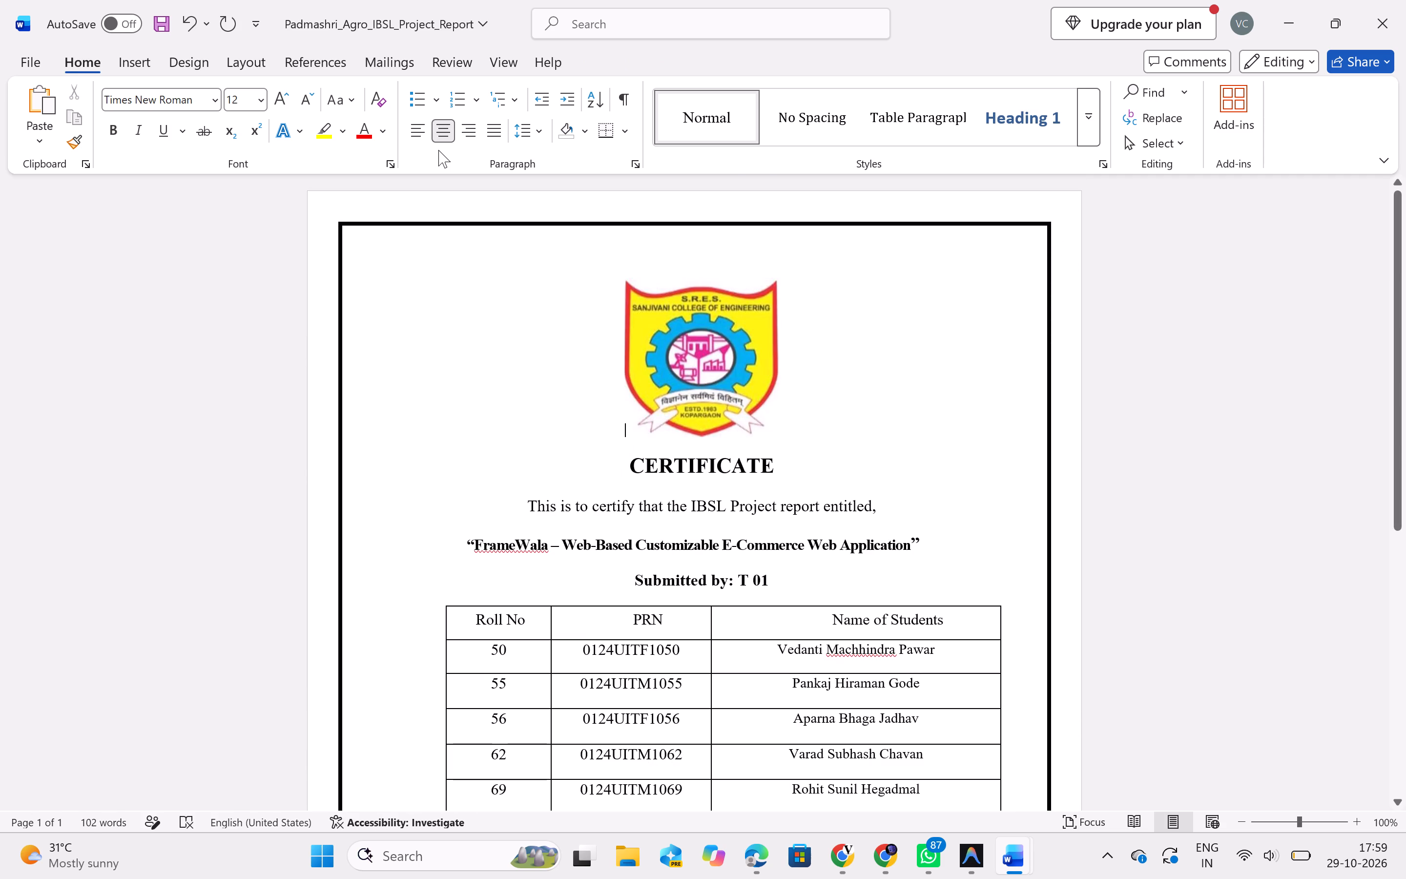
Save the FrameWala certificate page as a PDF named Padmashri_Agro_IBSL_Project_Report in the Downloads folder.
{"action": "scroll", "coordinate": [562, 420], "scroll_direction": "down", "scroll_amount": 2}
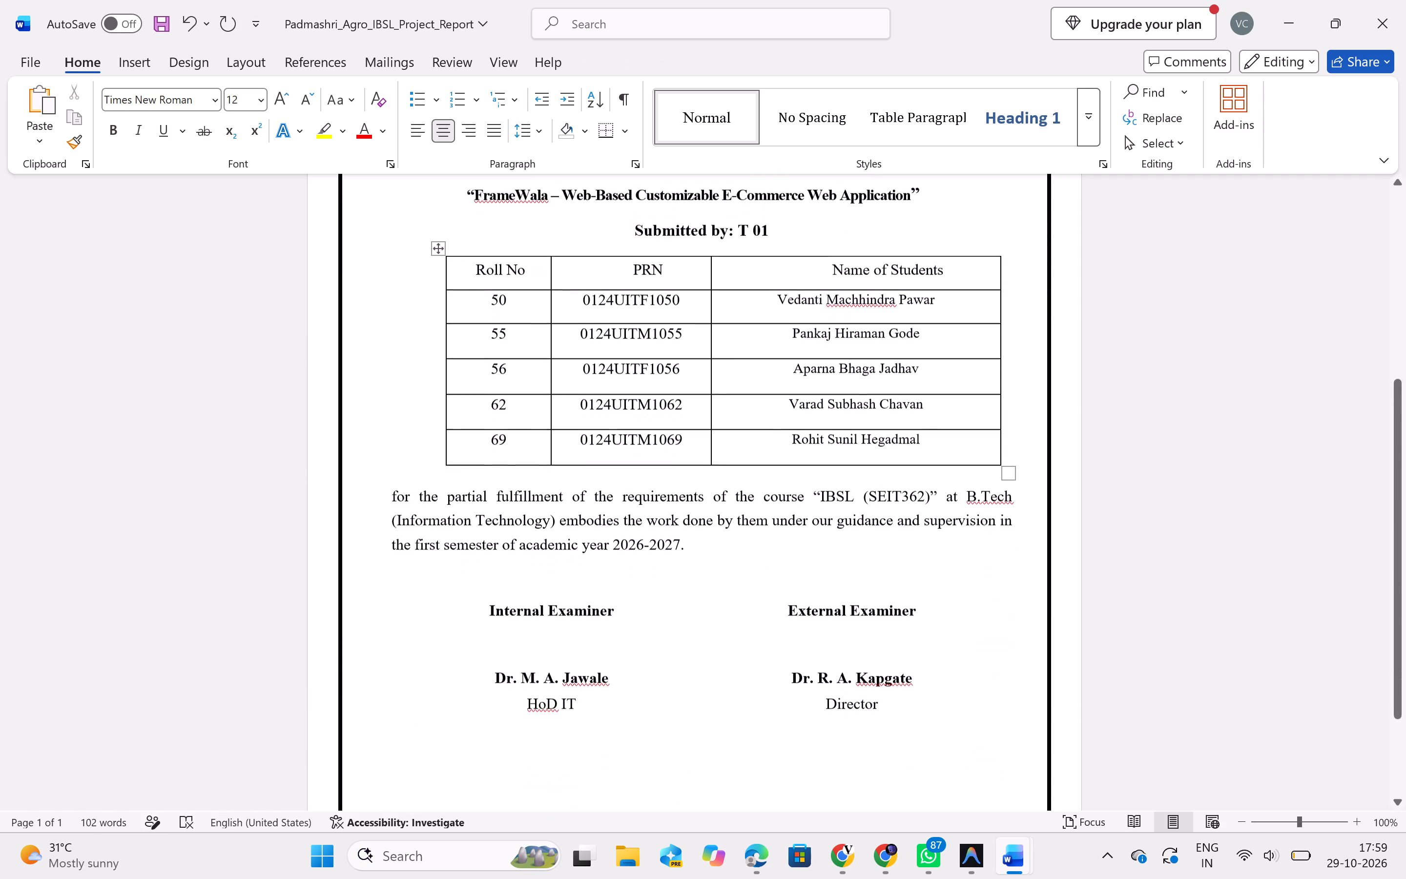
{"action": "scroll", "coordinate": [562, 420], "scroll_direction": "down", "scroll_amount": 1}
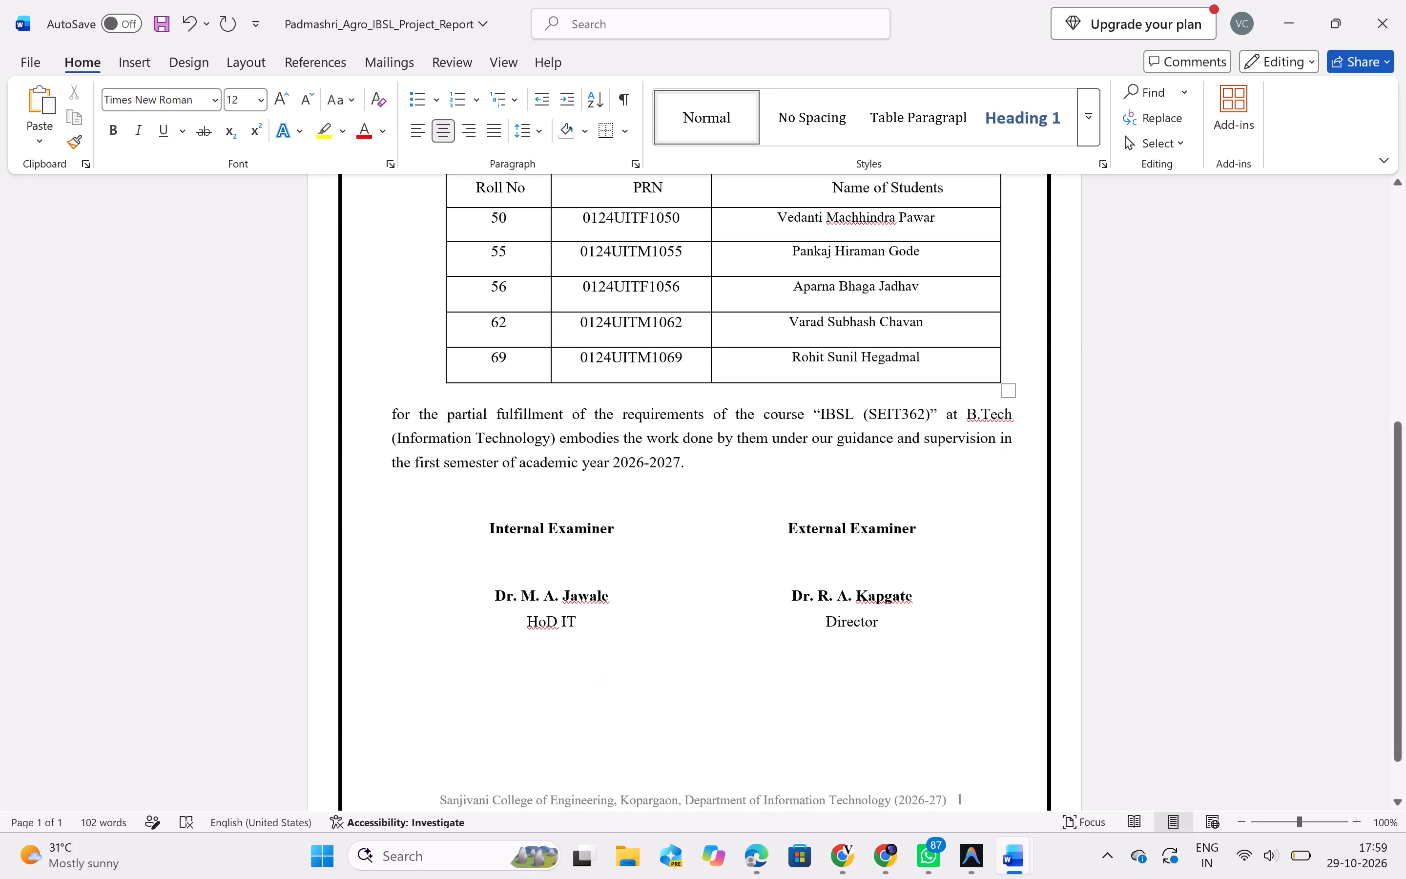
{"action": "key", "text": "ctrl+p"}
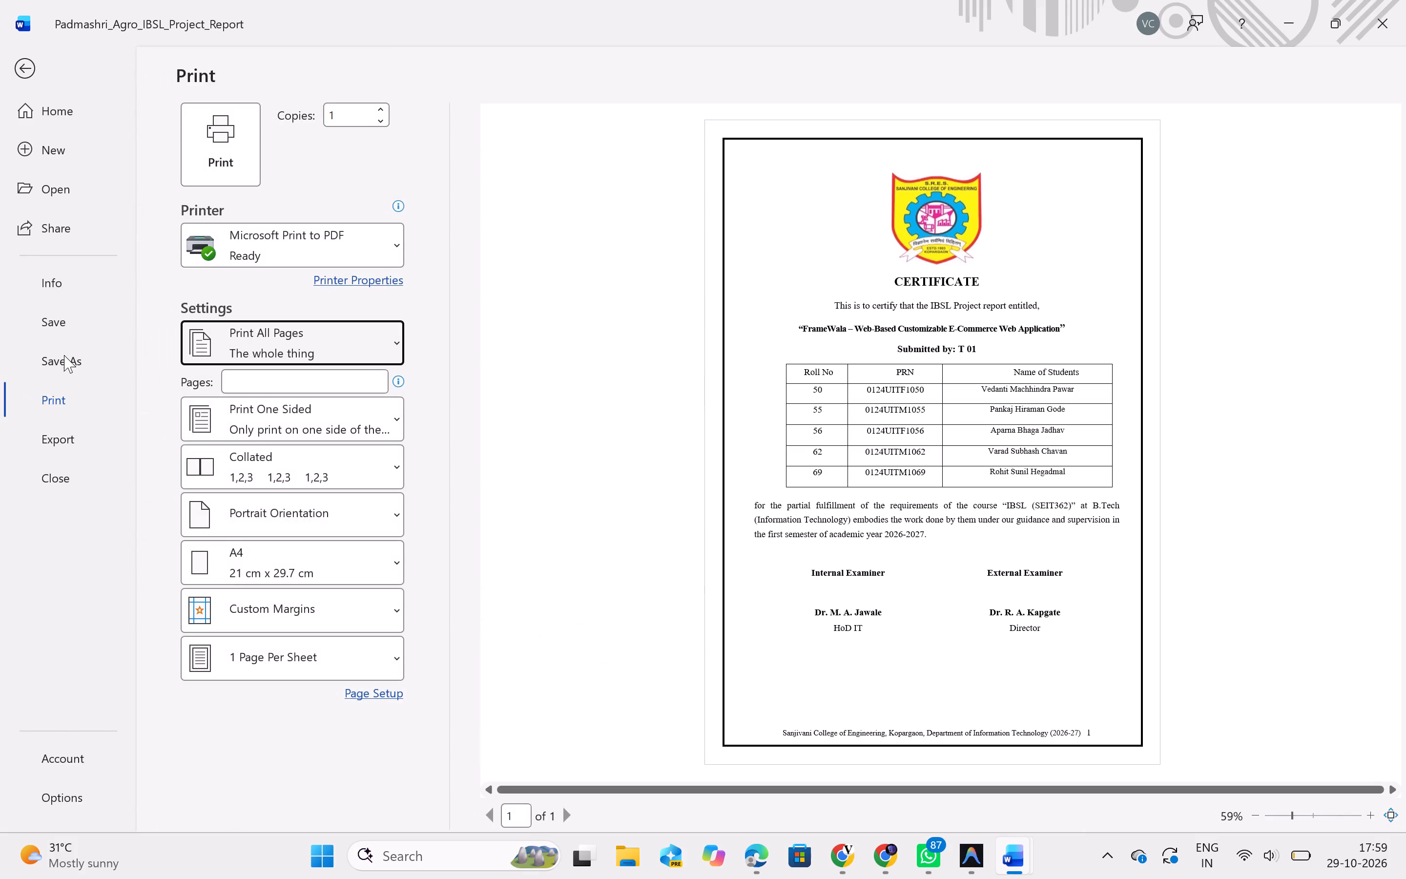
{"action": "left_click", "coordinate": [64, 355]}
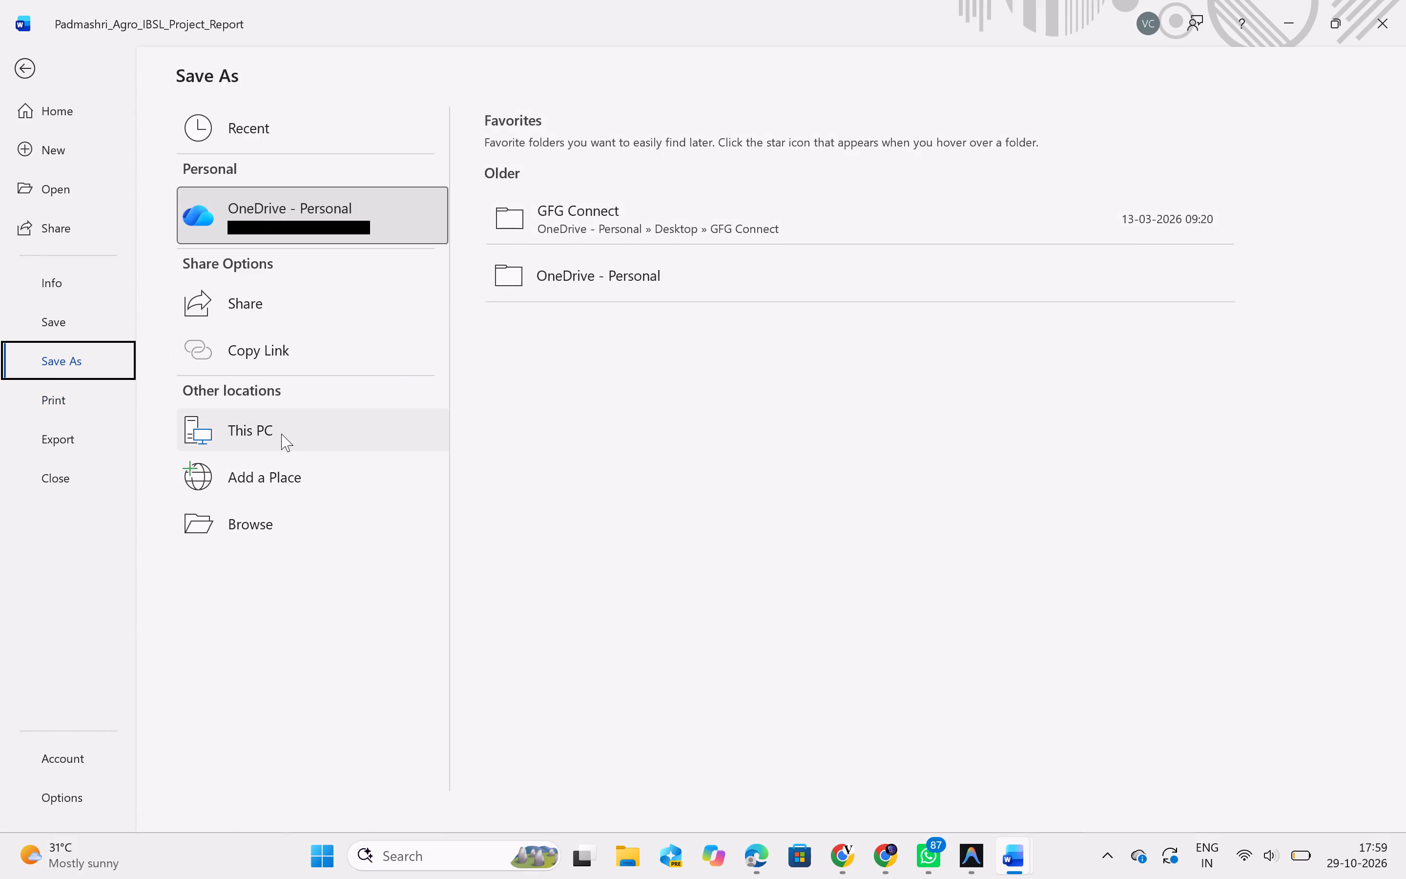
{"action": "left_click", "coordinate": [281, 434]}
{"action": "left_click", "coordinate": [632, 209]}
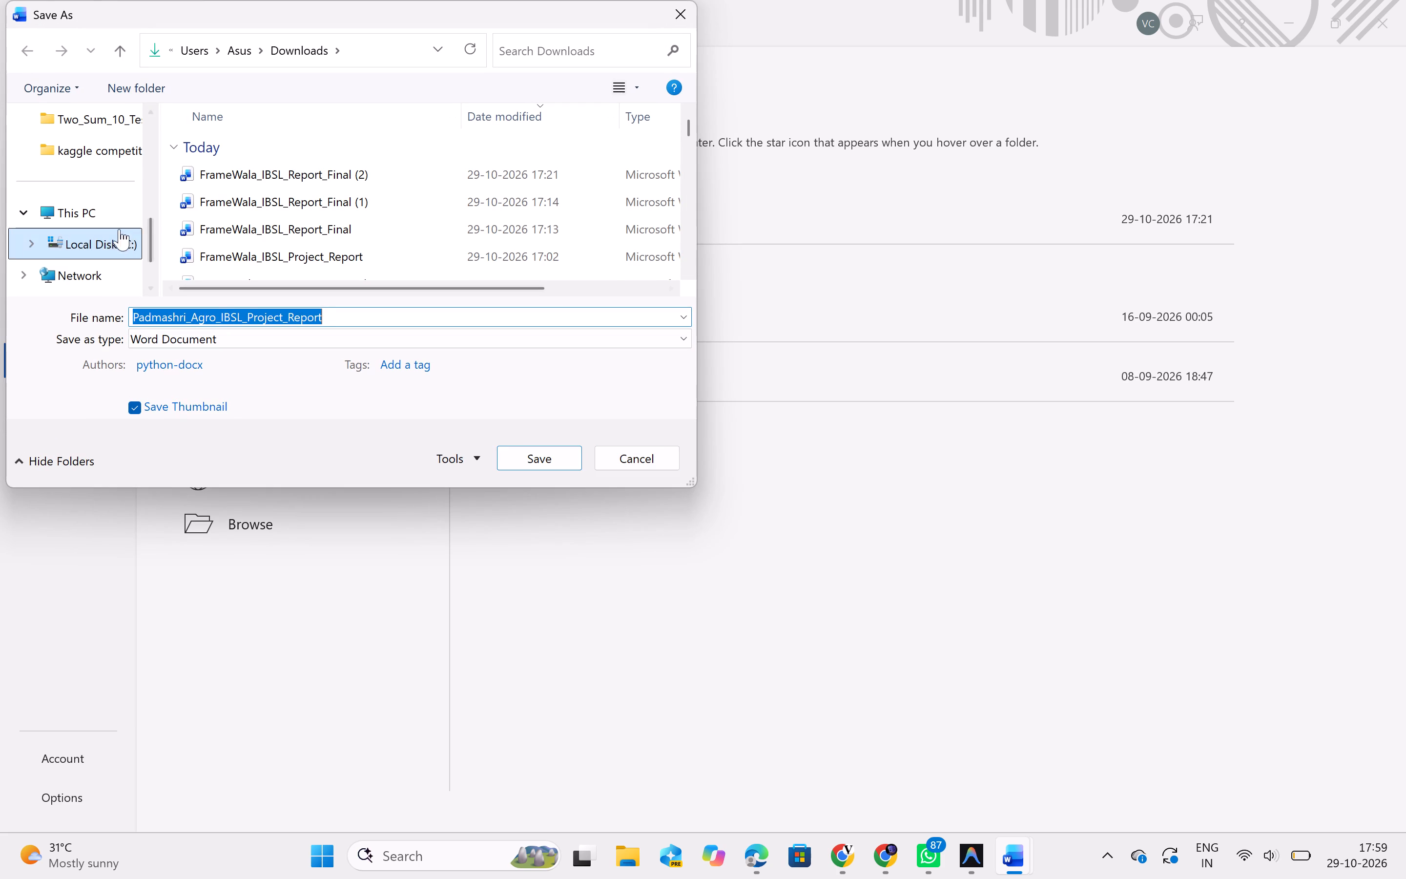
{"action": "left_click", "coordinate": [361, 337]}
{"action": "left_click", "coordinate": [176, 451]}
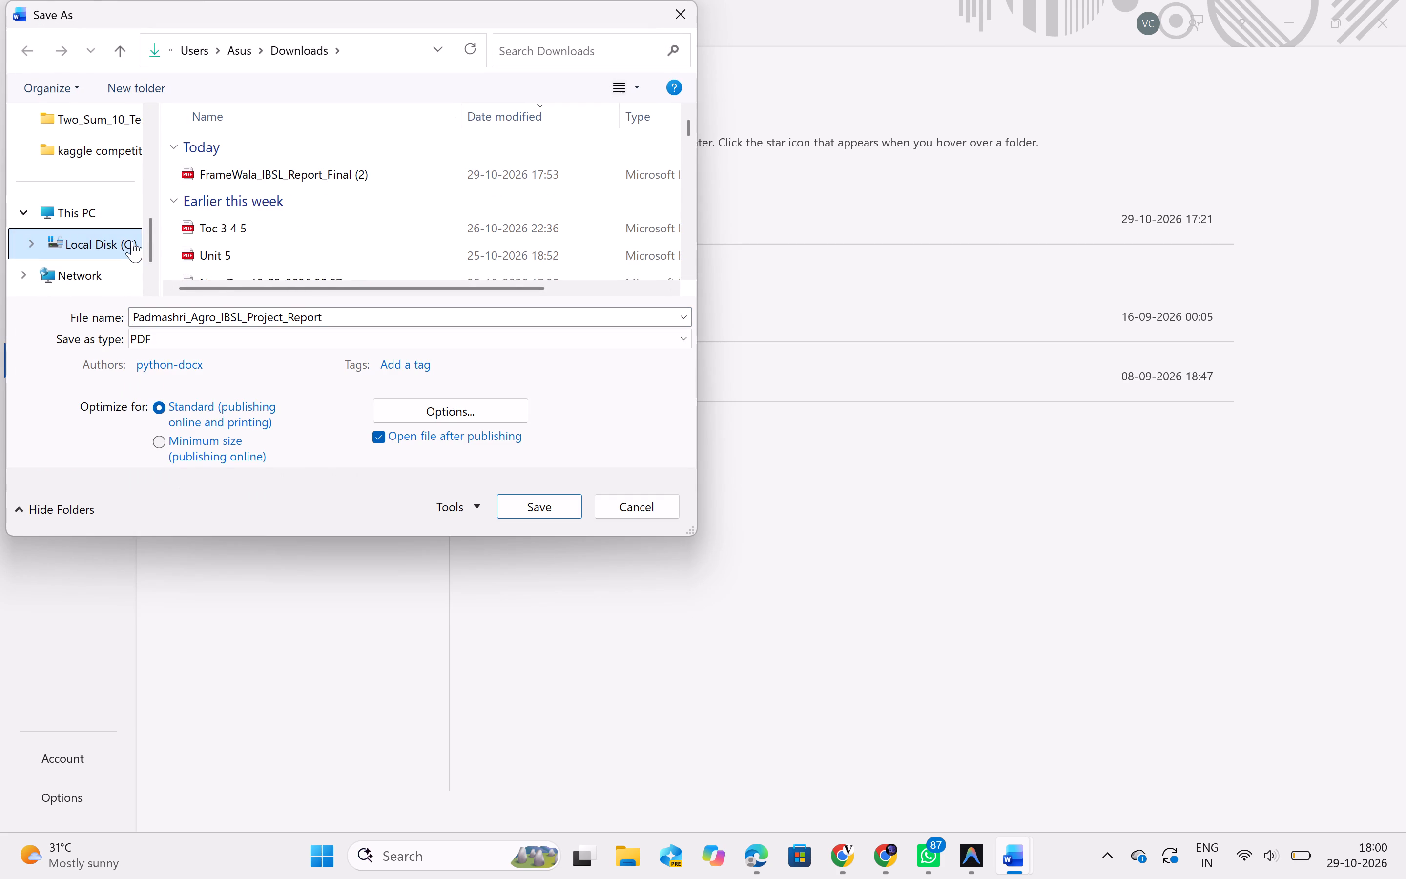
{"action": "left_click", "coordinate": [523, 510]}
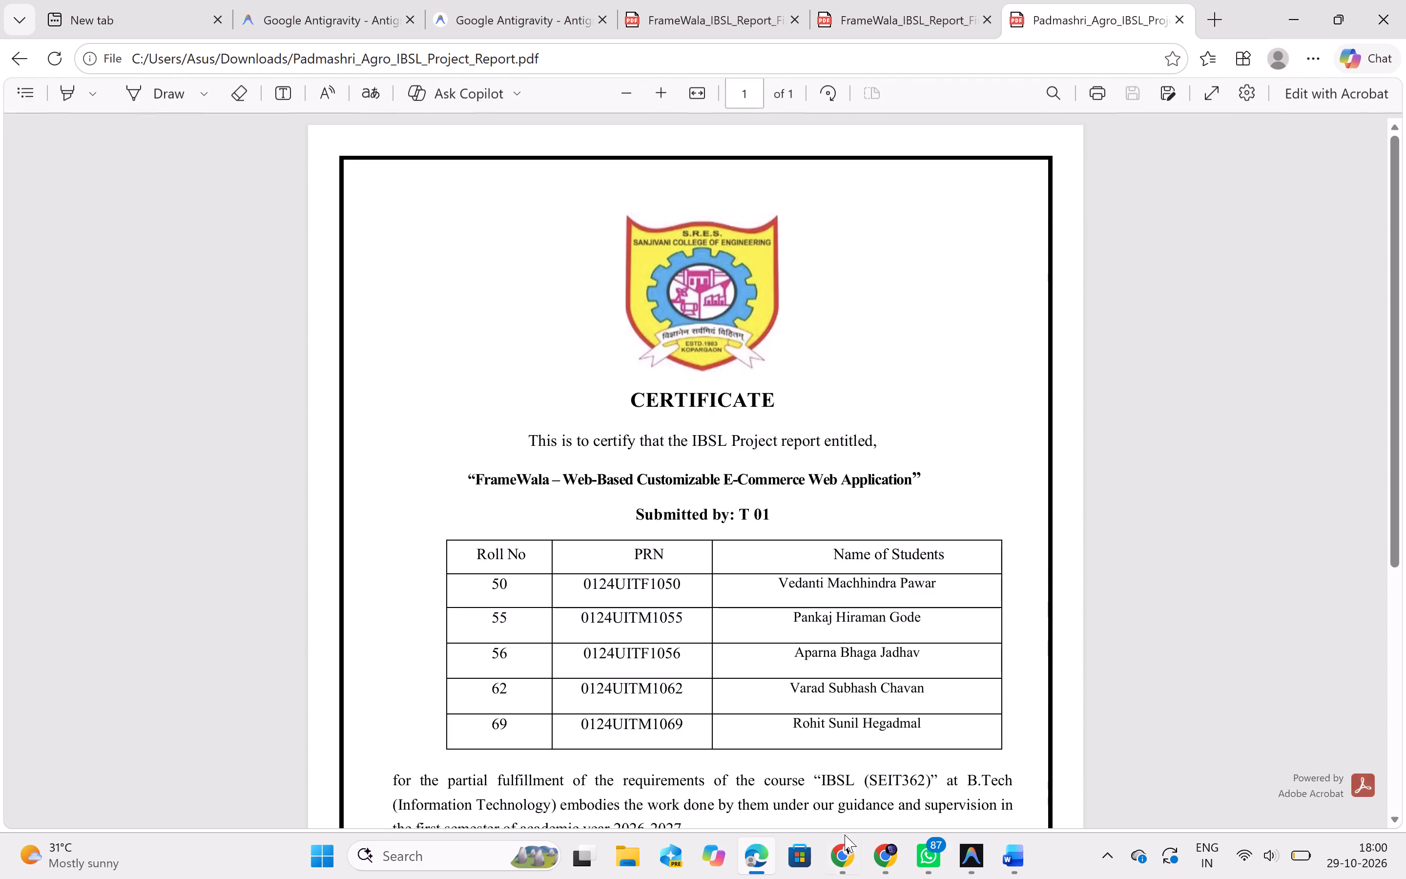